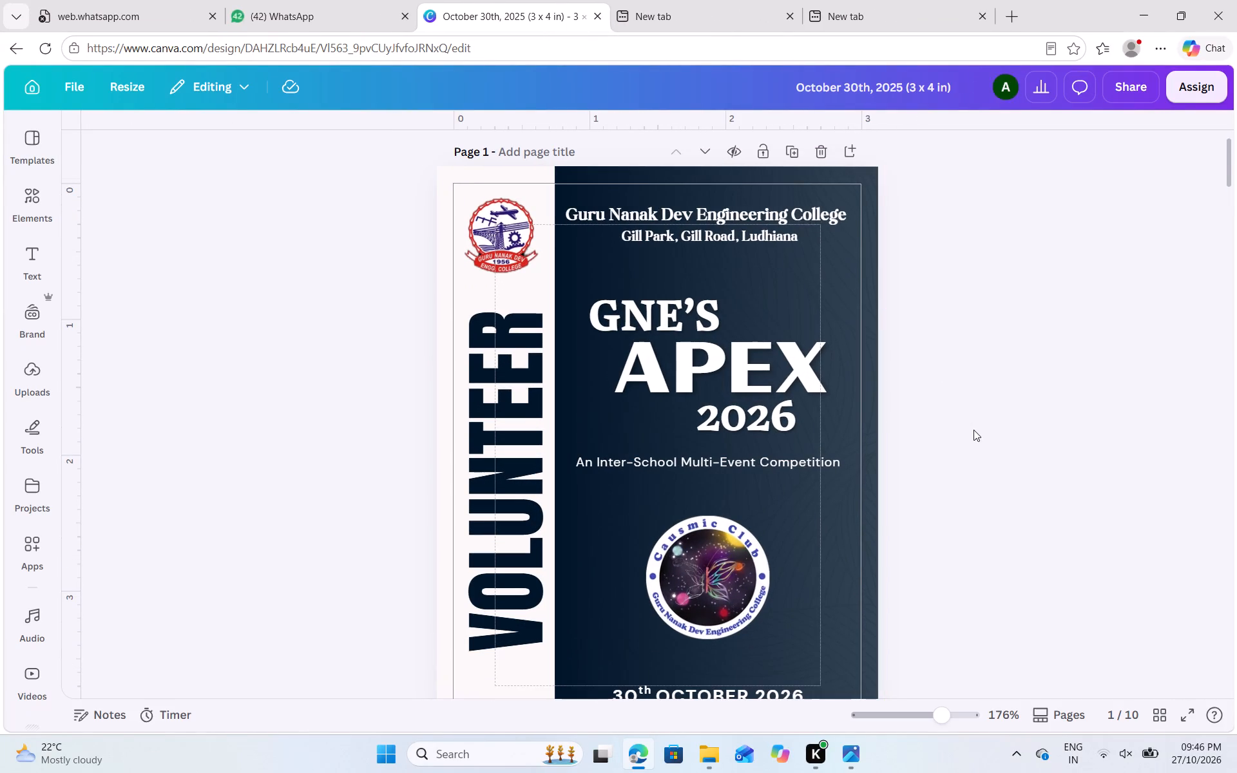
Look through the first pages of the GNE'S APEX 2026 volunteer badge design, including the mostly empty page 2.
{"action": "scroll", "coordinate": [973, 430], "scroll_direction": "down", "scroll_amount": 6}
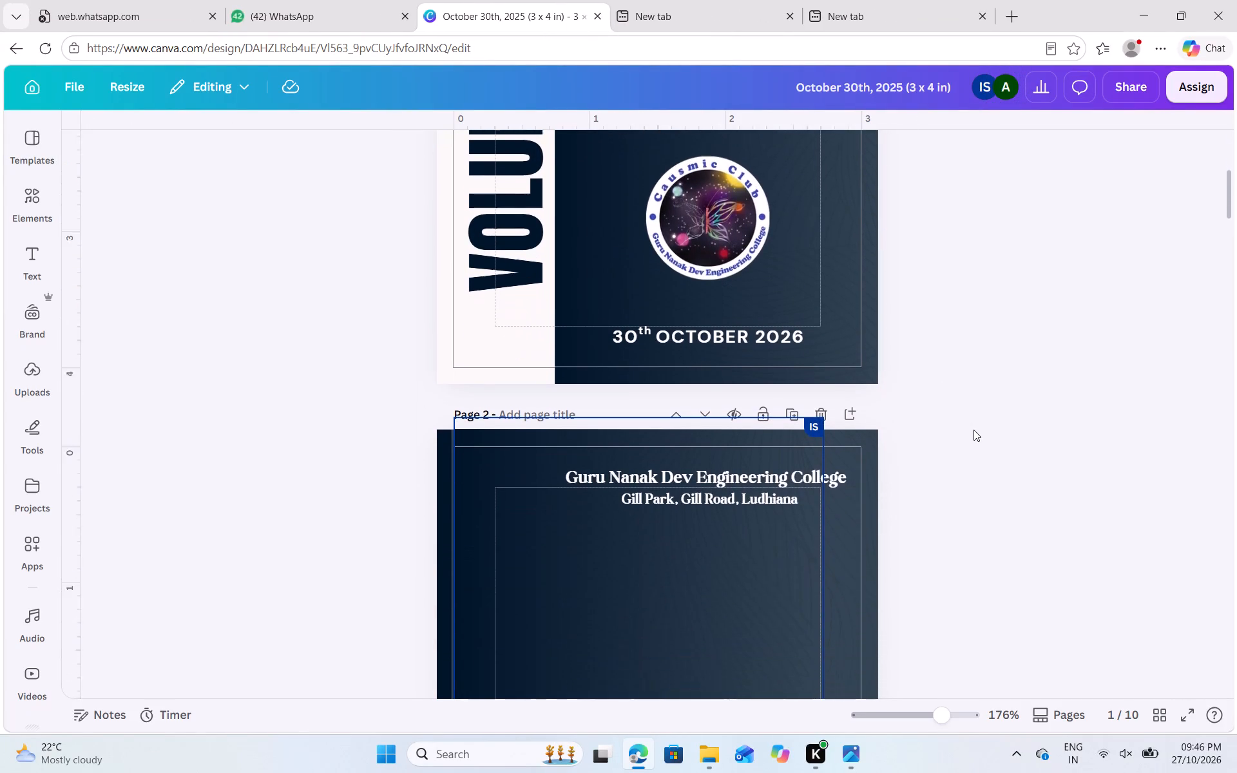
{"action": "scroll", "coordinate": [973, 430], "scroll_direction": "down", "scroll_amount": 5}
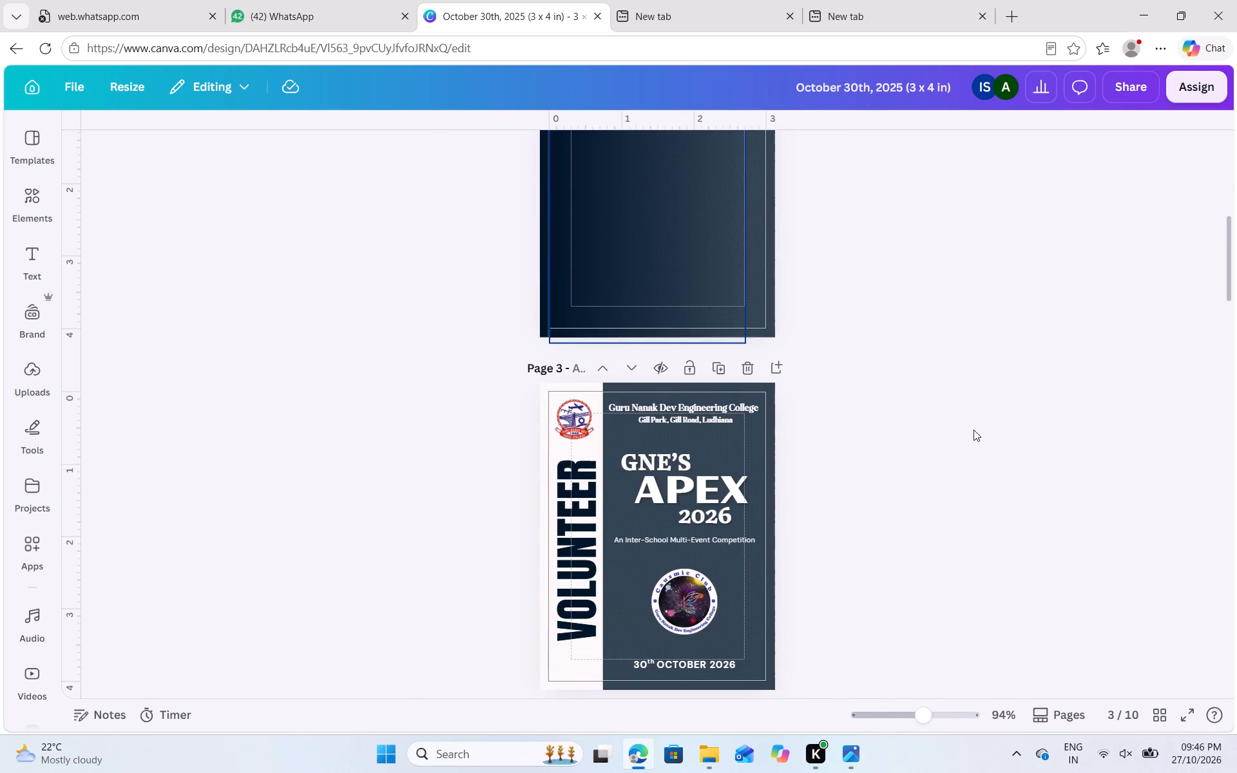
{"action": "scroll", "coordinate": [973, 430], "scroll_direction": "down", "scroll_amount": 2}
{"action": "scroll", "coordinate": [973, 430], "scroll_direction": "up", "scroll_amount": 2}
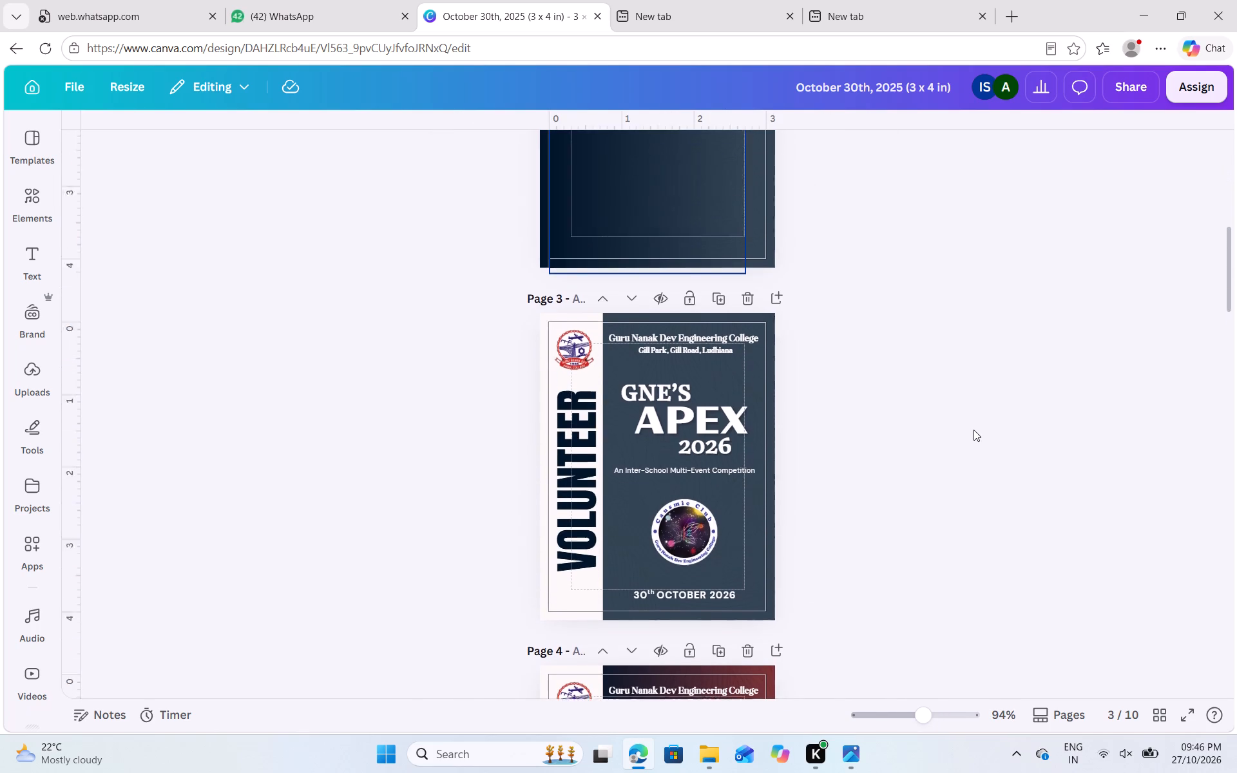
{"action": "scroll", "coordinate": [973, 430], "scroll_direction": "up", "scroll_amount": 4}
{"action": "left_click", "coordinate": [725, 2]}
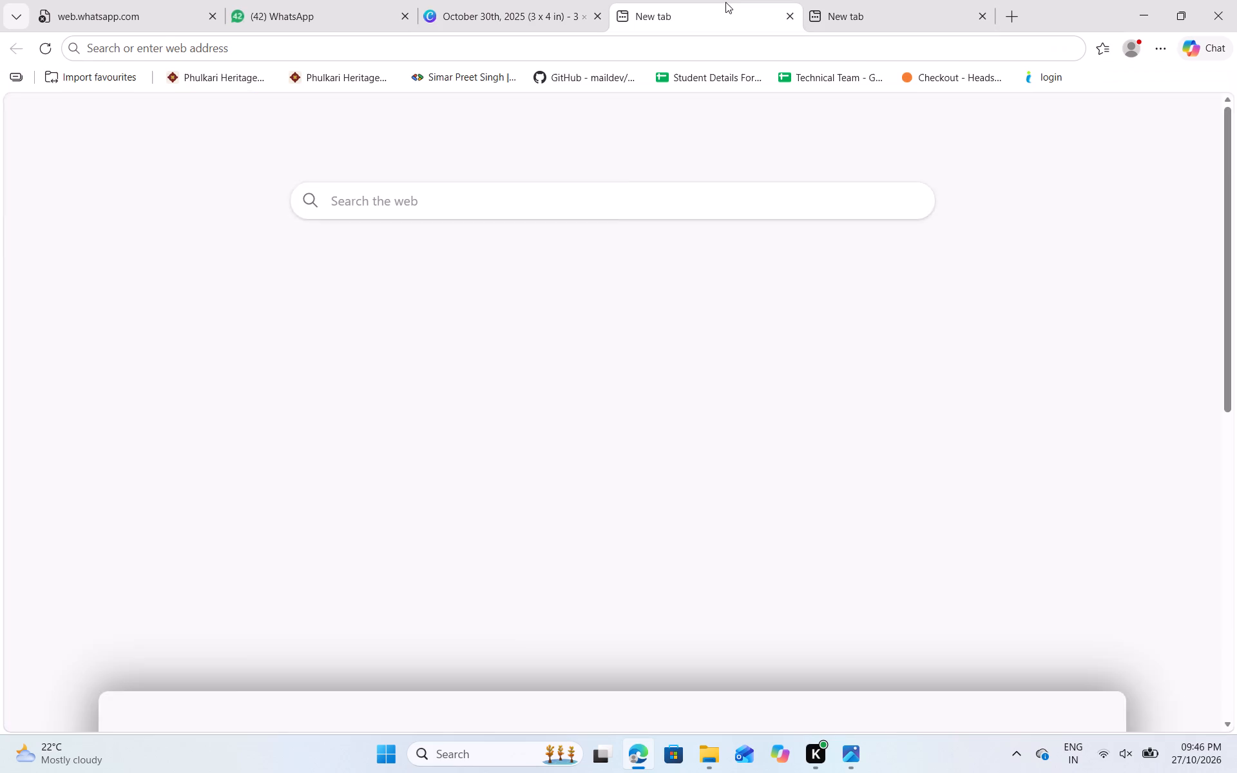
{"action": "left_click", "coordinate": [503, 4]}
{"action": "scroll", "coordinate": [738, 425], "scroll_direction": "down", "scroll_amount": 2}
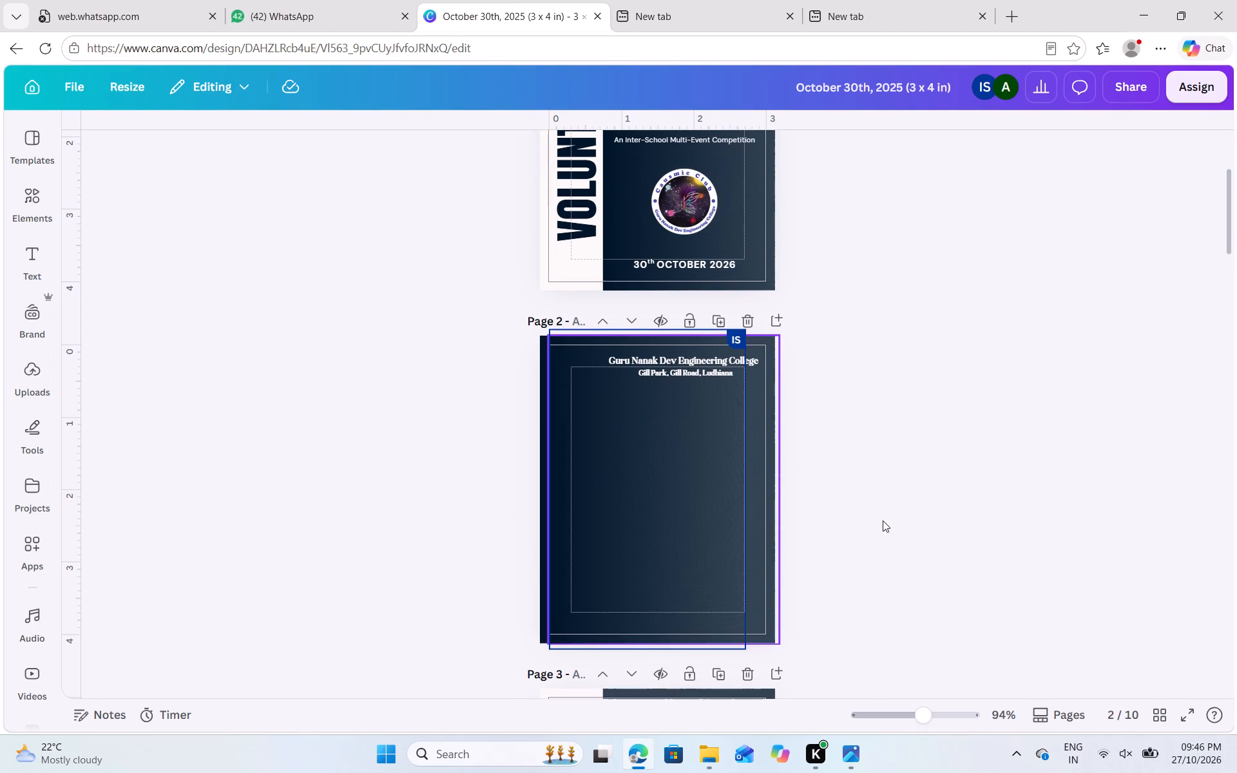
{"action": "scroll", "coordinate": [883, 520], "scroll_direction": "down", "scroll_amount": 1}
Open causmic.gndec.ac.in/team in the empty browser tab and look over the core team's co-ordinator and secretary cards.
{"action": "left_click", "coordinate": [638, 5]}
{"action": "left_click", "coordinate": [604, 37]}
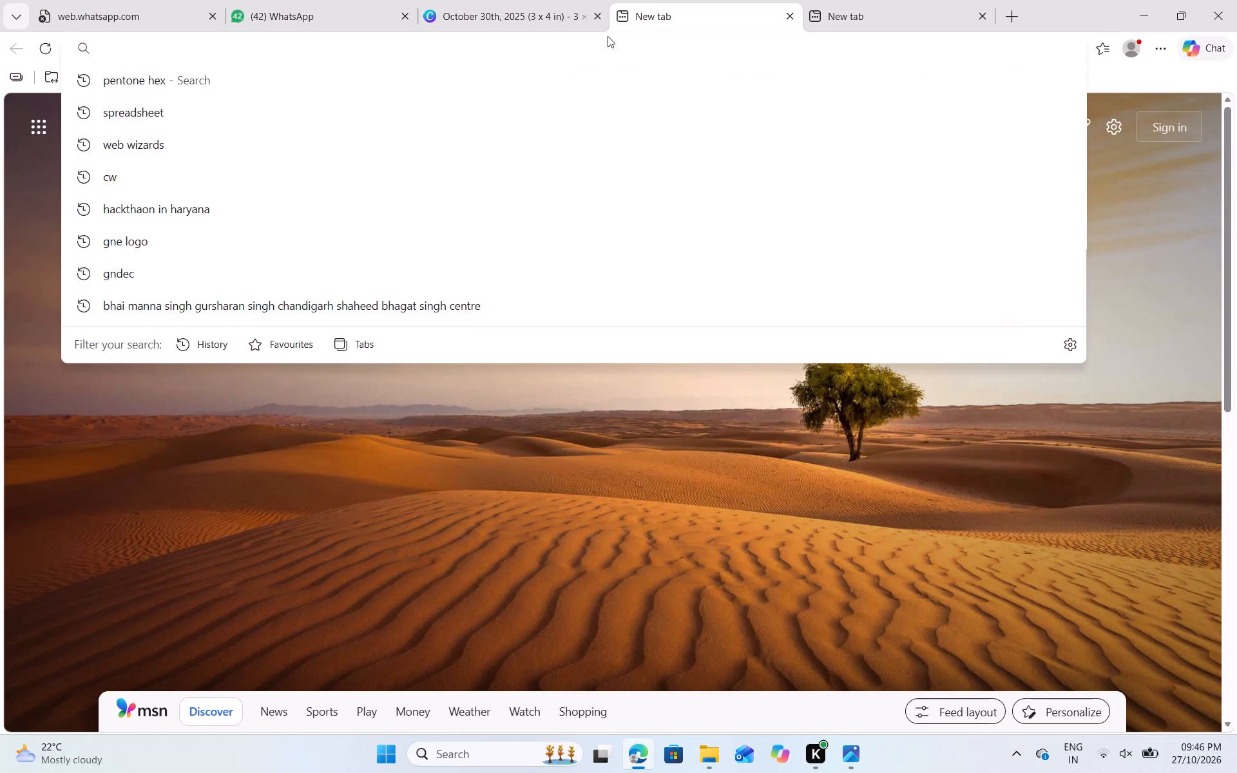
{"action": "type", "text": "CA"}
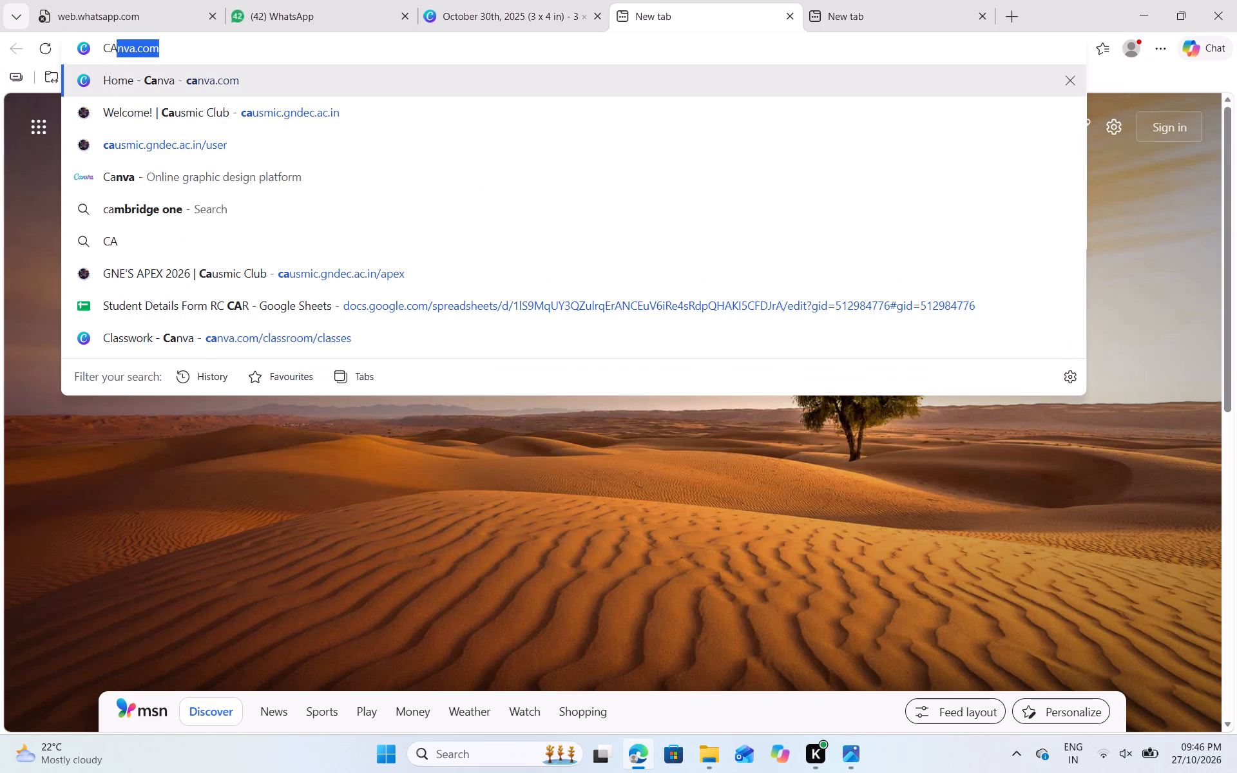
{"action": "key", "text": "Down"}
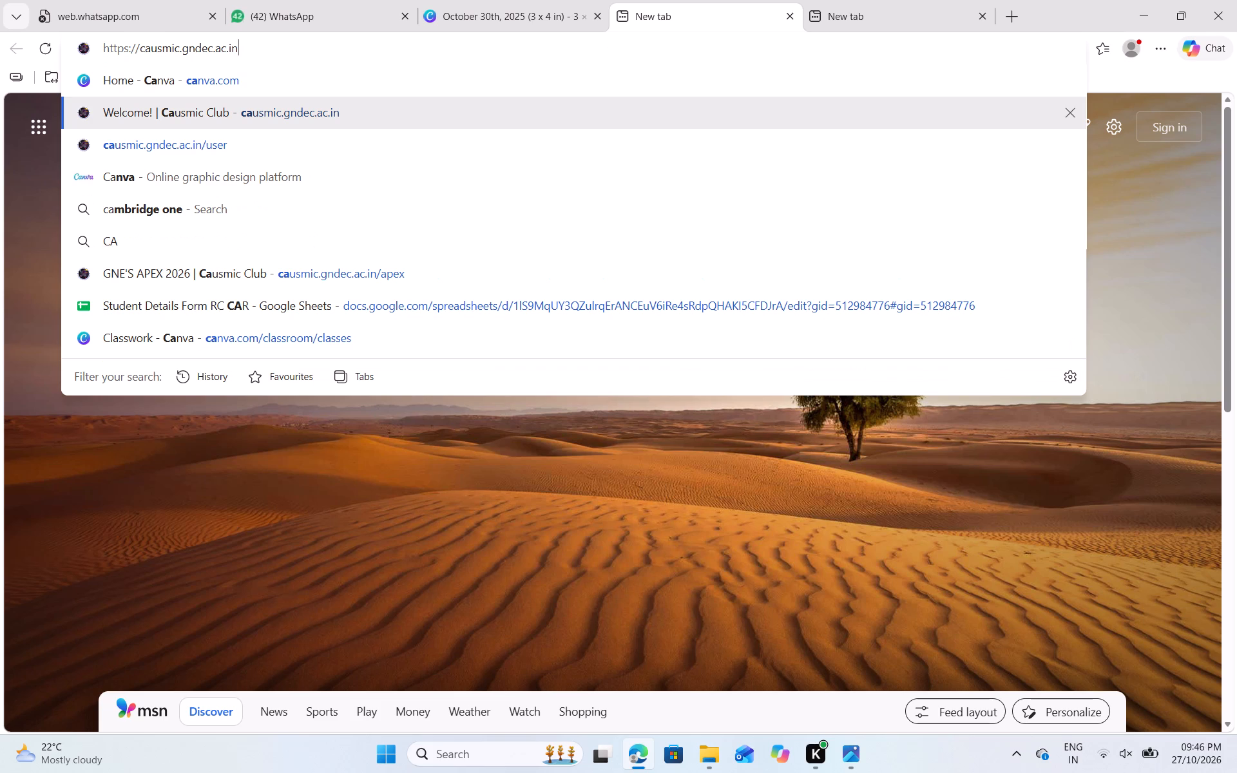
{"action": "key", "text": "slash"}
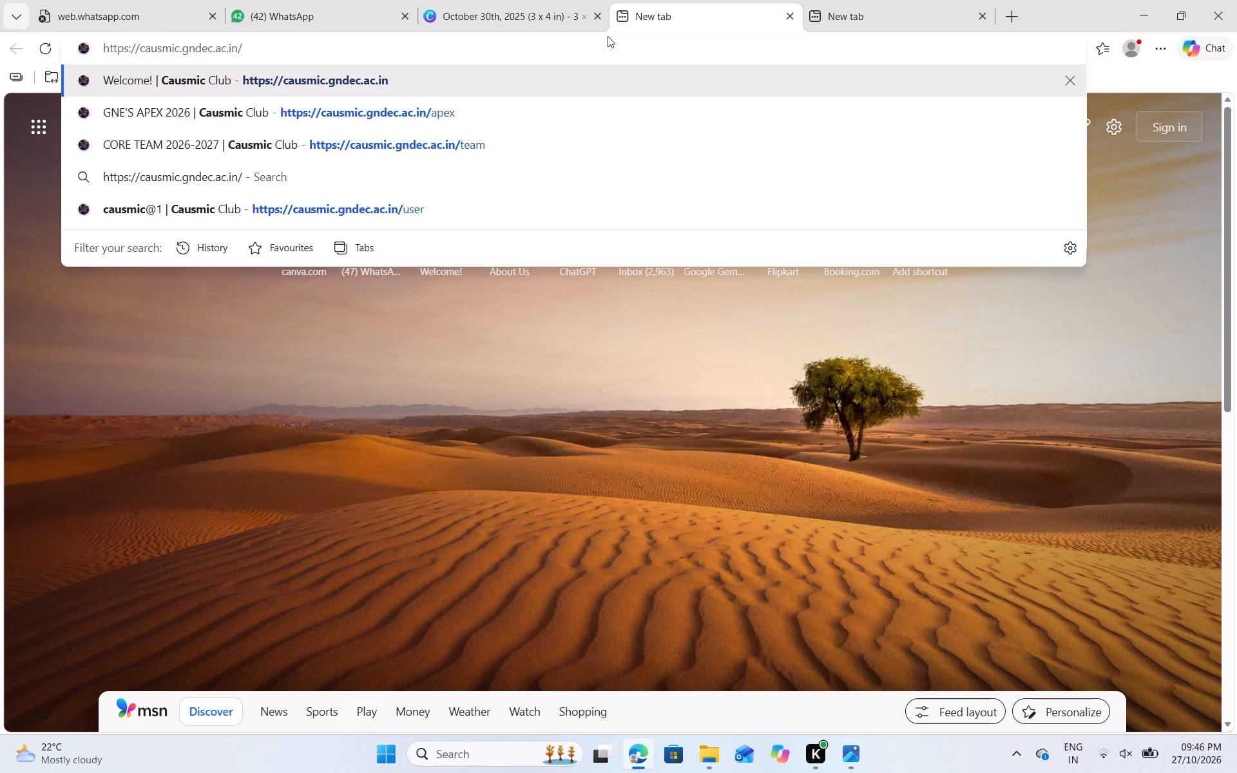
{"action": "key", "text": "Down"}
{"action": "key", "text": "Down"}
{"action": "key", "text": "Return"}
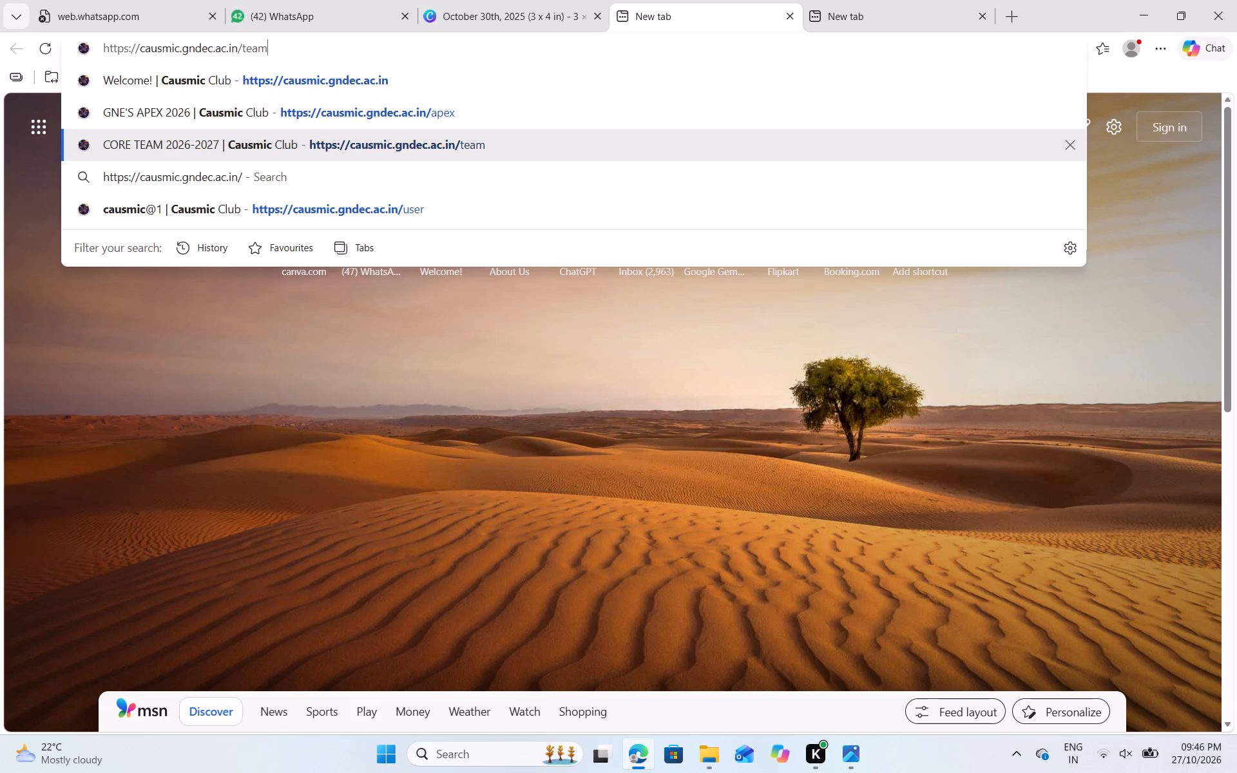
{"action": "scroll", "coordinate": [599, 247], "scroll_direction": "down", "scroll_amount": 6}
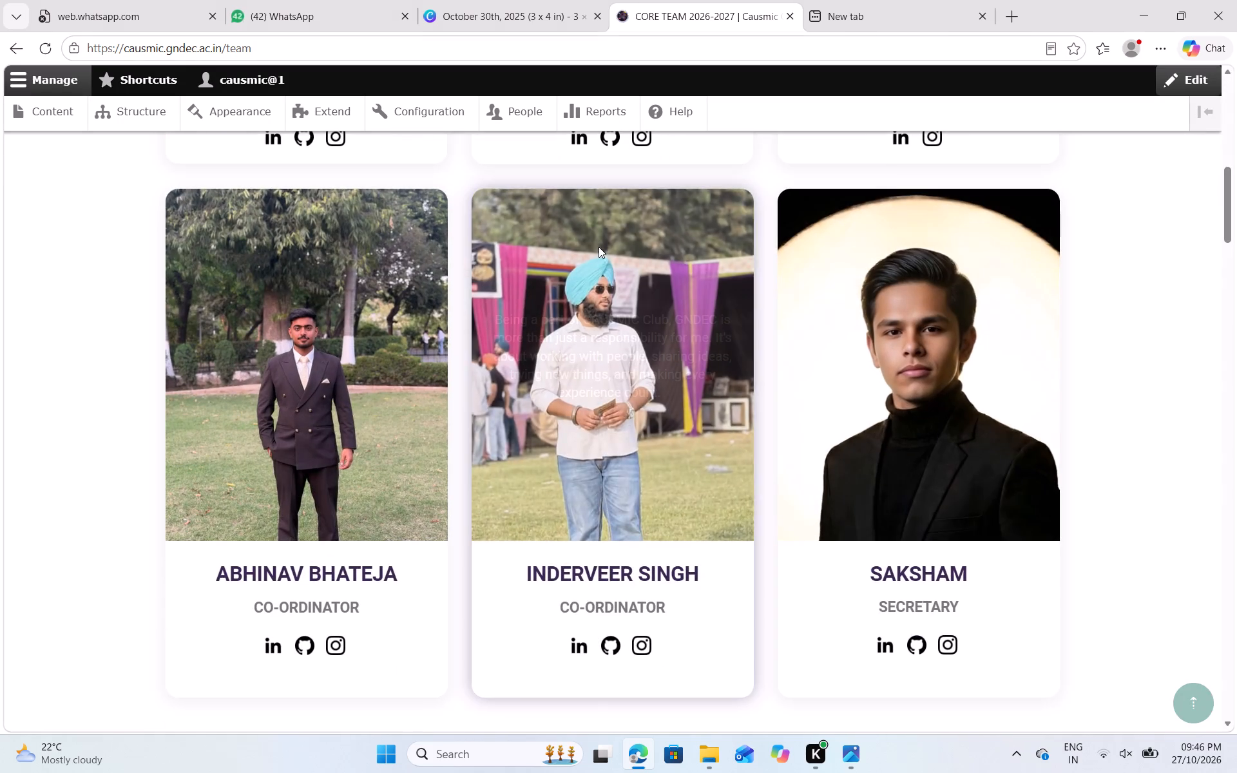
{"action": "scroll", "coordinate": [570, 460], "scroll_direction": "down", "scroll_amount": 3}
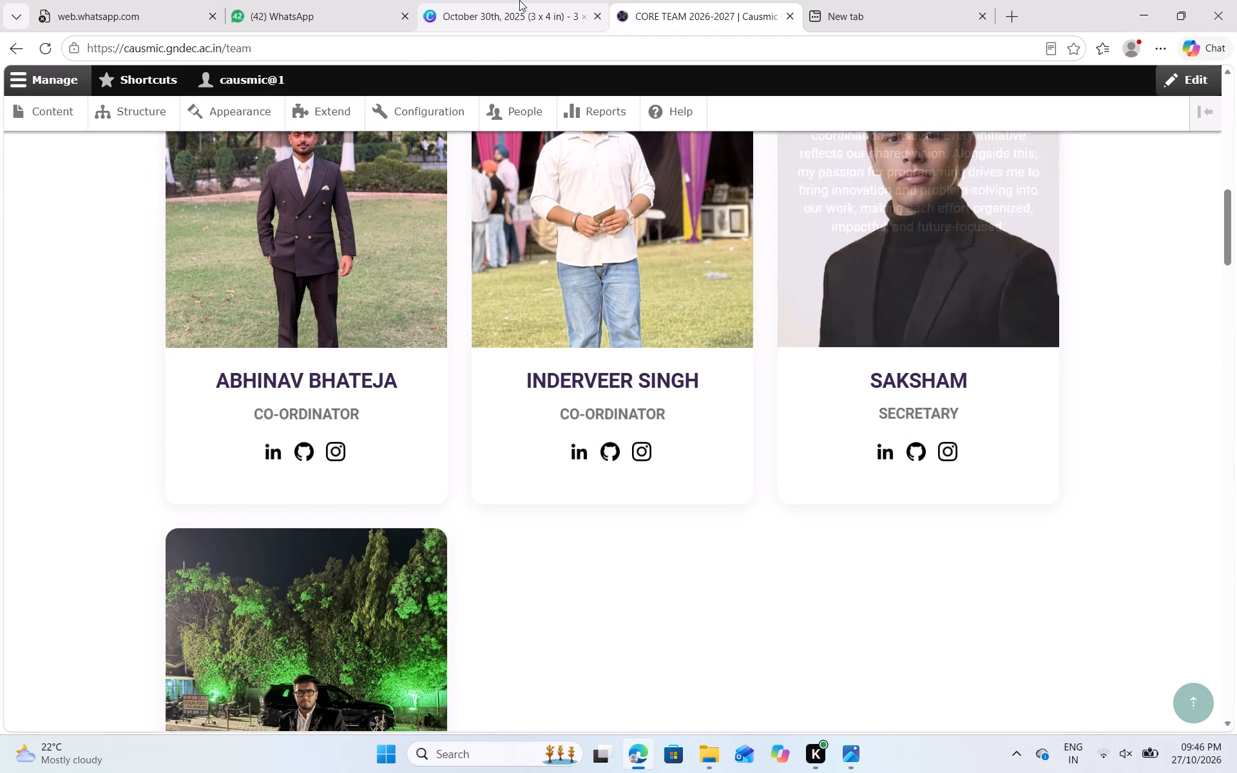
Return to the Canva badge design and examine page 2 with the college heading.
{"action": "left_click", "coordinate": [519, 0]}
{"action": "left_click", "coordinate": [890, 360]}
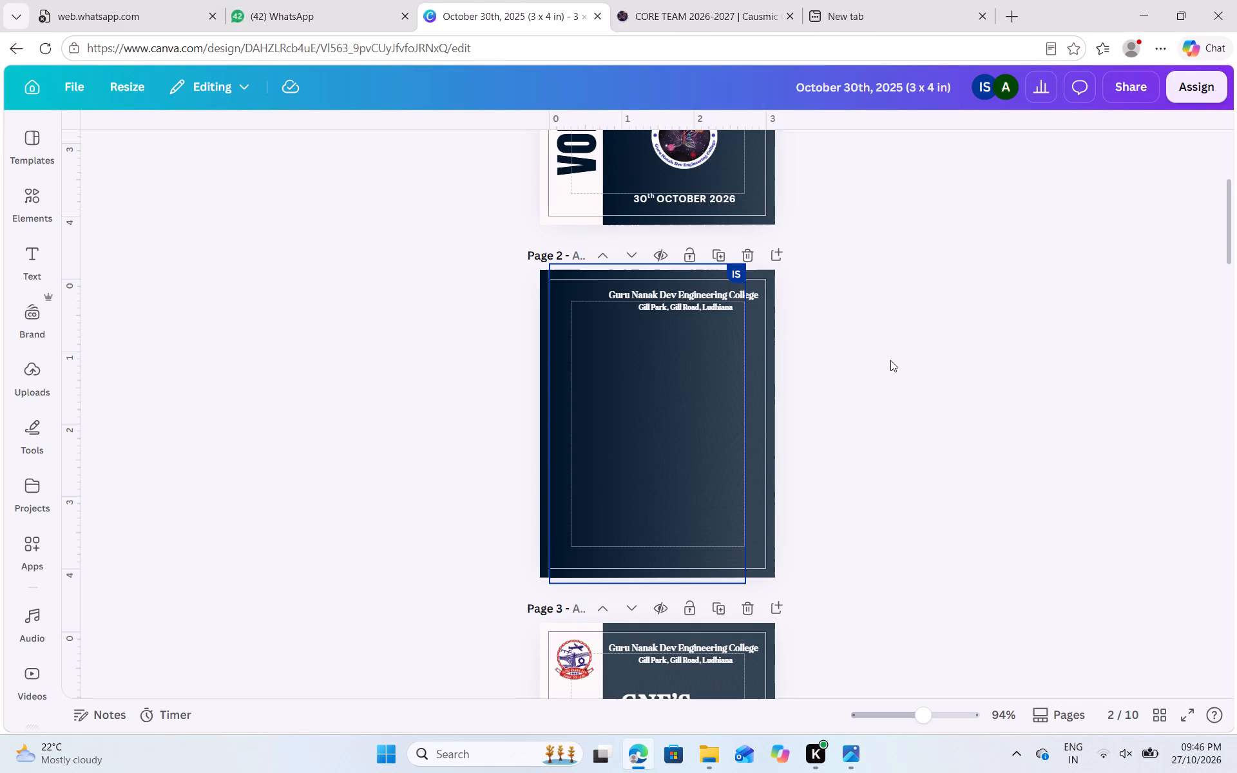
{"action": "scroll", "coordinate": [890, 360], "scroll_direction": "down", "scroll_amount": 1}
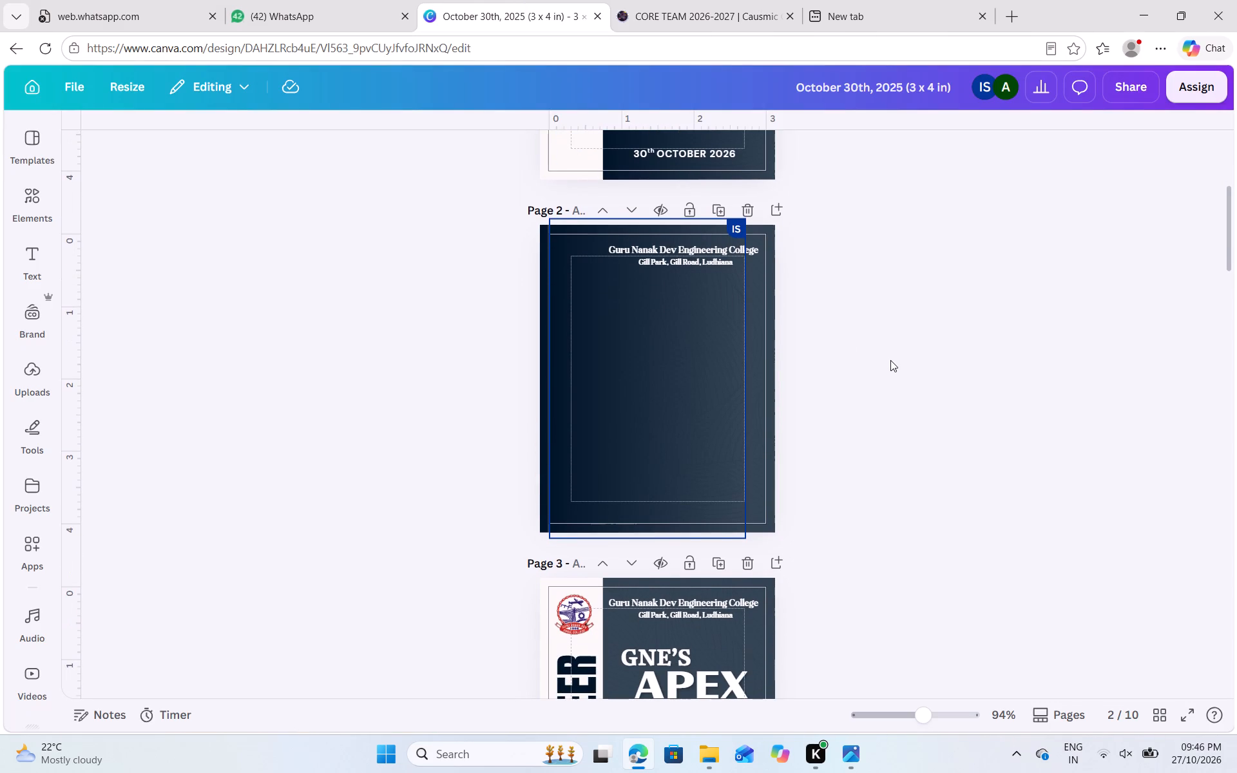
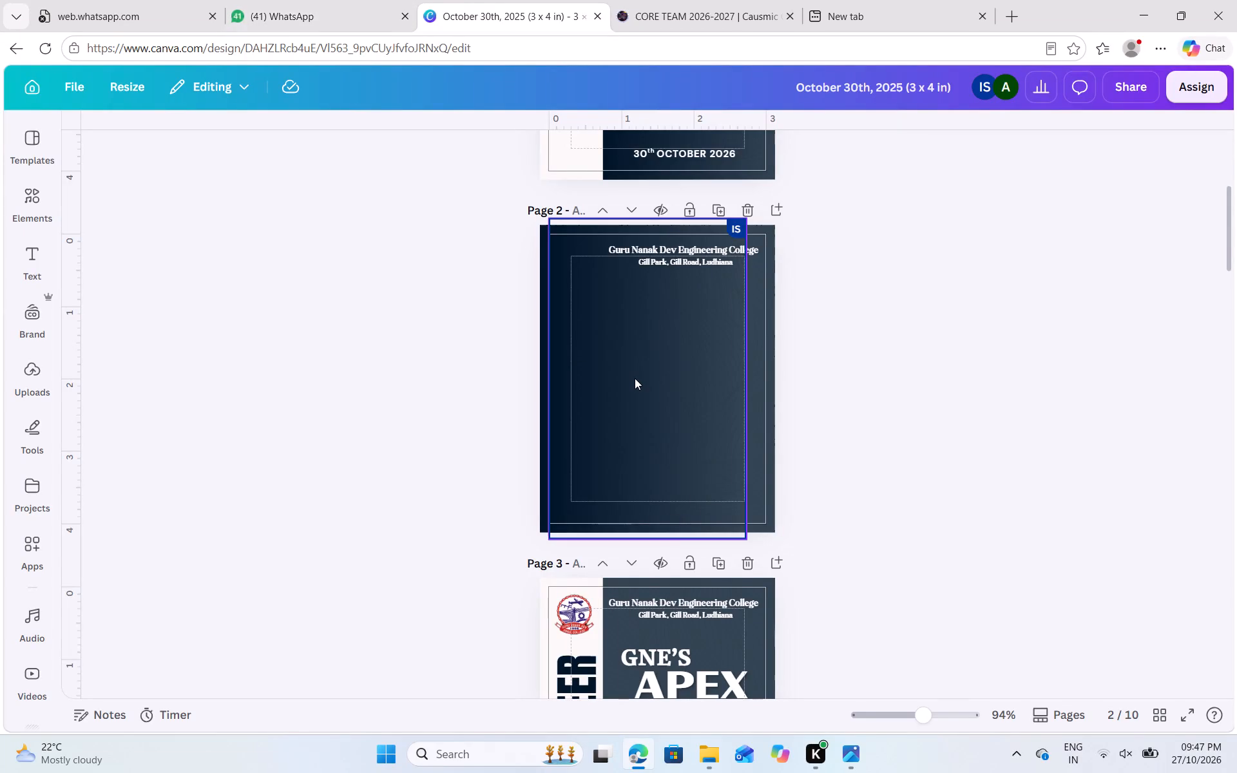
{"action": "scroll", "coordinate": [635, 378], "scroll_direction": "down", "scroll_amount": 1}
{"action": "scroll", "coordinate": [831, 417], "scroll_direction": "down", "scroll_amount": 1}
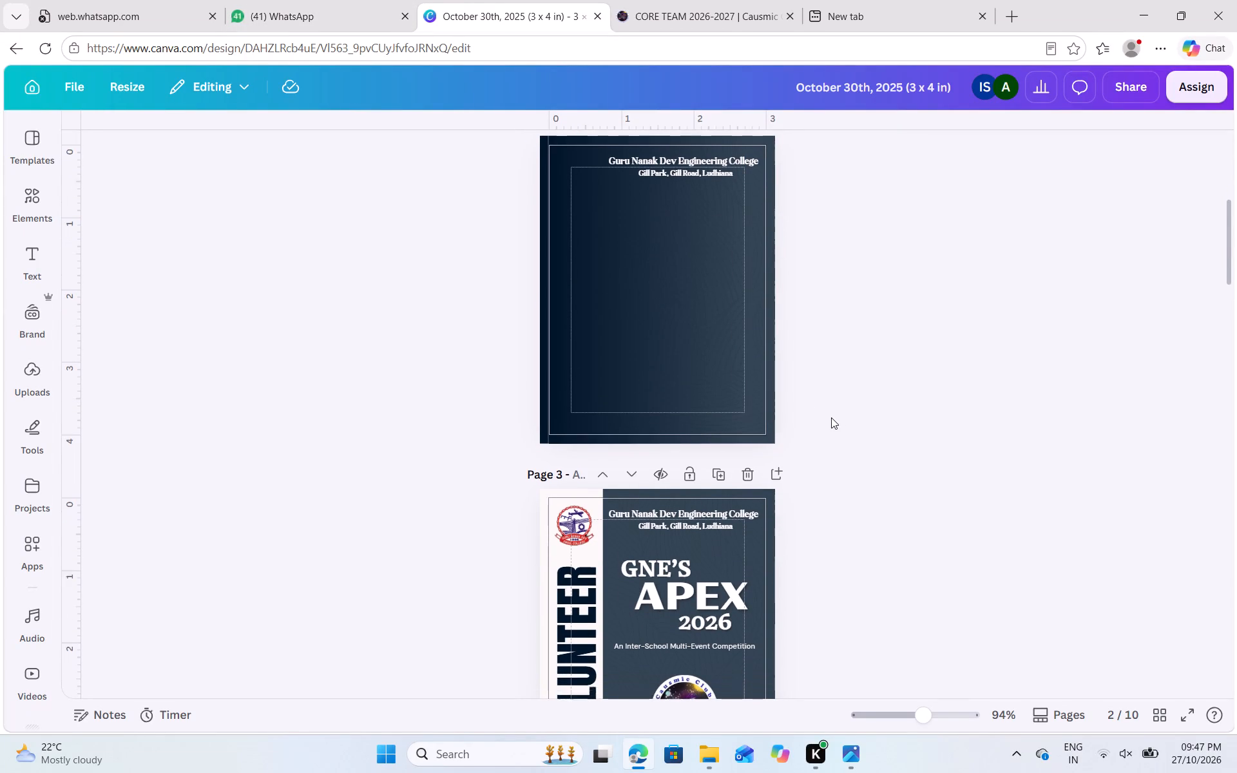
Look through the role badge designs from page 3 to page 10, from Volunteer through Teacher Incharge.
{"action": "scroll", "coordinate": [831, 417], "scroll_direction": "down", "scroll_amount": 1}
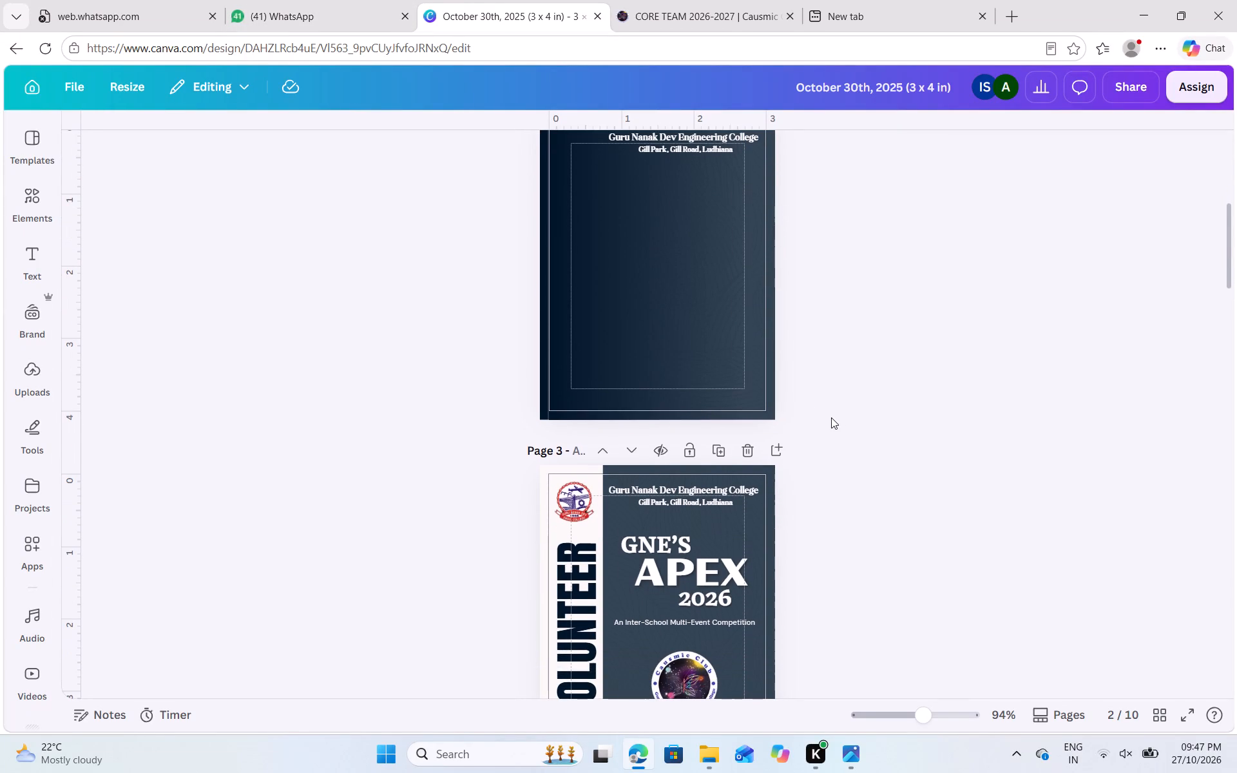
{"action": "scroll", "coordinate": [831, 417], "scroll_direction": "down", "scroll_amount": 3}
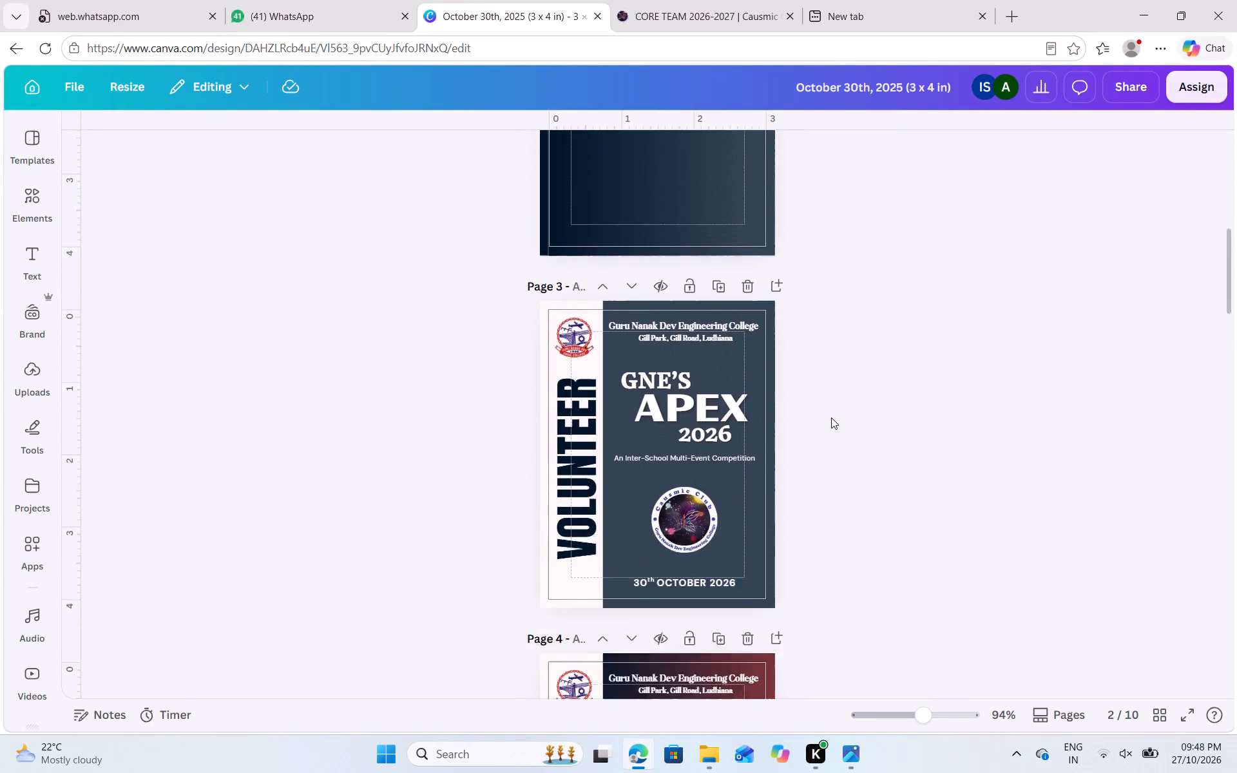
{"action": "scroll", "coordinate": [831, 417], "scroll_direction": "down", "scroll_amount": 6}
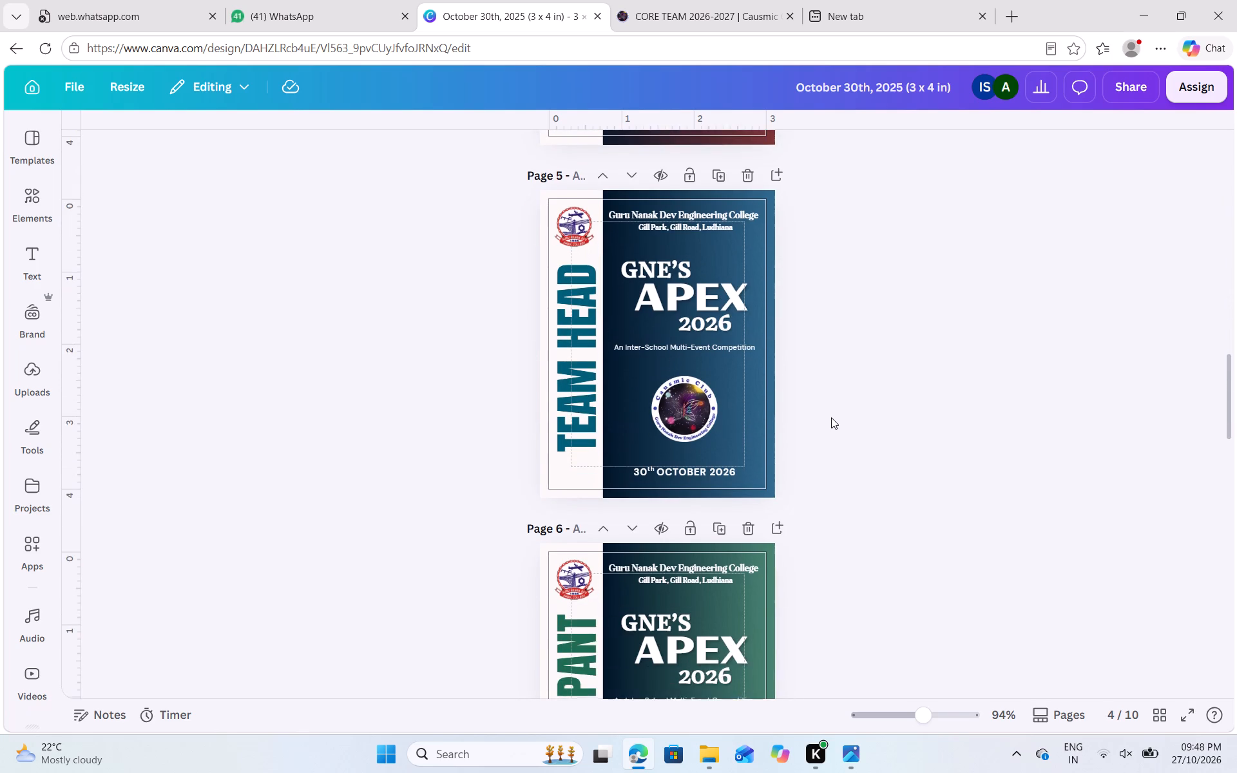
{"action": "scroll", "coordinate": [831, 417], "scroll_direction": "down", "scroll_amount": 5}
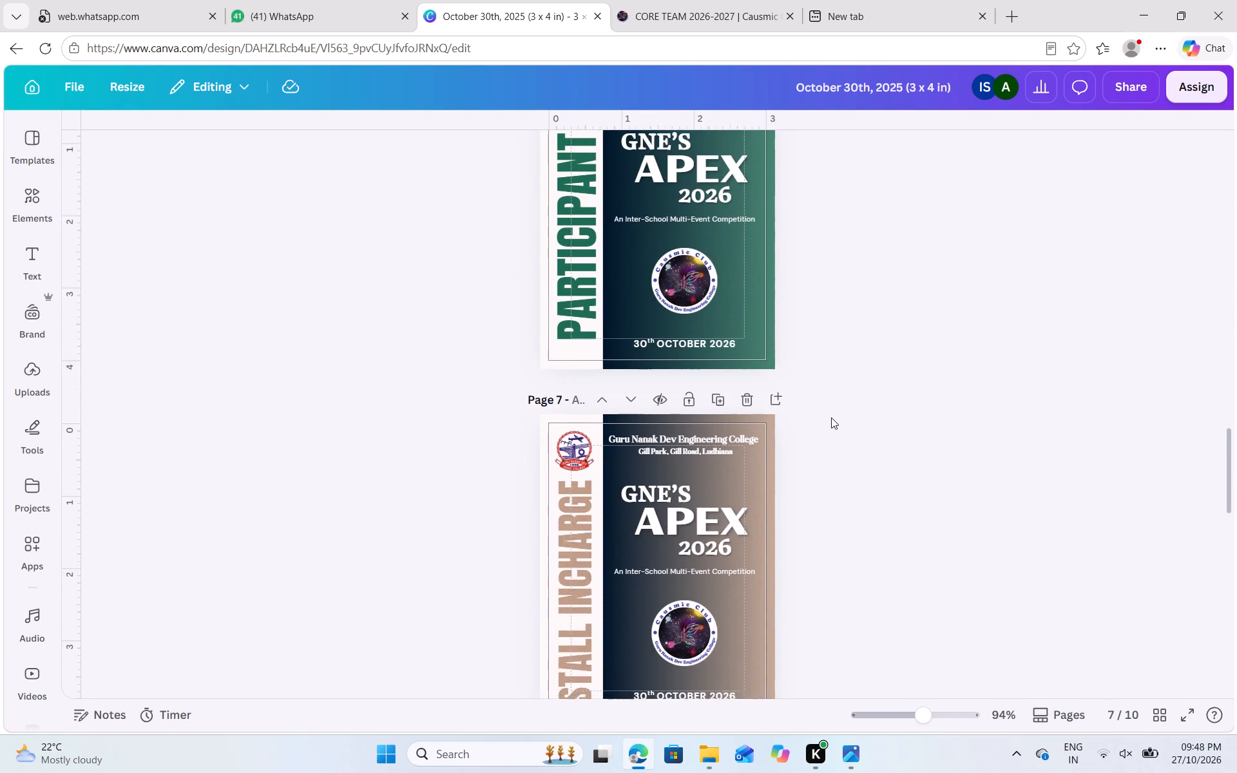
{"action": "scroll", "coordinate": [831, 417], "scroll_direction": "down", "scroll_amount": 2}
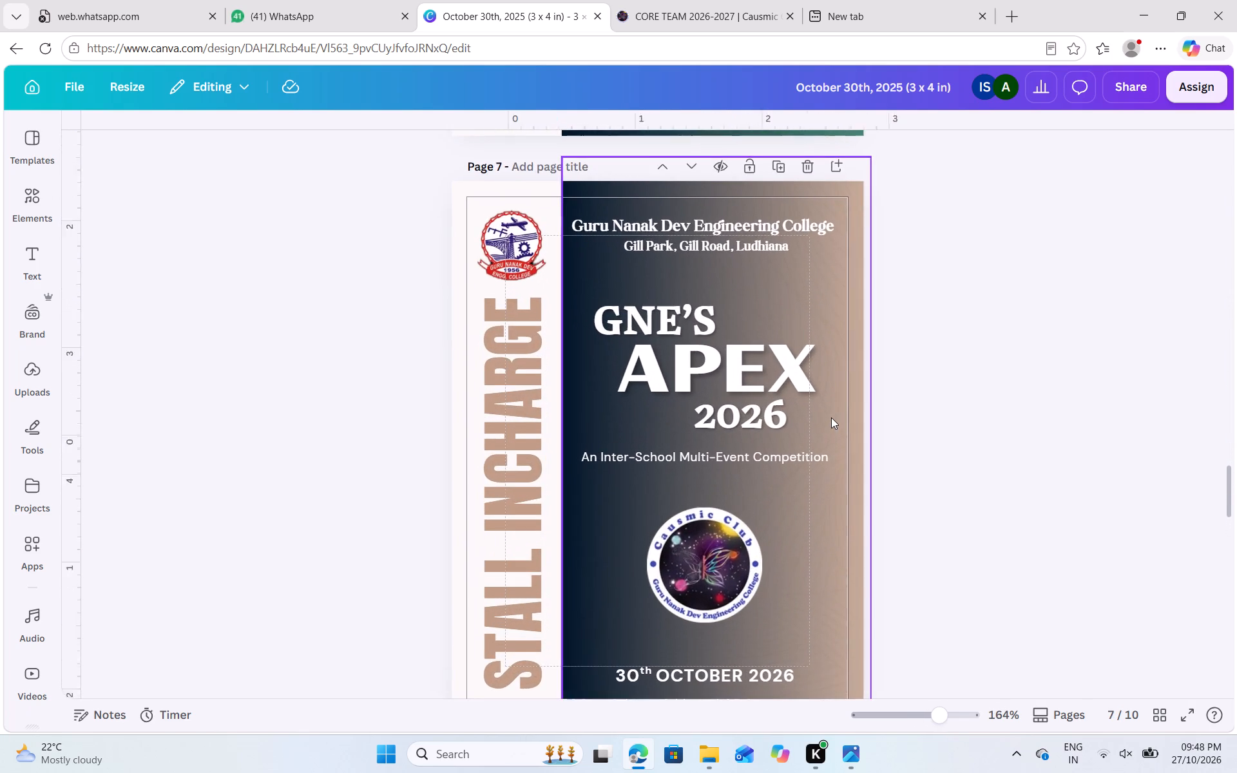
{"action": "scroll", "coordinate": [831, 417], "scroll_direction": "down", "scroll_amount": 3}
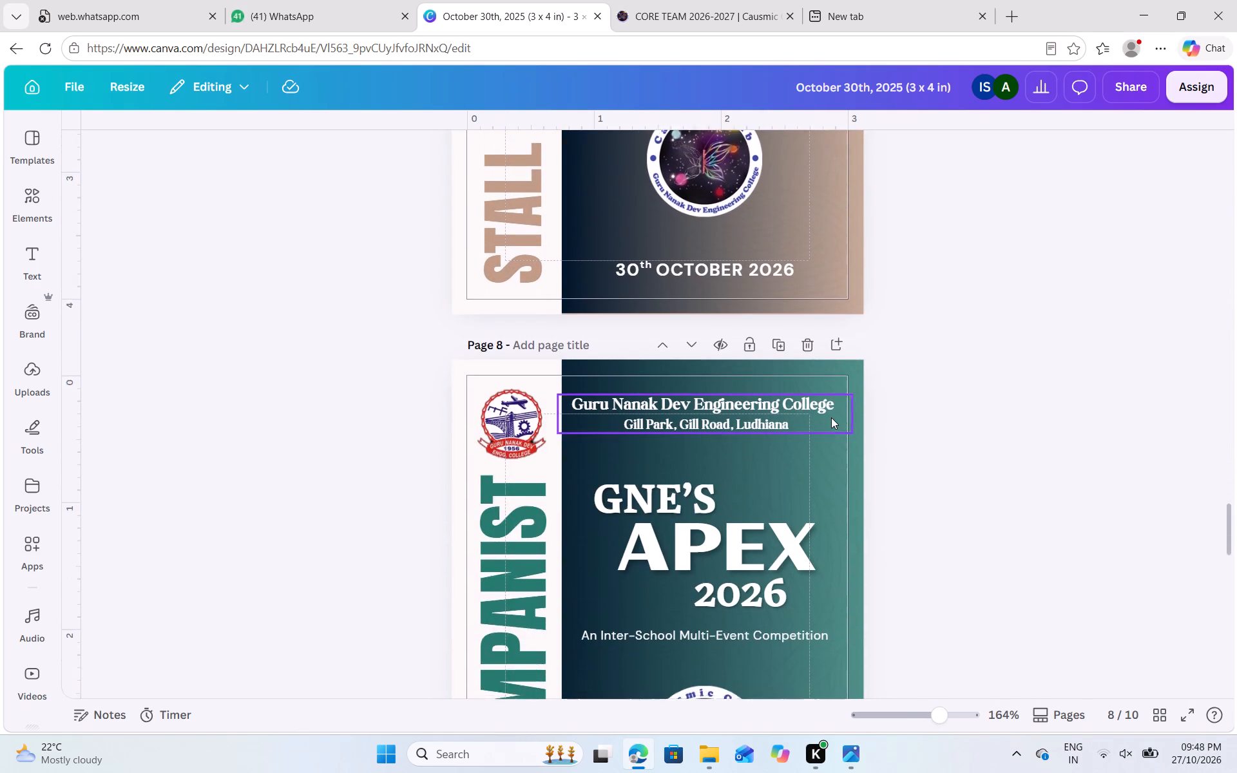
{"action": "scroll", "coordinate": [831, 417], "scroll_direction": "down", "scroll_amount": 12}
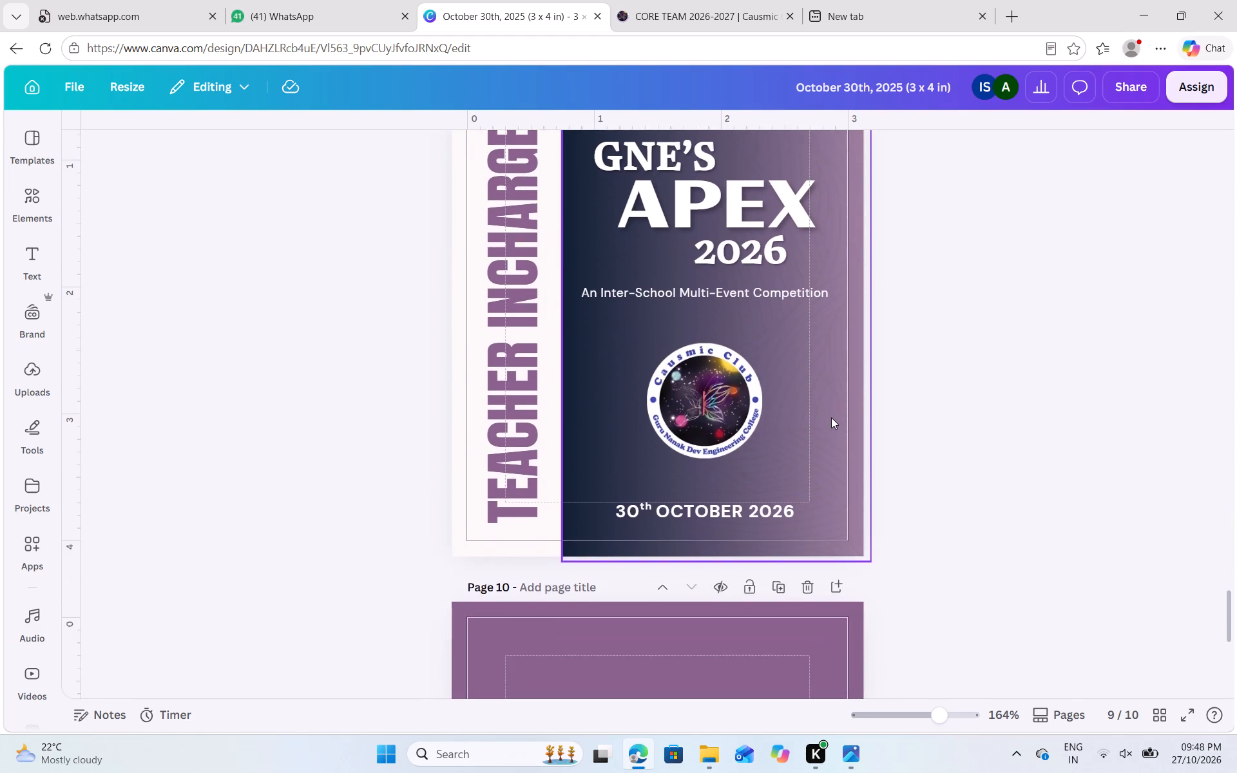
{"action": "scroll", "coordinate": [831, 417], "scroll_direction": "down", "scroll_amount": 8}
Go back through the badges to the opening pages and compare page 2 with the neighbouring Volunteer and Judge badges.
{"action": "scroll", "coordinate": [831, 417], "scroll_direction": "up", "scroll_amount": 7}
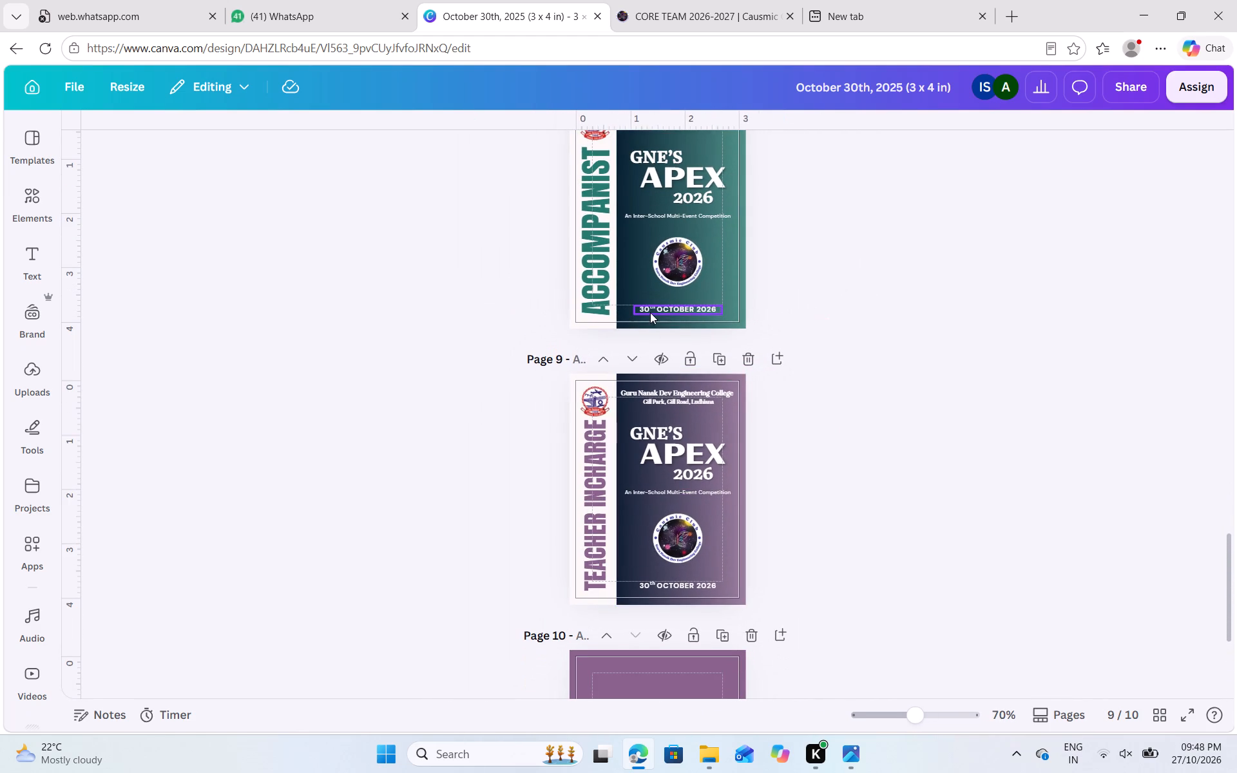
{"action": "scroll", "coordinate": [650, 310], "scroll_direction": "up", "scroll_amount": 9}
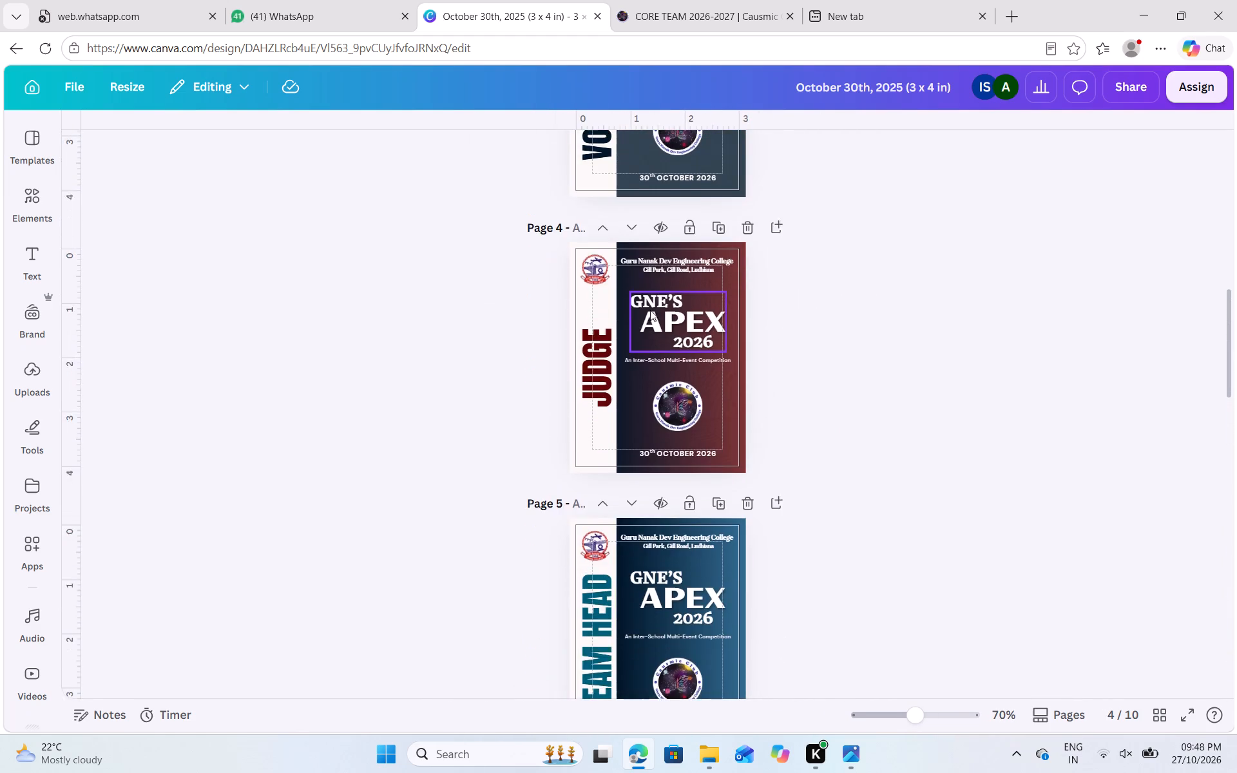
{"action": "scroll", "coordinate": [650, 310], "scroll_direction": "up", "scroll_amount": 2}
{"action": "left_click", "coordinate": [806, 355]}
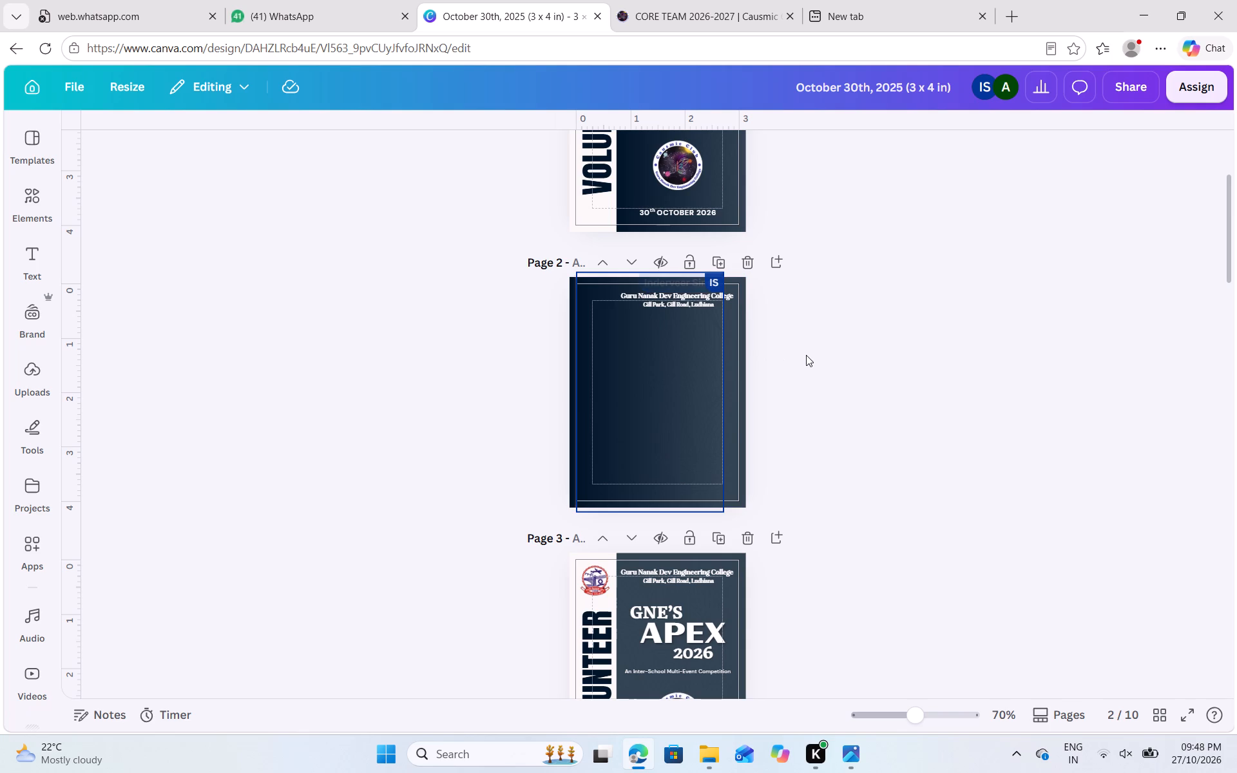
{"action": "scroll", "coordinate": [809, 662], "scroll_direction": "down", "scroll_amount": 2}
{"action": "scroll", "coordinate": [809, 662], "scroll_direction": "up", "scroll_amount": 2}
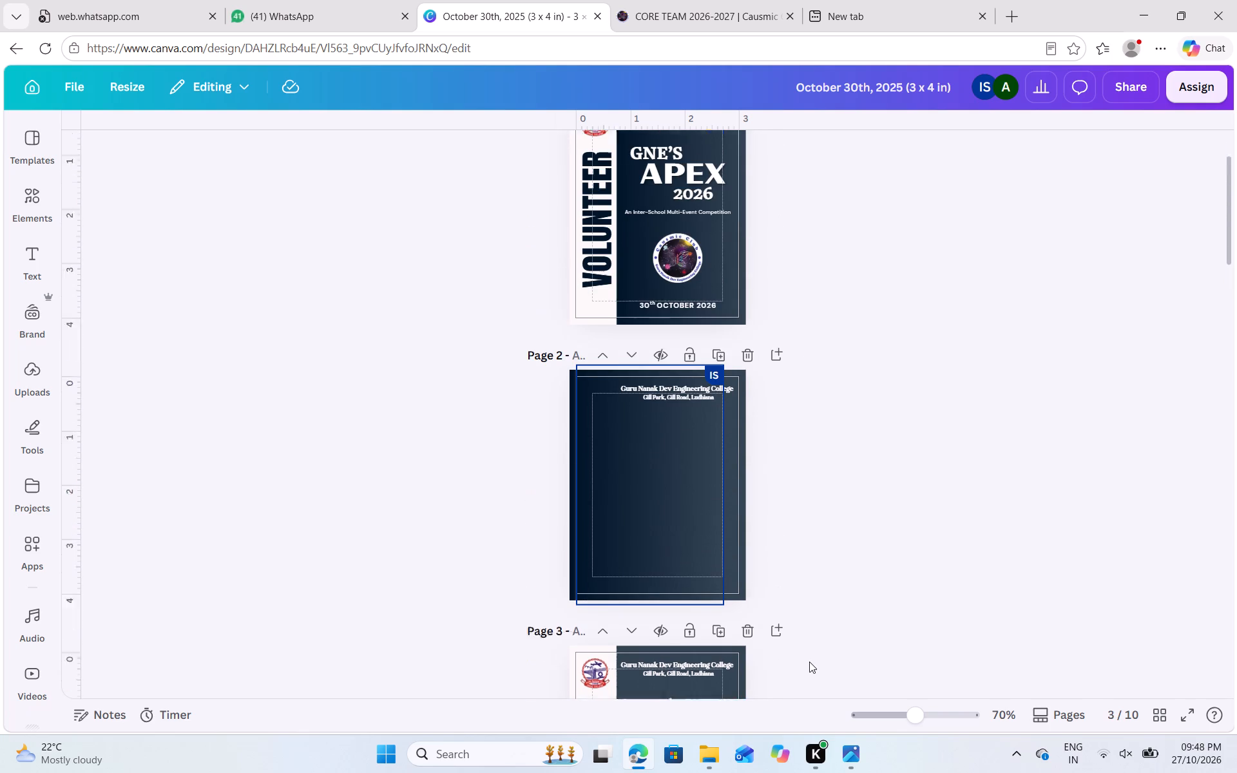
{"action": "scroll", "coordinate": [809, 662], "scroll_direction": "up", "scroll_amount": 1}
{"action": "scroll", "coordinate": [748, 371], "scroll_direction": "down", "scroll_amount": 5}
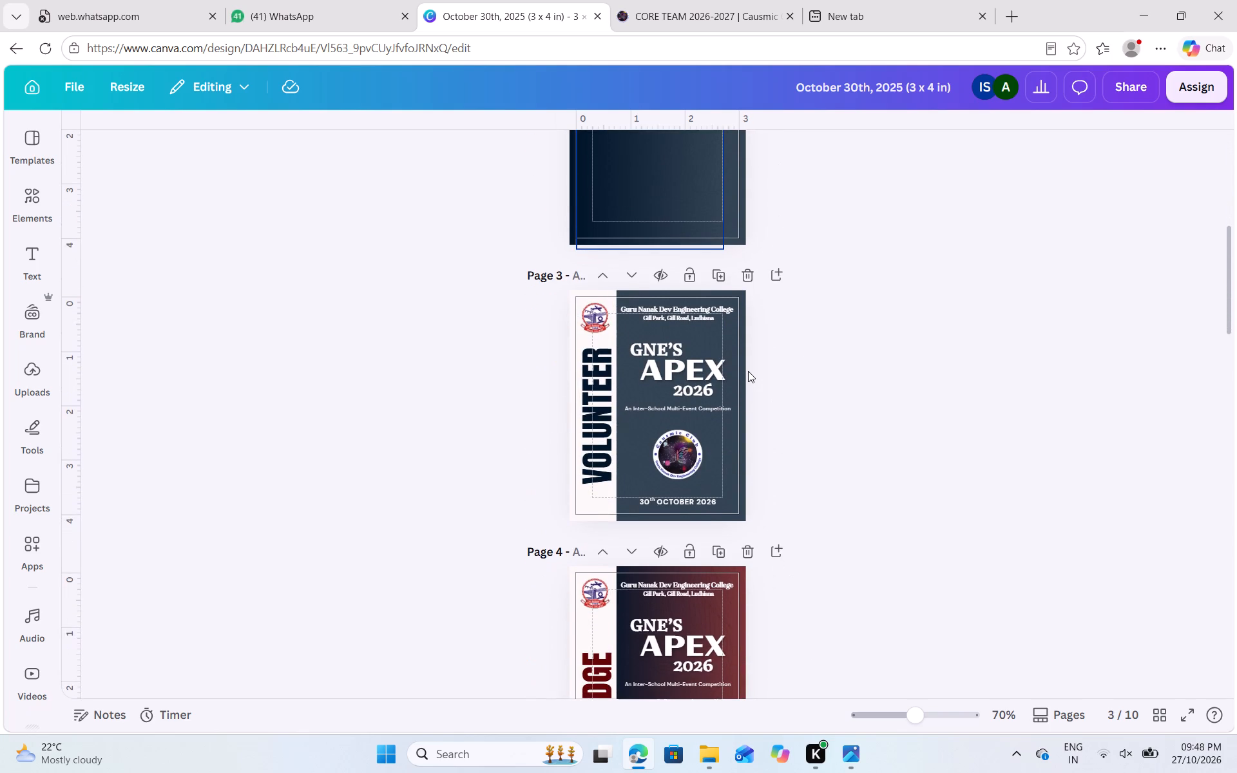
{"action": "scroll", "coordinate": [801, 427], "scroll_direction": "down", "scroll_amount": 1}
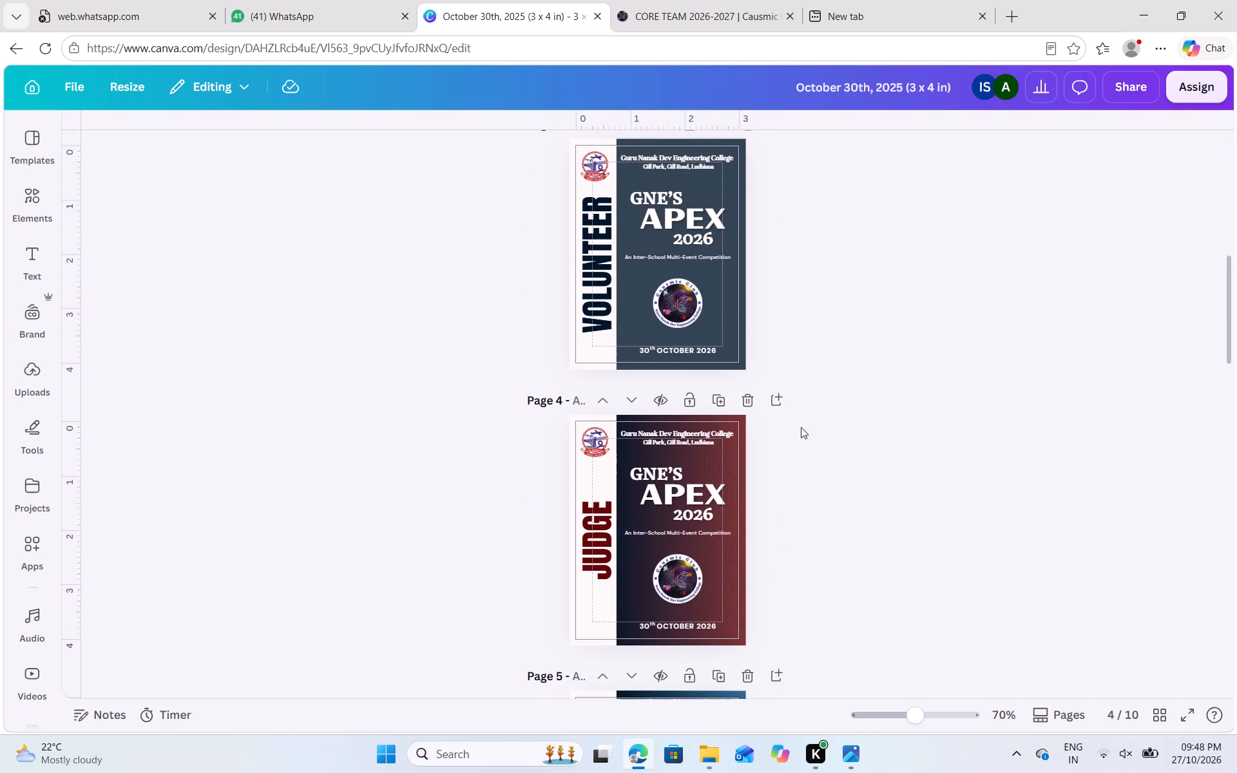
{"action": "scroll", "coordinate": [788, 269], "scroll_direction": "right", "scroll_amount": 1}
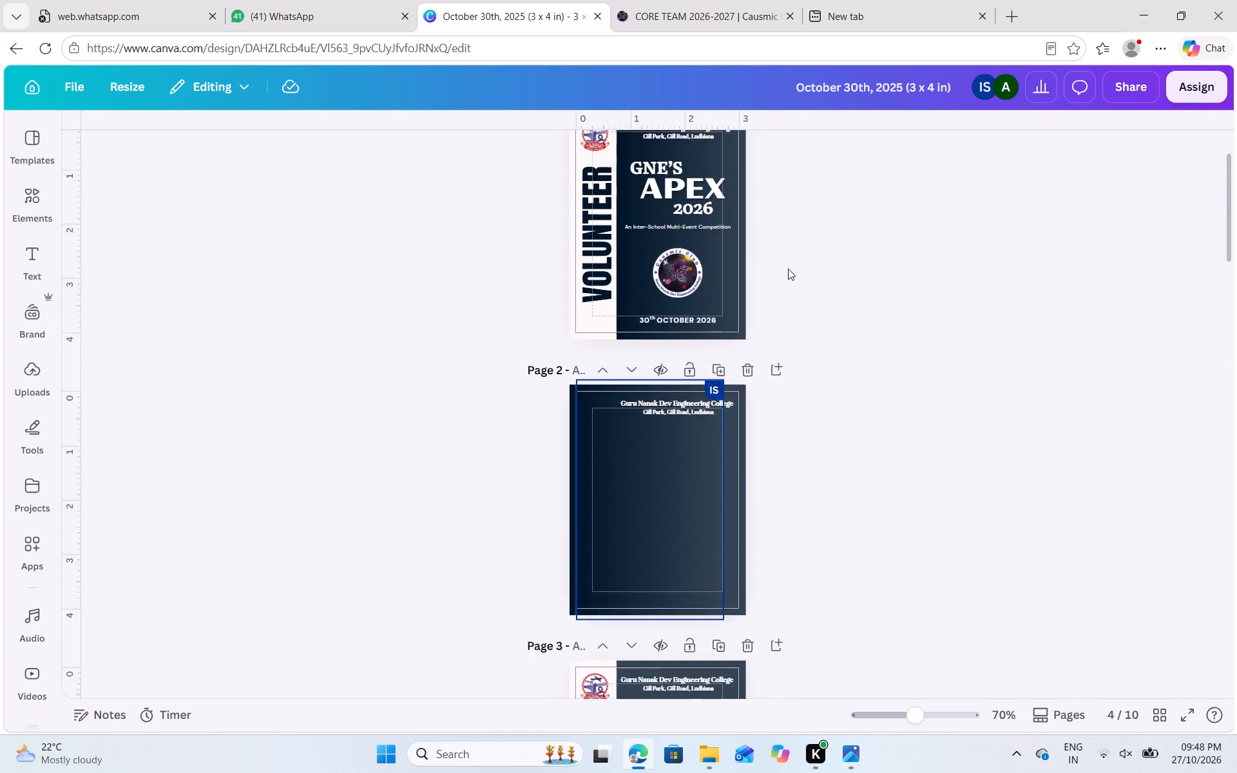
{"action": "scroll", "coordinate": [788, 269], "scroll_direction": "right", "scroll_amount": 1}
{"action": "scroll", "coordinate": [788, 269], "scroll_direction": "up", "scroll_amount": 1}
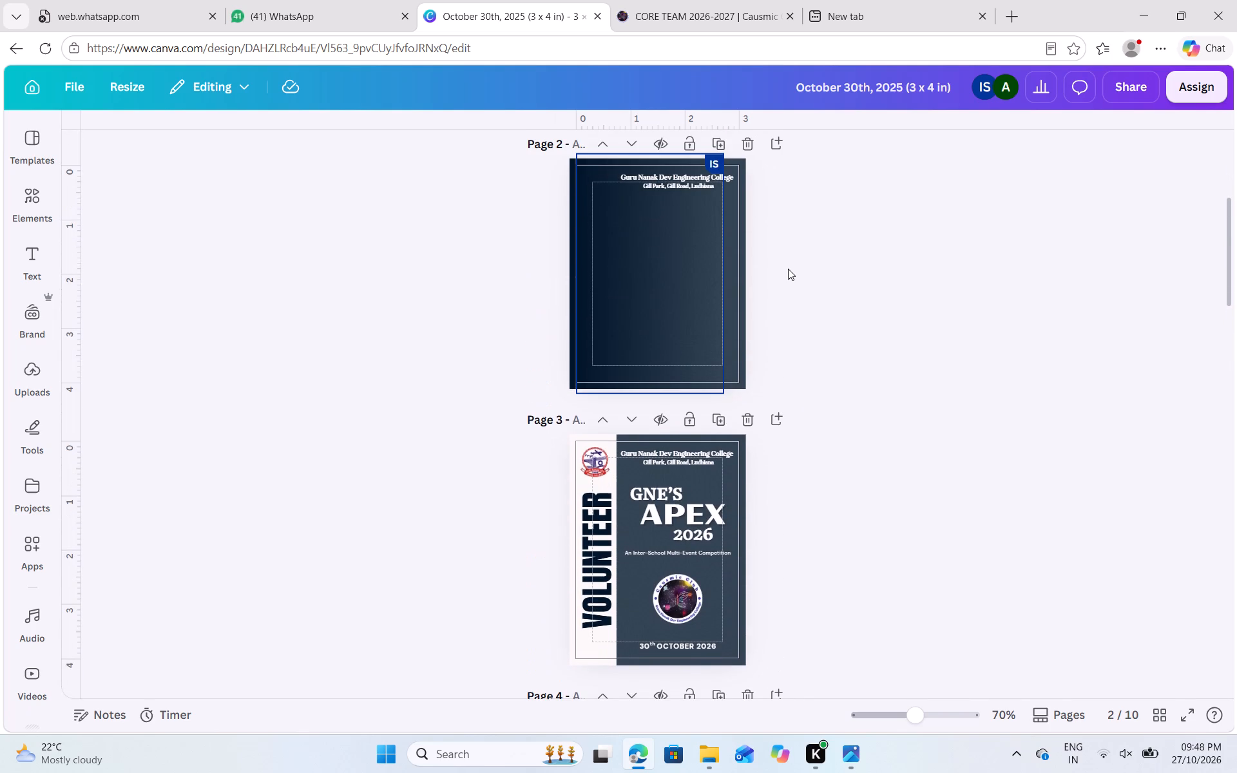
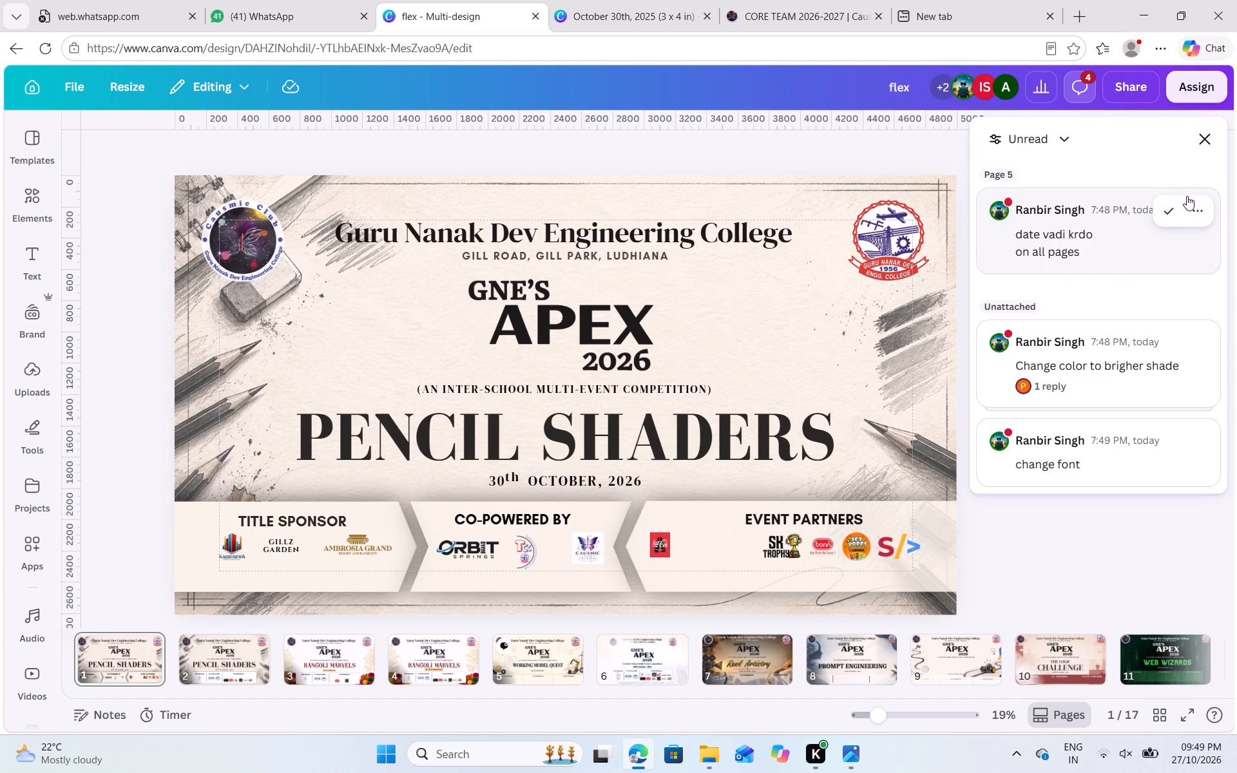
Review the unread comments on the flex design, including the page 5 date comment and the font comment.
{"action": "left_click", "coordinate": [1084, 256]}
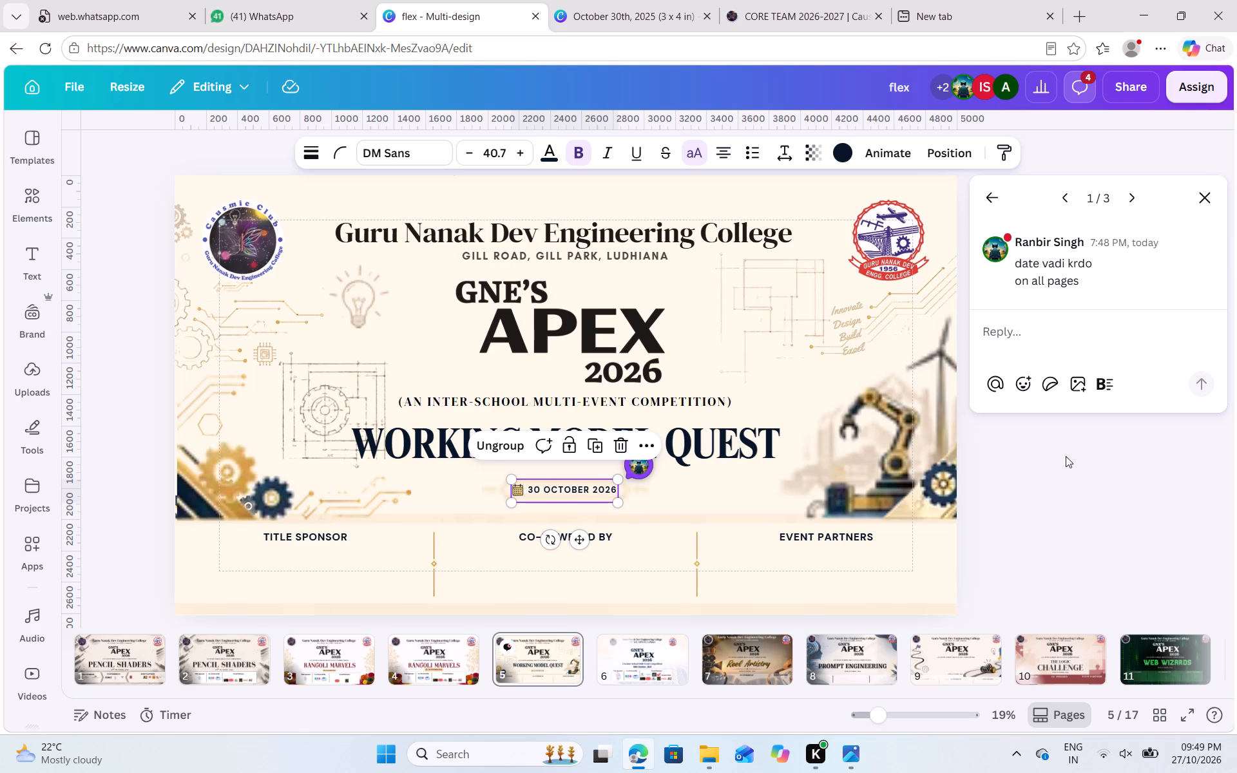
{"action": "left_click", "coordinate": [1066, 456]}
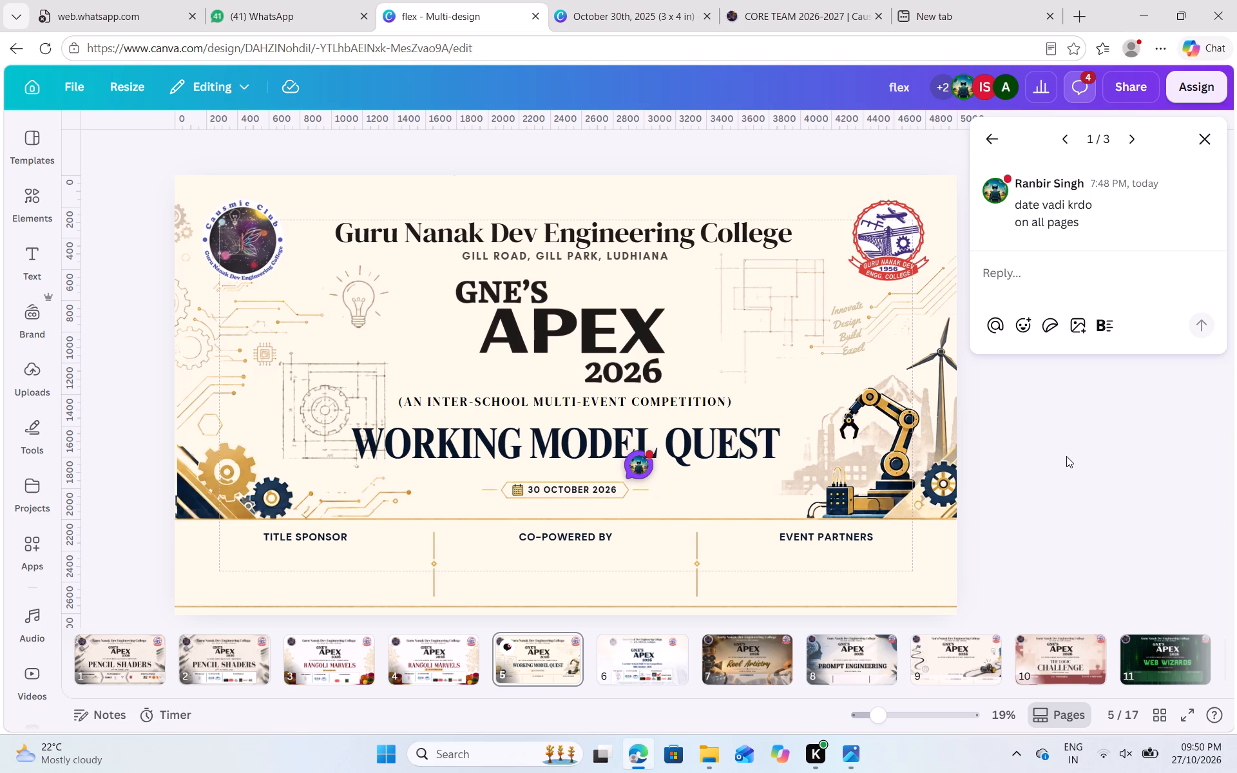
{"action": "left_click", "coordinate": [1134, 144]}
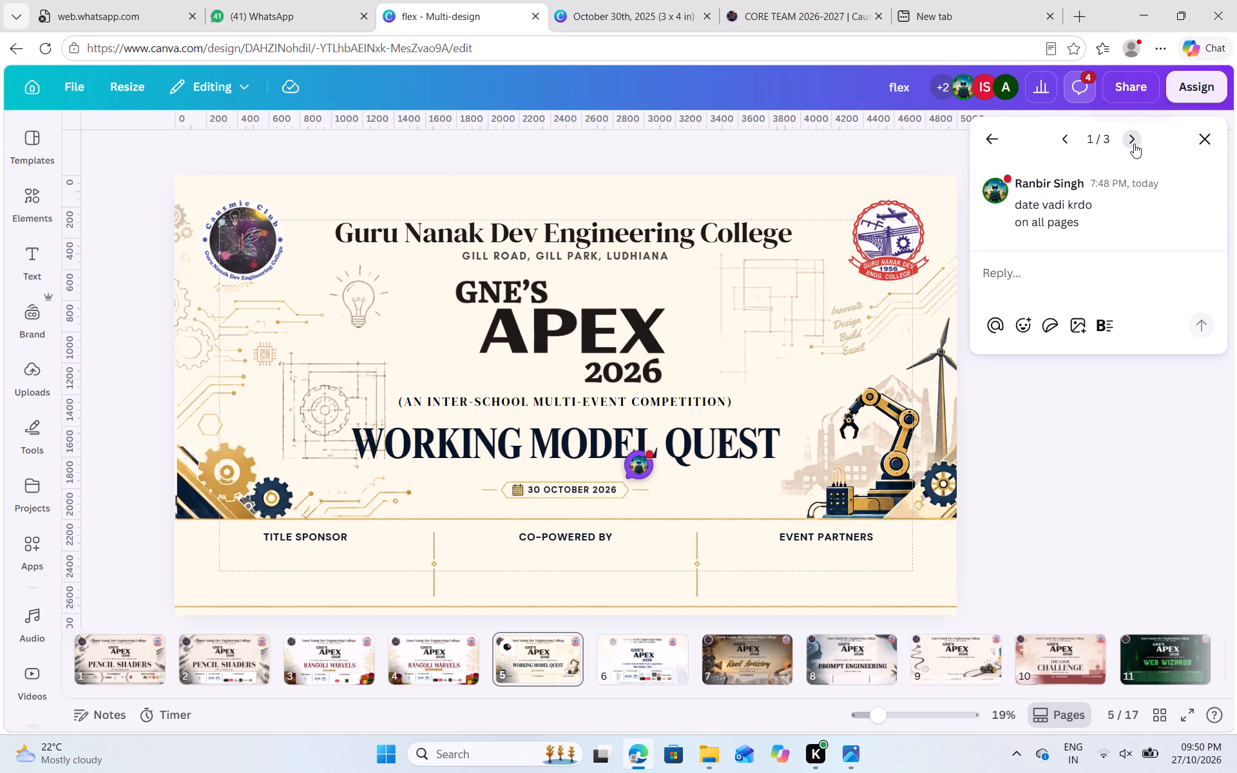
{"action": "left_click", "coordinate": [1134, 144]}
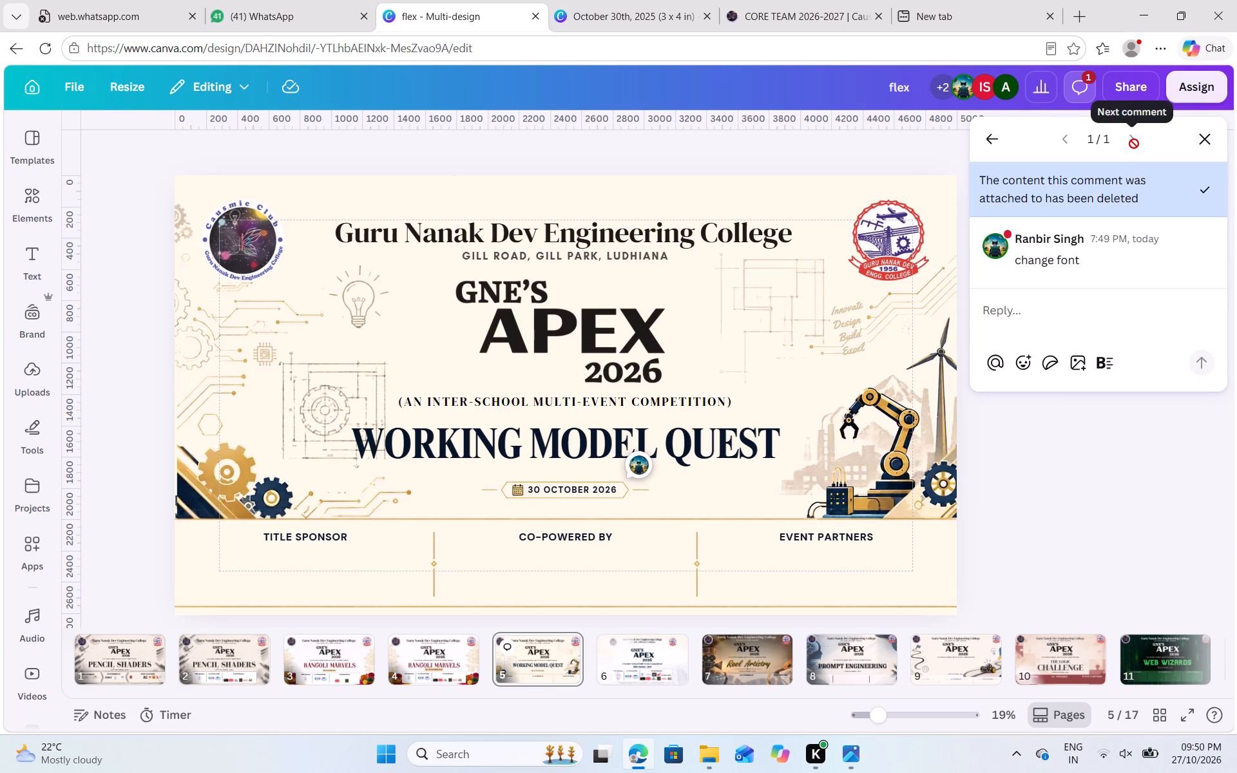
{"action": "left_click", "coordinate": [1072, 254]}
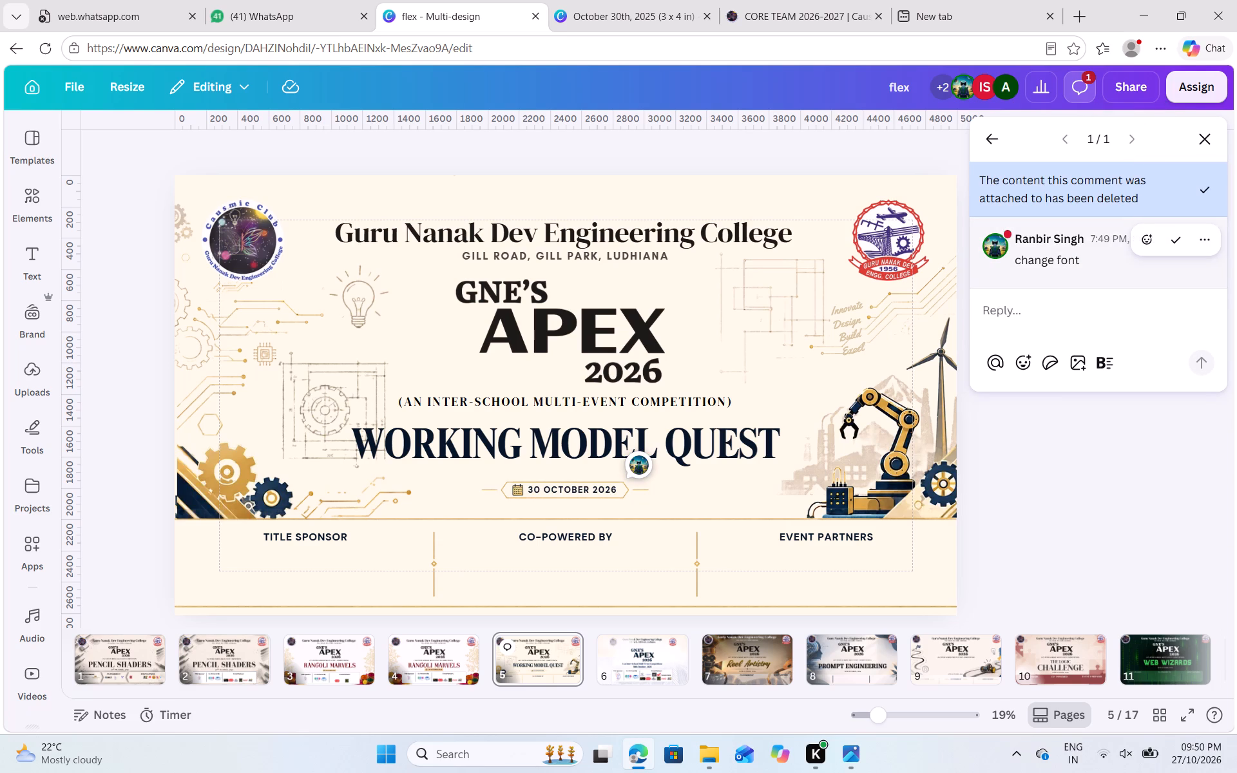
{"action": "left_click", "coordinate": [1115, 468]}
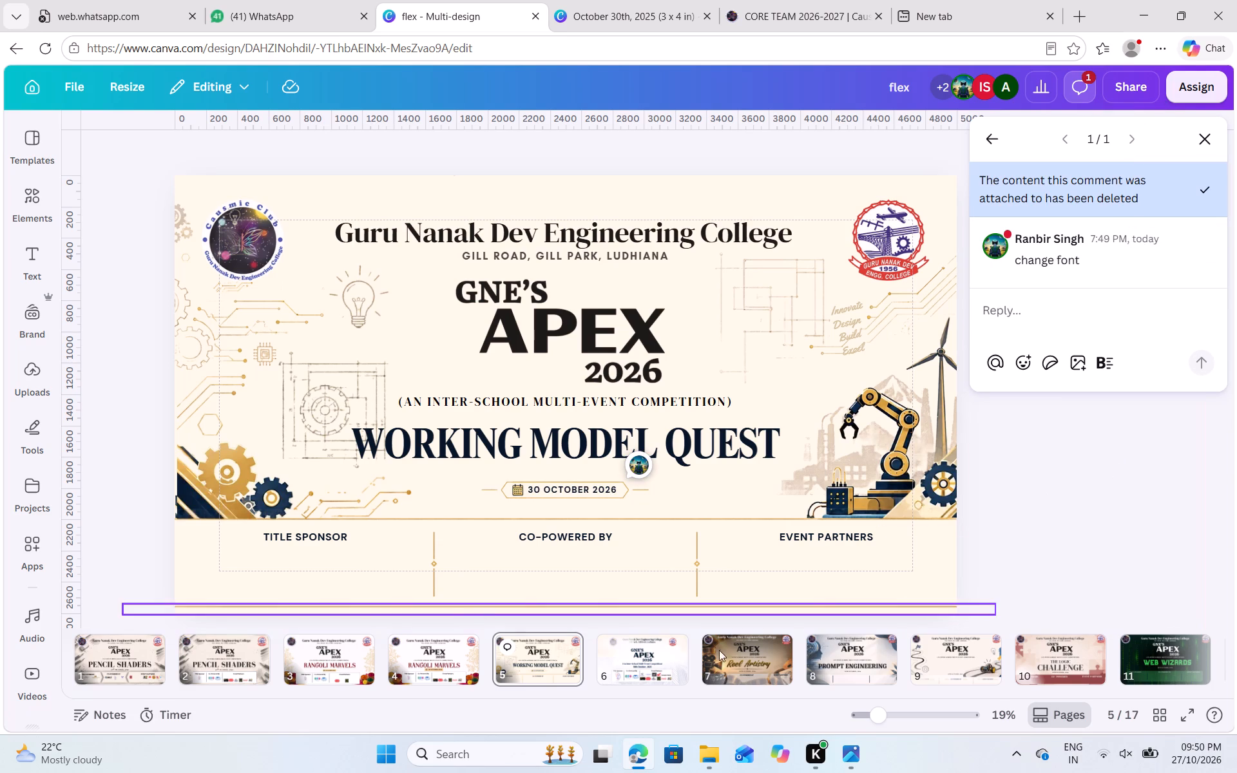
{"action": "left_click", "coordinate": [1212, 140]}
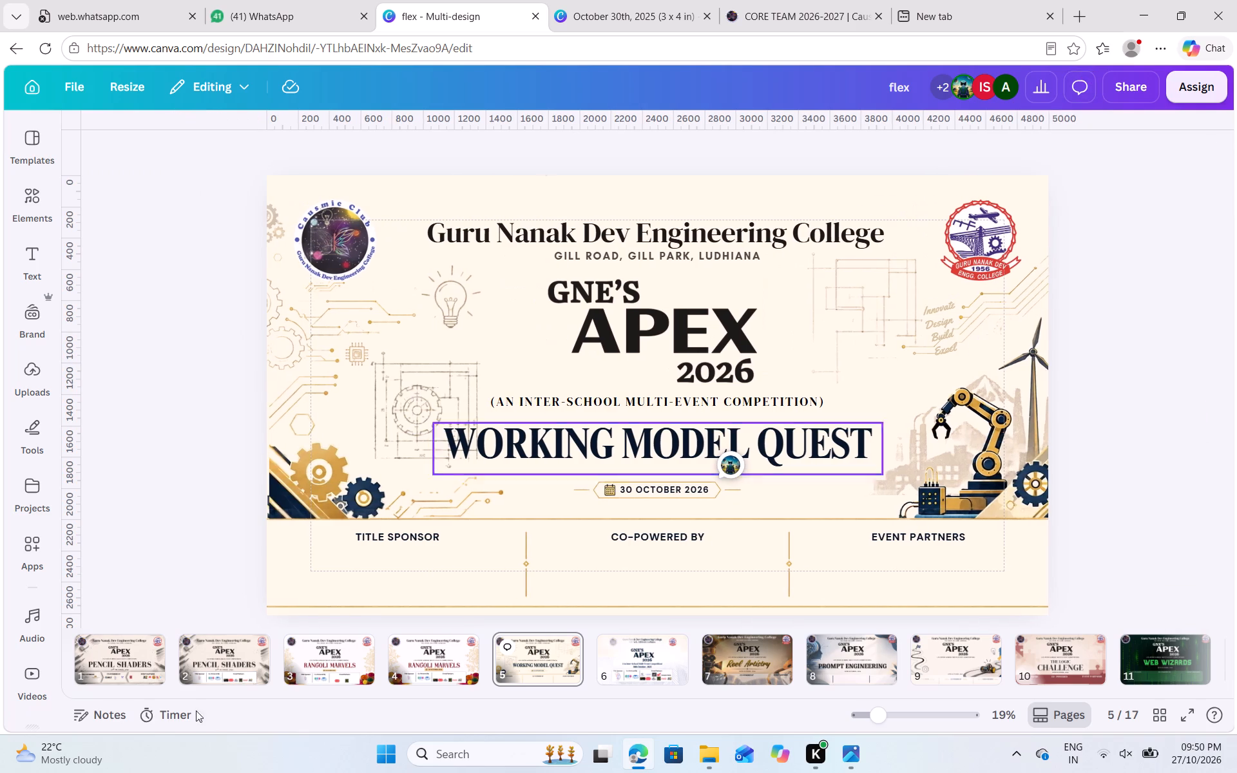
Compare the two Pencil Shaders banners on pages 1 and 2.
{"action": "left_click", "coordinate": [144, 662]}
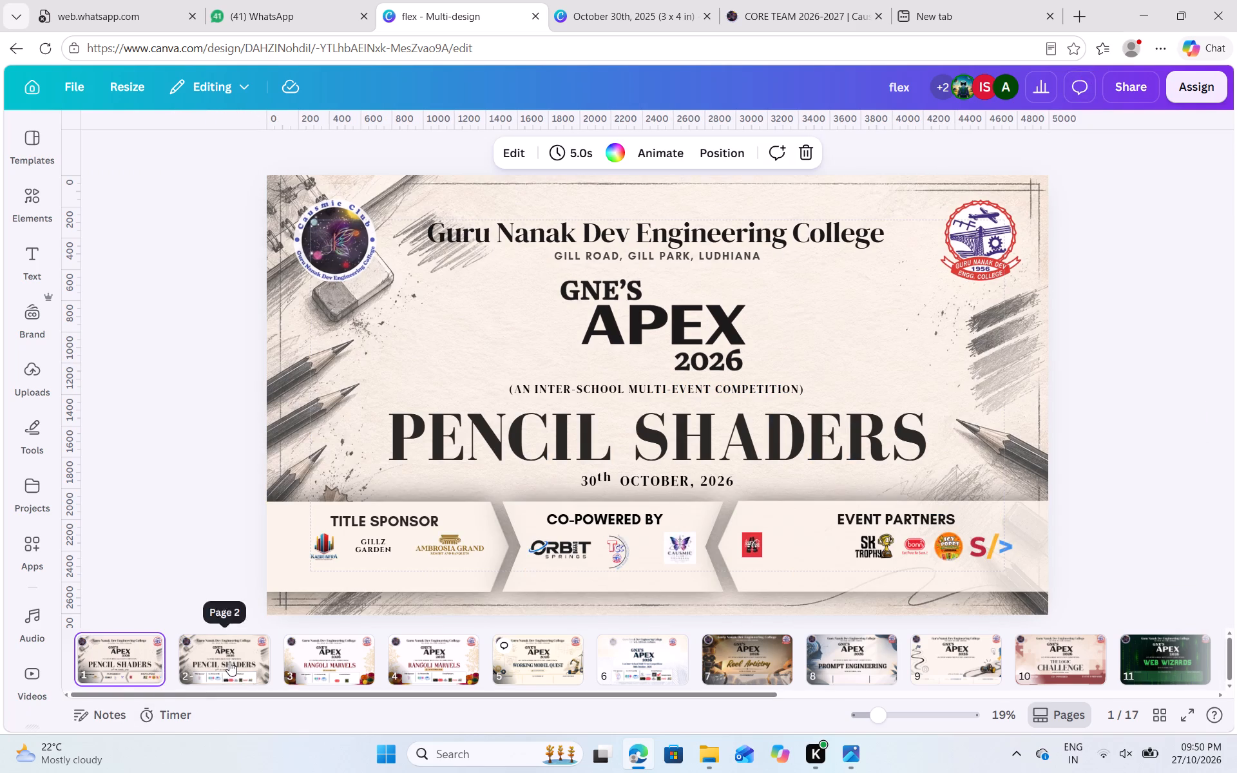
{"action": "left_click", "coordinate": [227, 663]}
{"action": "left_click", "coordinate": [146, 666]}
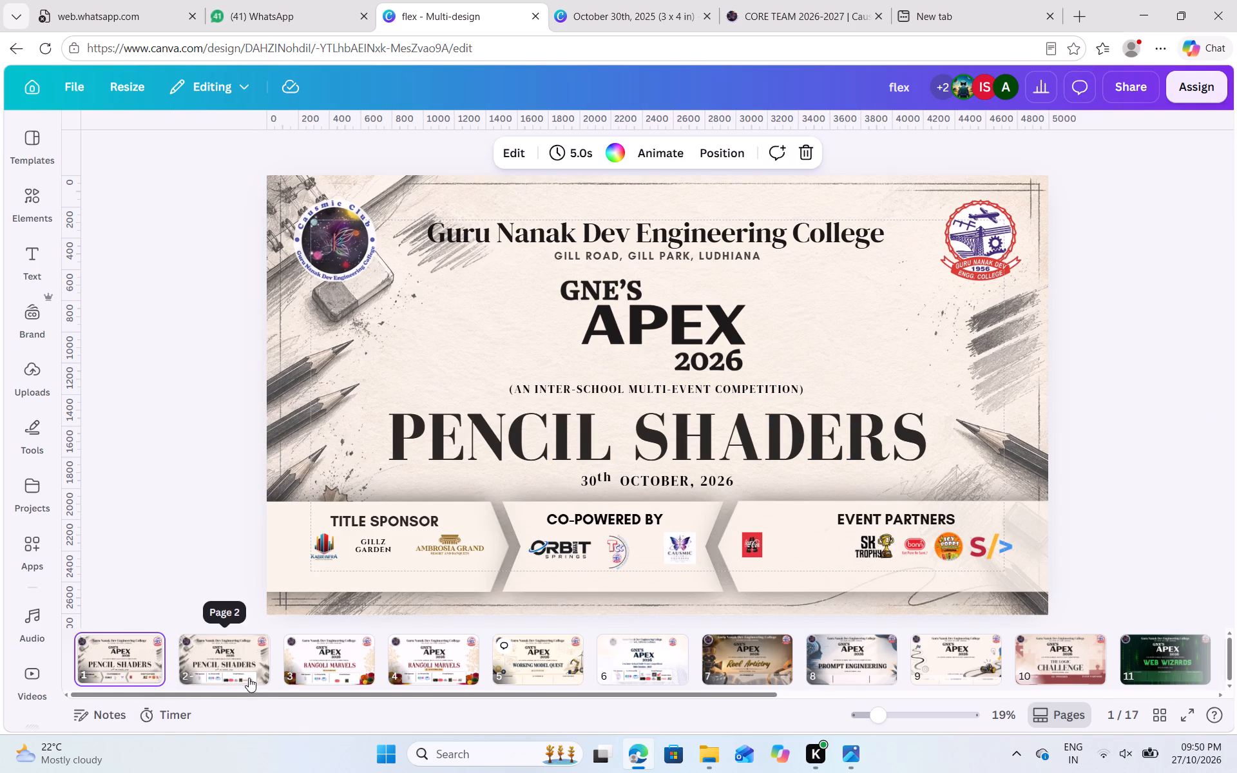
{"action": "left_click", "coordinate": [246, 676]}
Examine the event banners on pages 16, 14, 13, 12 and 11, from SQL Masters back to Web Wizards.
{"action": "scroll", "coordinate": [451, 642], "scroll_direction": "left", "scroll_amount": 2}
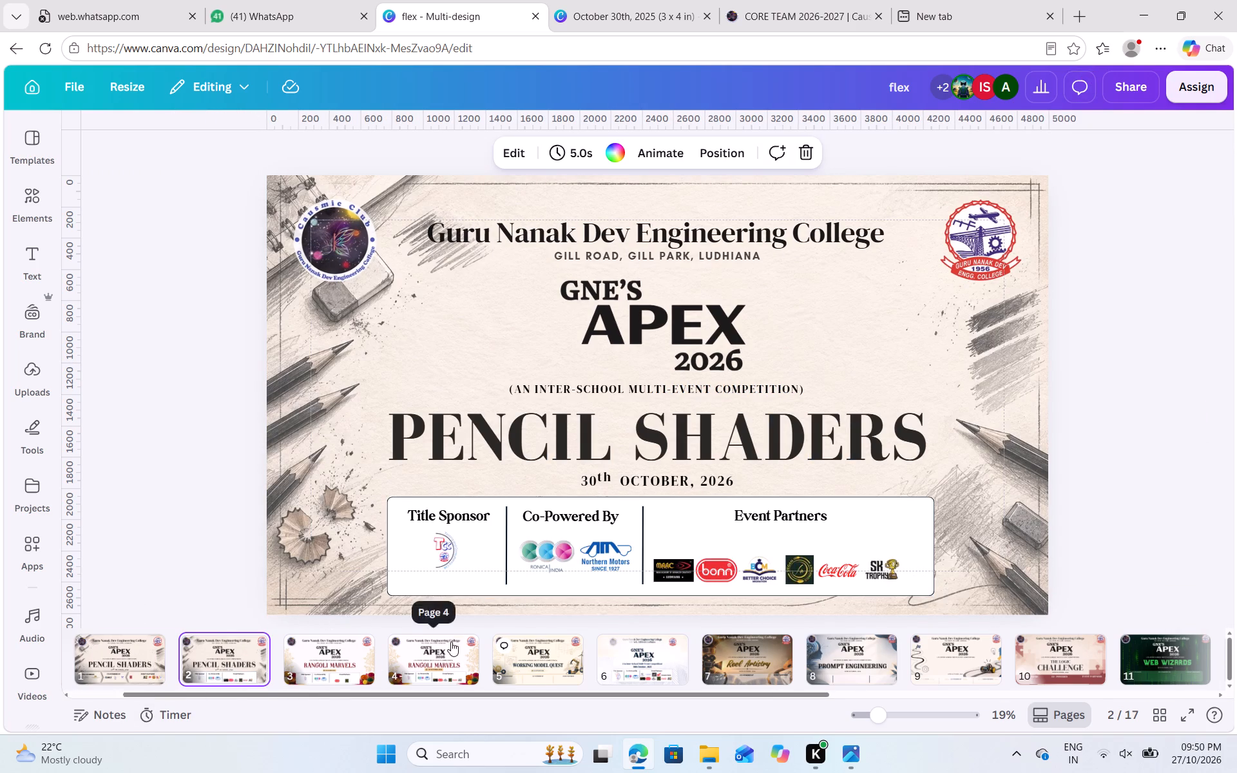
{"action": "scroll", "coordinate": [451, 642], "scroll_direction": "left", "scroll_amount": 8}
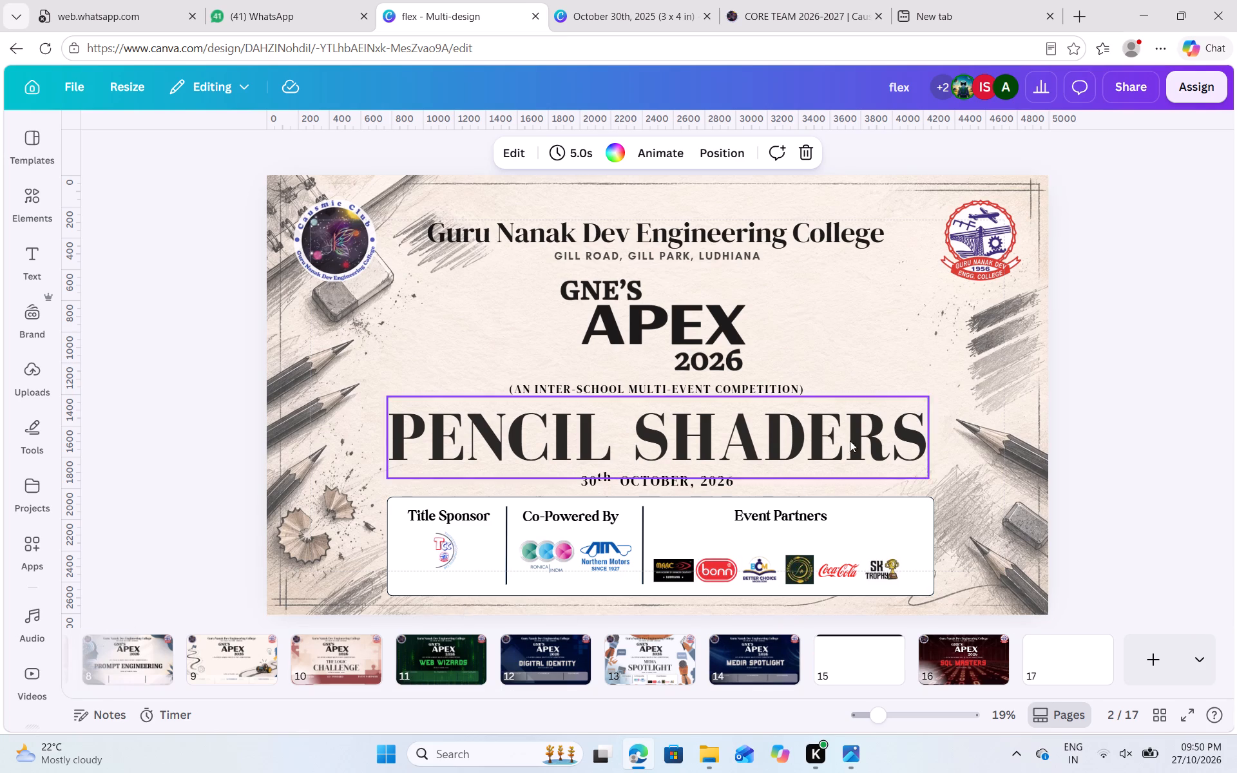
{"action": "left_click", "coordinate": [943, 653]}
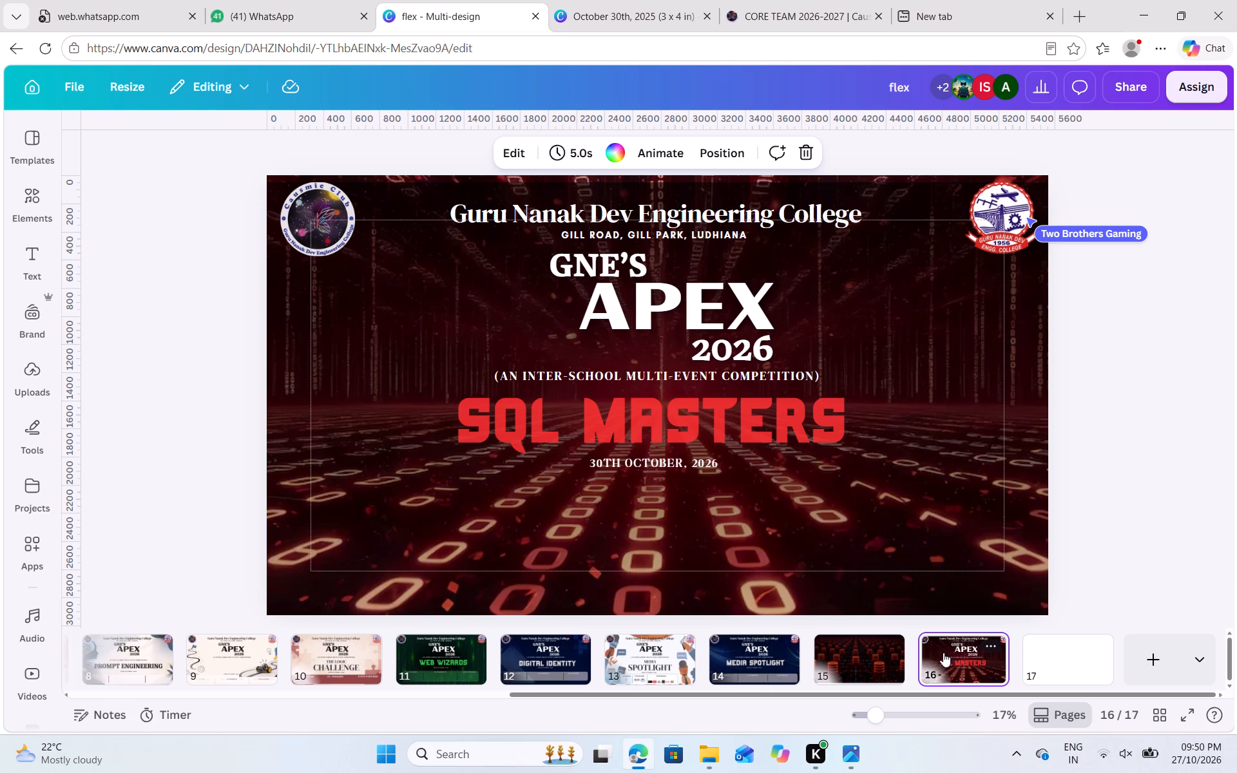
{"action": "left_click", "coordinate": [758, 661]}
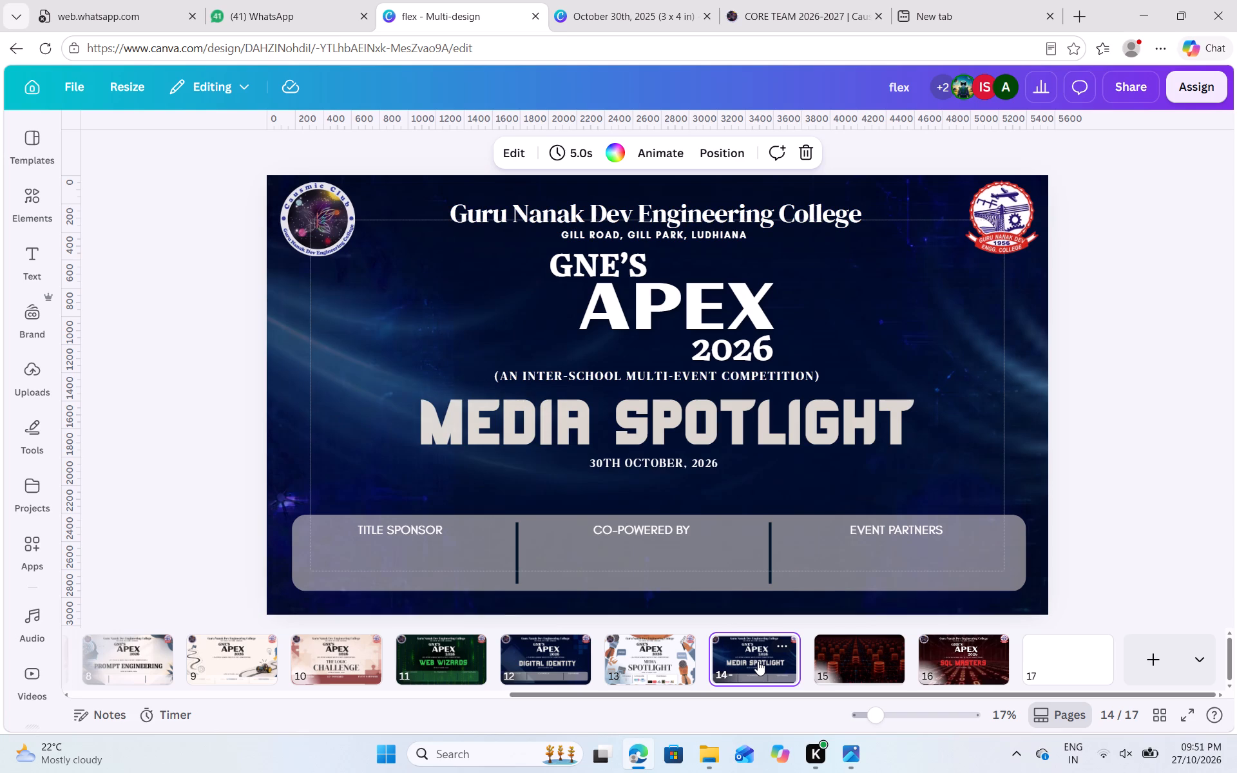
{"action": "left_click", "coordinate": [638, 656]}
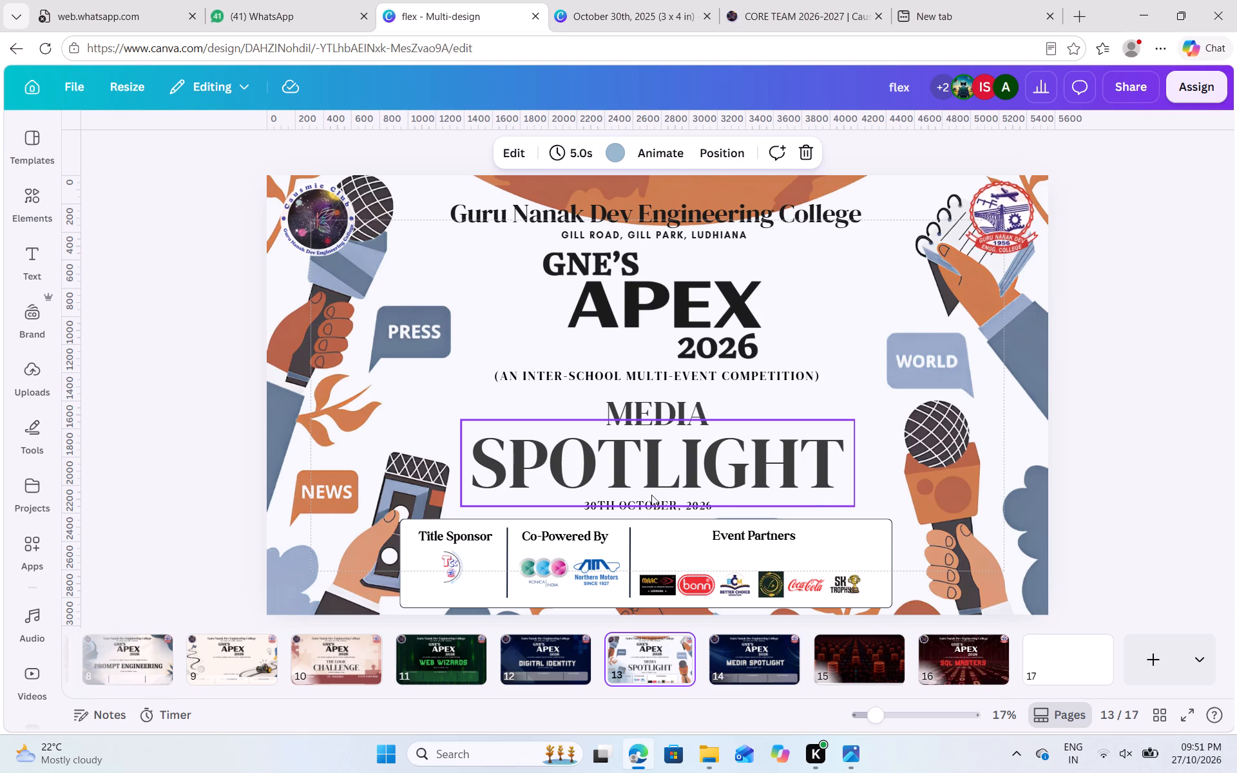
{"action": "left_click", "coordinate": [535, 647]}
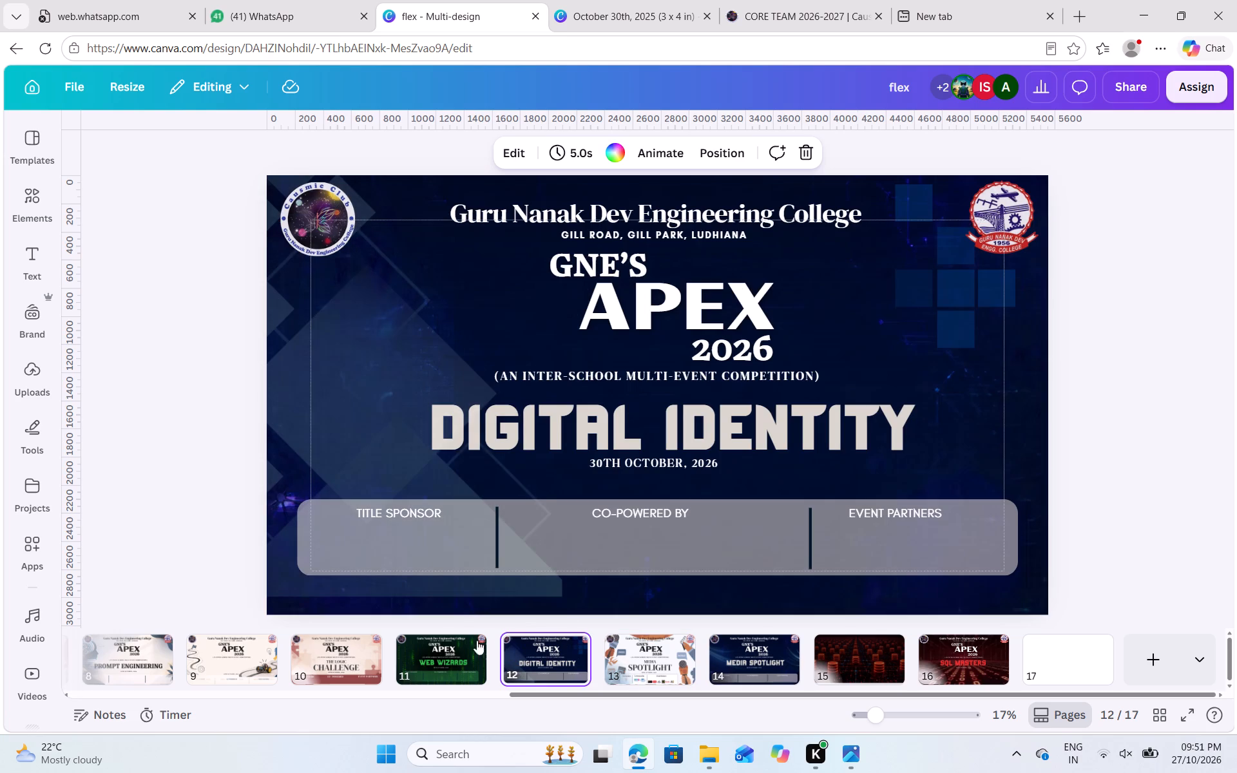
{"action": "left_click", "coordinate": [439, 644]}
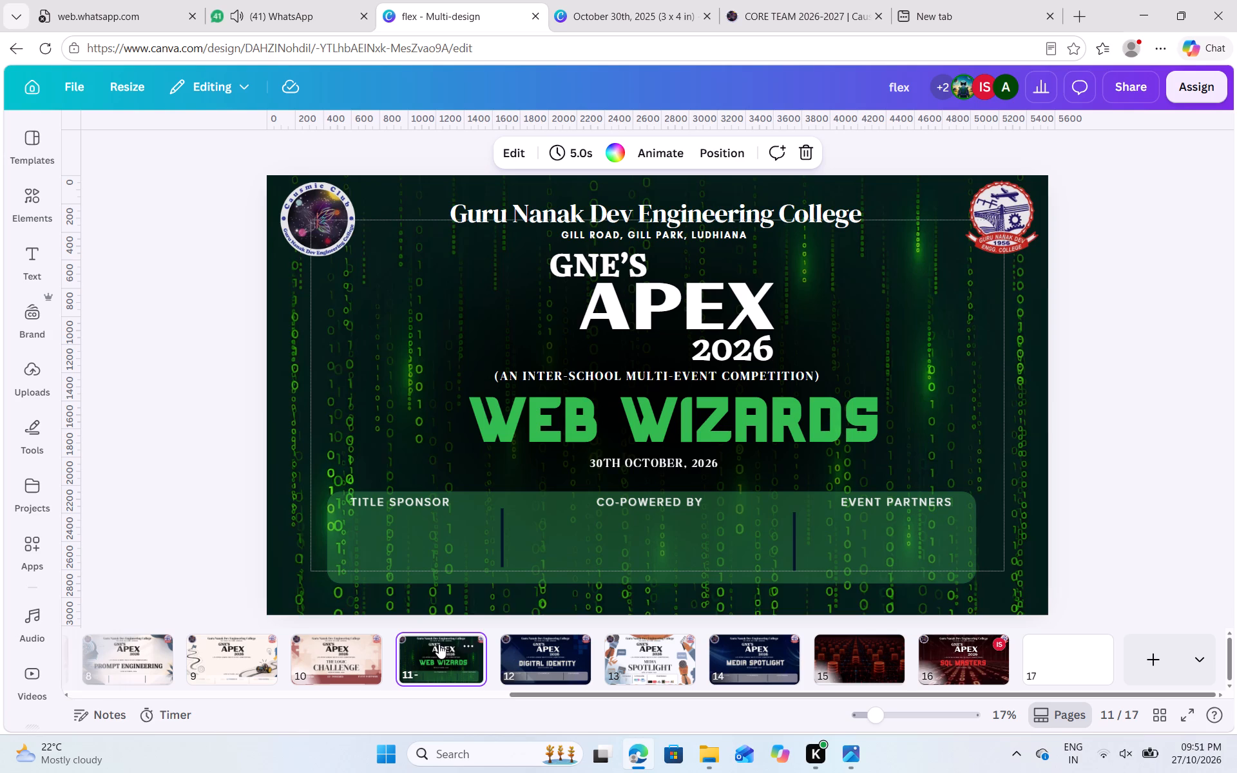
Recheck the Media Spotlight banners on pages 13 and 14 and the SQL Masters banner on page 16.
{"action": "left_click", "coordinate": [644, 669]}
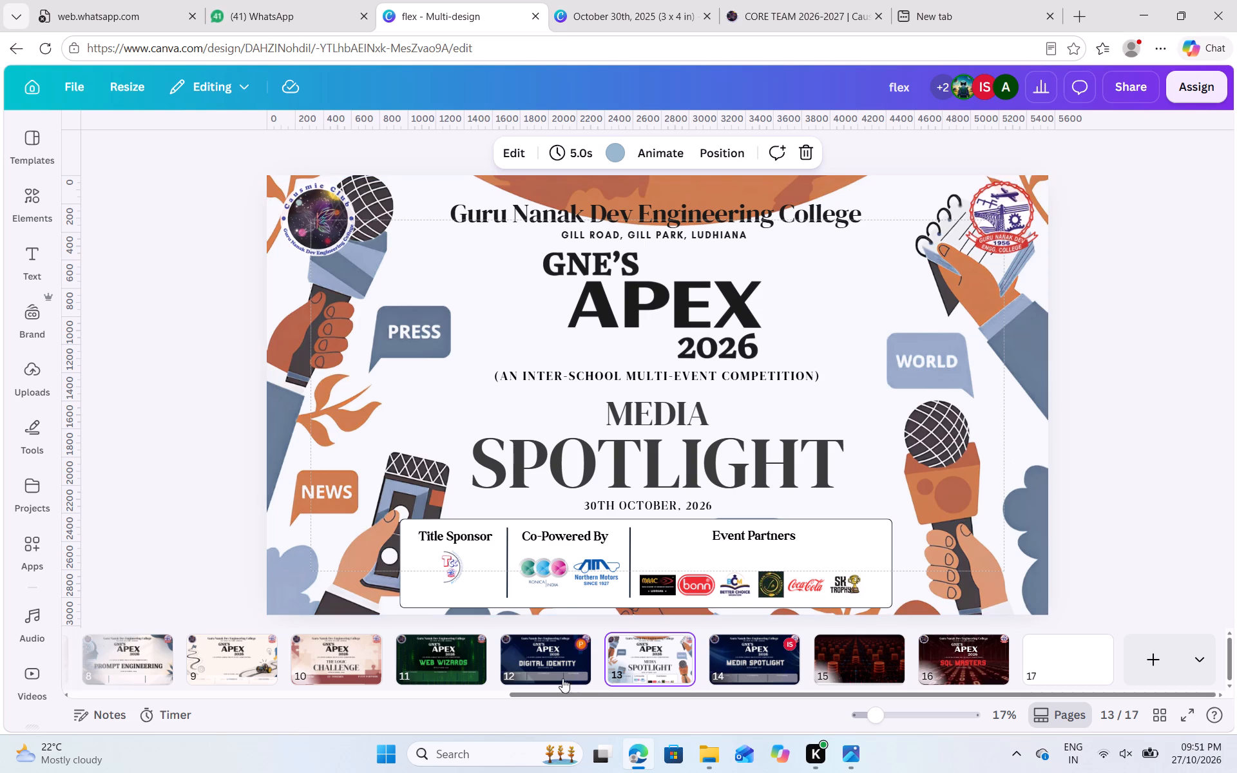
{"action": "scroll", "coordinate": [570, 651], "scroll_direction": "right", "scroll_amount": 7}
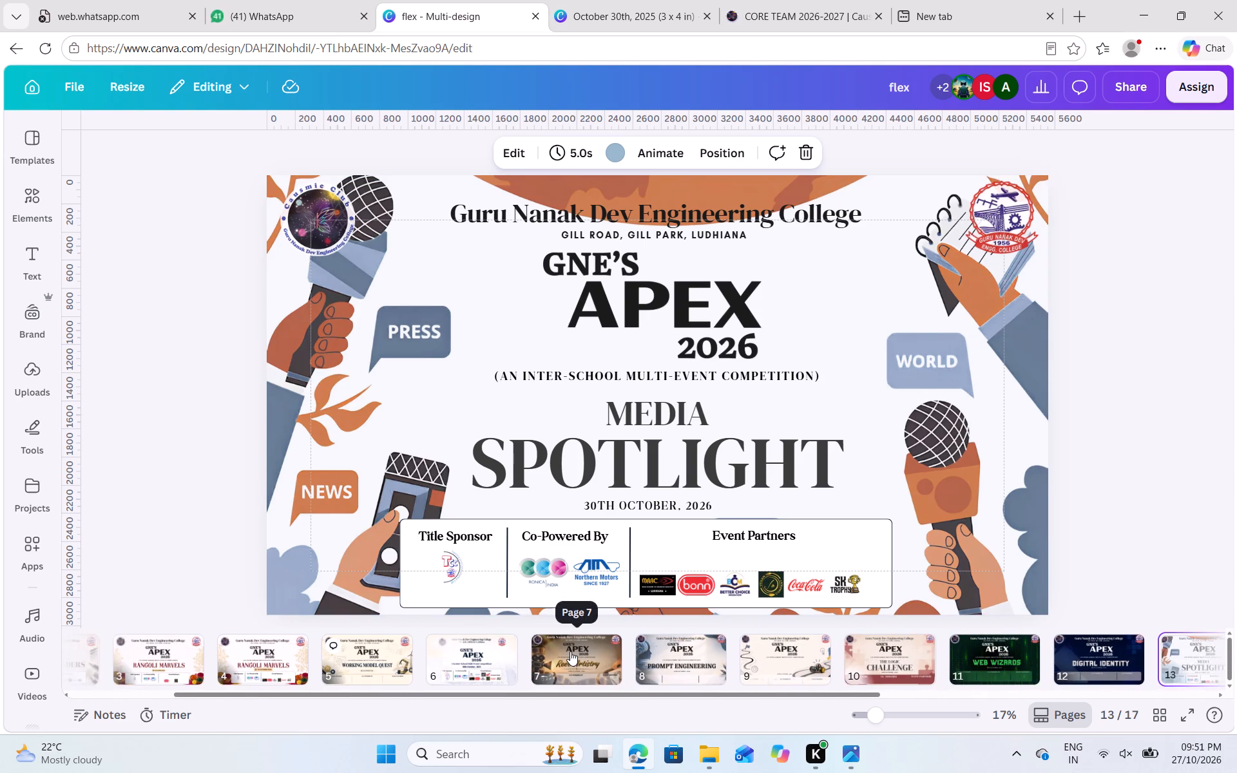
{"action": "scroll", "coordinate": [570, 651], "scroll_direction": "left", "scroll_amount": 2}
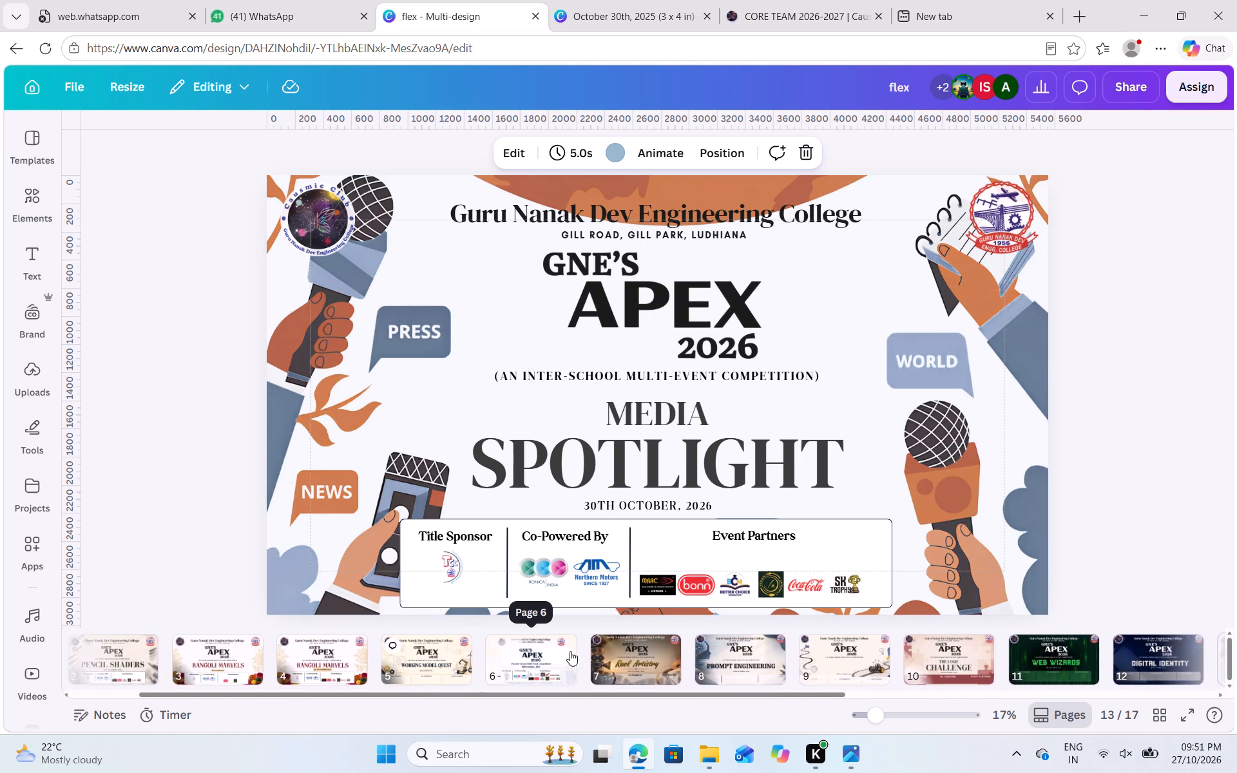
{"action": "scroll", "coordinate": [570, 651], "scroll_direction": "left", "scroll_amount": 2}
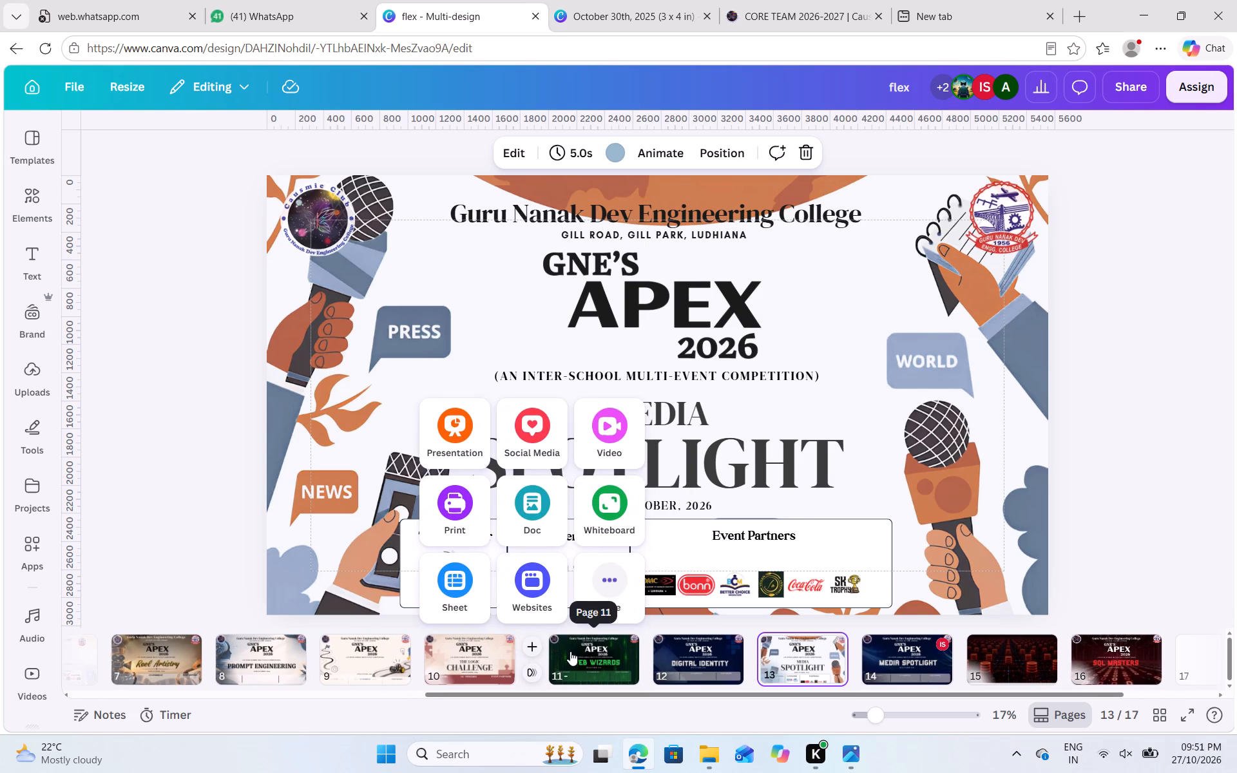
{"action": "scroll", "coordinate": [570, 651], "scroll_direction": "left", "scroll_amount": 2}
{"action": "left_click", "coordinate": [749, 652]}
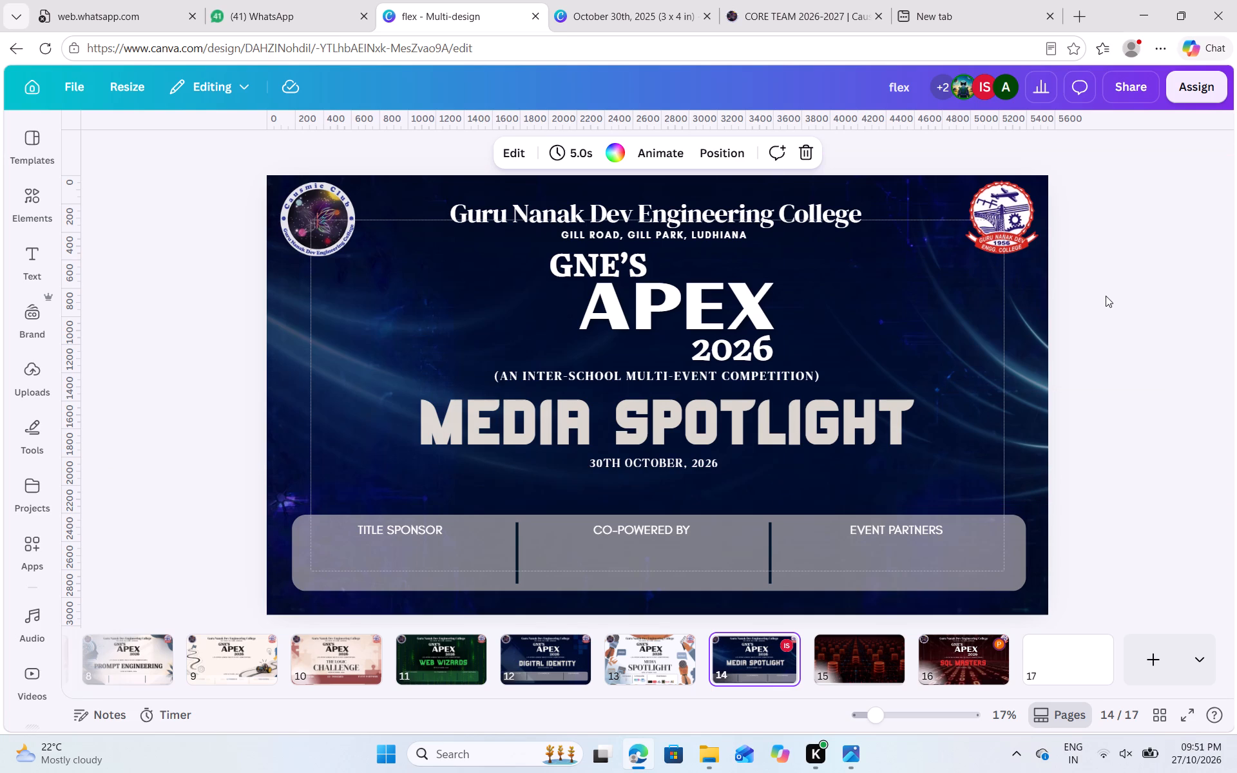
{"action": "left_click", "coordinate": [960, 664]}
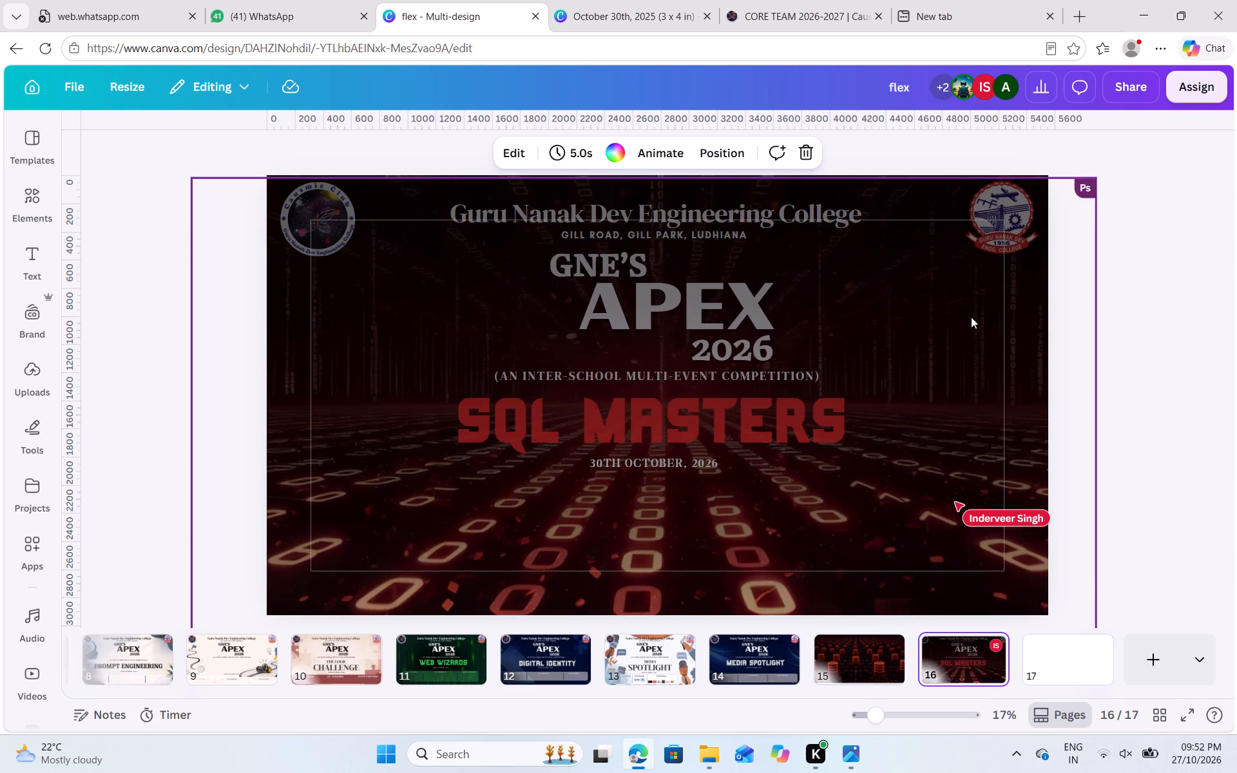
{"action": "left_click", "coordinate": [964, 89]}
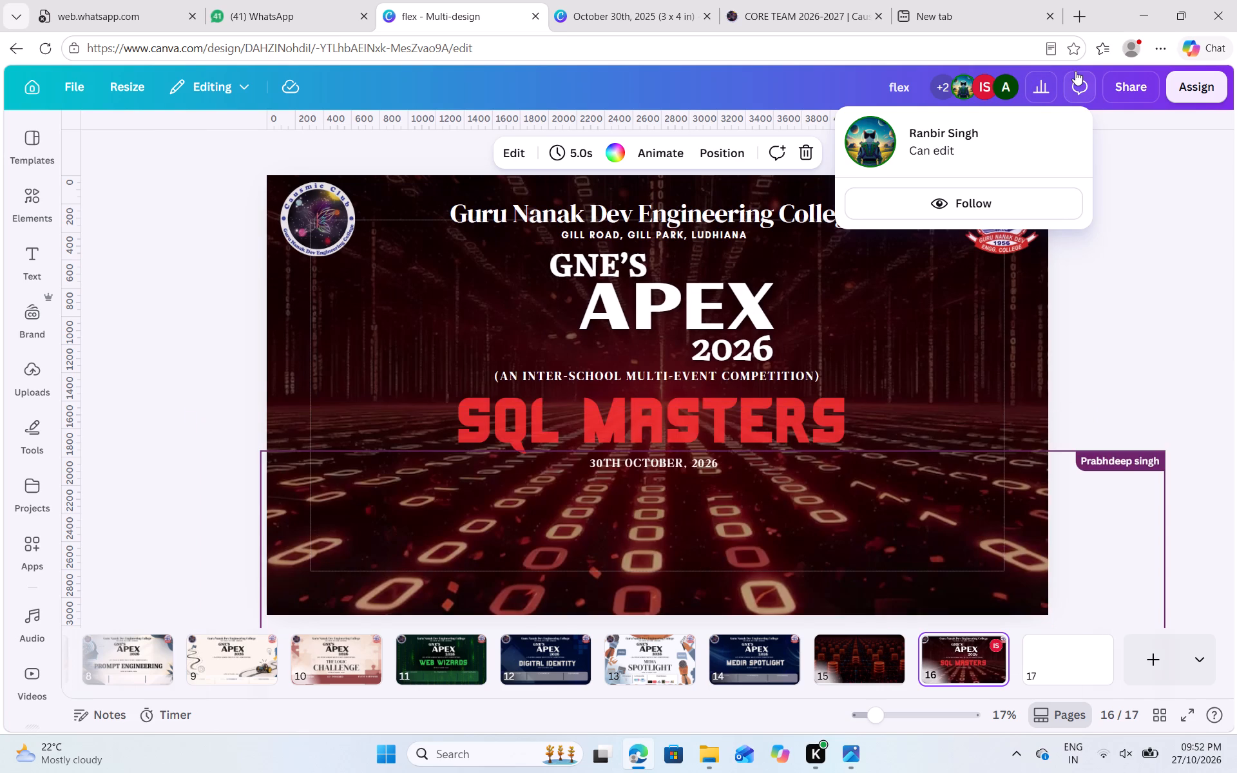
In the October 30th, 2025 (3 x 4 in) badge design, delete the second volunteer badge on page 3.
{"action": "left_click", "coordinate": [623, 0]}
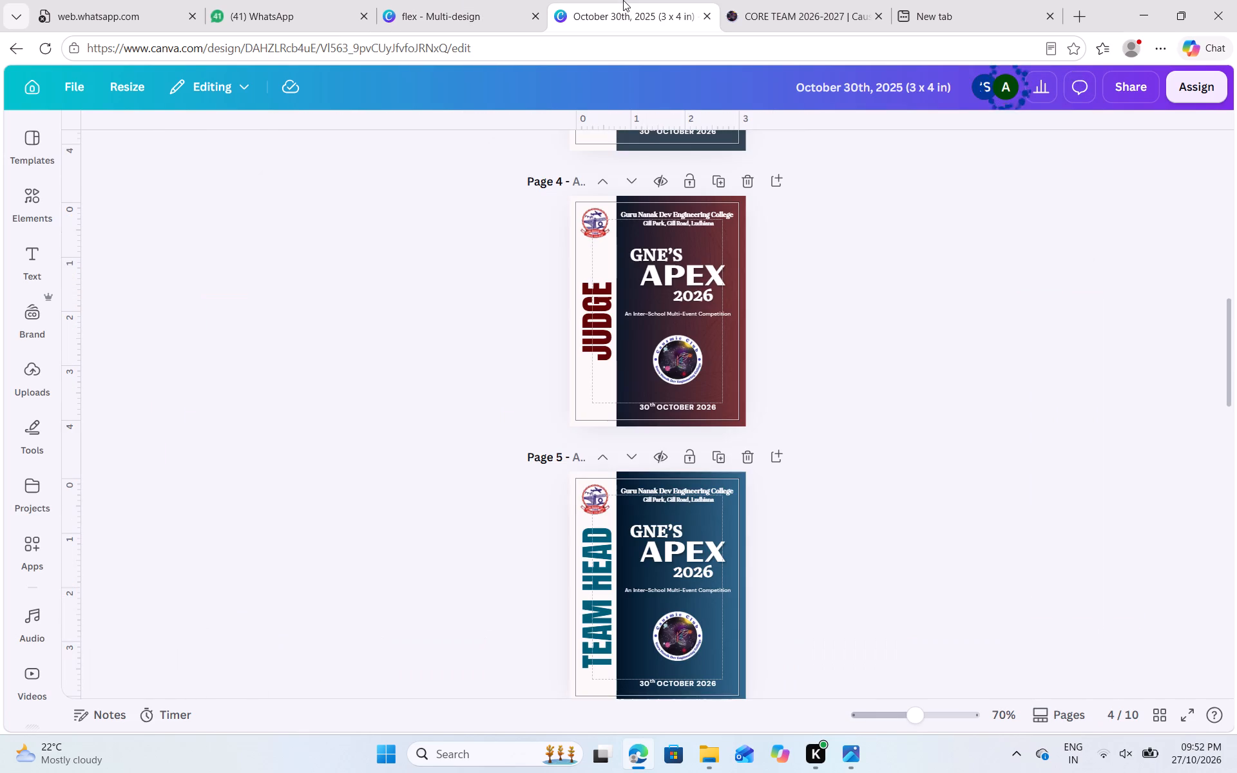
{"action": "scroll", "coordinate": [724, 434], "scroll_direction": "up", "scroll_amount": 9}
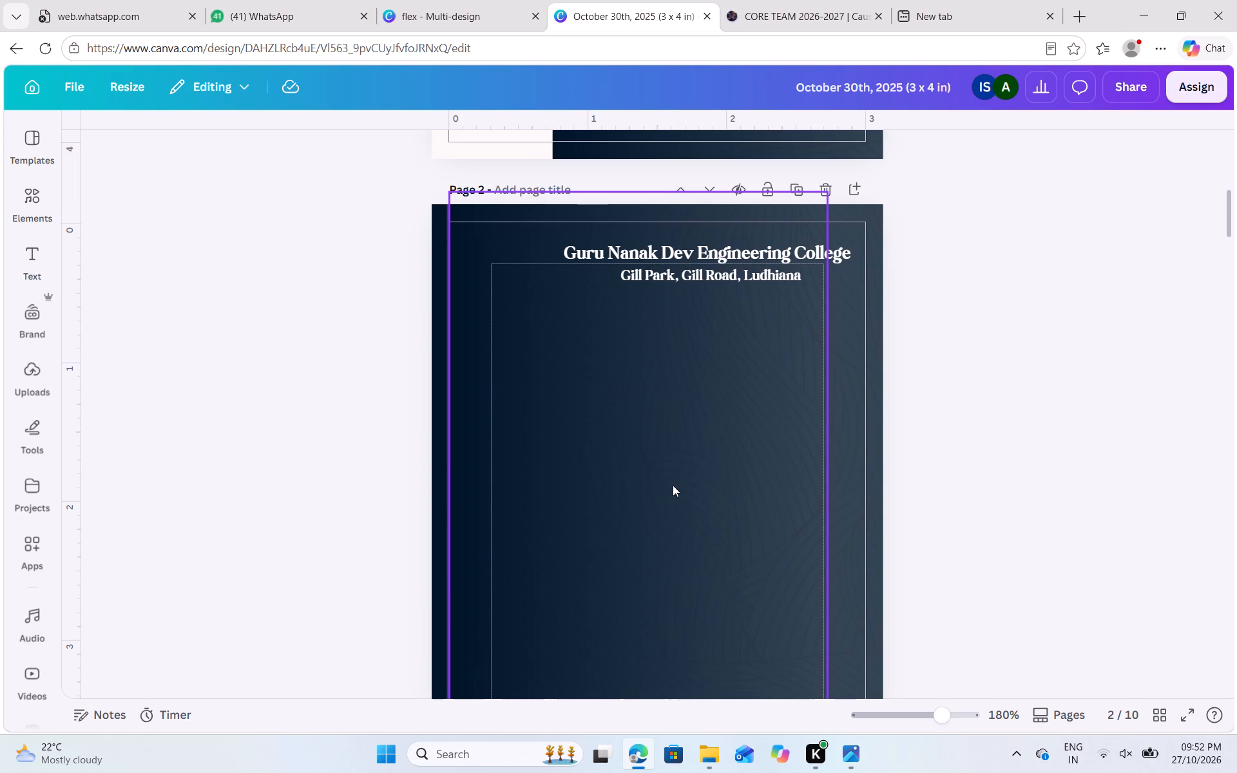
{"action": "scroll", "coordinate": [727, 452], "scroll_direction": "up", "scroll_amount": 5}
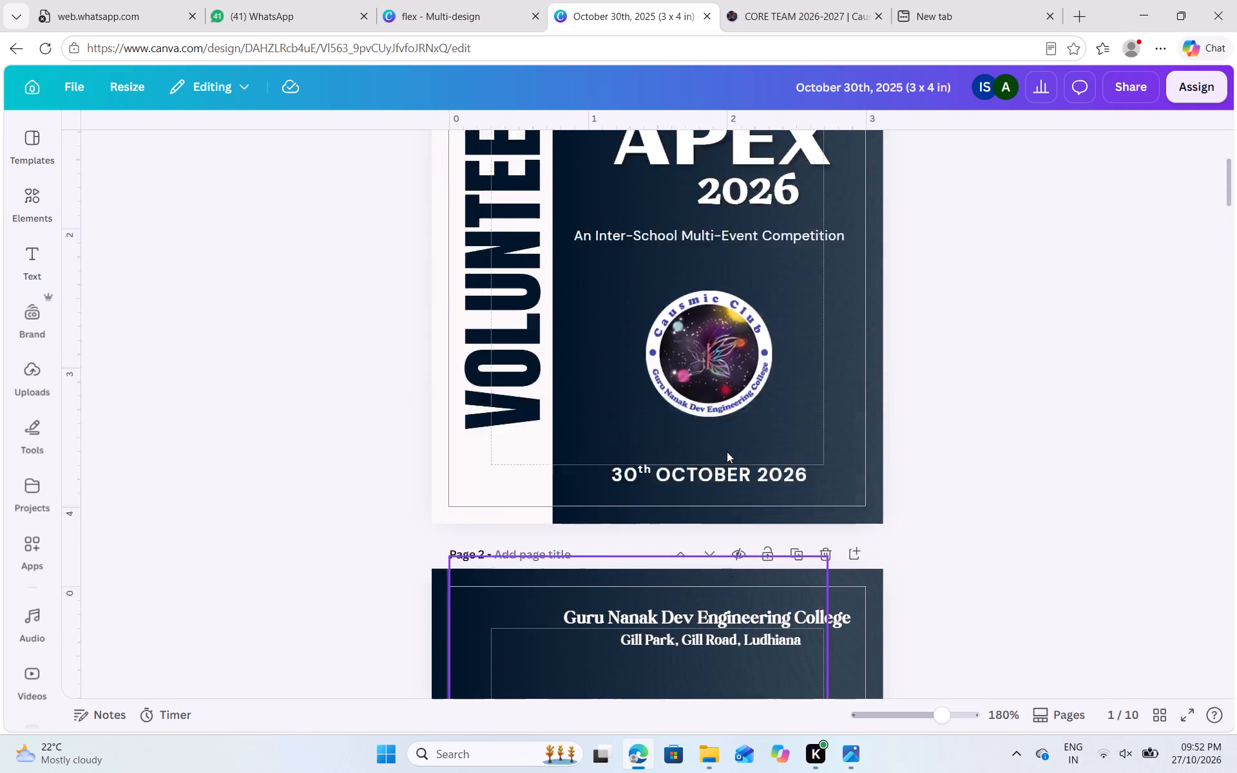
{"action": "scroll", "coordinate": [727, 452], "scroll_direction": "up", "scroll_amount": 1}
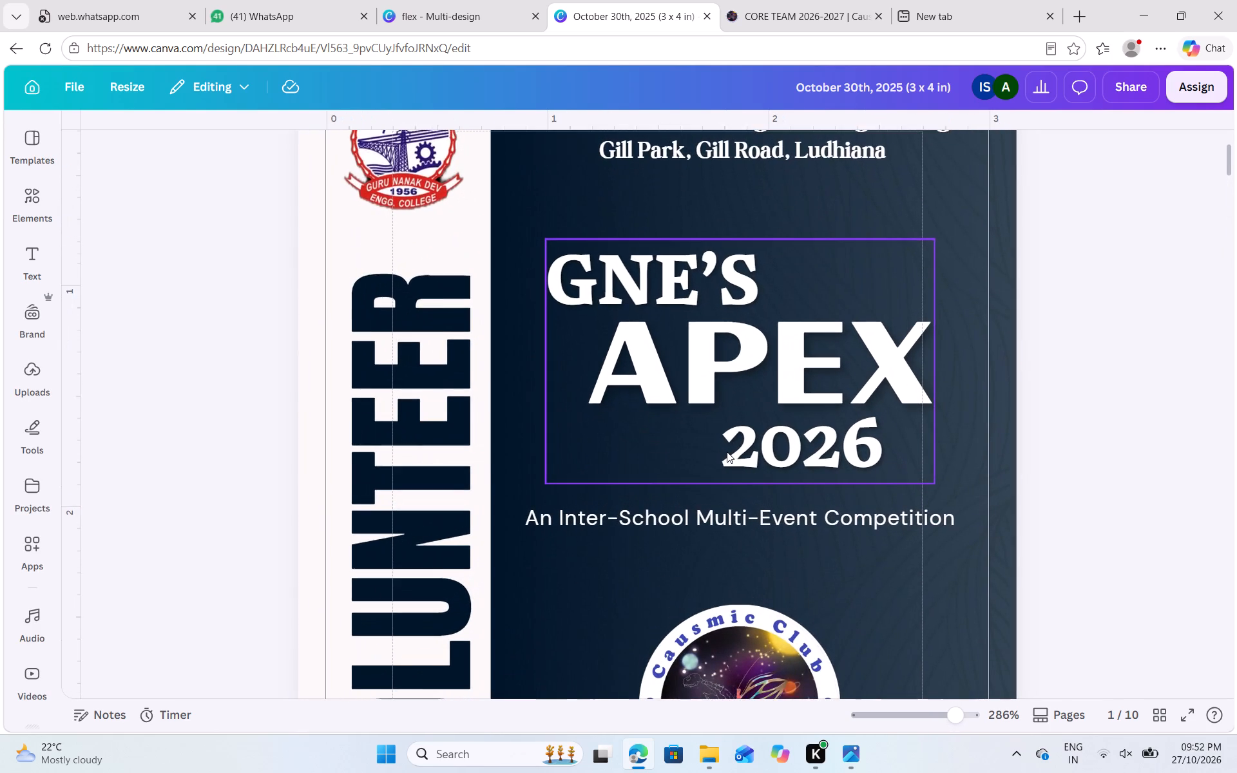
{"action": "scroll", "coordinate": [727, 452], "scroll_direction": "down", "scroll_amount": 1}
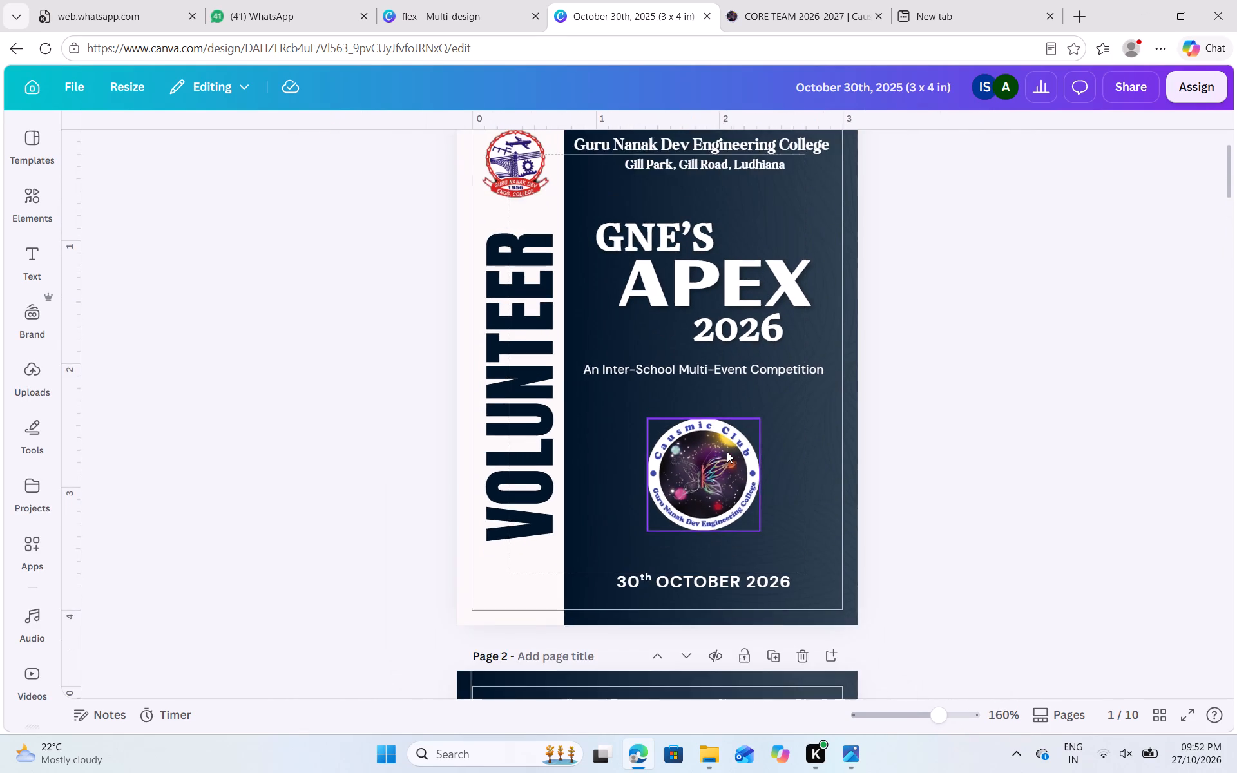
{"action": "scroll", "coordinate": [727, 452], "scroll_direction": "down", "scroll_amount": 5}
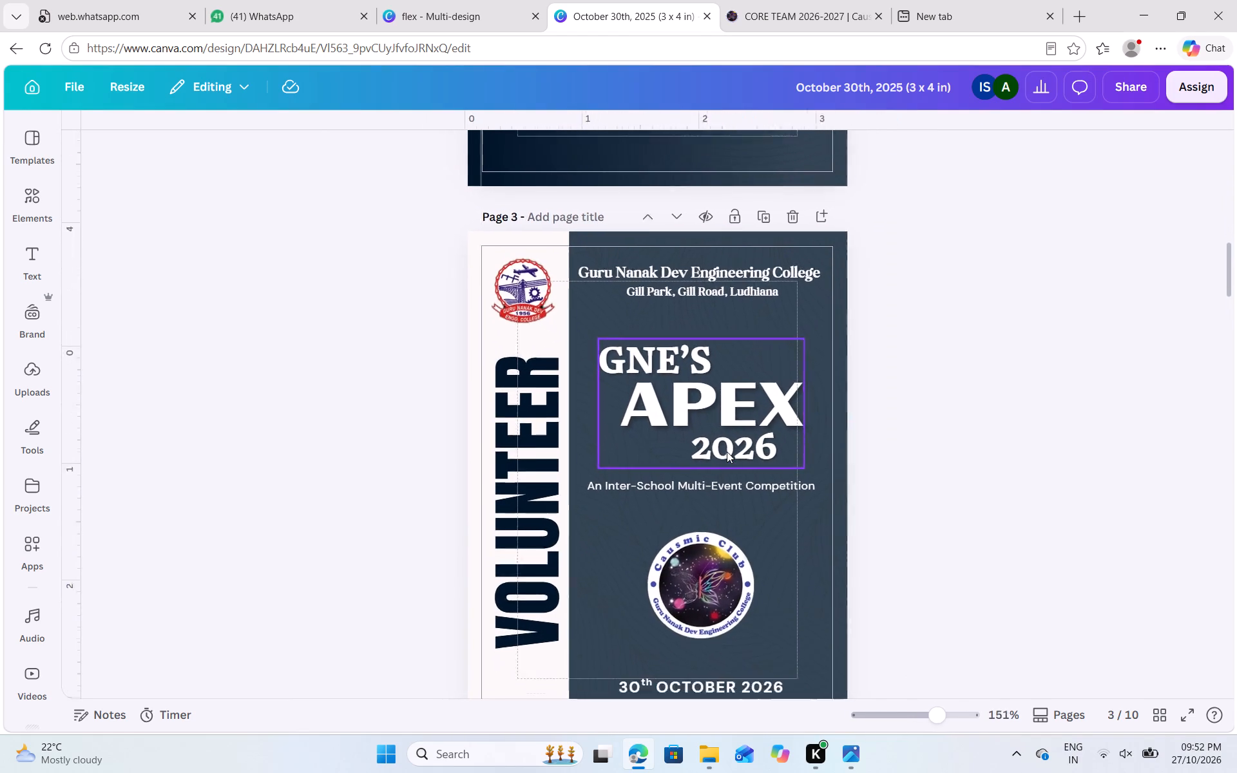
{"action": "scroll", "coordinate": [689, 274], "scroll_direction": "up", "scroll_amount": 2}
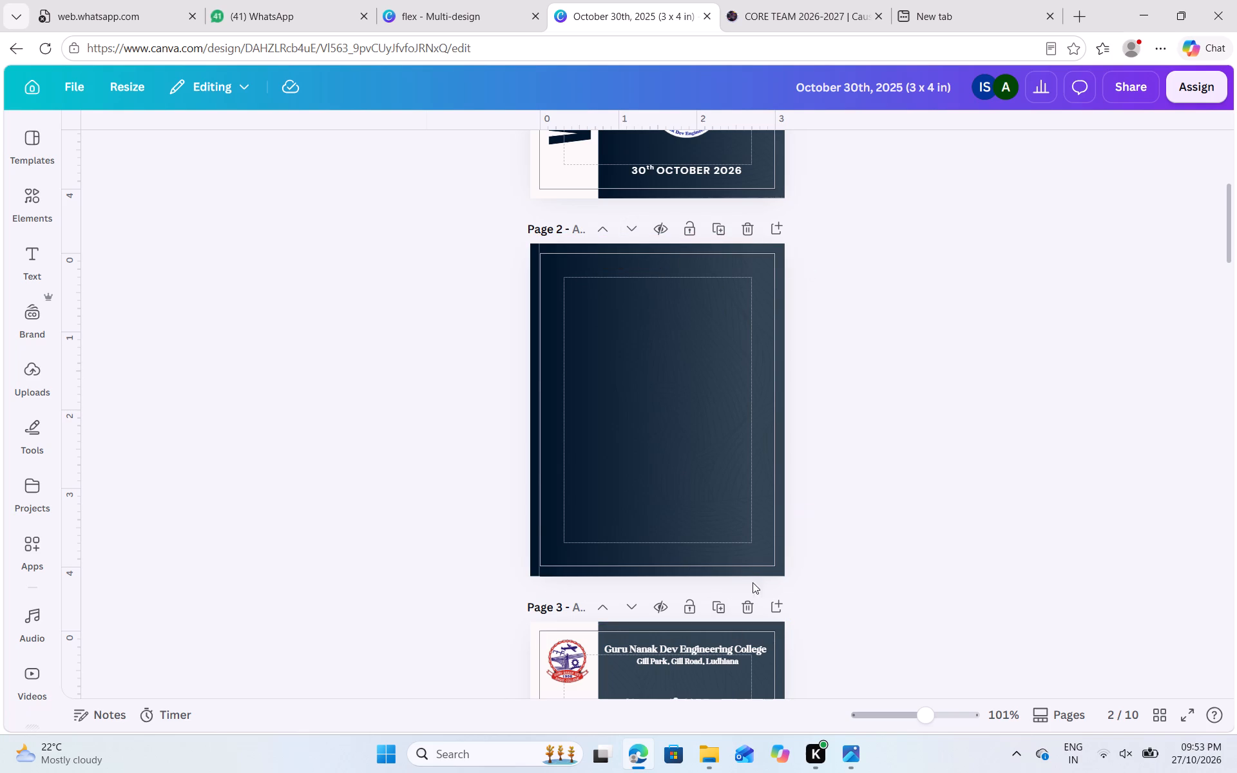
{"action": "left_click", "coordinate": [742, 603]}
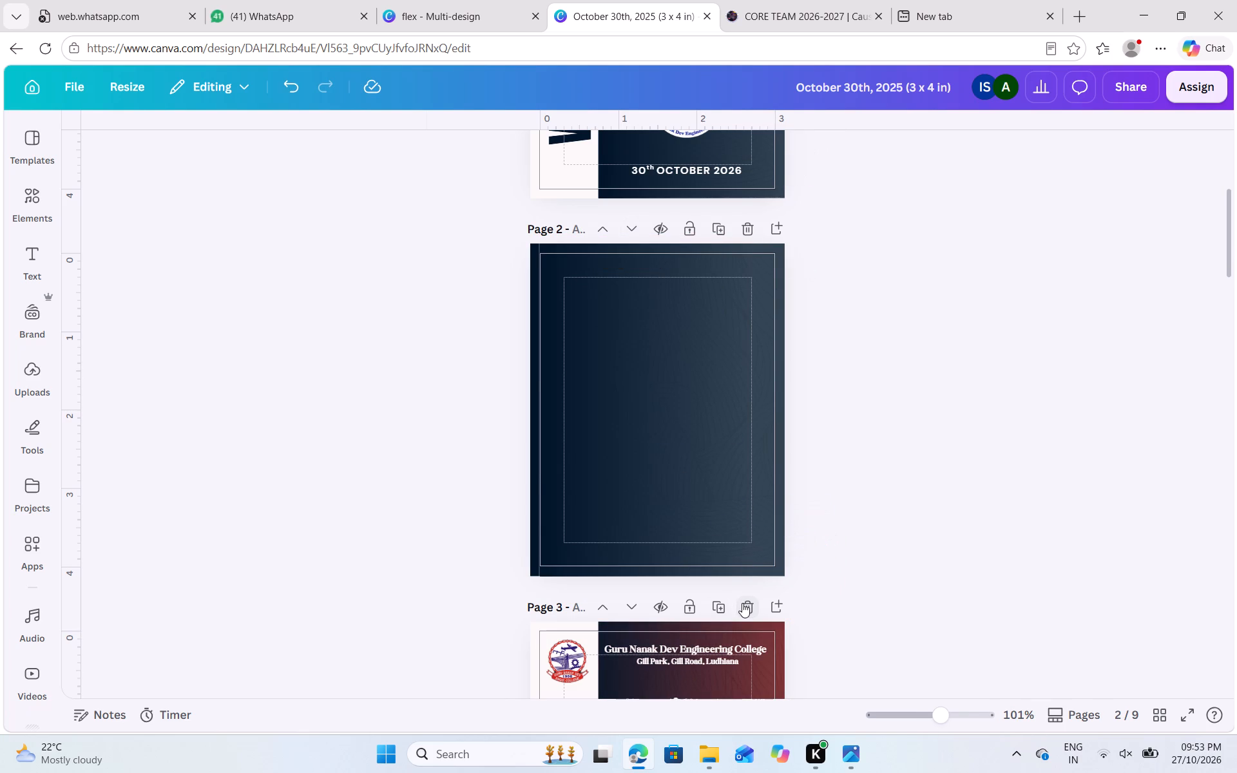
{"action": "left_click", "coordinate": [836, 439]}
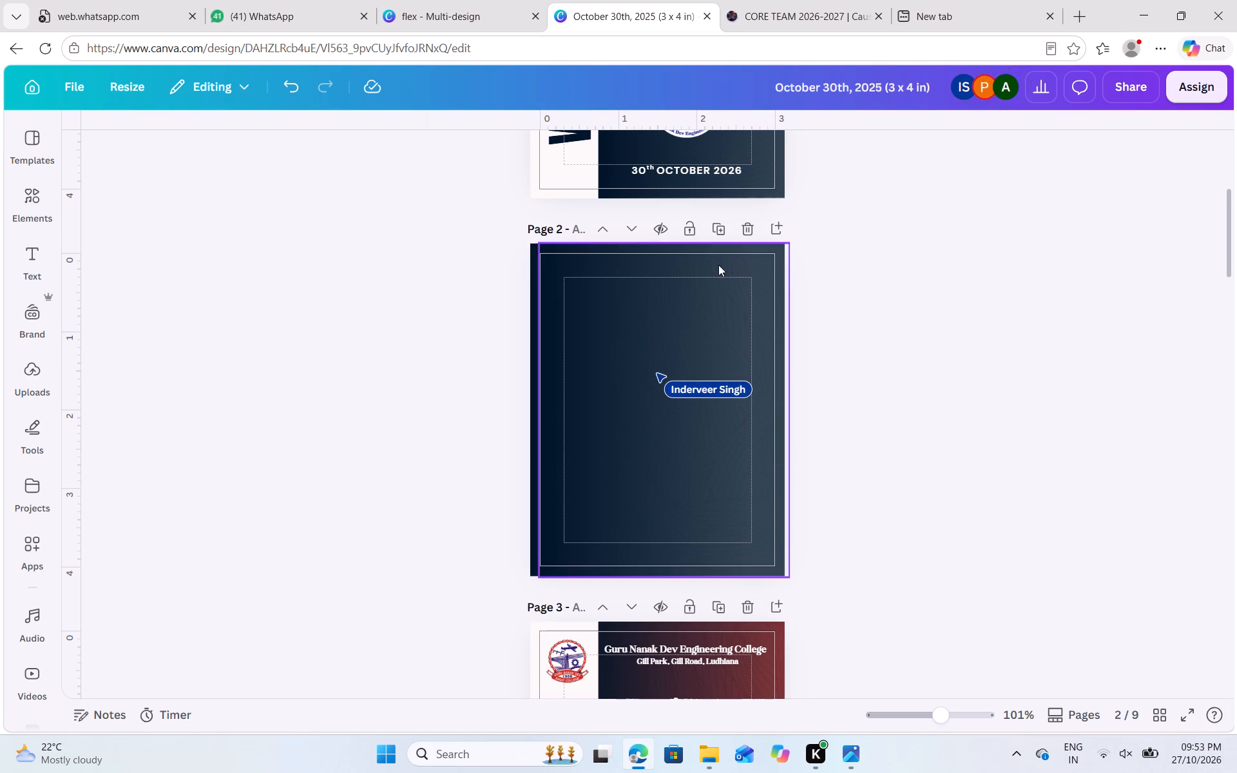
Move the plain dark gradient page down from page 2 to the page 8 position, below the purple badge.
{"action": "left_click", "coordinate": [631, 225]}
{"action": "left_click", "coordinate": [631, 225]}
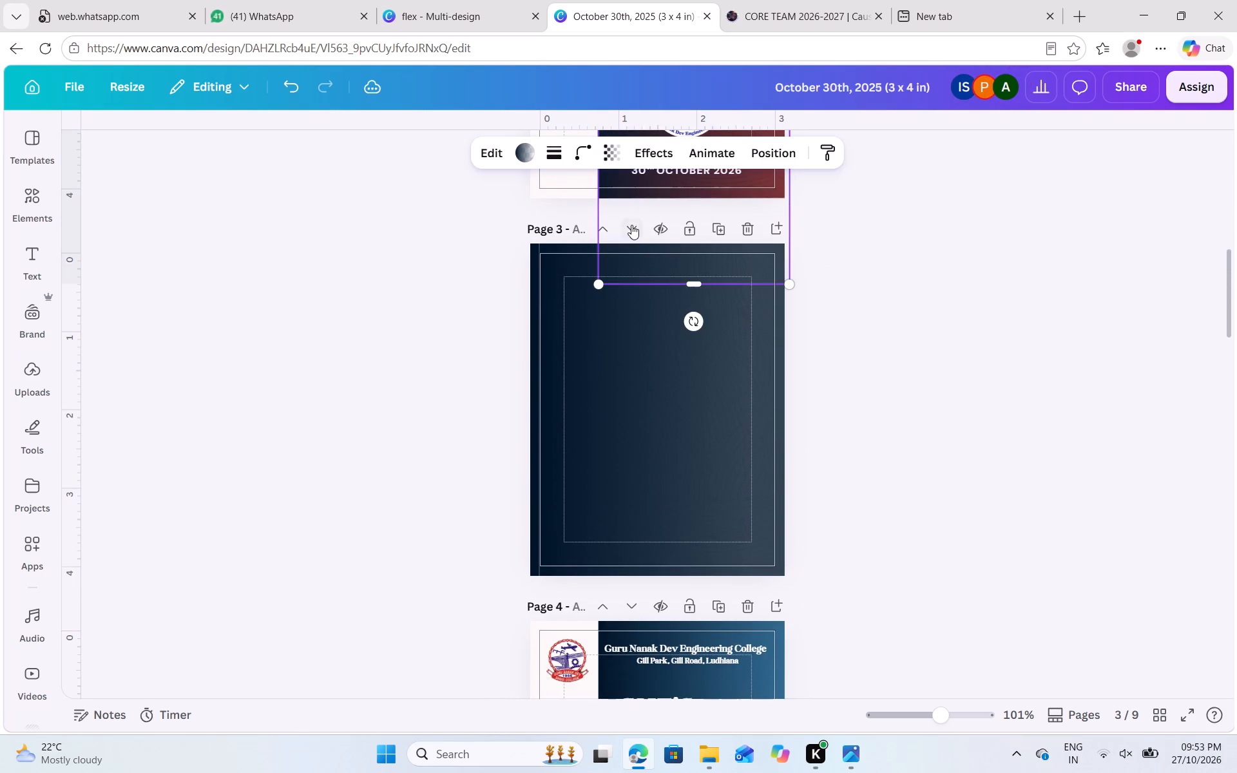
{"action": "left_click", "coordinate": [631, 225]}
{"action": "left_click", "coordinate": [631, 225]}
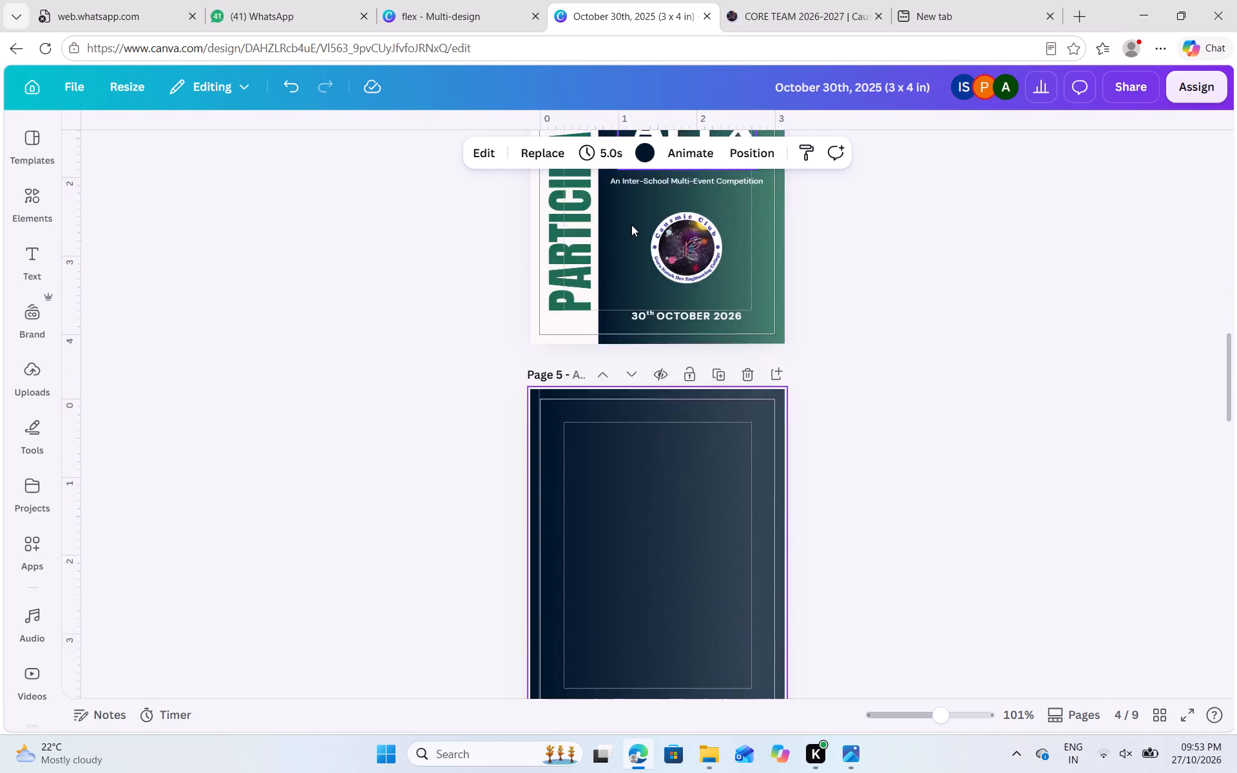
{"action": "left_click", "coordinate": [631, 225]}
{"action": "left_click", "coordinate": [631, 225]}
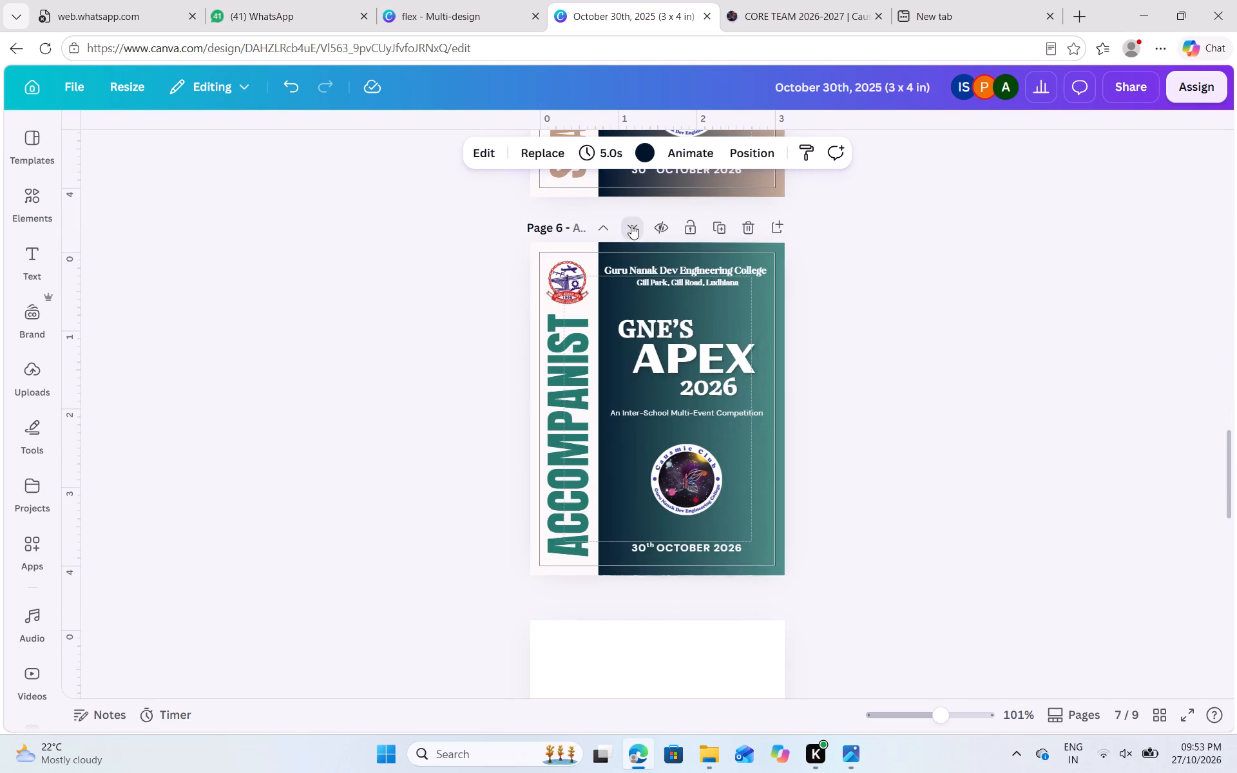
{"action": "left_click", "coordinate": [633, 227]}
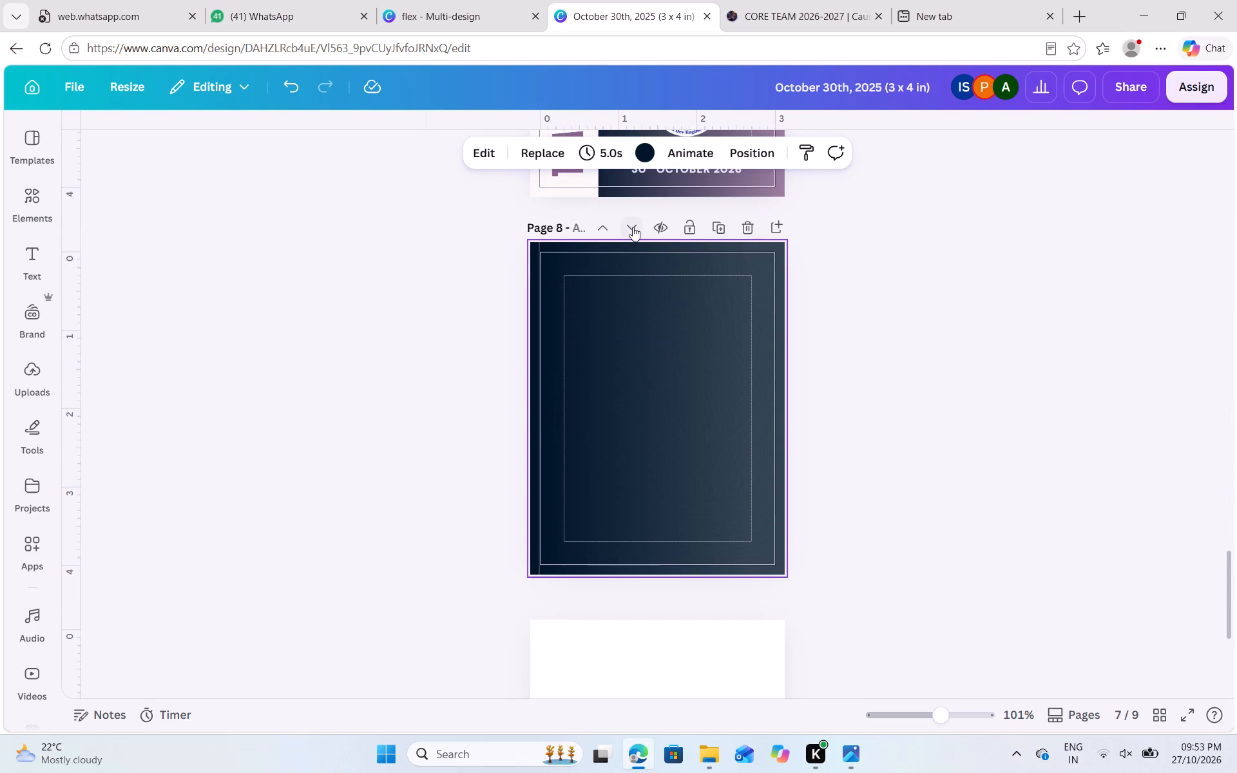
Add a rectangle to the plain dark page 8 and stretch its four sides to the inner margin guides.
{"action": "scroll", "coordinate": [949, 383], "scroll_direction": "down", "scroll_amount": 2}
{"action": "scroll", "coordinate": [949, 383], "scroll_direction": "up", "scroll_amount": 2}
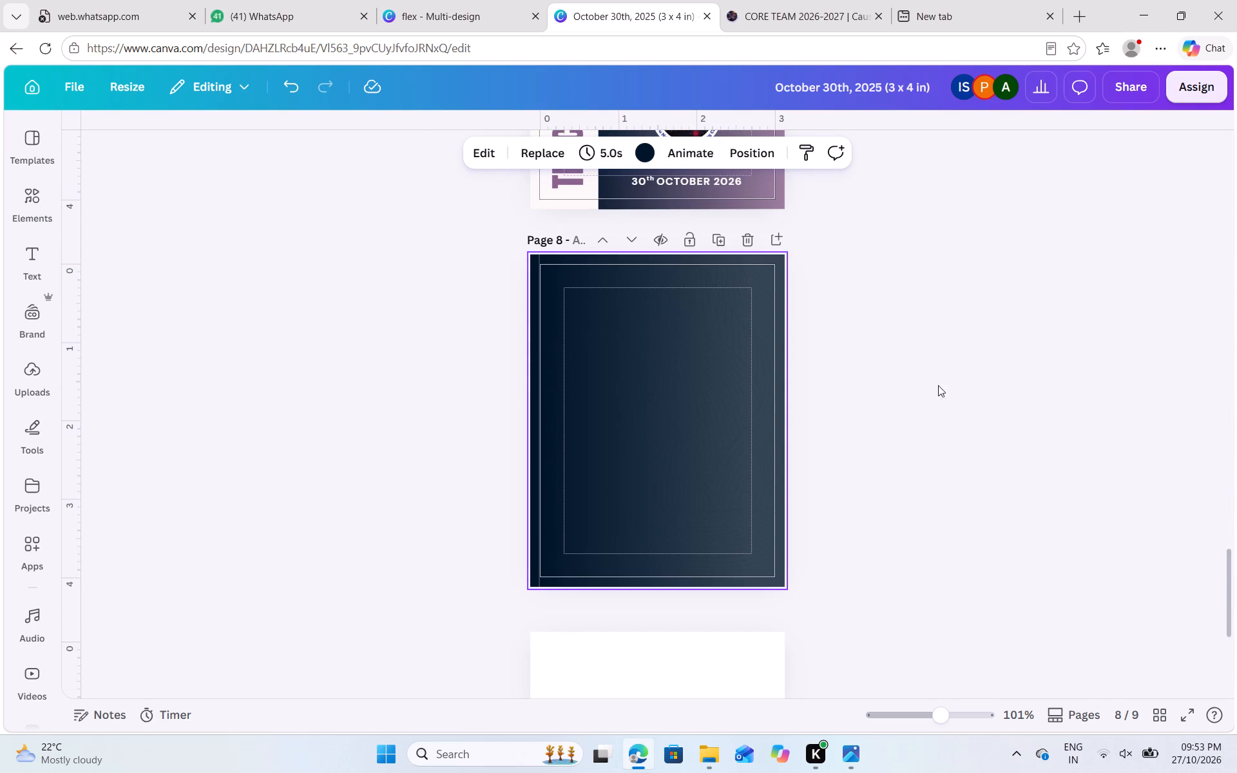
{"action": "scroll", "coordinate": [902, 398], "scroll_direction": "down", "scroll_amount": 4}
{"action": "scroll", "coordinate": [902, 398], "scroll_direction": "up", "scroll_amount": 3}
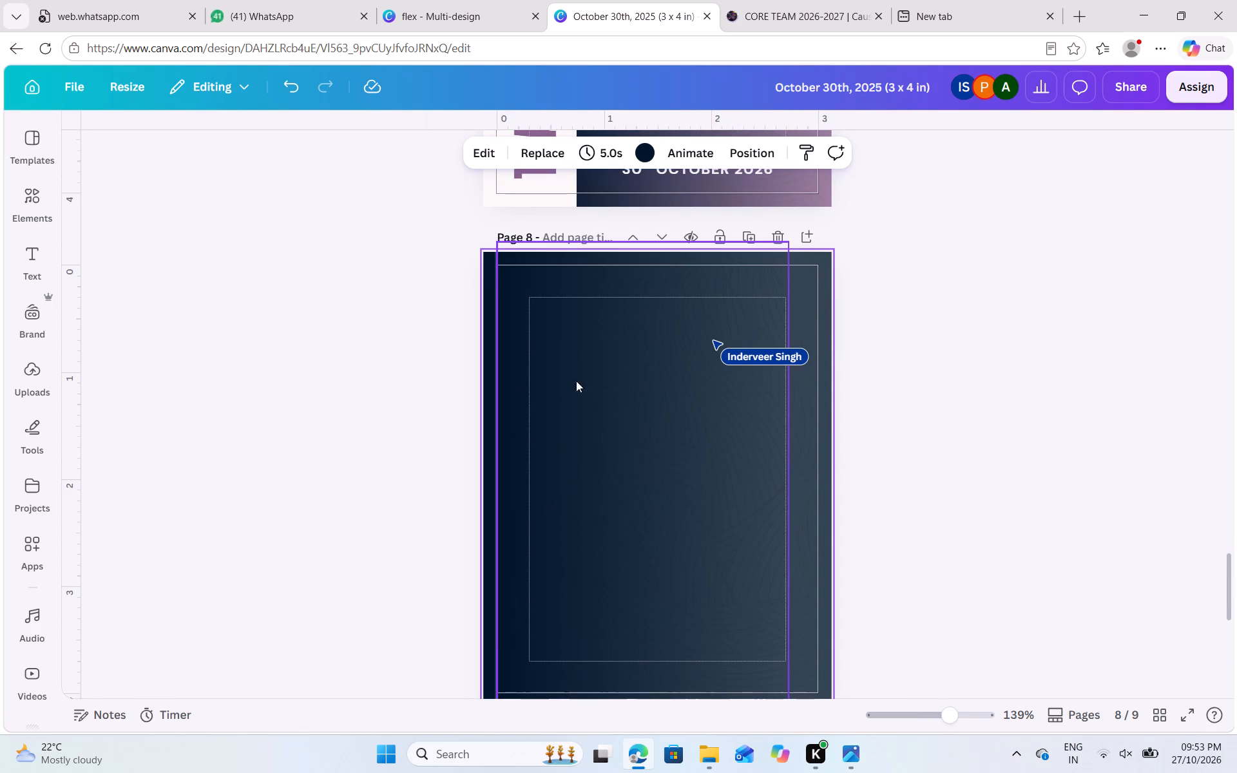
{"action": "key", "text": "r"}
{"action": "left_click", "coordinate": [922, 449]}
{"action": "left_click", "coordinate": [641, 471]}
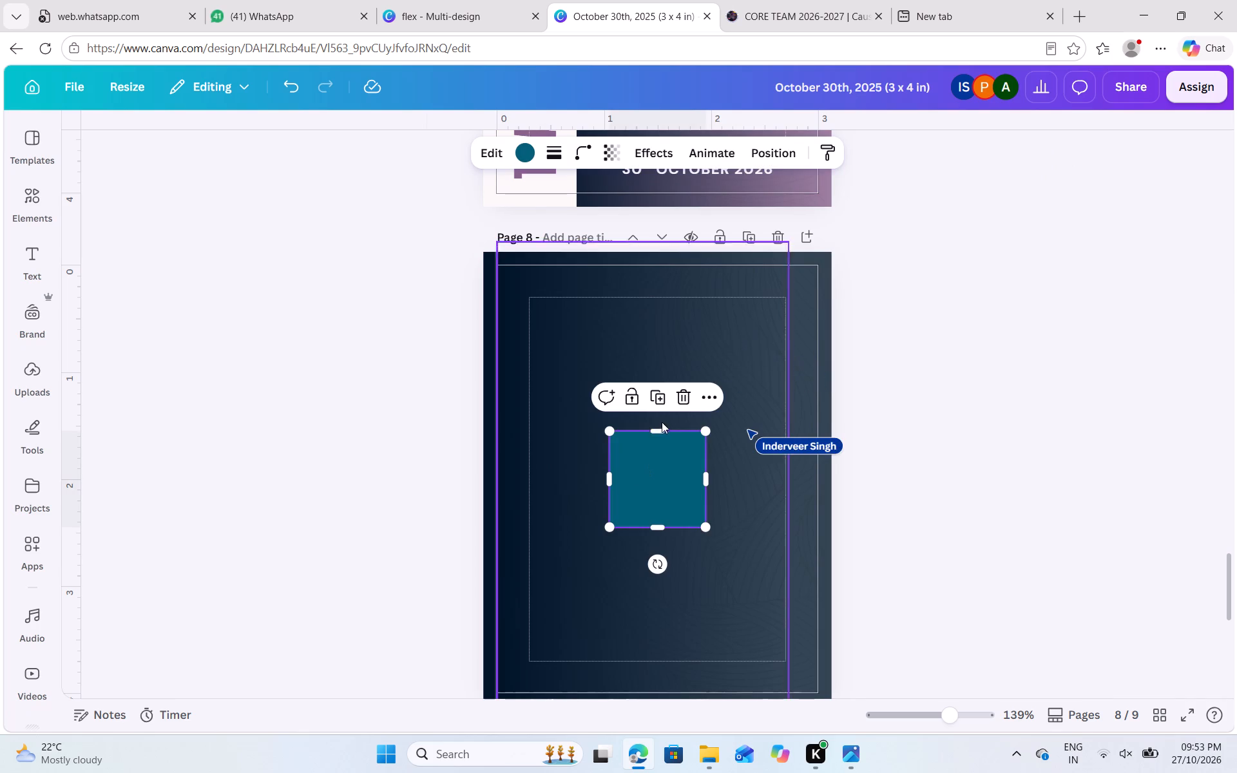
{"action": "left_click_drag", "start_coordinate": [660, 430], "coordinate": [660, 304]}
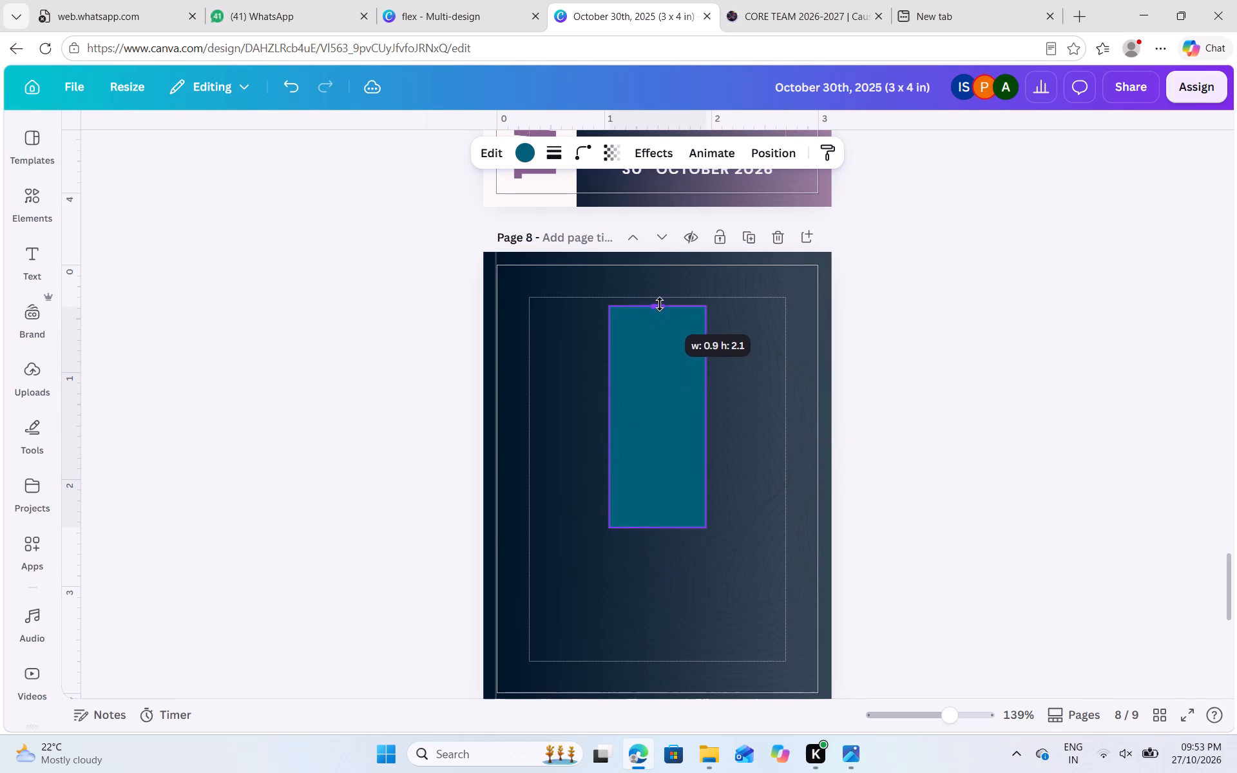
{"action": "left_click_drag", "start_coordinate": [660, 304], "coordinate": [663, 300]}
{"action": "left_click_drag", "start_coordinate": [662, 527], "coordinate": [655, 557]}
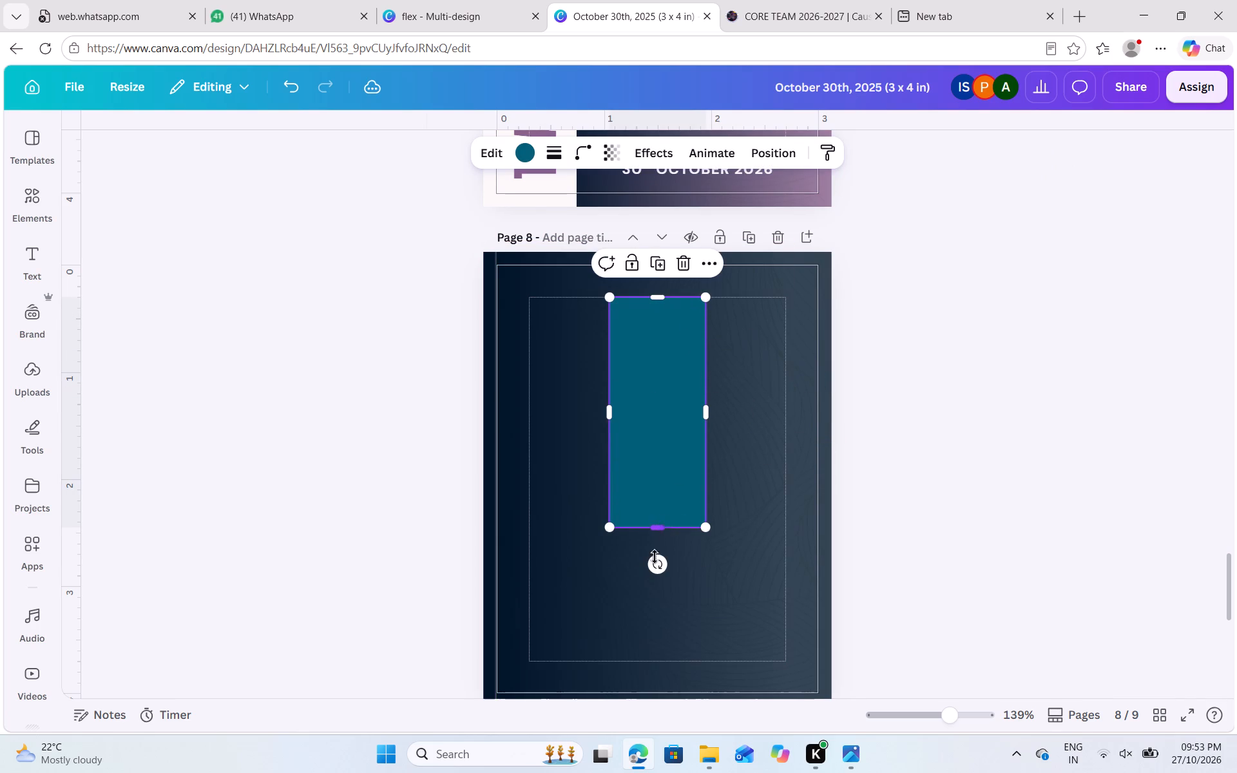
{"action": "left_click_drag", "start_coordinate": [655, 557], "coordinate": [646, 659]}
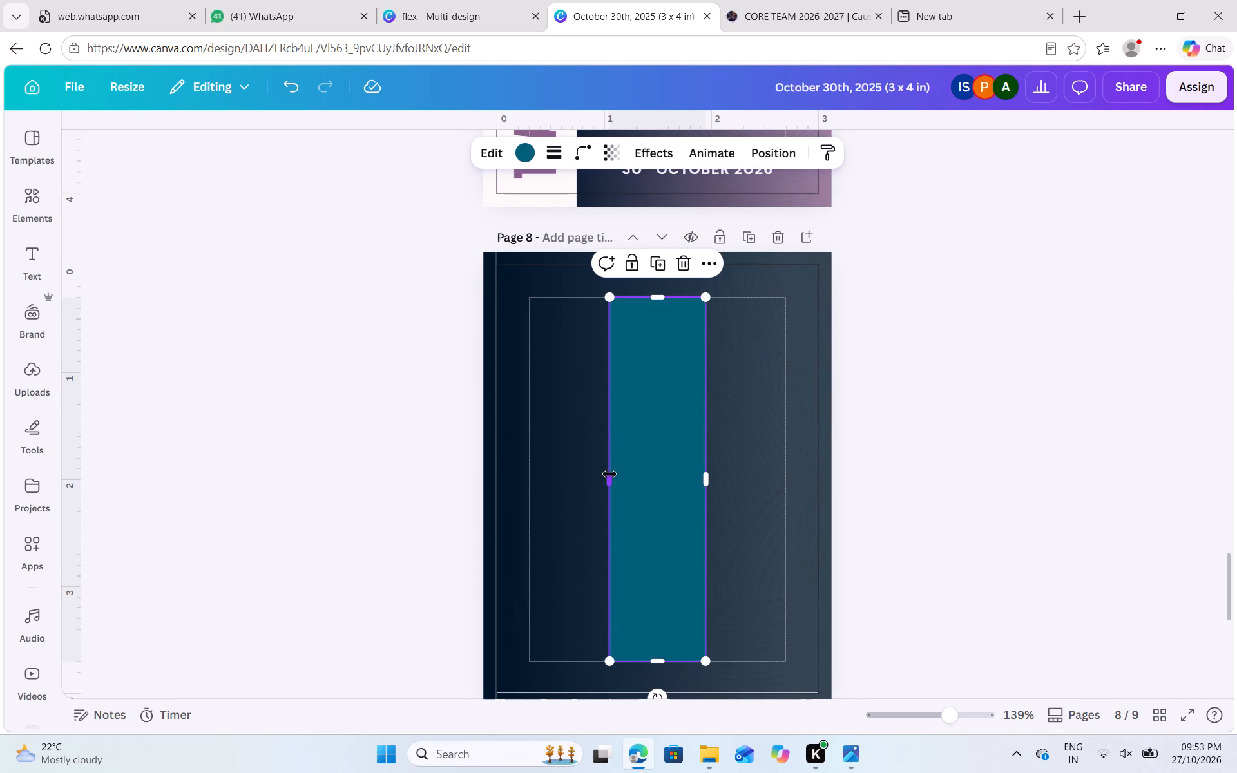
{"action": "left_click_drag", "start_coordinate": [608, 478], "coordinate": [528, 483]}
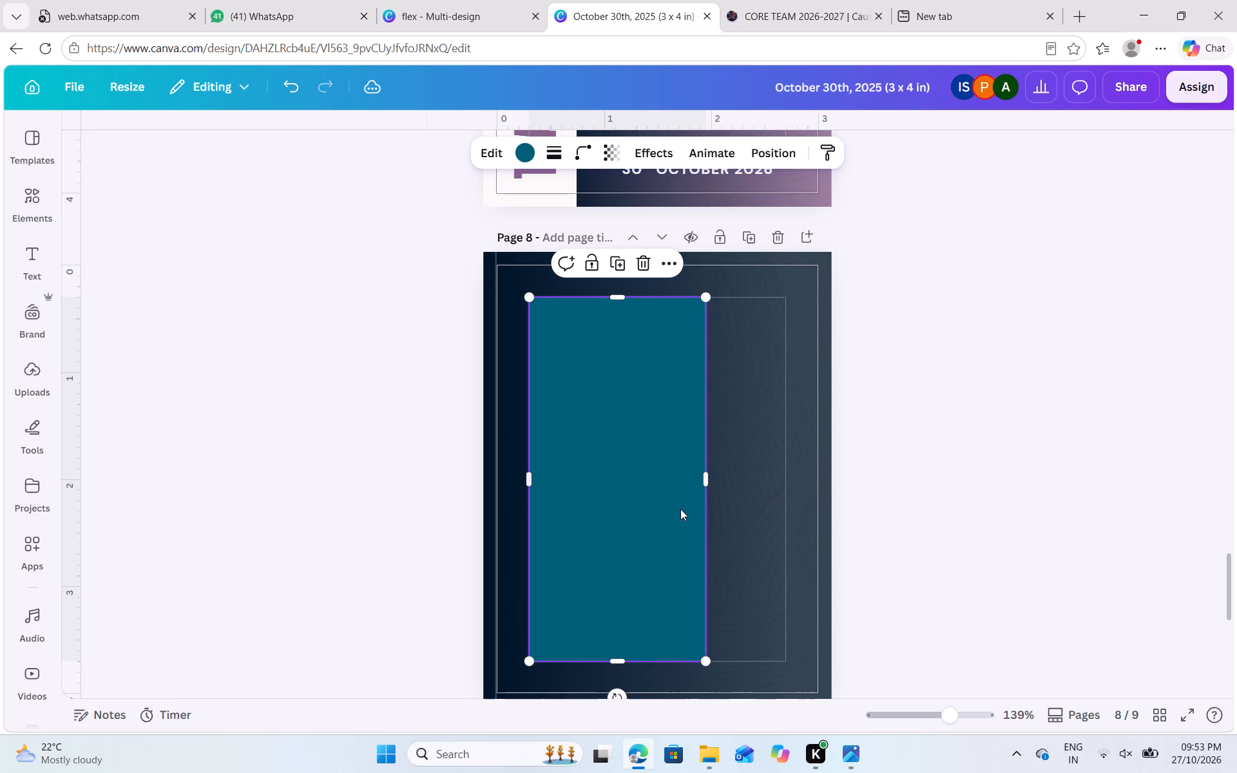
{"action": "left_click_drag", "start_coordinate": [710, 484], "coordinate": [789, 491]}
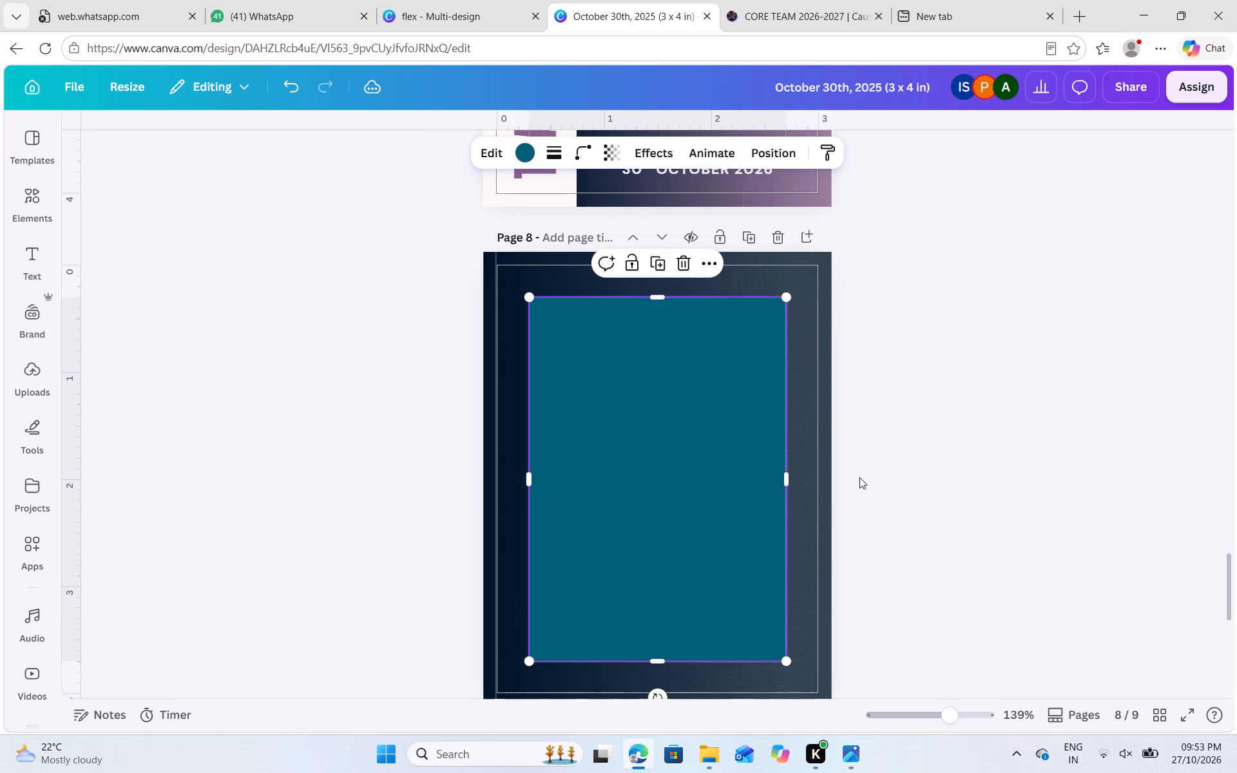
{"action": "left_click", "coordinate": [863, 476]}
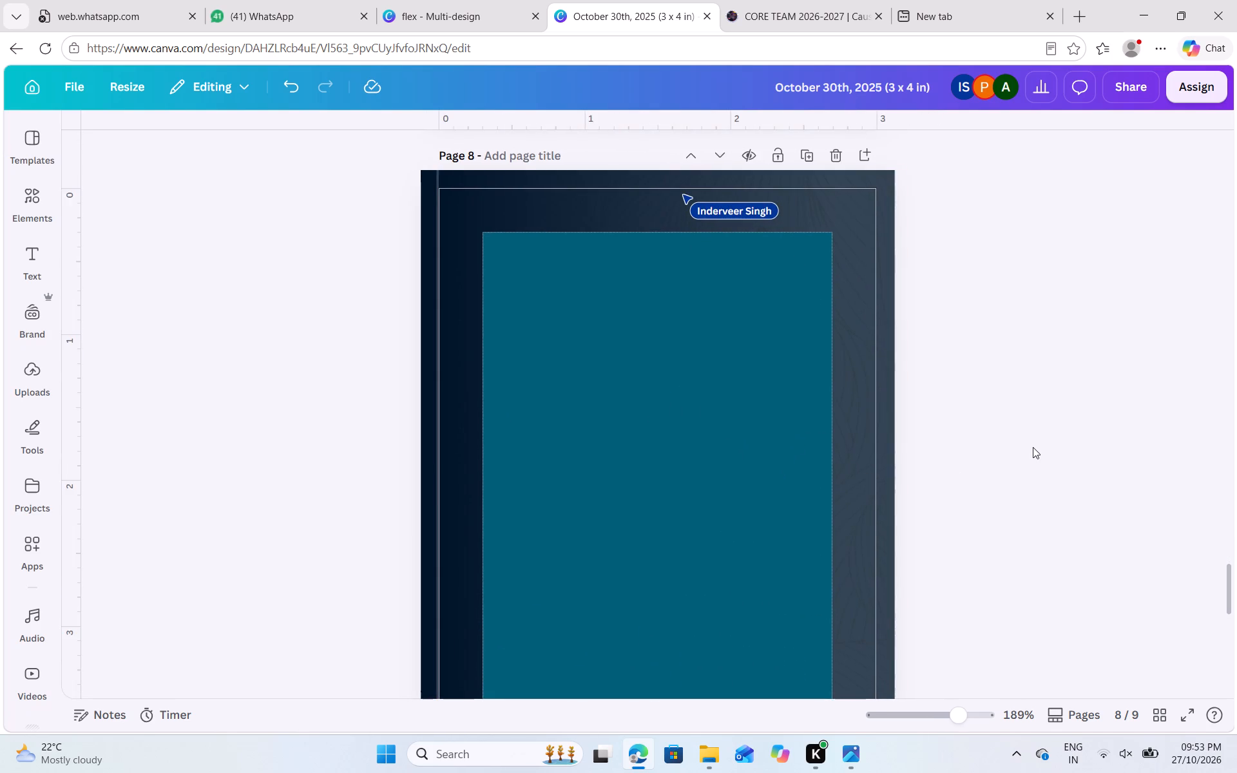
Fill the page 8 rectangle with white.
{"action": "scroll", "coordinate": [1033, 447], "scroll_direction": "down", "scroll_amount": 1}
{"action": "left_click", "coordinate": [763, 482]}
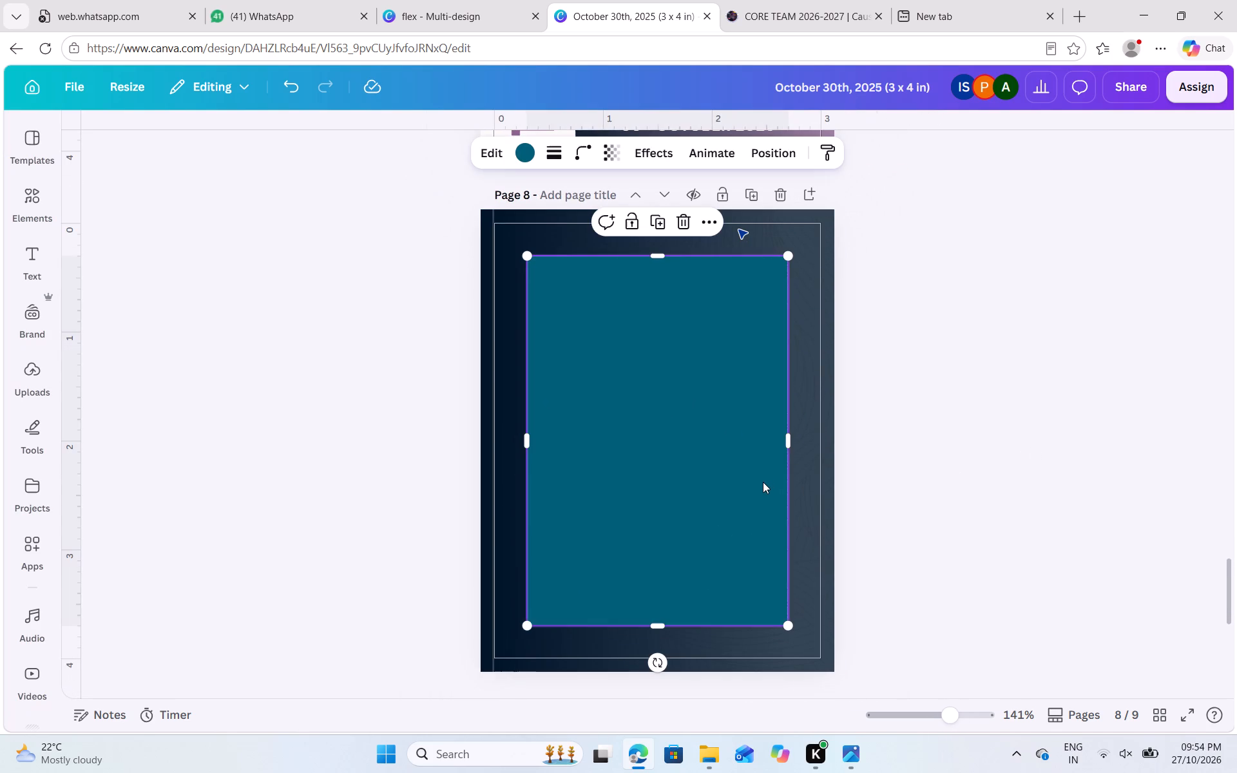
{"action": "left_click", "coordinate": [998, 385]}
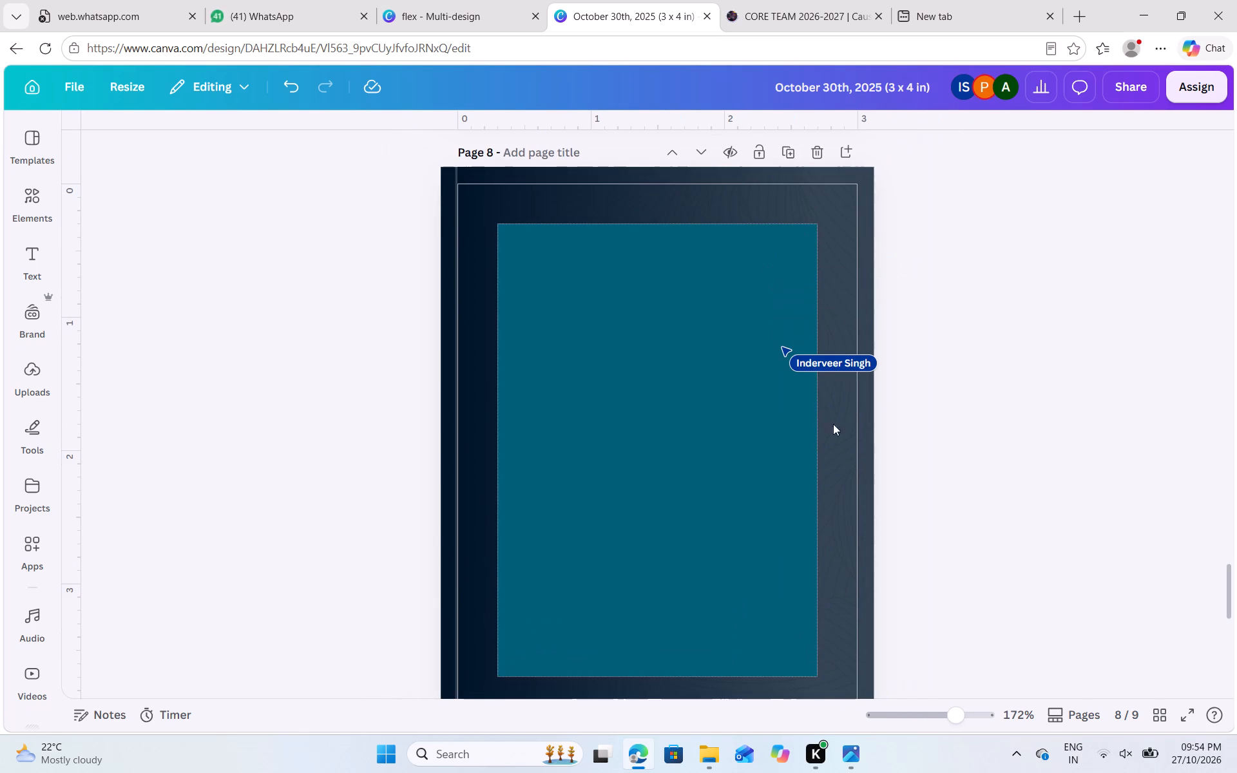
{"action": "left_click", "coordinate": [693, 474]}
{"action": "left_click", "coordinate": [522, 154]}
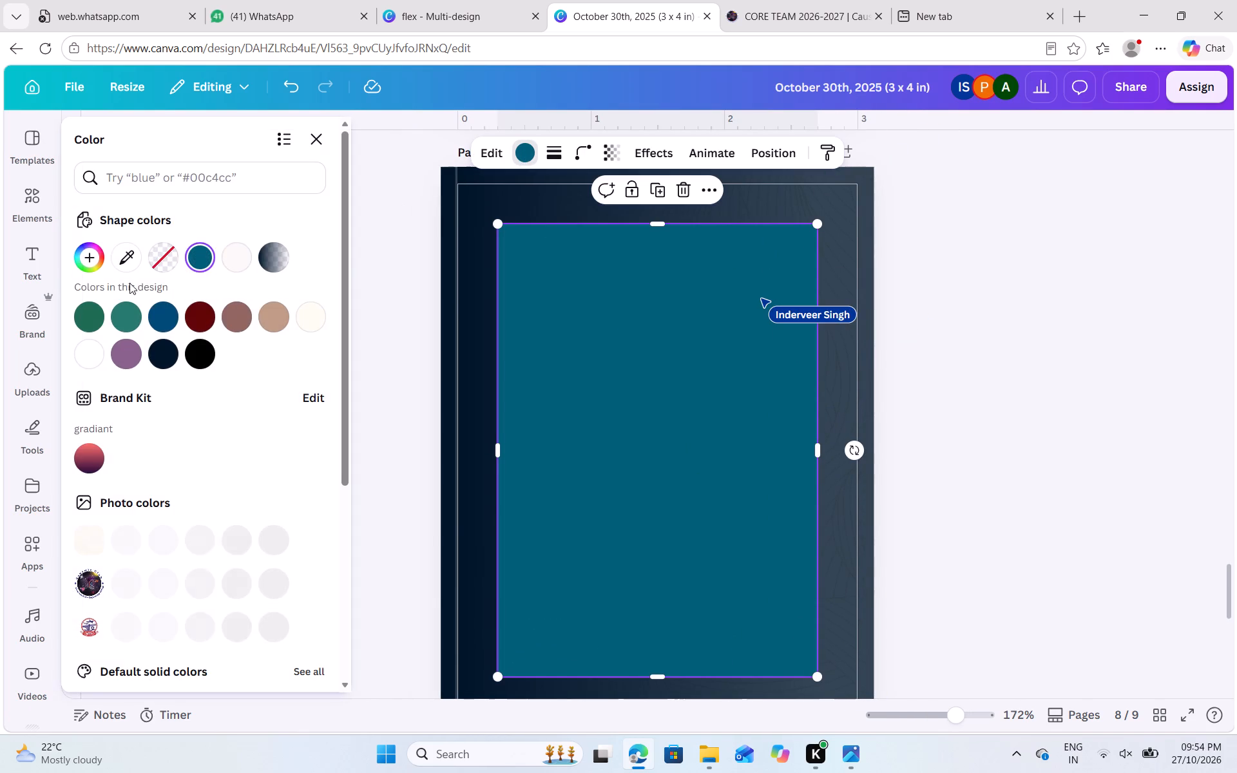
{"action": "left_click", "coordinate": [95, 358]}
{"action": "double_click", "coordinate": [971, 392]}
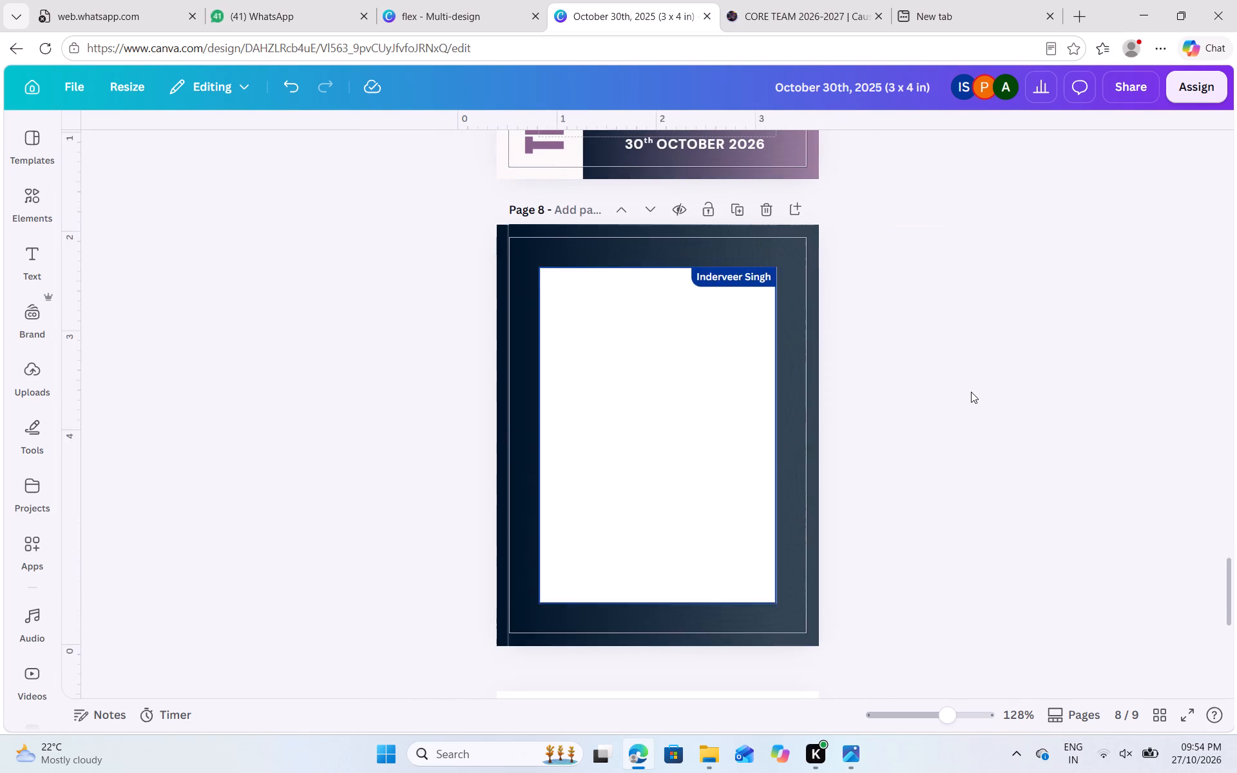
Give the page 8 rectangle a solid stroke with a weight of 2.
{"action": "left_click", "coordinate": [725, 376]}
{"action": "left_click", "coordinate": [868, 359]}
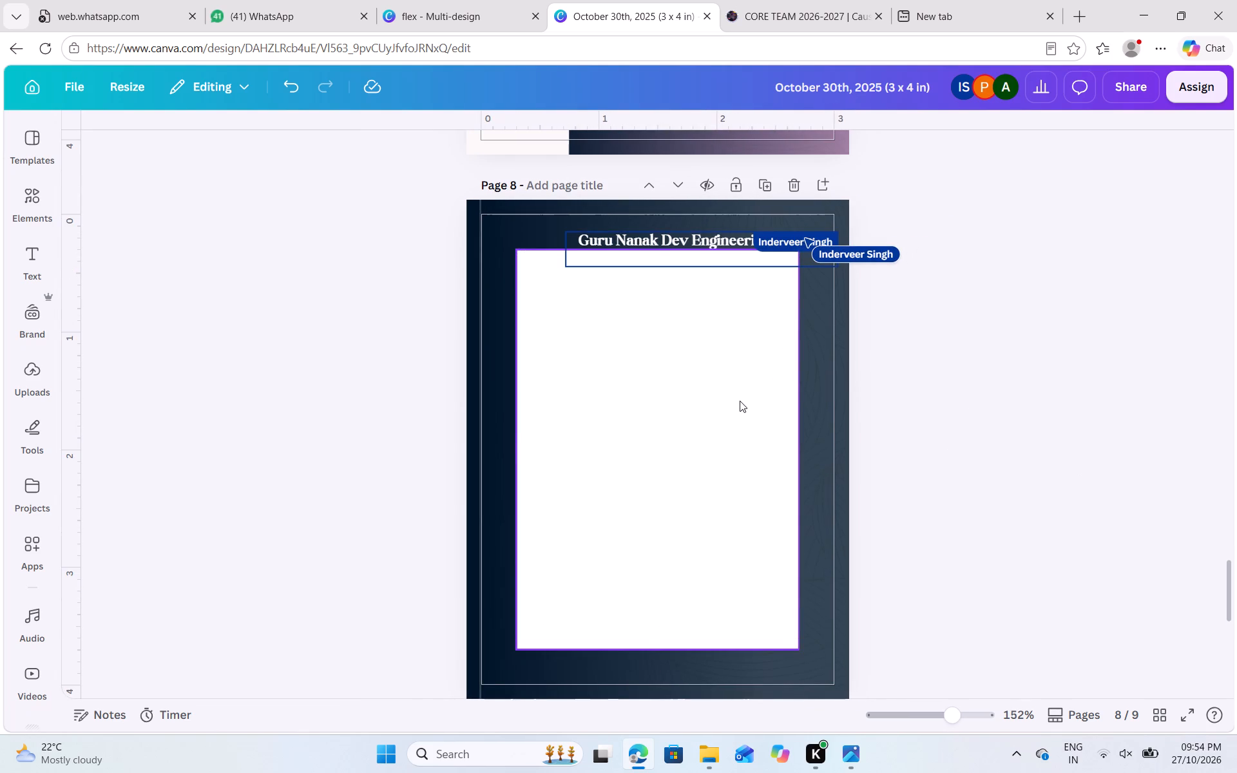
{"action": "left_click", "coordinate": [740, 403]}
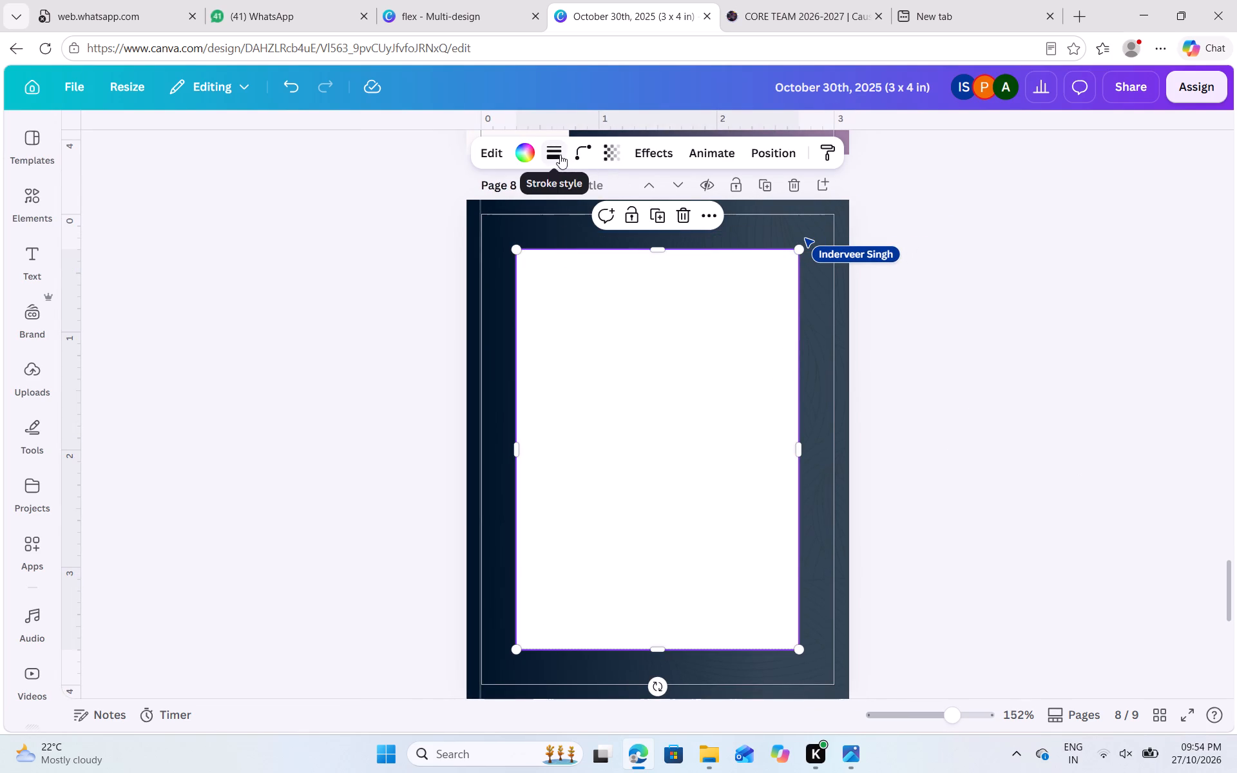
{"action": "left_click", "coordinate": [562, 157]}
{"action": "left_click", "coordinate": [656, 271]}
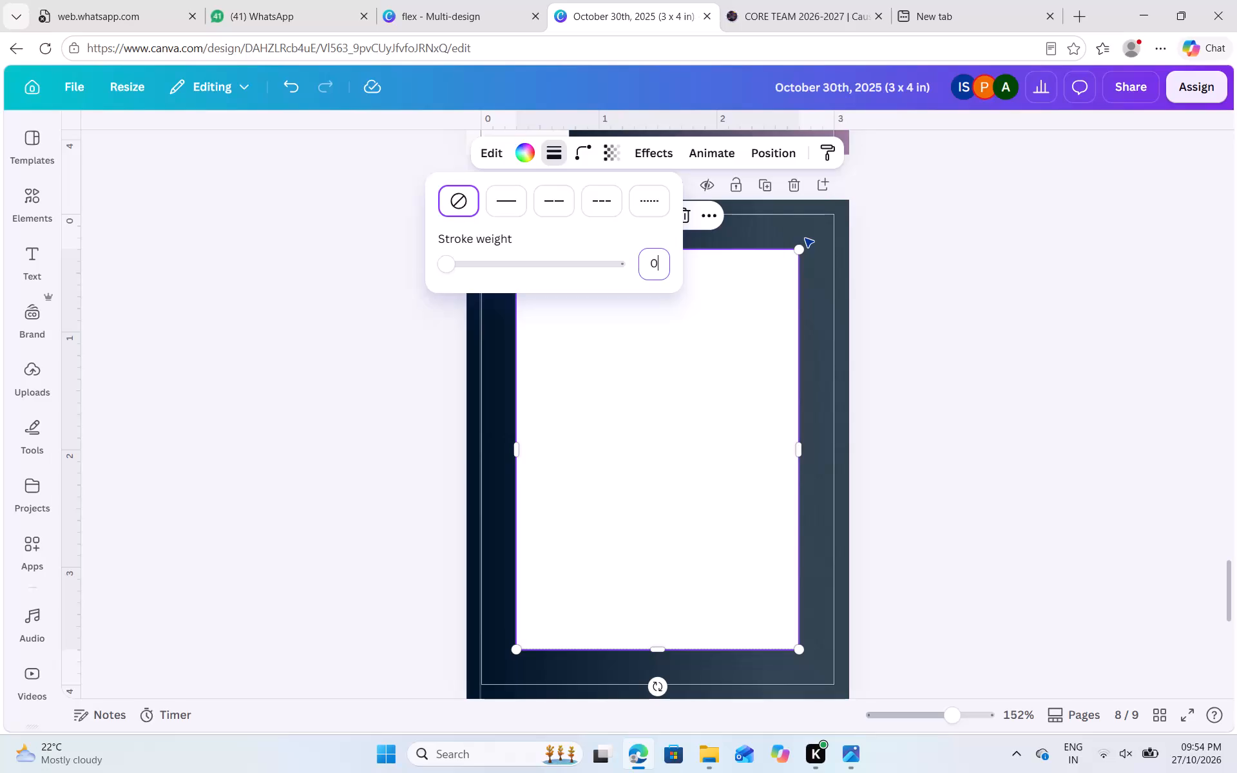
{"action": "key", "text": "2"}
{"action": "key", "text": "Return"}
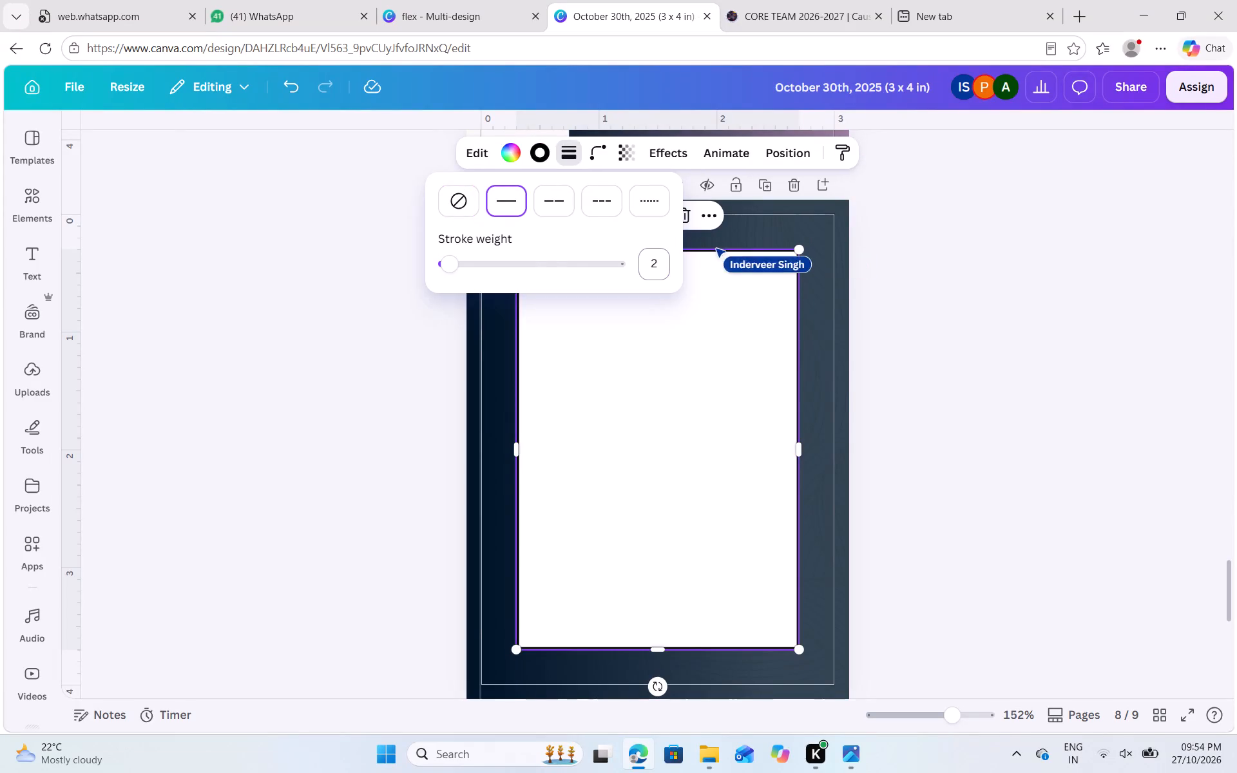
Remove the fill colour of the page 8 rectangle, leaving only its outline.
{"action": "left_click", "coordinate": [510, 146]}
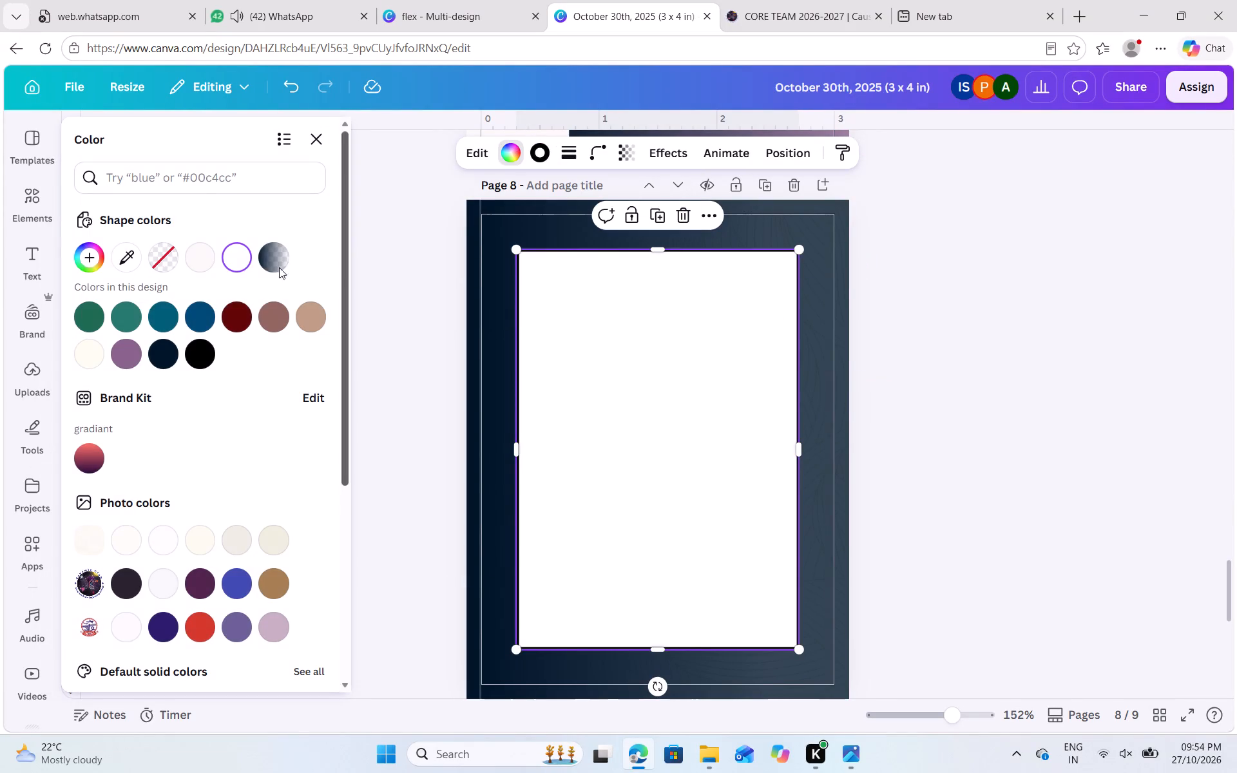
{"action": "left_click", "coordinate": [159, 265]}
{"action": "left_click", "coordinate": [868, 331]}
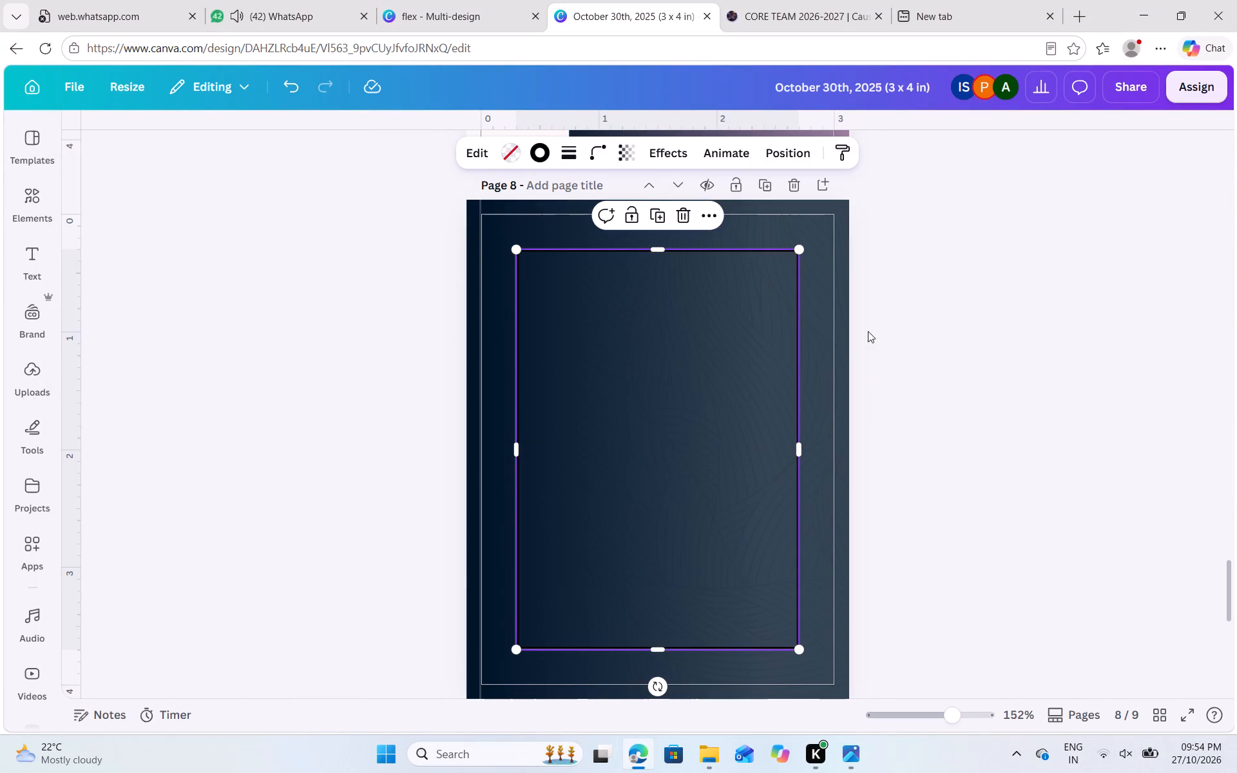
{"action": "left_click", "coordinate": [868, 333]}
Set the stroke colour of the page 8 rectangle to white.
{"action": "left_click", "coordinate": [789, 348]}
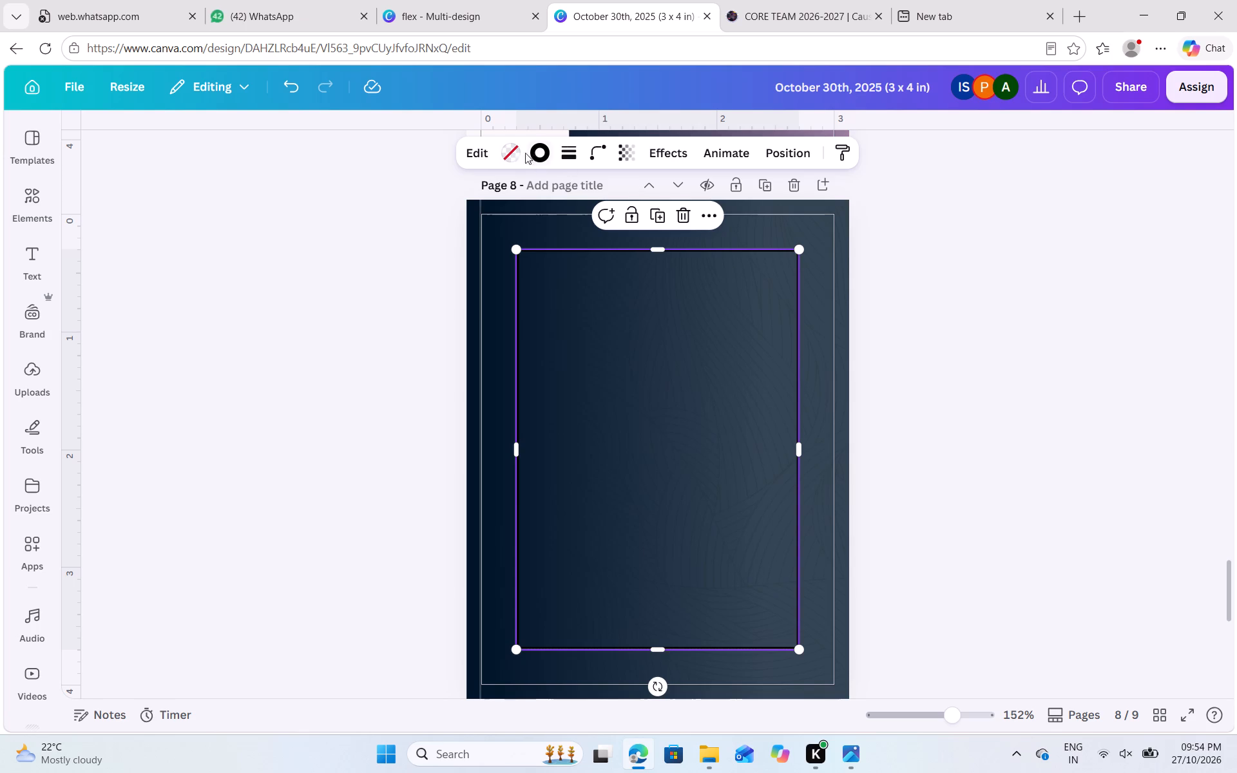
{"action": "left_click", "coordinate": [533, 151]}
{"action": "left_click", "coordinate": [161, 358]}
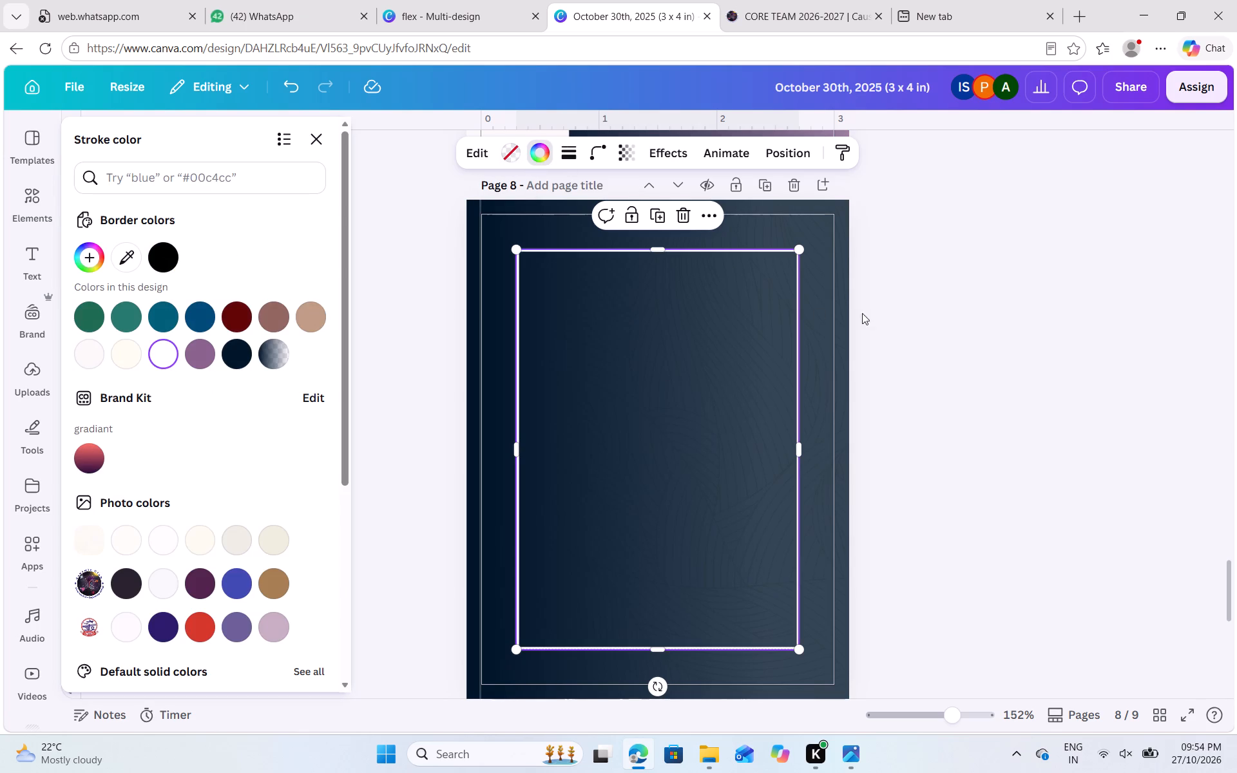
{"action": "double_click", "coordinate": [883, 318]}
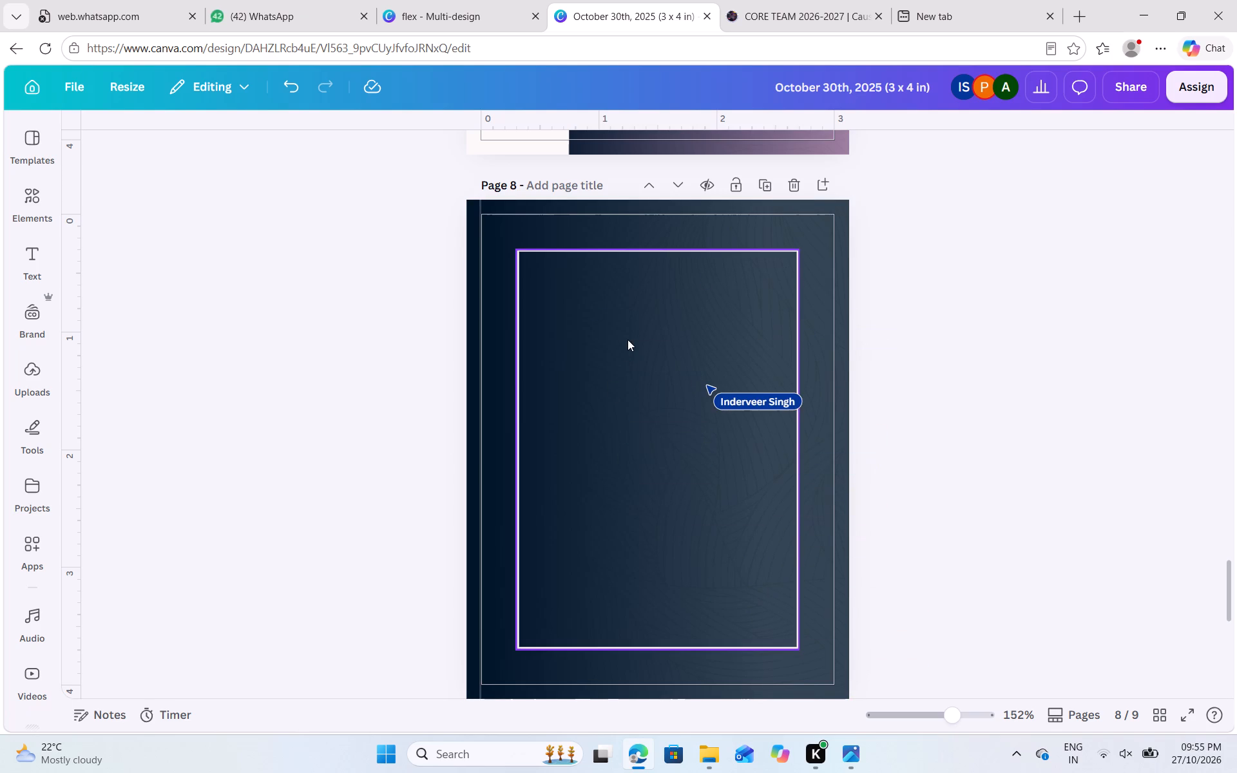
Move the empty browser tab directly after the badge design's tab, and return to the badge design.
{"action": "left_click", "coordinate": [937, 2]}
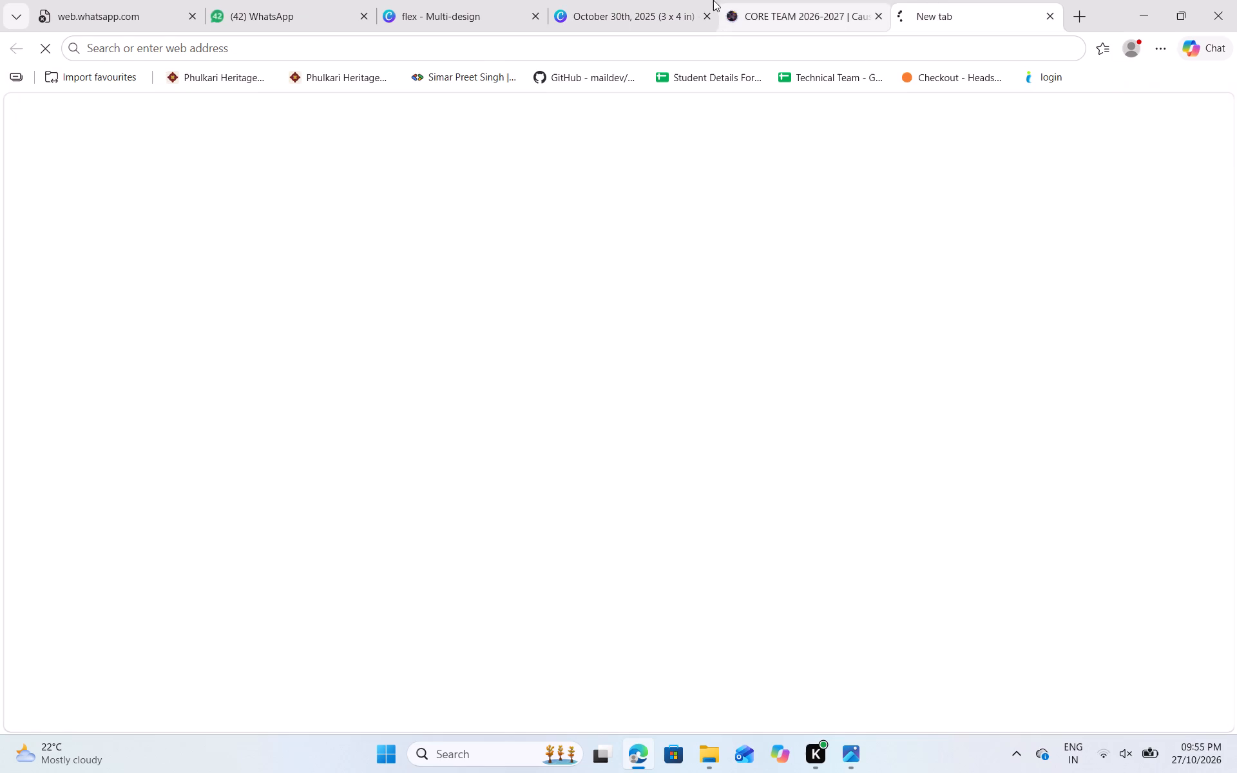
{"action": "left_click", "coordinate": [686, 3]}
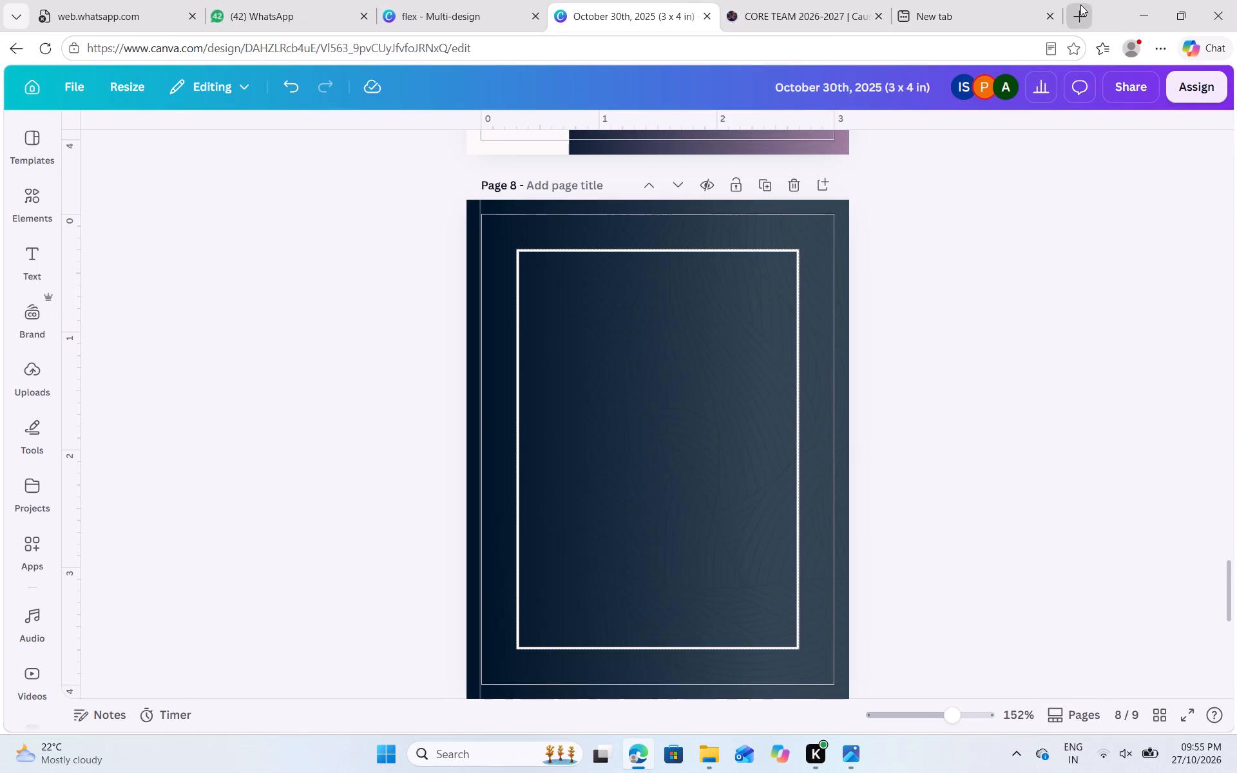
{"action": "left_click", "coordinate": [951, 0]}
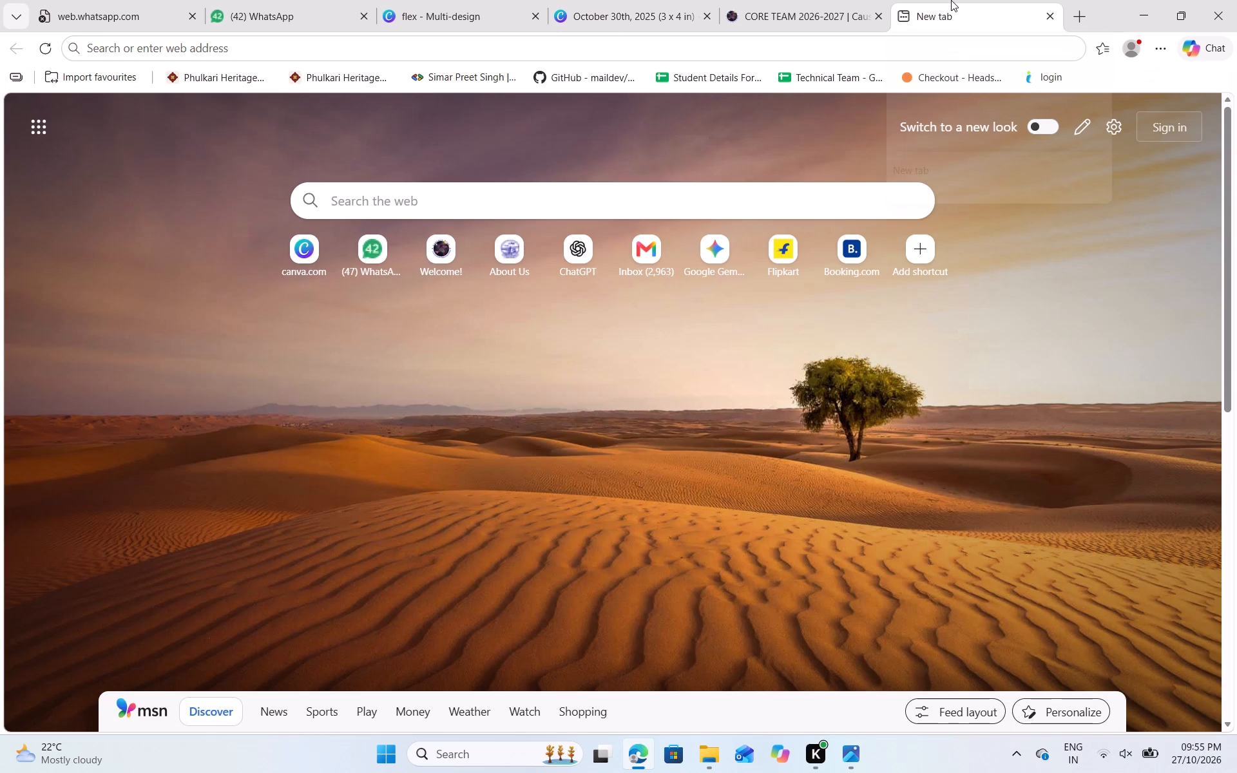
{"action": "left_click_drag", "start_coordinate": [951, 0], "coordinate": [843, 0]}
{"action": "left_click", "coordinate": [772, 52]}
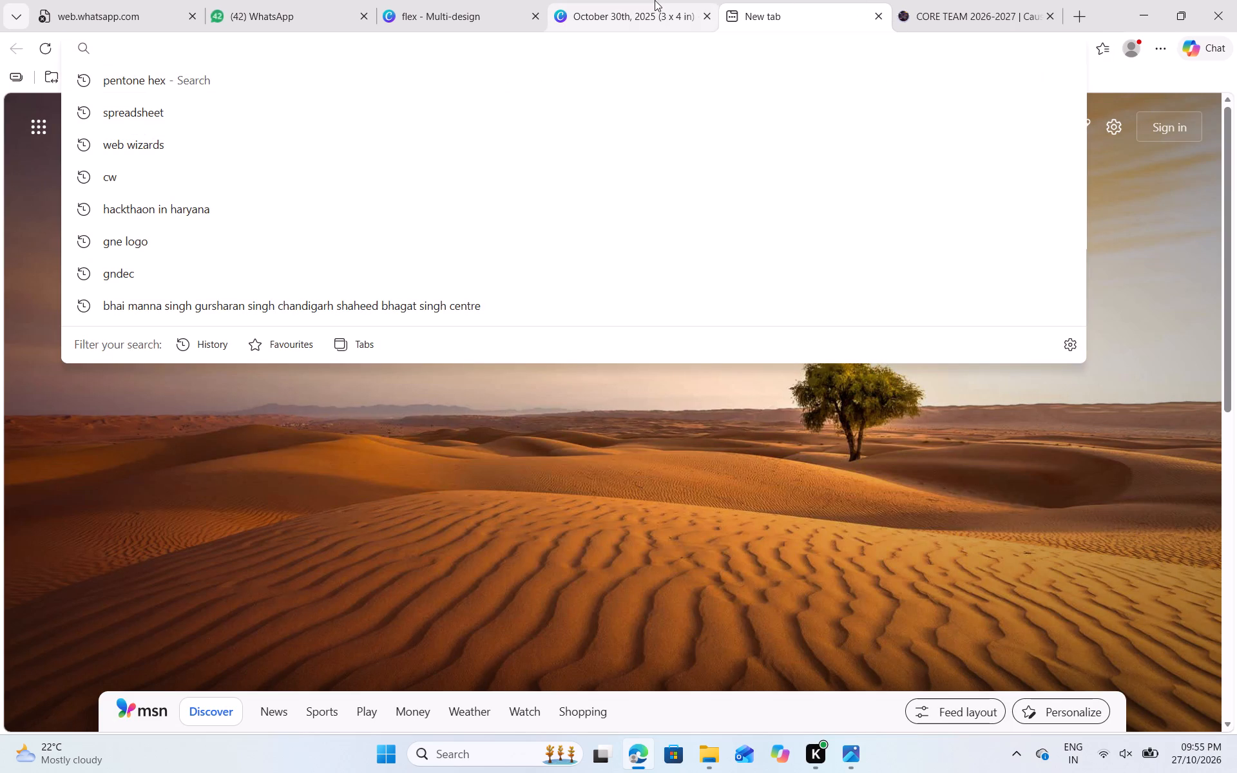
{"action": "left_click", "coordinate": [655, 0]}
{"action": "left_click", "coordinate": [890, 392]}
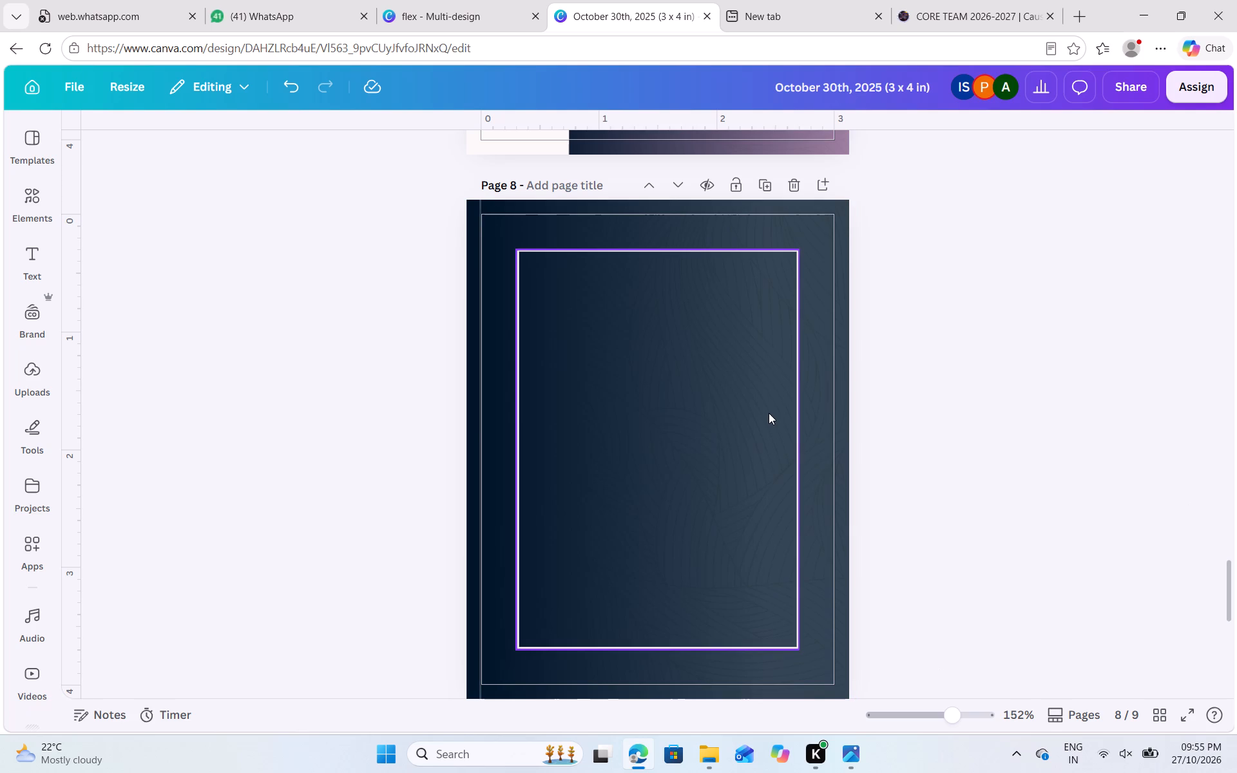
Nudge the gradient panel on the page 2 JUDGE badge upward to the page's top edge.
{"action": "scroll", "coordinate": [769, 413], "scroll_direction": "up", "scroll_amount": 8}
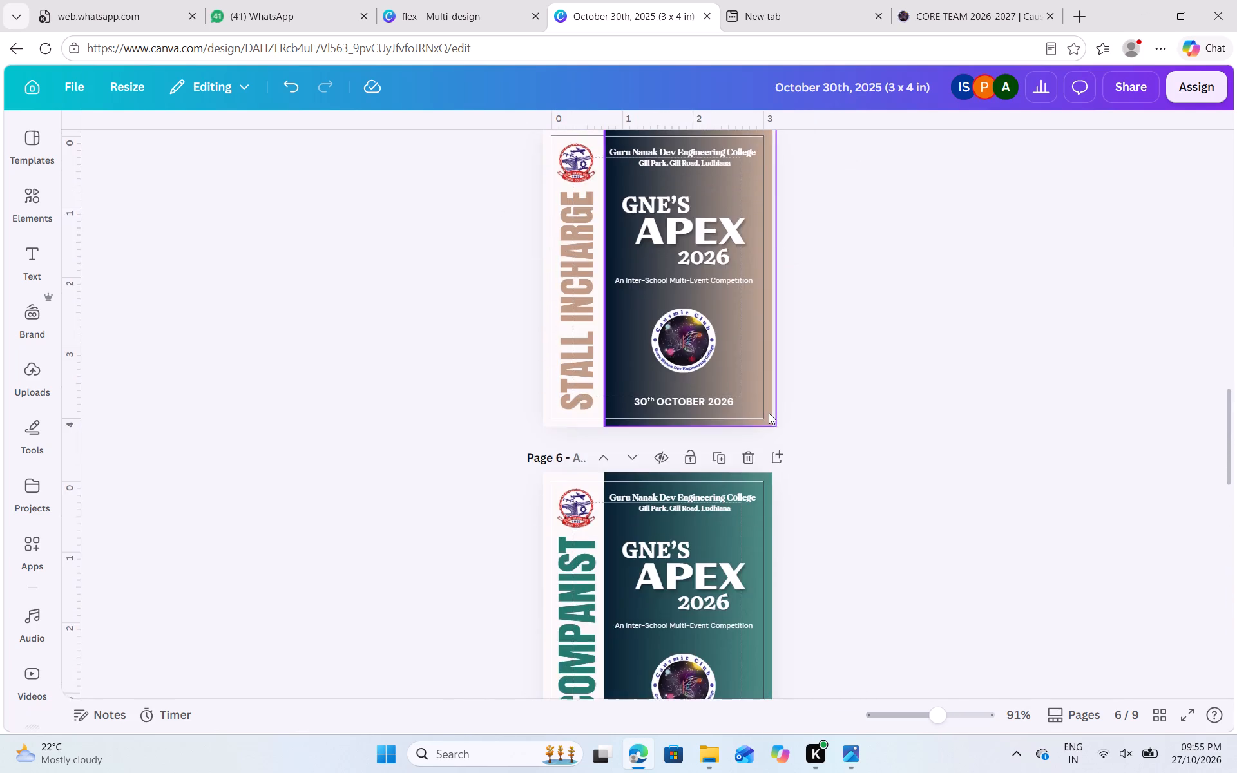
{"action": "scroll", "coordinate": [769, 413], "scroll_direction": "up", "scroll_amount": 11}
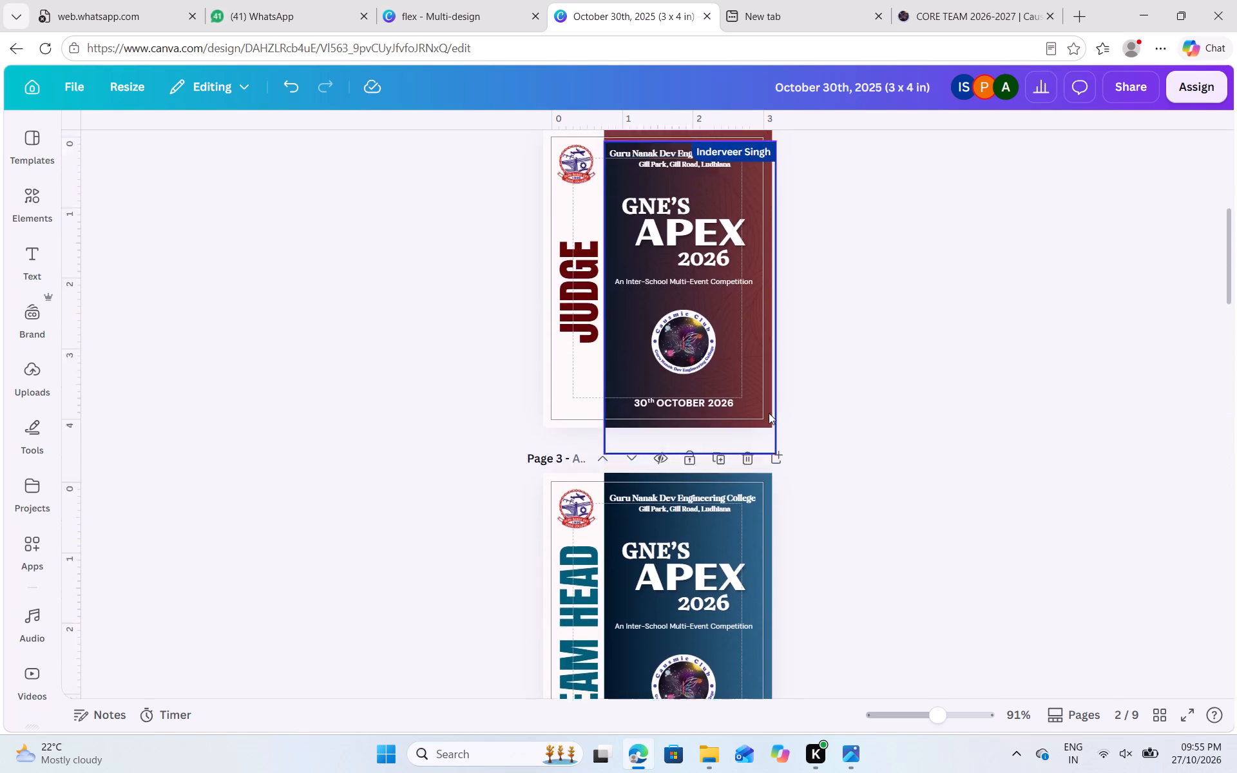
{"action": "scroll", "coordinate": [769, 413], "scroll_direction": "up", "scroll_amount": 1}
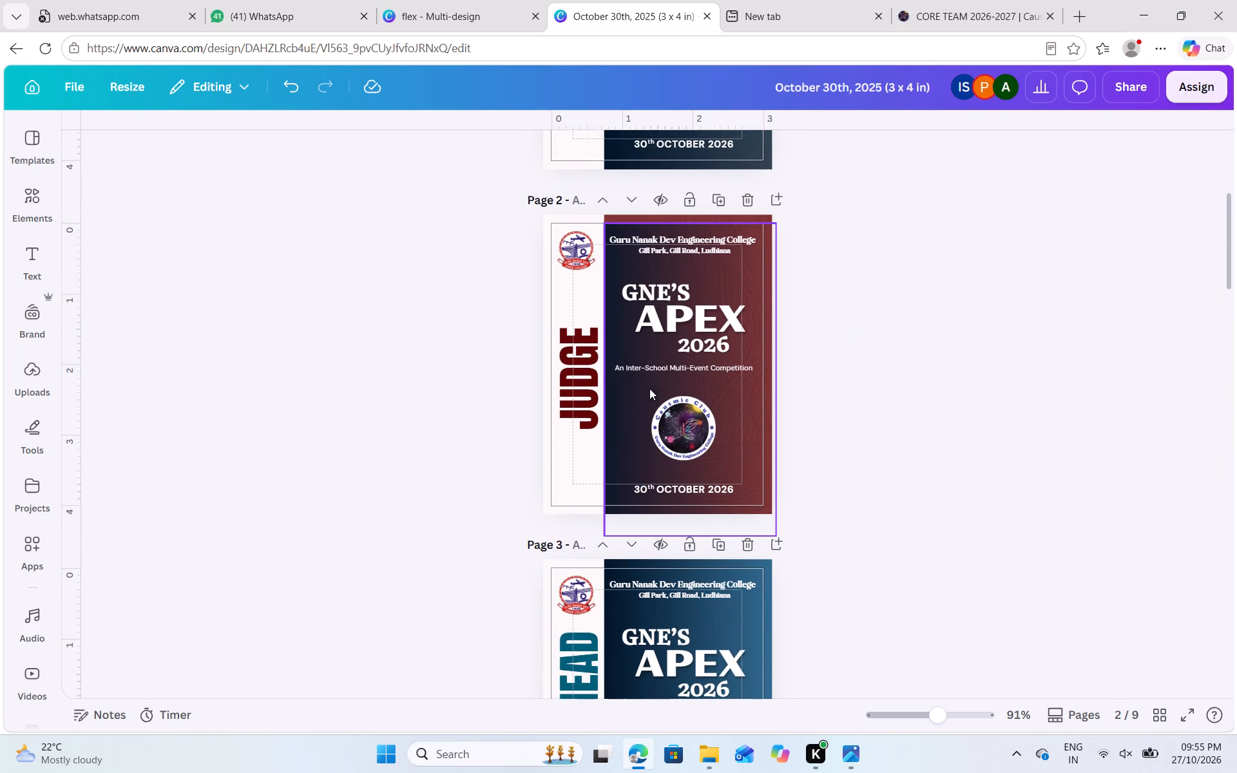
{"action": "left_click", "coordinate": [633, 391]}
{"action": "key", "text": "Up"}
{"action": "key", "text": "Up"}
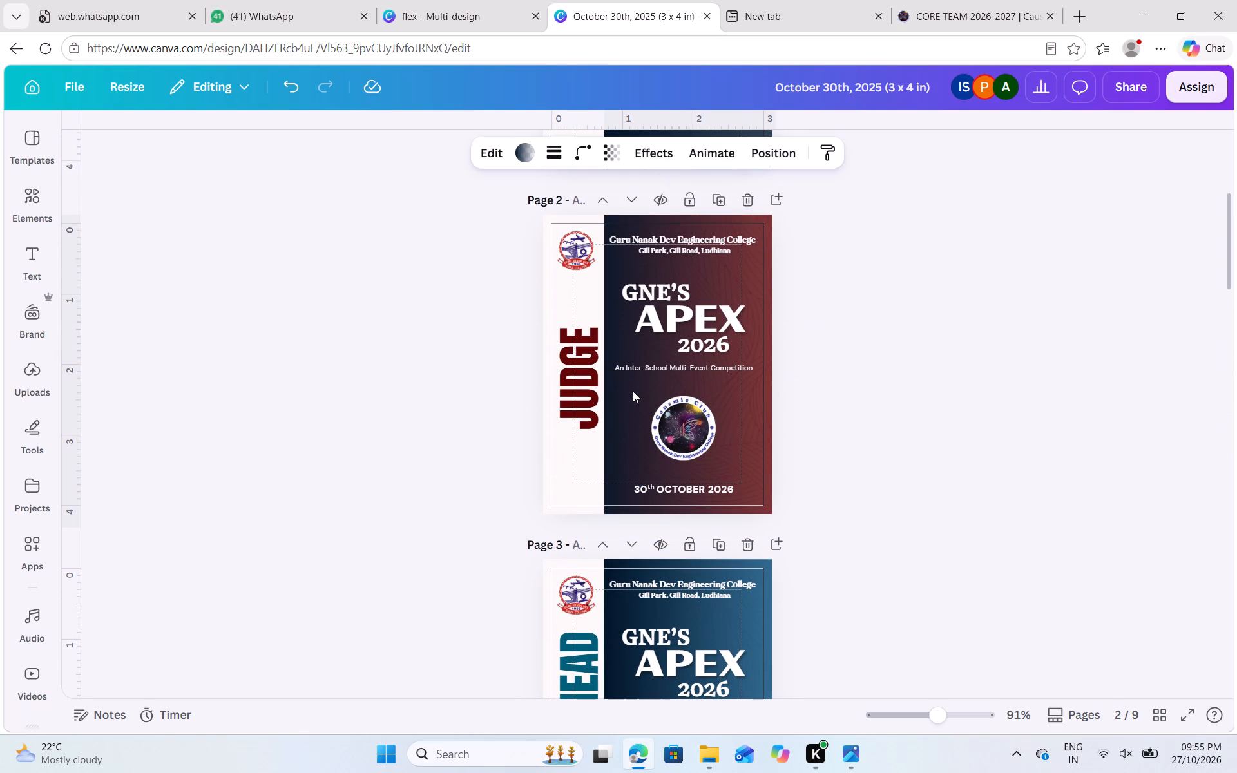
{"action": "left_click", "coordinate": [820, 405]}
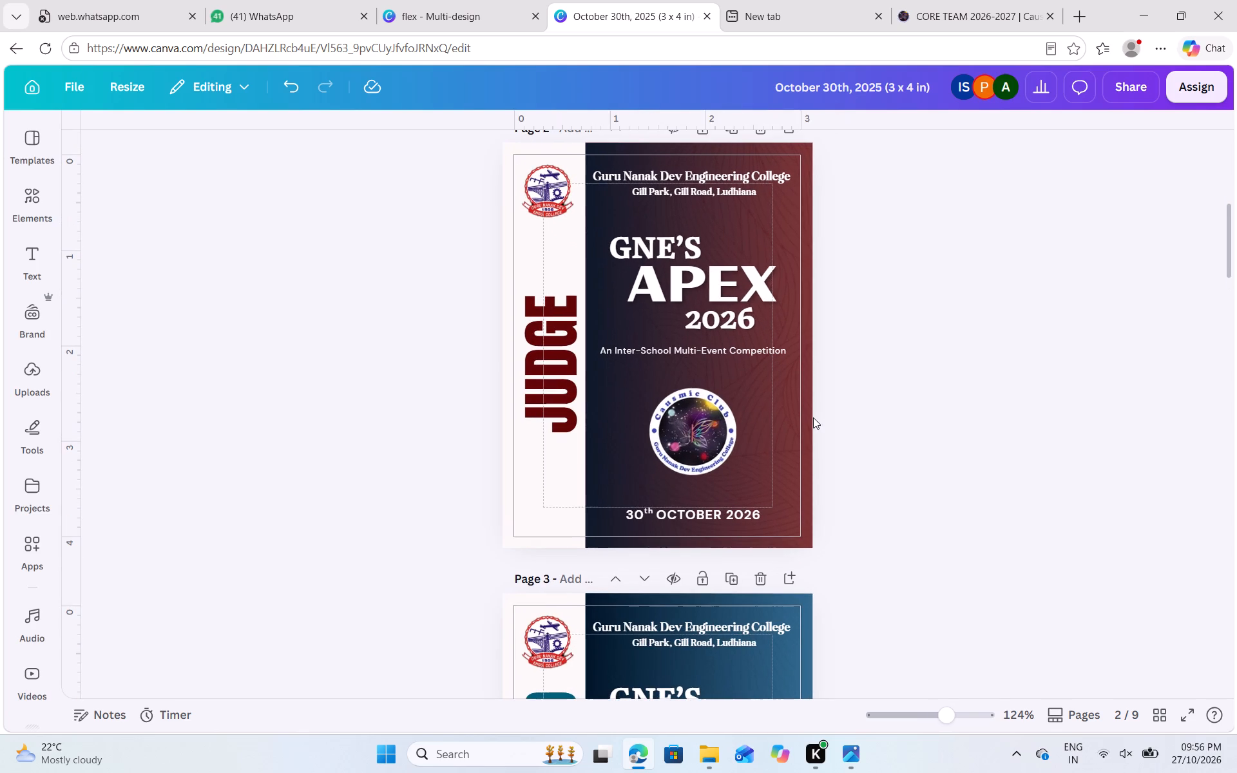
Look over the JUDGE badge on page 2 and the neighbouring VOLUNTEER and TEAM HEAD badge pages.
{"action": "scroll", "coordinate": [813, 417], "scroll_direction": "up", "scroll_amount": 1}
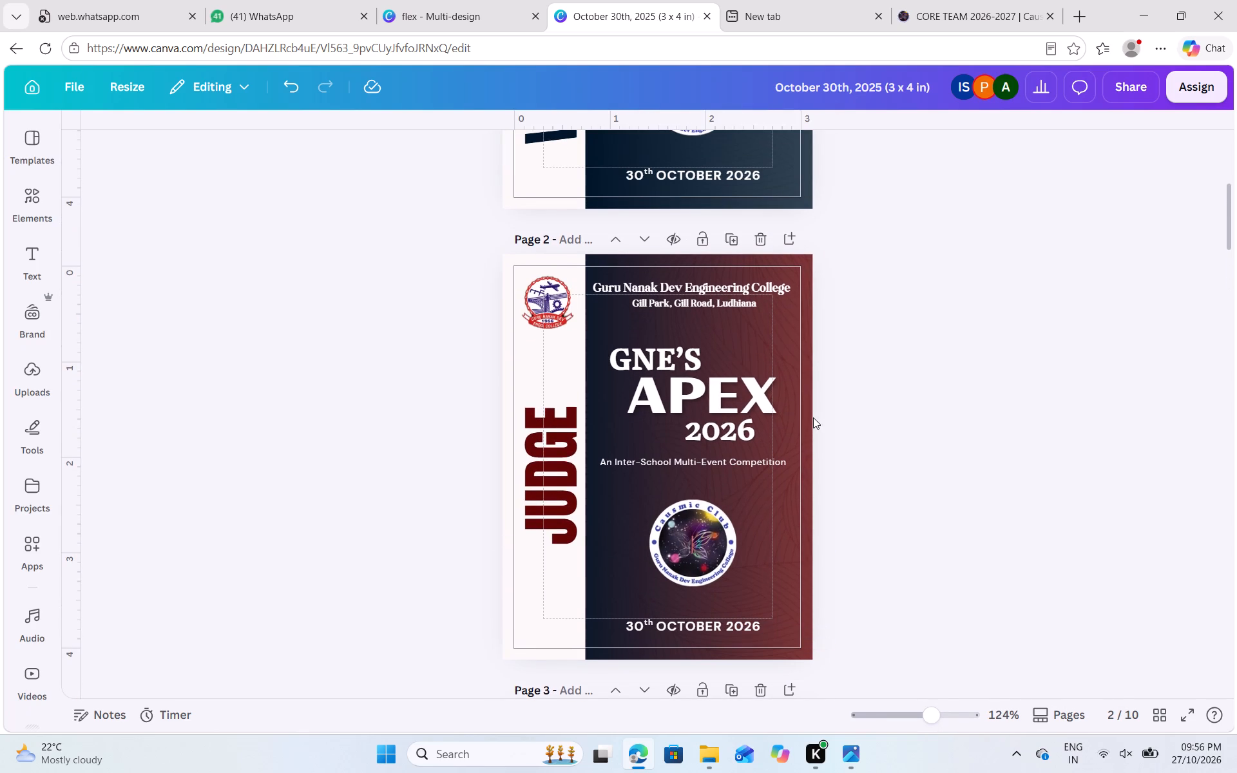
{"action": "scroll", "coordinate": [930, 396], "scroll_direction": "up", "scroll_amount": 1}
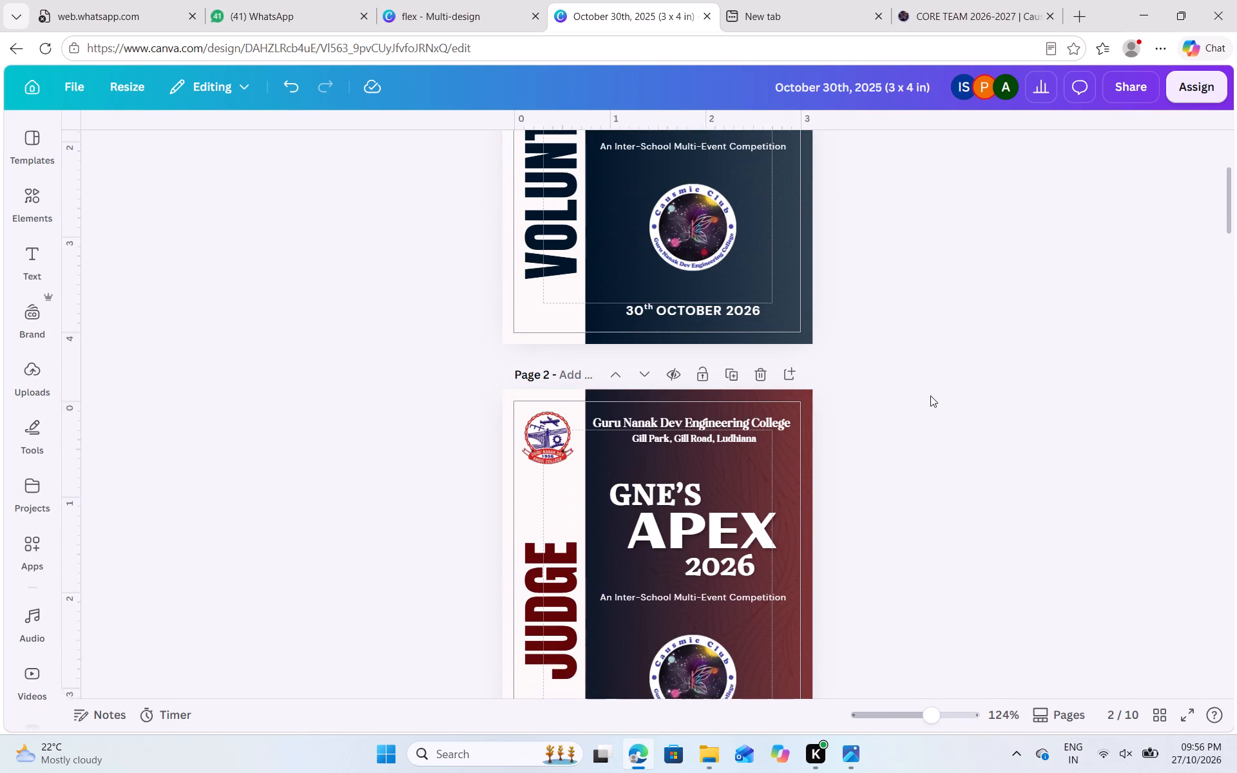
{"action": "scroll", "coordinate": [930, 396], "scroll_direction": "up", "scroll_amount": 3}
{"action": "scroll", "coordinate": [930, 396], "scroll_direction": "down", "scroll_amount": 1}
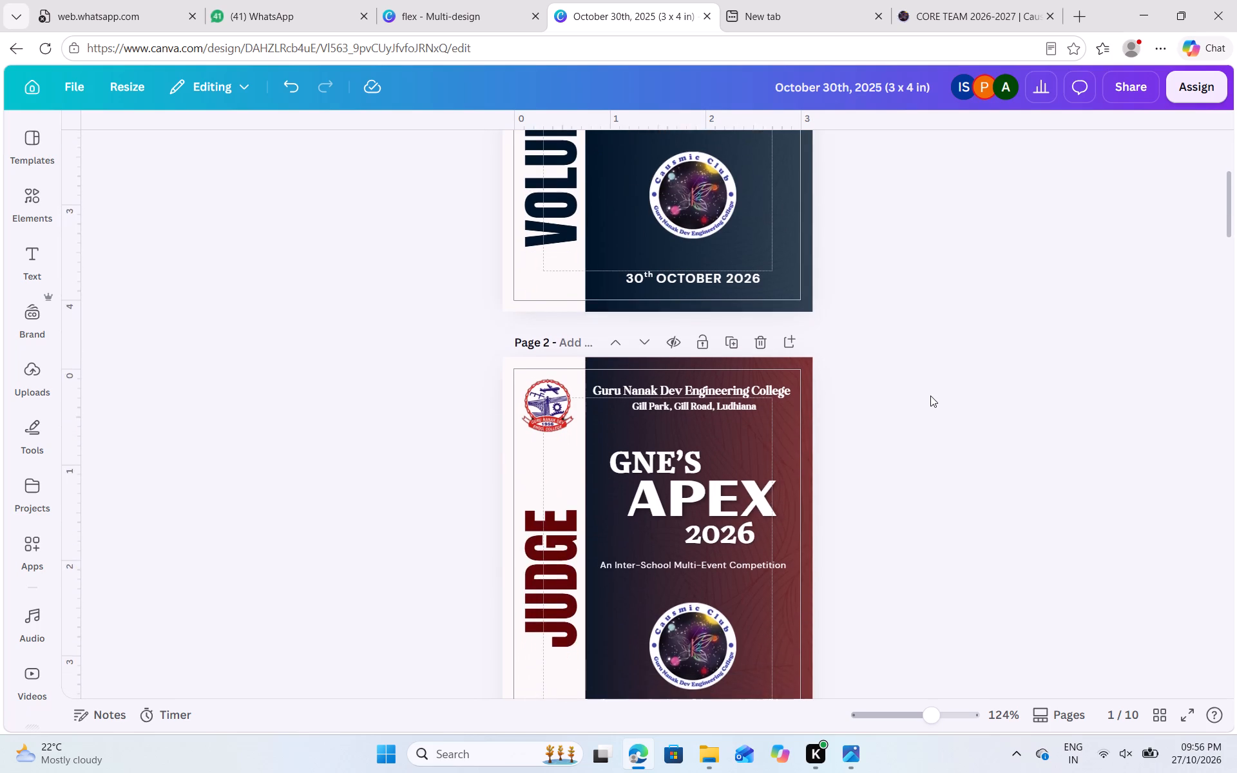
{"action": "scroll", "coordinate": [930, 396], "scroll_direction": "down", "scroll_amount": 3}
{"action": "scroll", "coordinate": [930, 396], "scroll_direction": "up", "scroll_amount": 1}
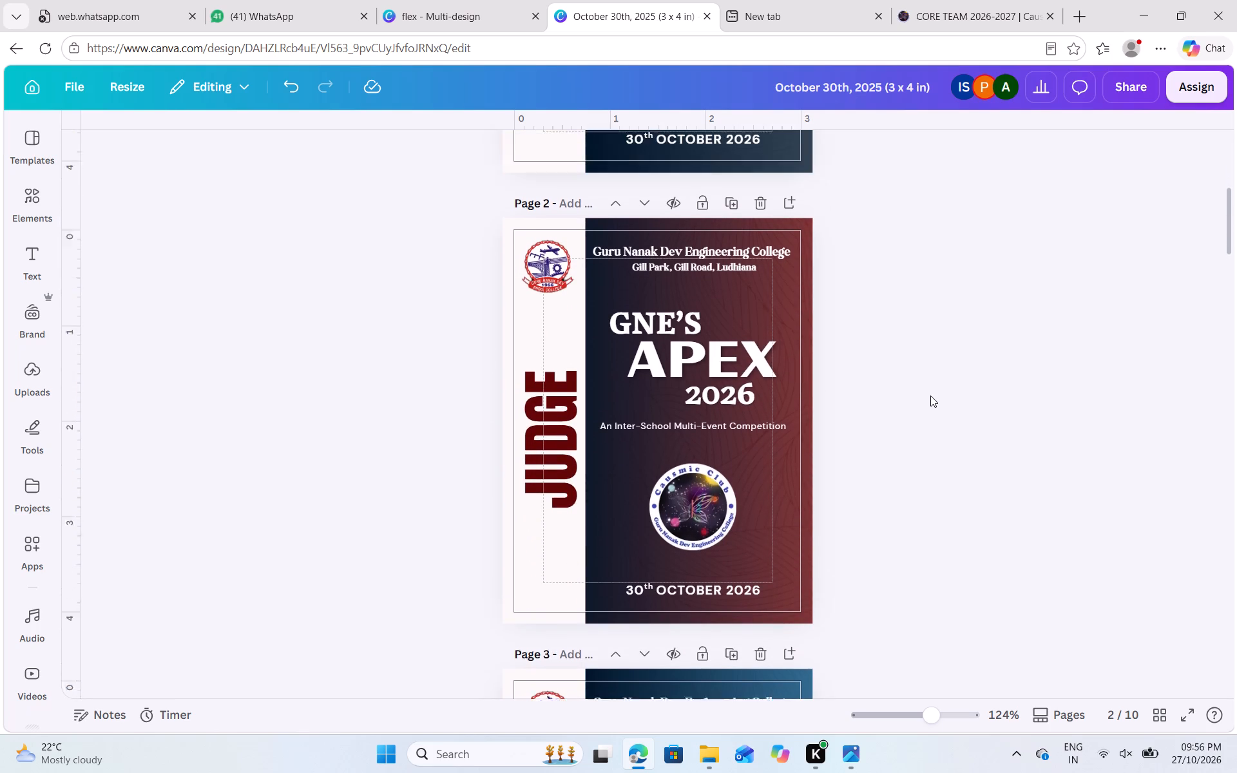
{"action": "scroll", "coordinate": [930, 396], "scroll_direction": "up", "scroll_amount": 1}
{"action": "scroll", "coordinate": [930, 396], "scroll_direction": "down", "scroll_amount": 1}
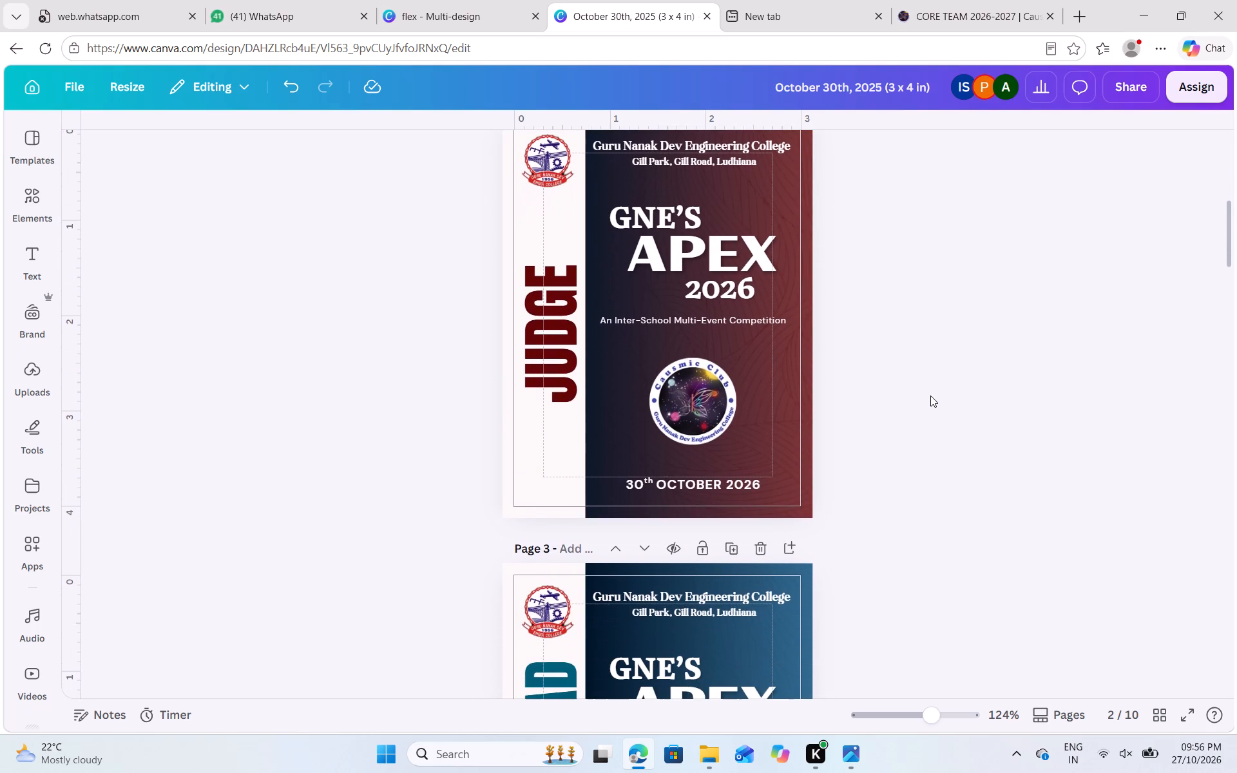
{"action": "scroll", "coordinate": [930, 396], "scroll_direction": "down", "scroll_amount": 3}
{"action": "scroll", "coordinate": [930, 396], "scroll_direction": "up", "scroll_amount": 2}
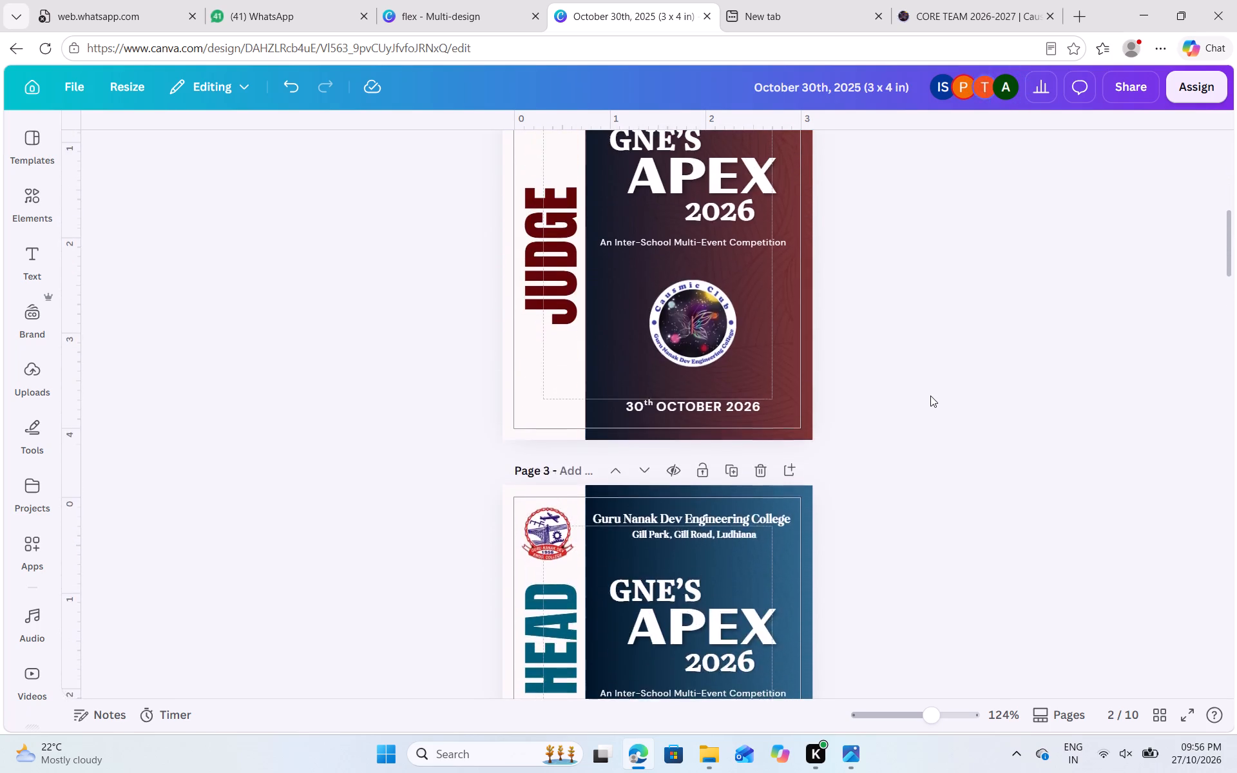
{"action": "scroll", "coordinate": [930, 396], "scroll_direction": "up", "scroll_amount": 2}
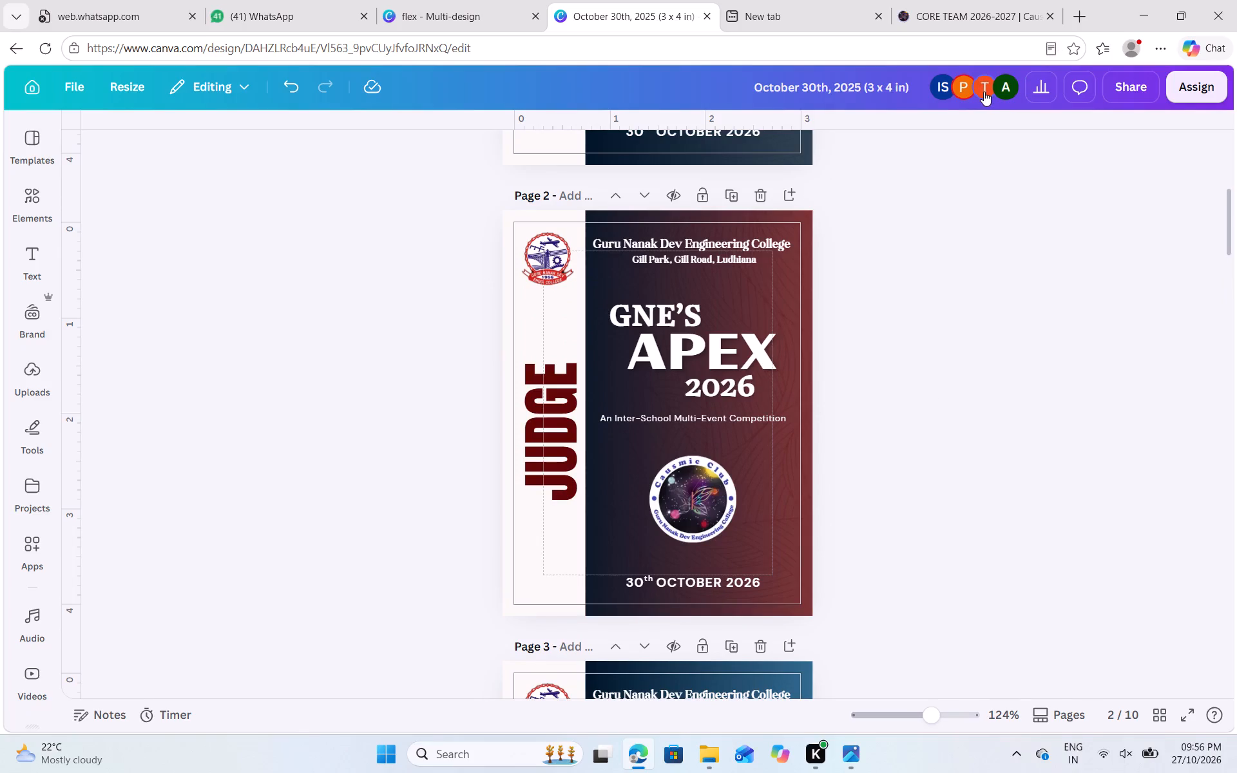
View the details of each collaborator present in the badge design.
{"action": "left_click", "coordinate": [940, 90]}
{"action": "left_click", "coordinate": [960, 84]}
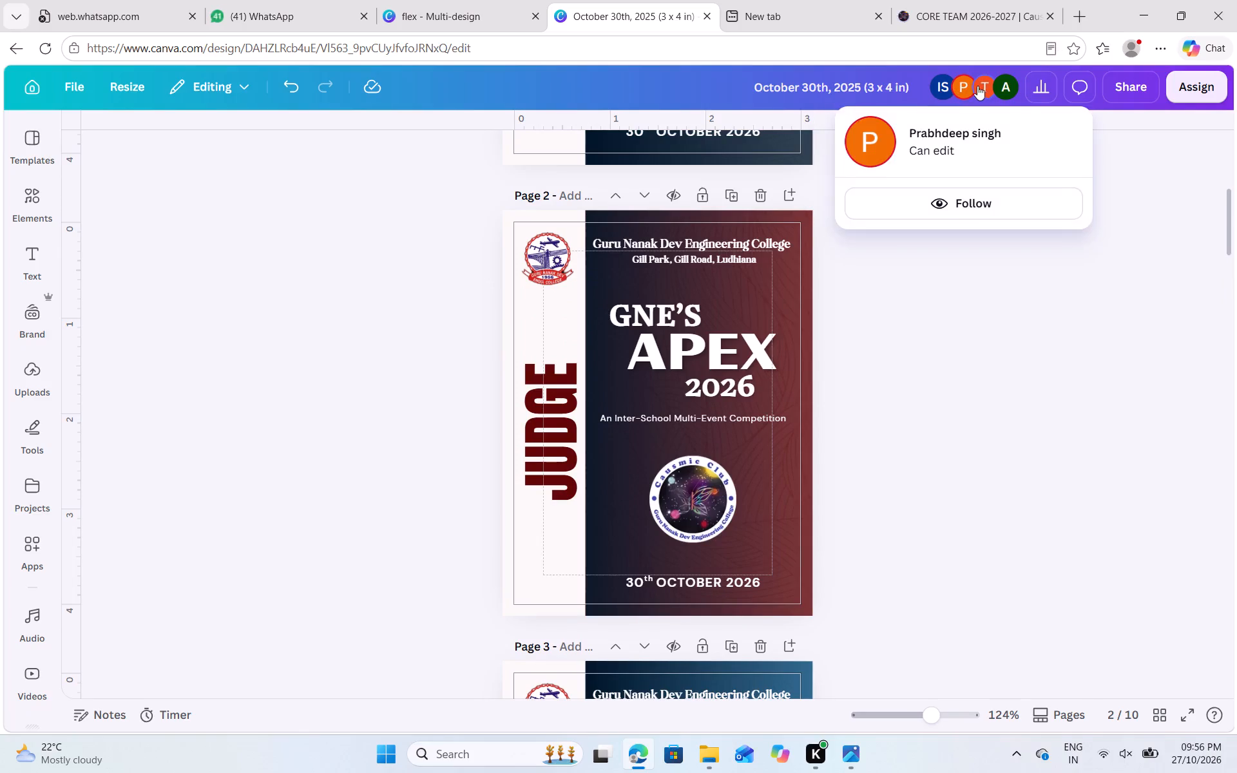
{"action": "left_click", "coordinate": [986, 86]}
{"action": "left_click", "coordinate": [1004, 86]}
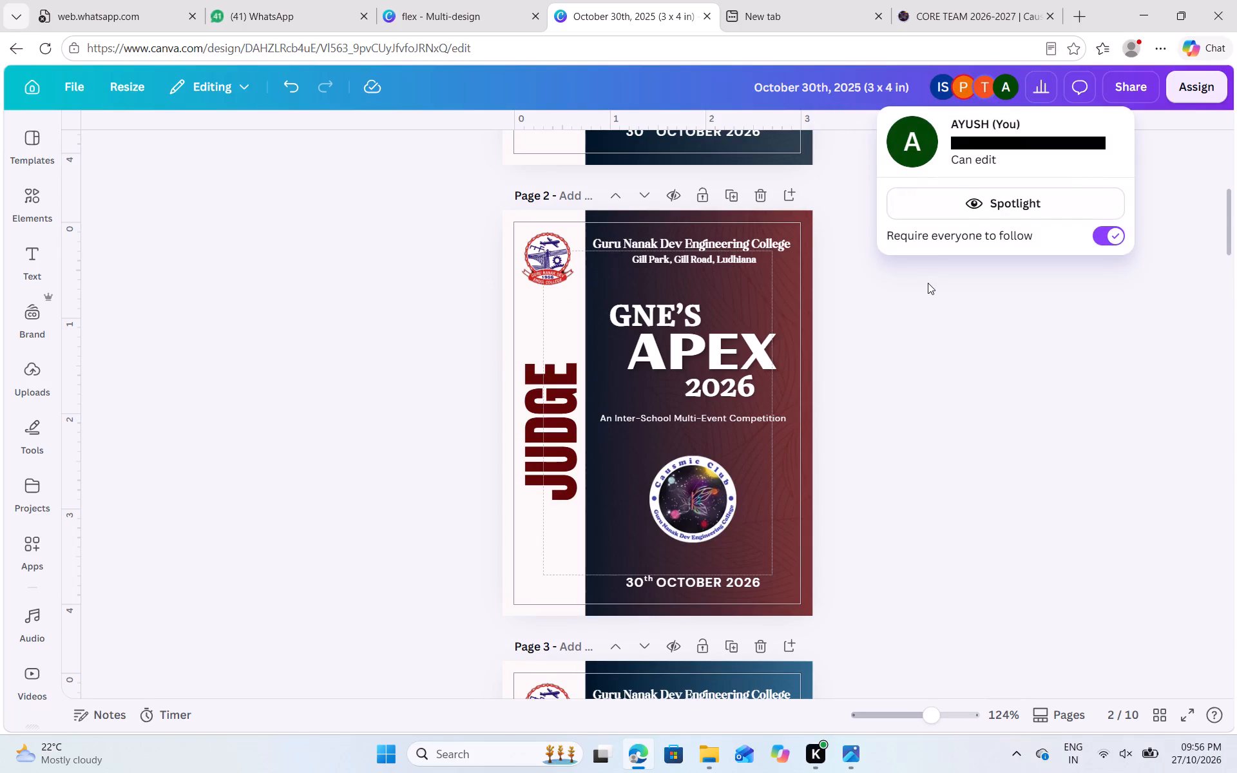
{"action": "left_click", "coordinate": [927, 284]}
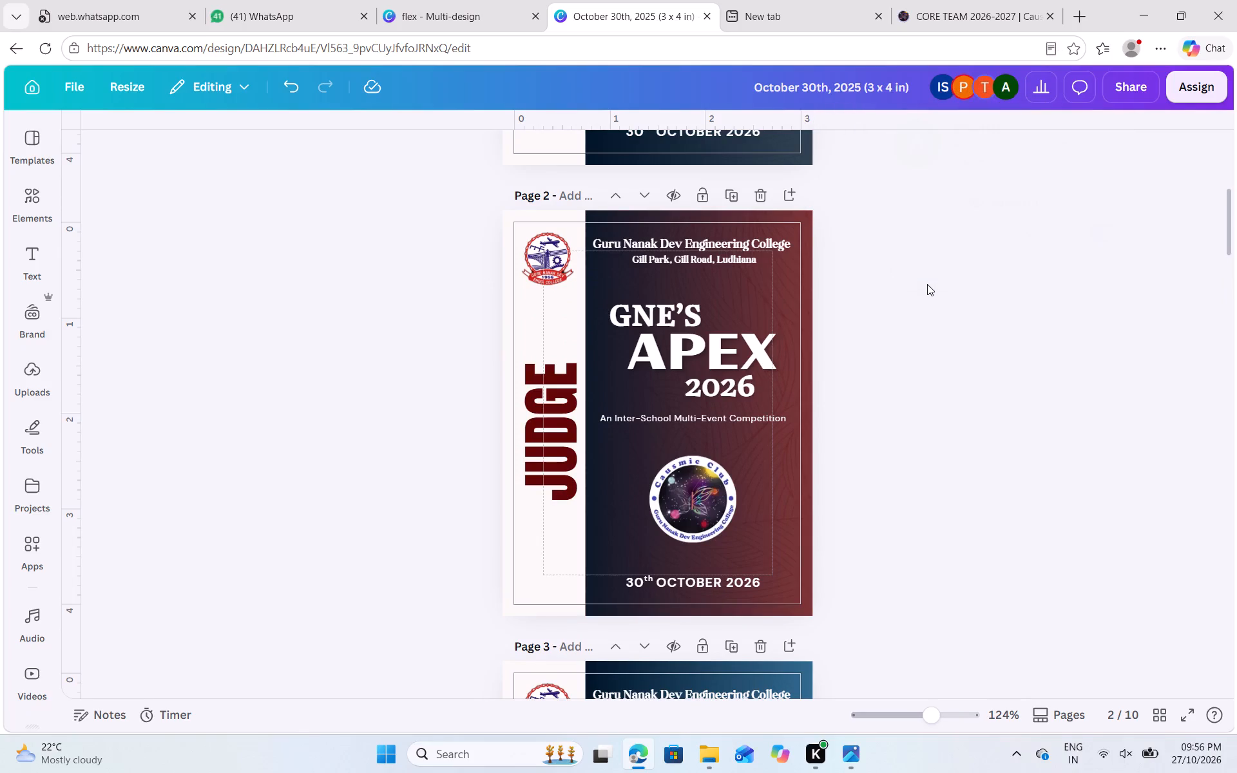
Examine the plain background pages 8 to 10 and compare them with the badge pages before them.
{"action": "scroll", "coordinate": [751, 381], "scroll_direction": "down", "scroll_amount": 15}
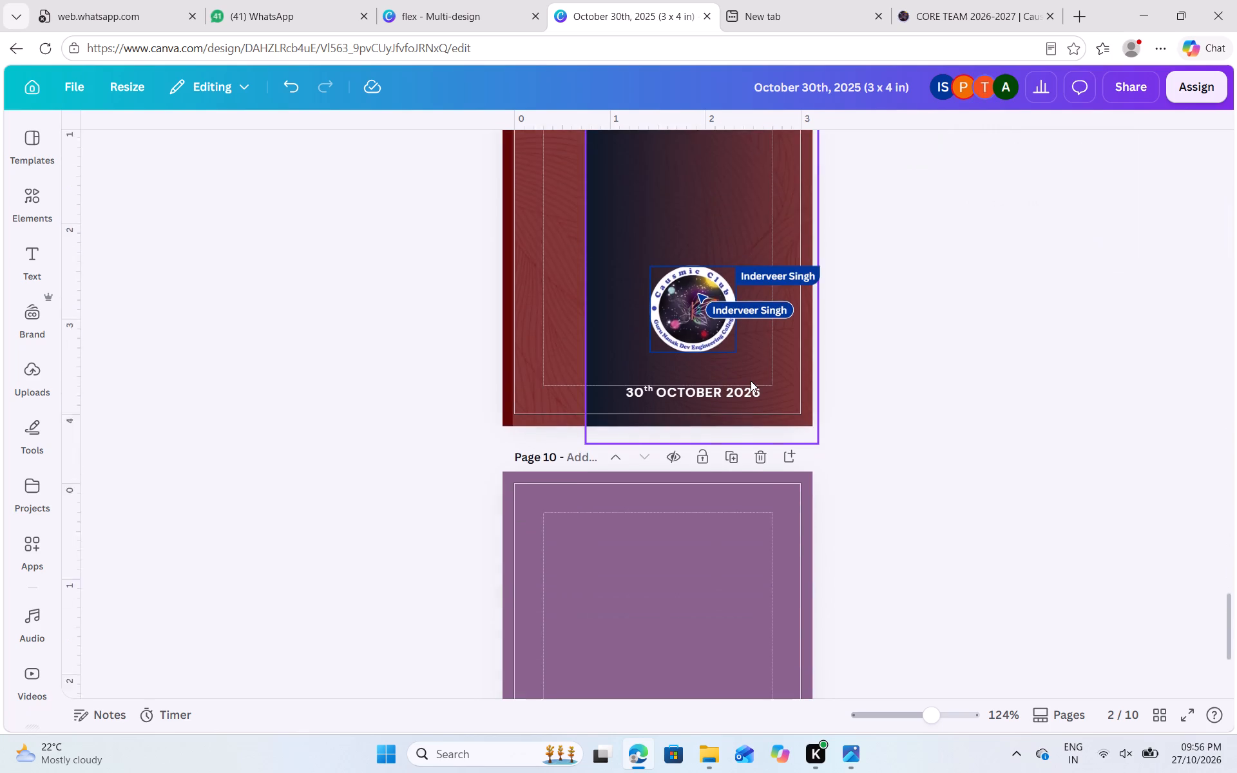
{"action": "scroll", "coordinate": [751, 381], "scroll_direction": "up", "scroll_amount": 3}
{"action": "scroll", "coordinate": [751, 381], "scroll_direction": "down", "scroll_amount": 2}
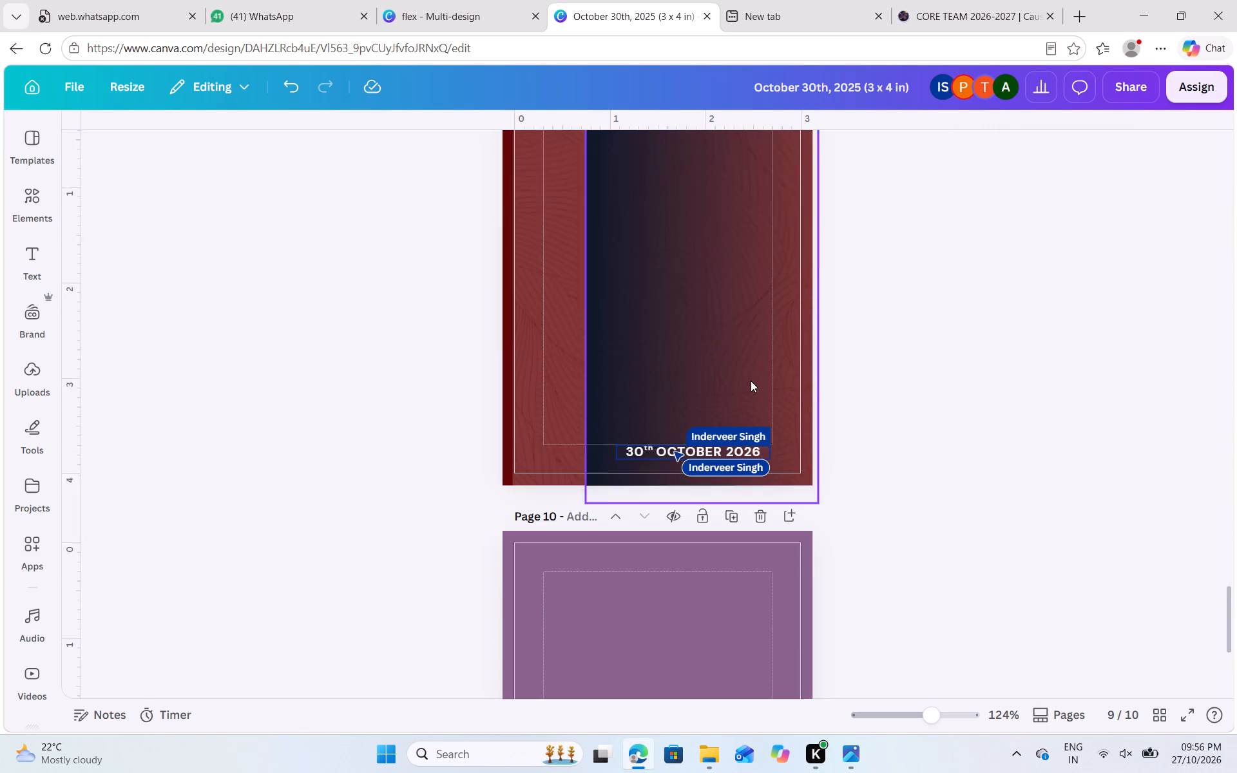
{"action": "scroll", "coordinate": [751, 381], "scroll_direction": "up", "scroll_amount": 6}
{"action": "scroll", "coordinate": [751, 381], "scroll_direction": "down", "scroll_amount": 2}
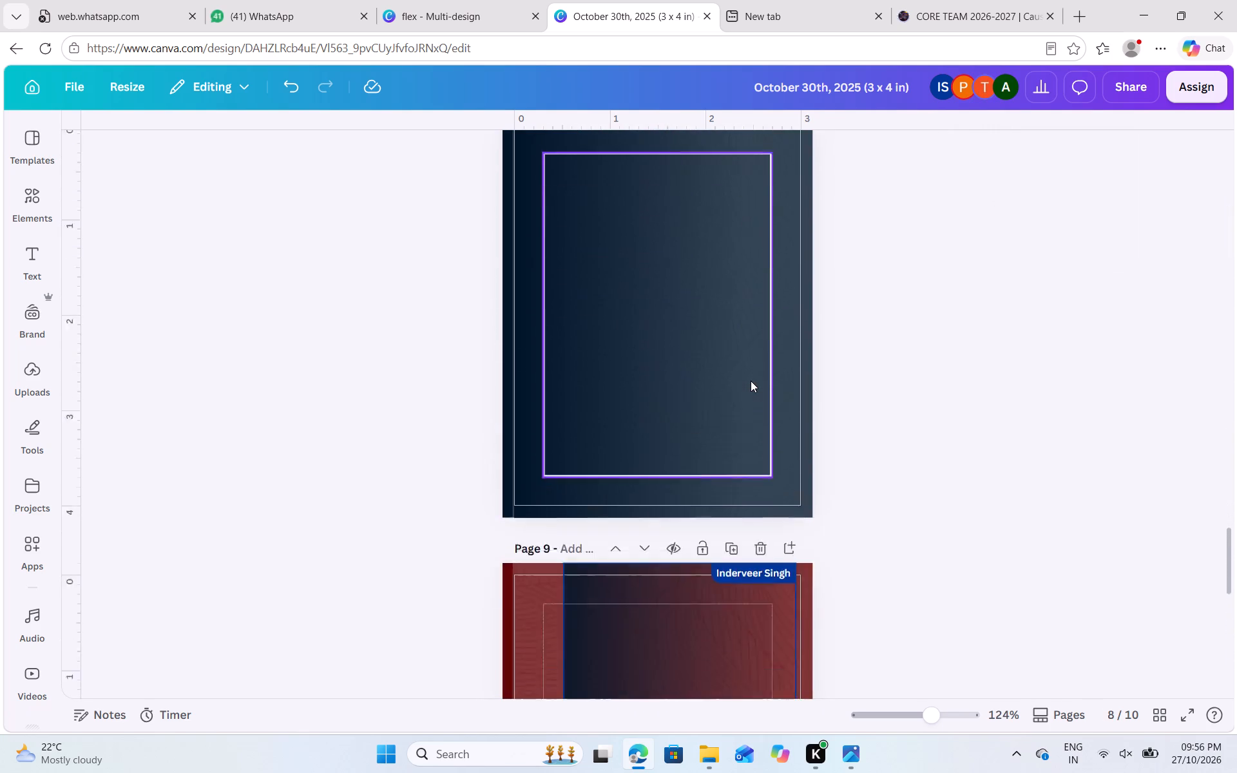
{"action": "scroll", "coordinate": [751, 381], "scroll_direction": "down", "scroll_amount": 3}
{"action": "scroll", "coordinate": [849, 379], "scroll_direction": "up", "scroll_amount": 1}
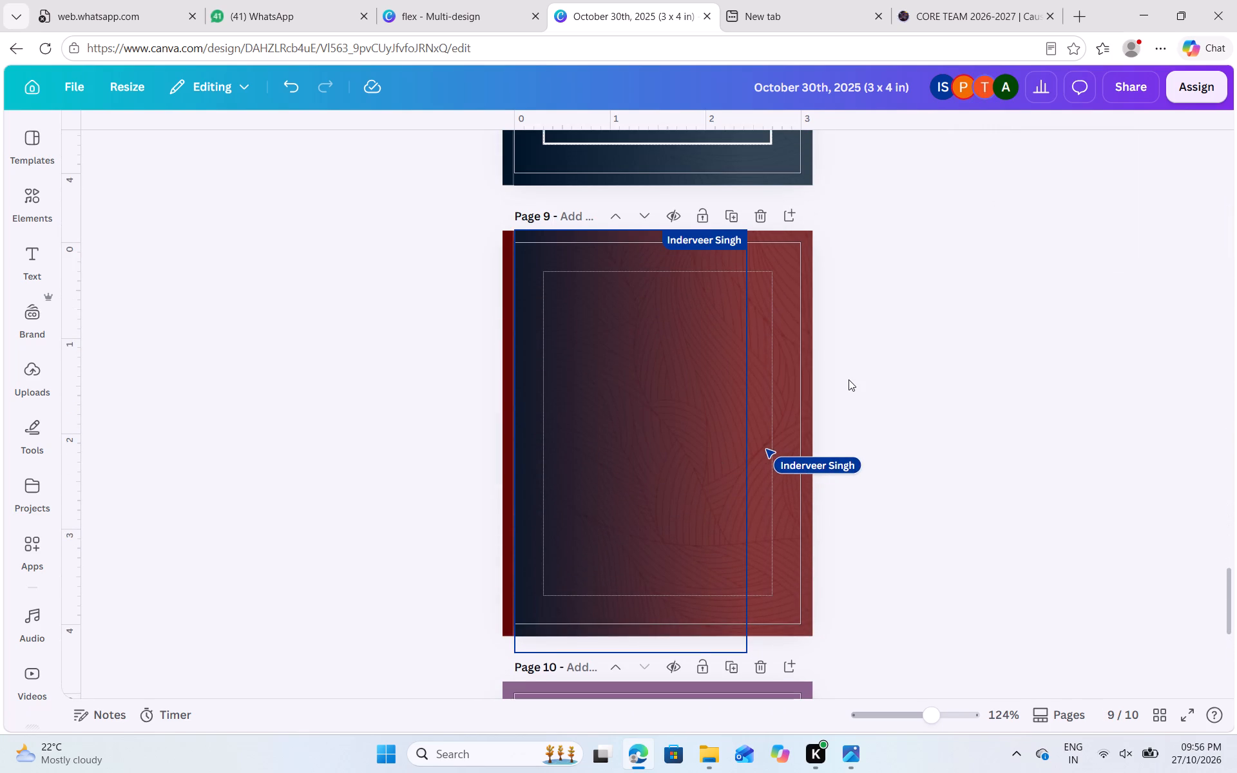
{"action": "scroll", "coordinate": [835, 368], "scroll_direction": "up", "scroll_amount": 1}
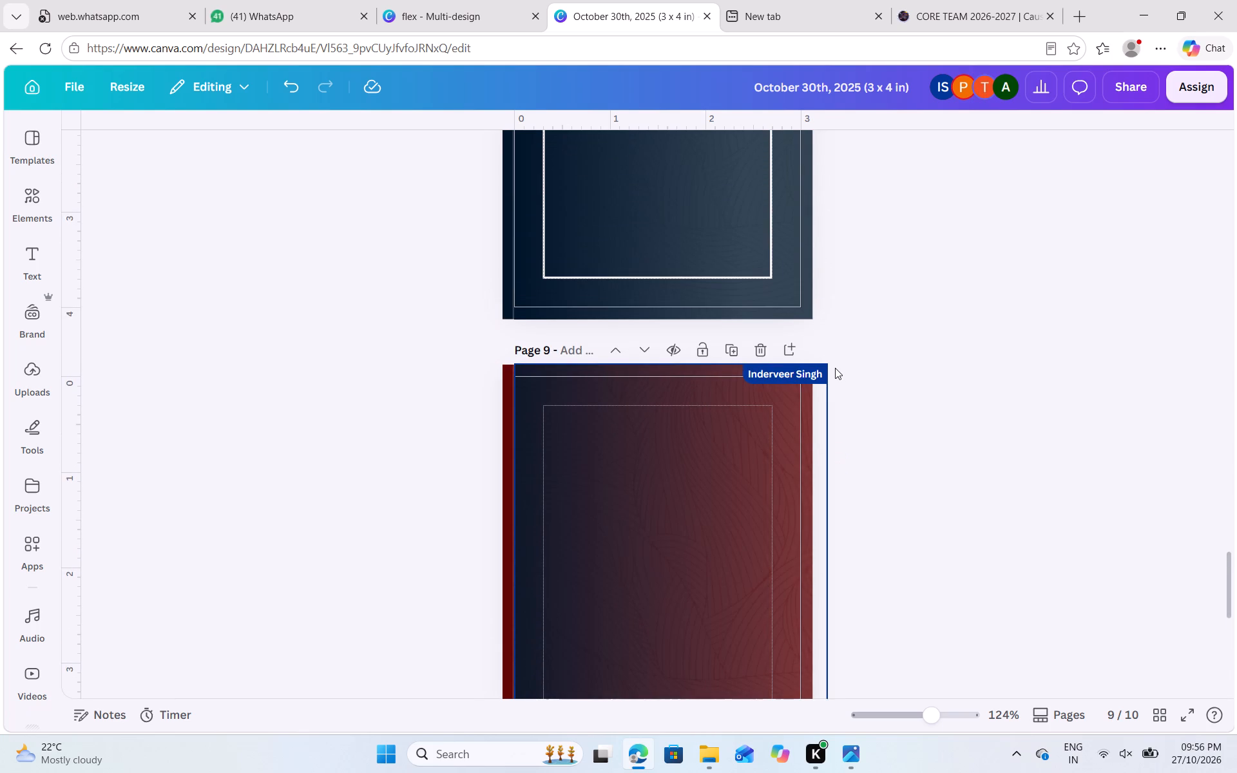
{"action": "scroll", "coordinate": [835, 368], "scroll_direction": "down", "scroll_amount": 7}
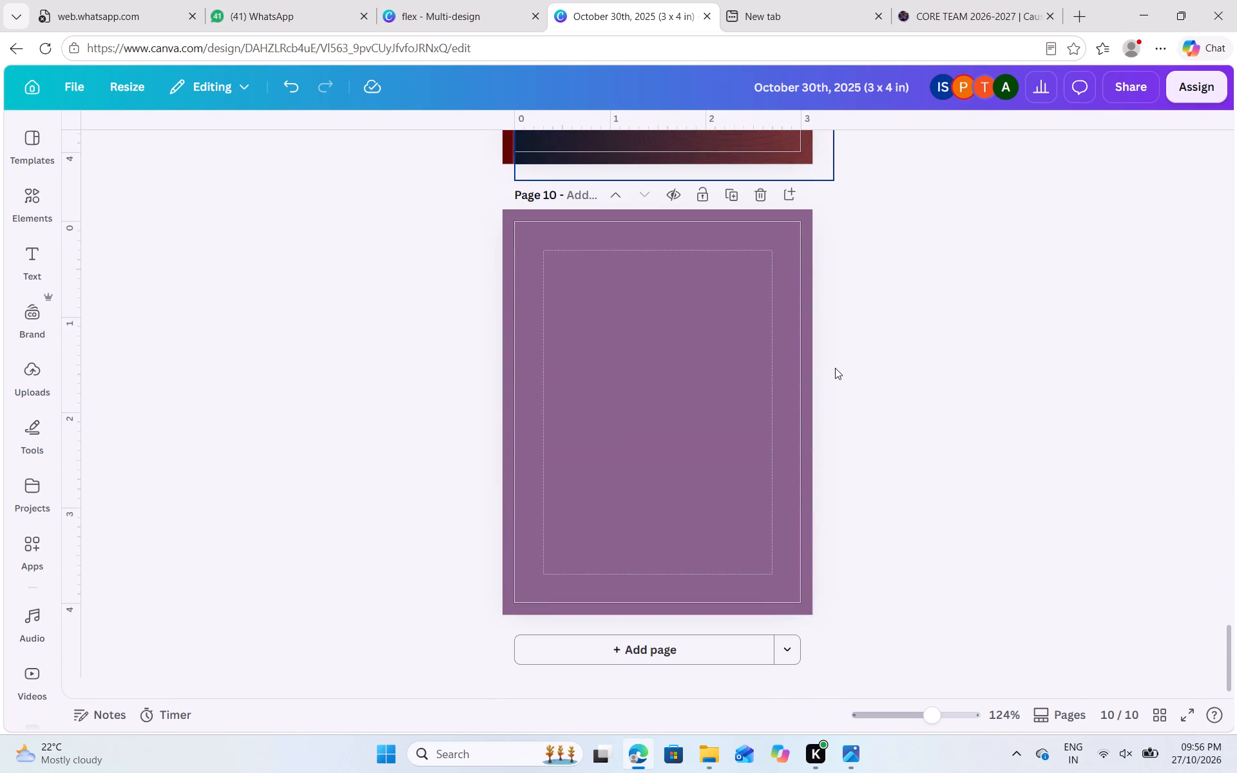
{"action": "scroll", "coordinate": [835, 368], "scroll_direction": "down", "scroll_amount": 3}
{"action": "scroll", "coordinate": [835, 368], "scroll_direction": "up", "scroll_amount": 11}
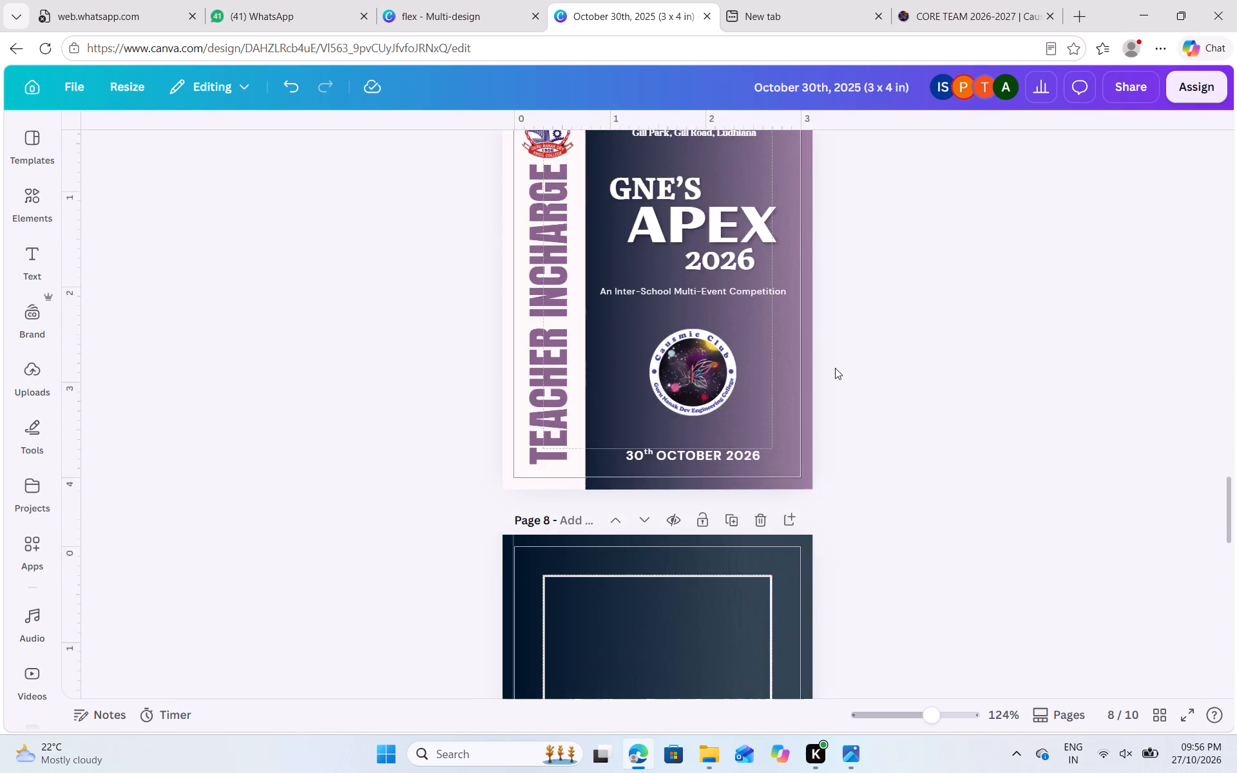
{"action": "scroll", "coordinate": [835, 368], "scroll_direction": "up", "scroll_amount": 11}
{"action": "scroll", "coordinate": [835, 368], "scroll_direction": "down", "scroll_amount": 2}
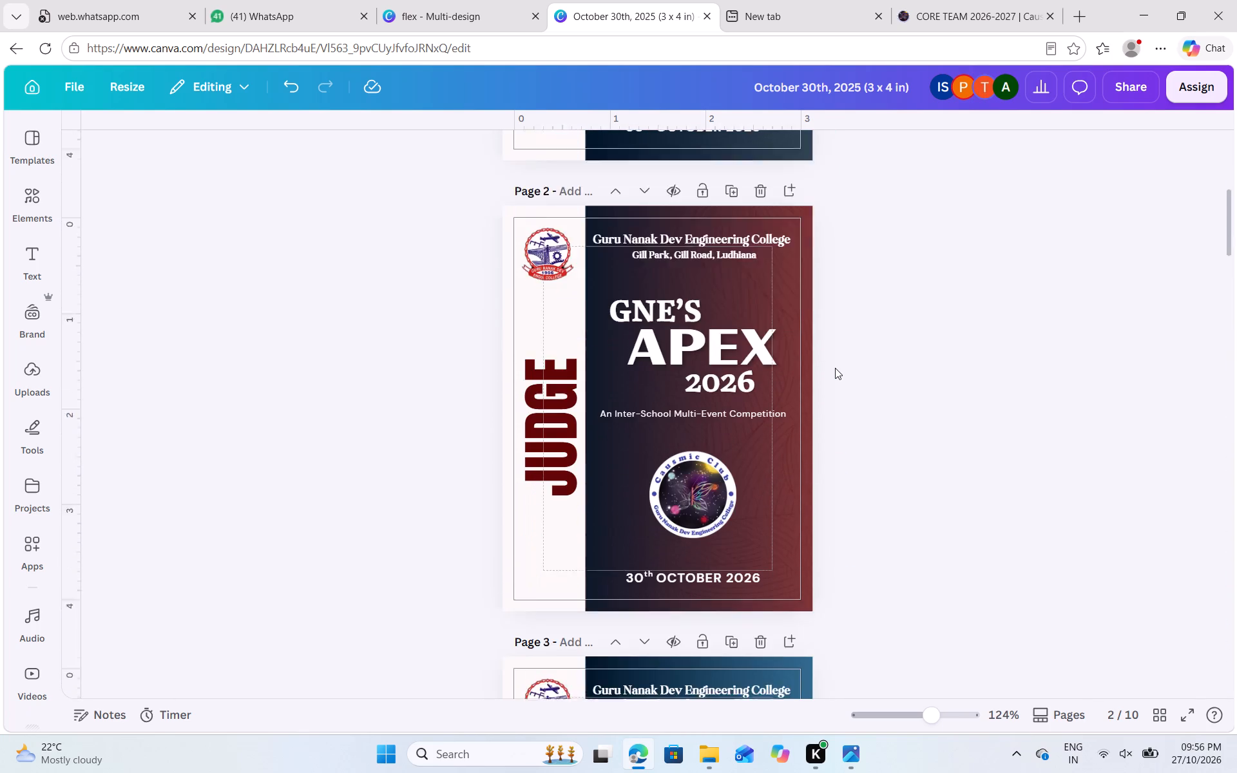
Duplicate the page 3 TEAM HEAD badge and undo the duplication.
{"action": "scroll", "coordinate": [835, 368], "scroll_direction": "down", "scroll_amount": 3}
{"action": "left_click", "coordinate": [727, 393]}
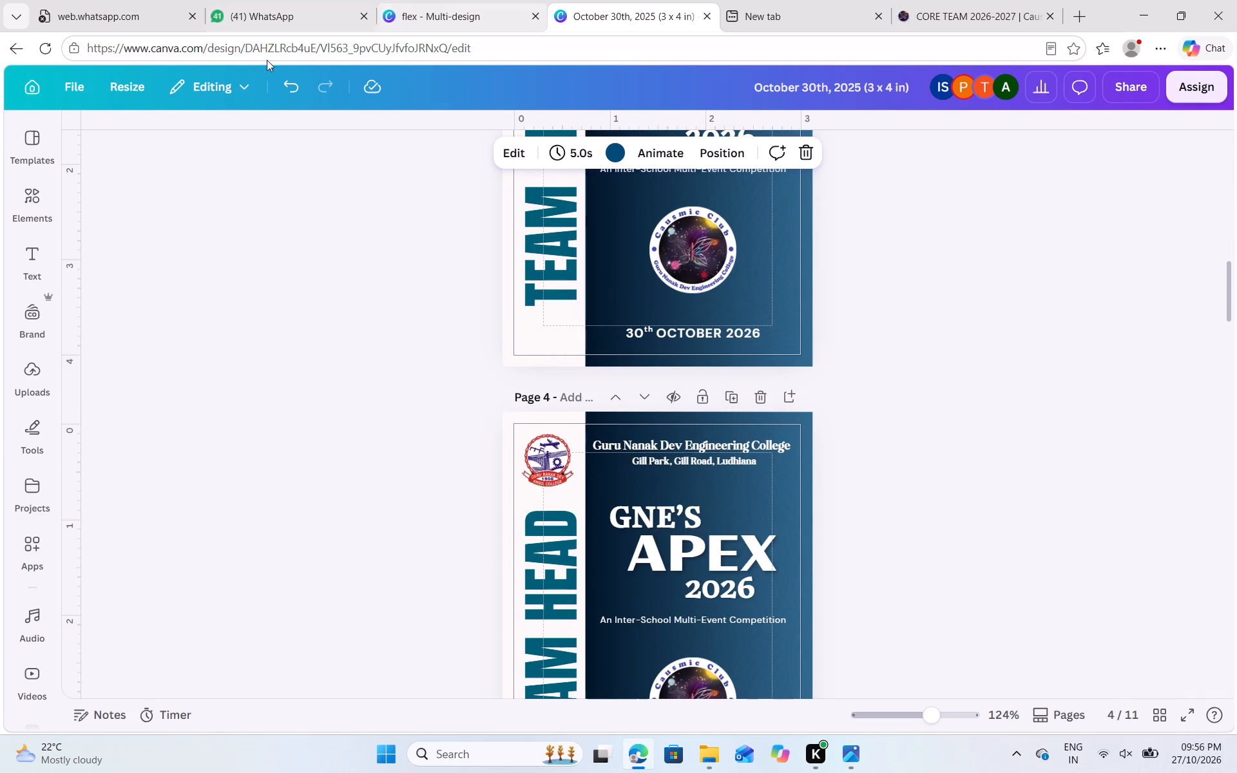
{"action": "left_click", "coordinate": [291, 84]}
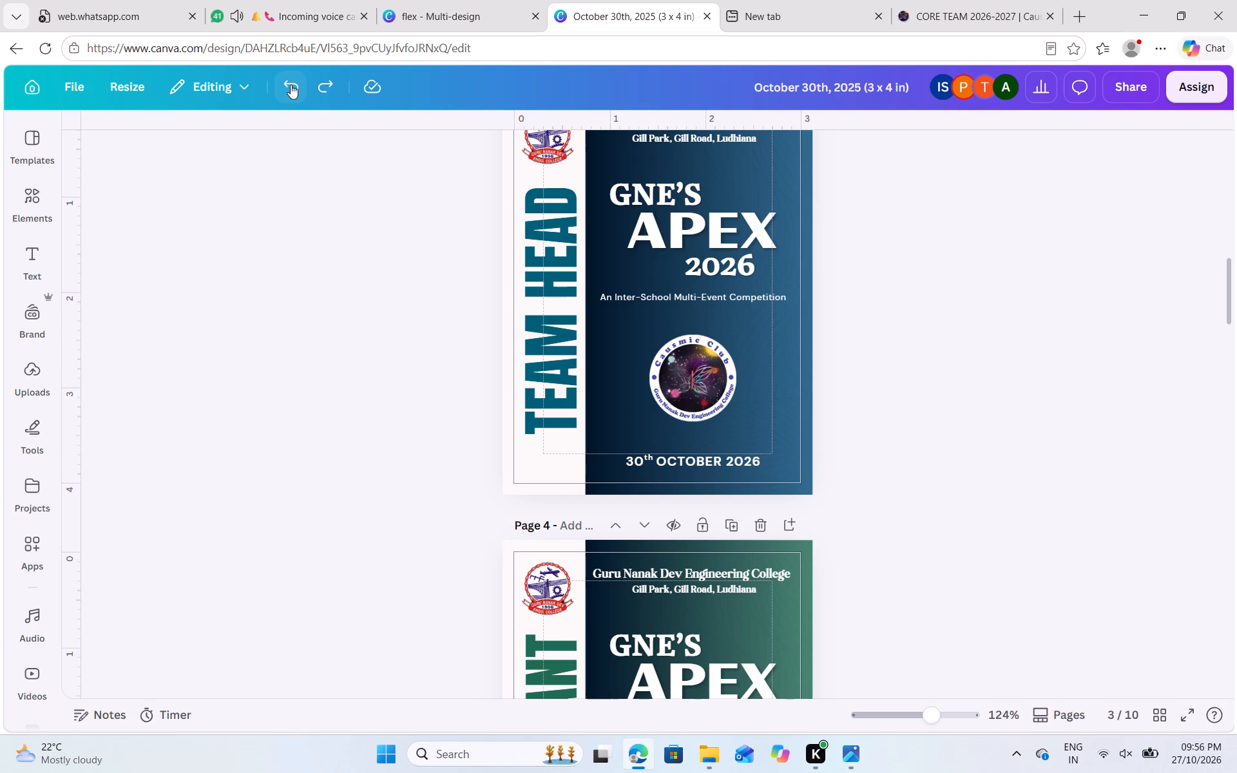
Examine the plain background pages 8 to 10, including the white frame on page 8 and the red gradient on page 9.
{"action": "scroll", "coordinate": [599, 395], "scroll_direction": "down", "scroll_amount": 20}
{"action": "scroll", "coordinate": [599, 395], "scroll_direction": "down", "scroll_amount": 14}
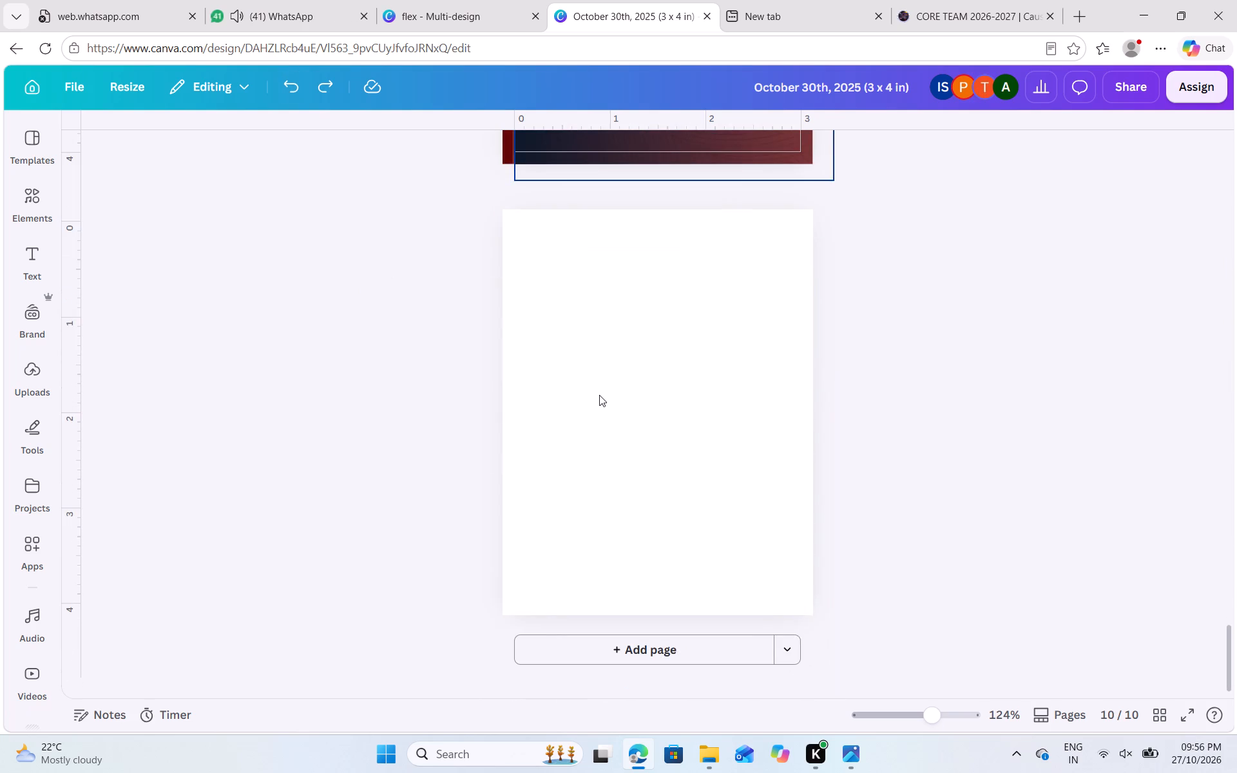
{"action": "scroll", "coordinate": [599, 395], "scroll_direction": "up", "scroll_amount": 6}
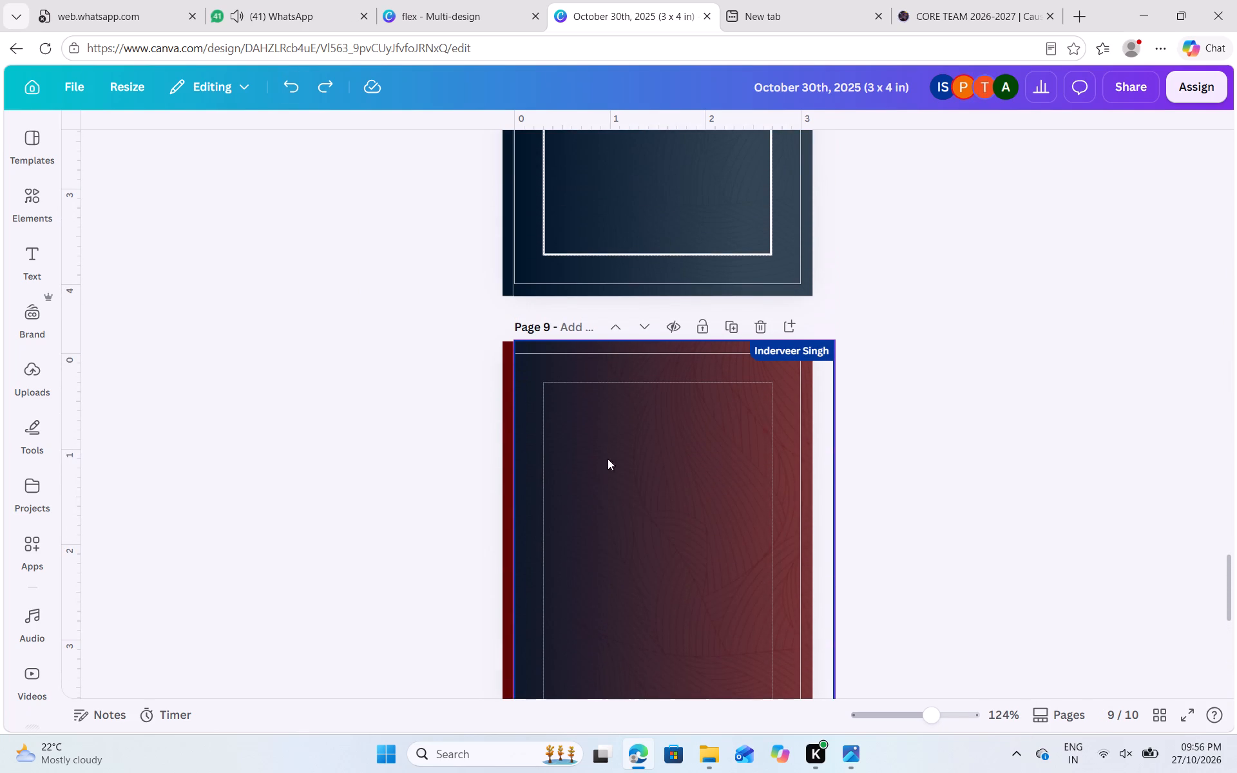
{"action": "left_click", "coordinate": [906, 354]}
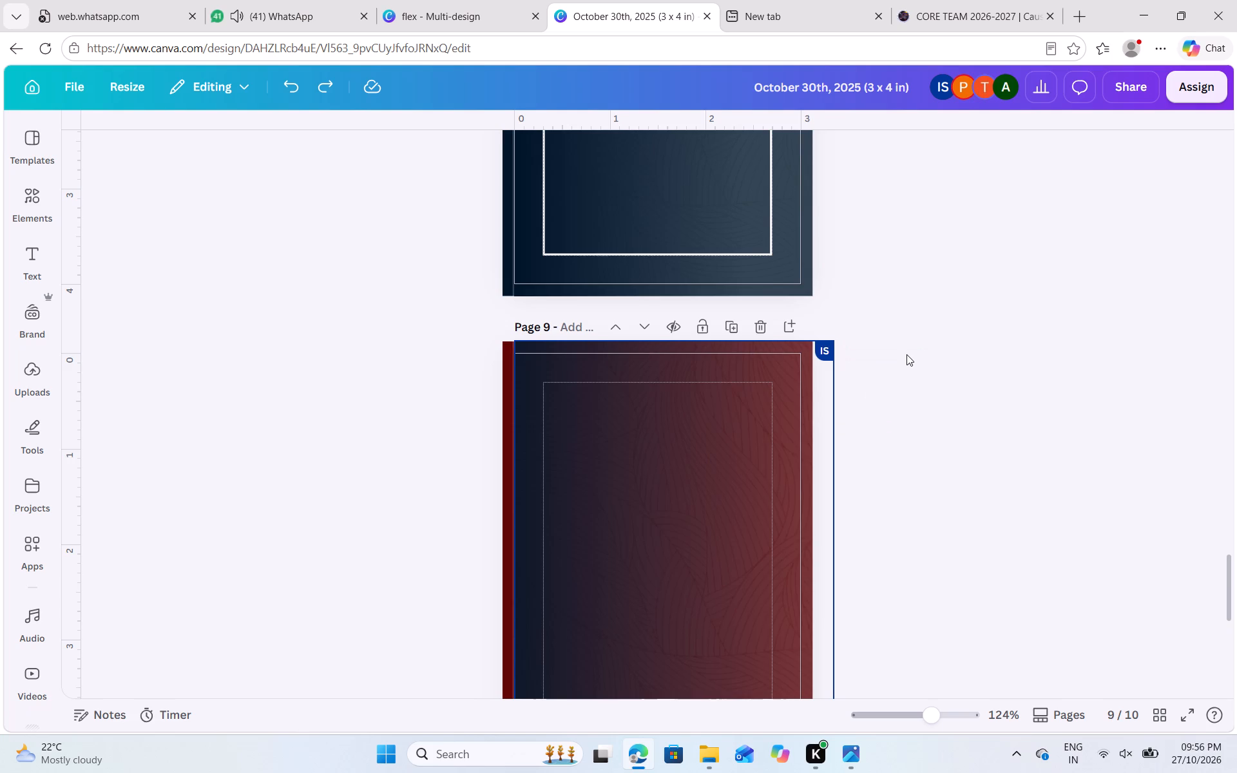
{"action": "scroll", "coordinate": [906, 354], "scroll_direction": "up", "scroll_amount": 4}
{"action": "scroll", "coordinate": [906, 354], "scroll_direction": "down", "scroll_amount": 3}
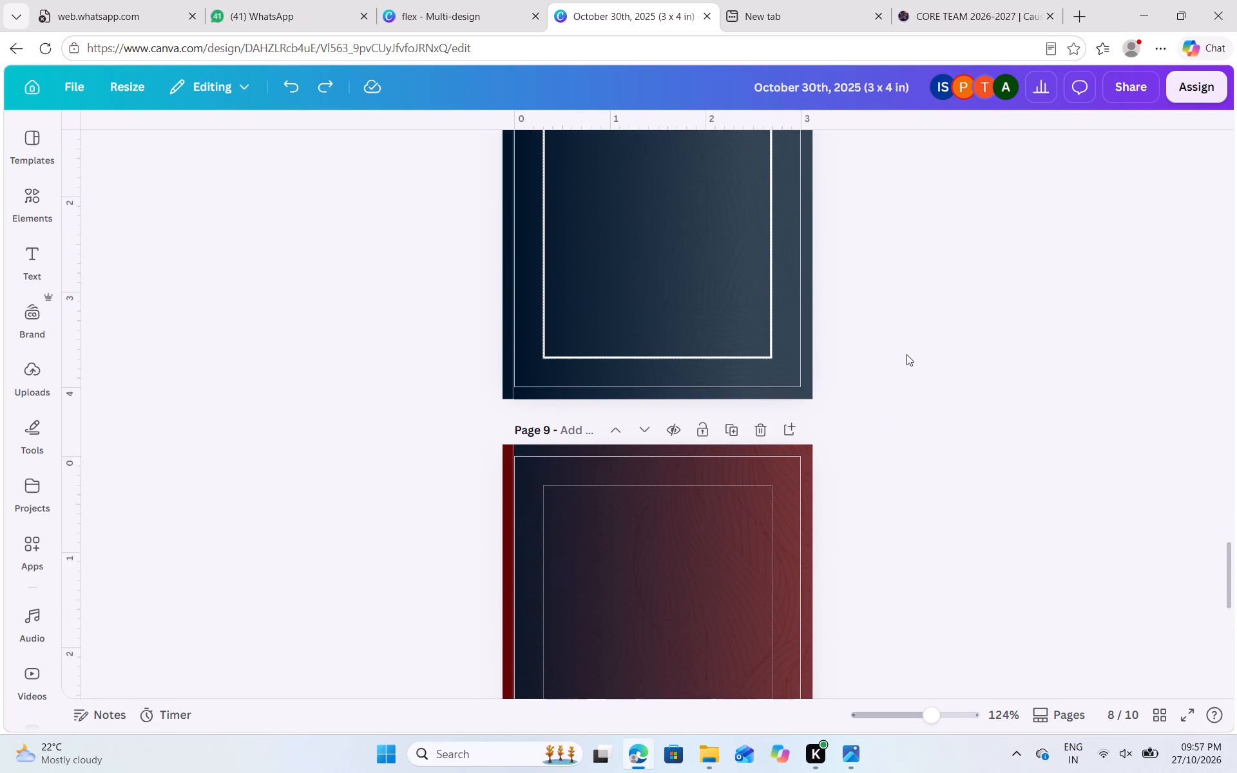
{"action": "scroll", "coordinate": [906, 354], "scroll_direction": "down", "scroll_amount": 1}
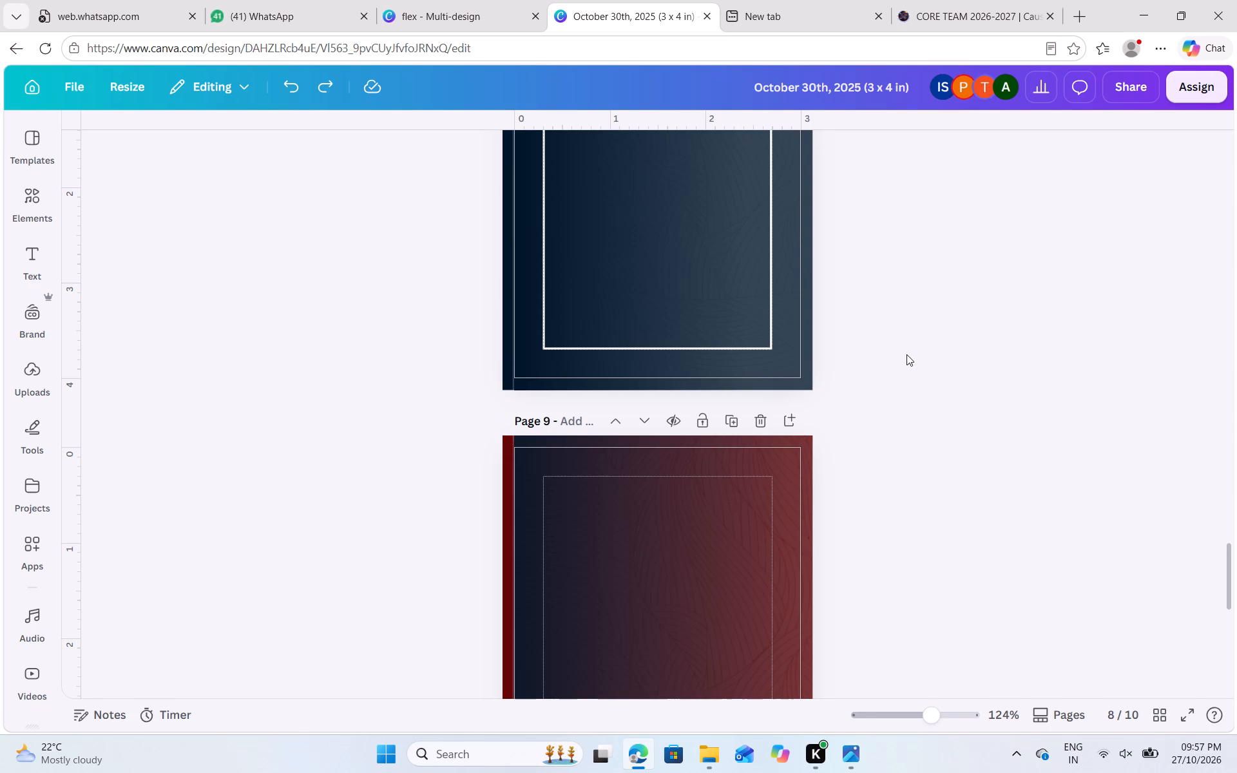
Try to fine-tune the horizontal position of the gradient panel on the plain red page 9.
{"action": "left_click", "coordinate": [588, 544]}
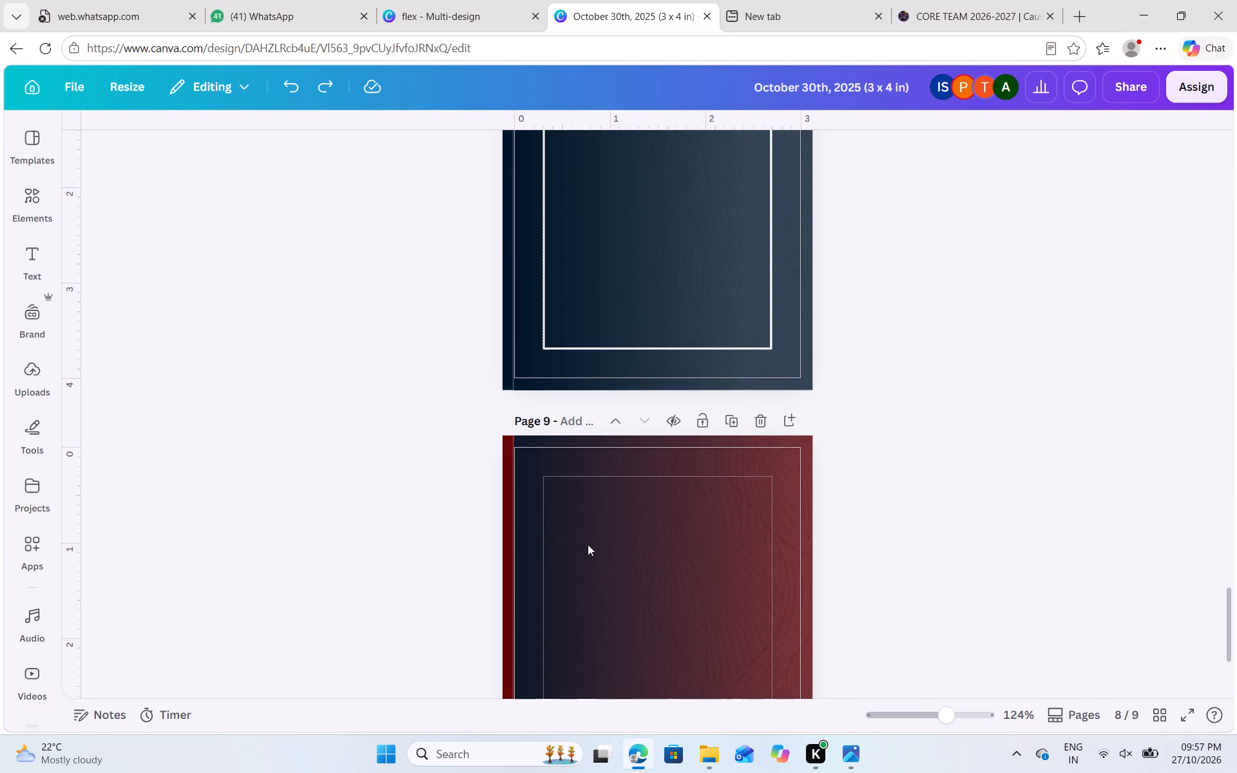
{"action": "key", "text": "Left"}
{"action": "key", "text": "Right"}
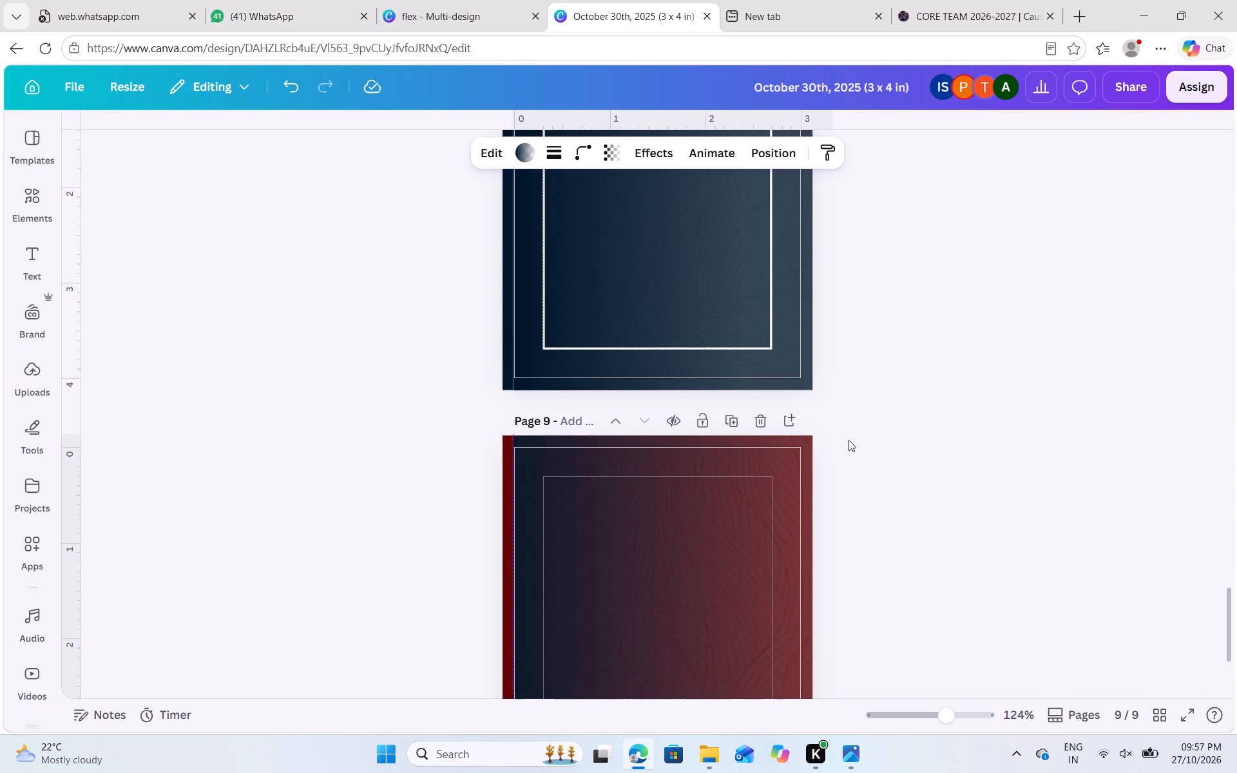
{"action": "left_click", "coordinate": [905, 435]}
Duplicate the plain red gradient background page, page 10.
{"action": "scroll", "coordinate": [905, 435], "scroll_direction": "down", "scroll_amount": 2}
{"action": "scroll", "coordinate": [905, 435], "scroll_direction": "up", "scroll_amount": 2}
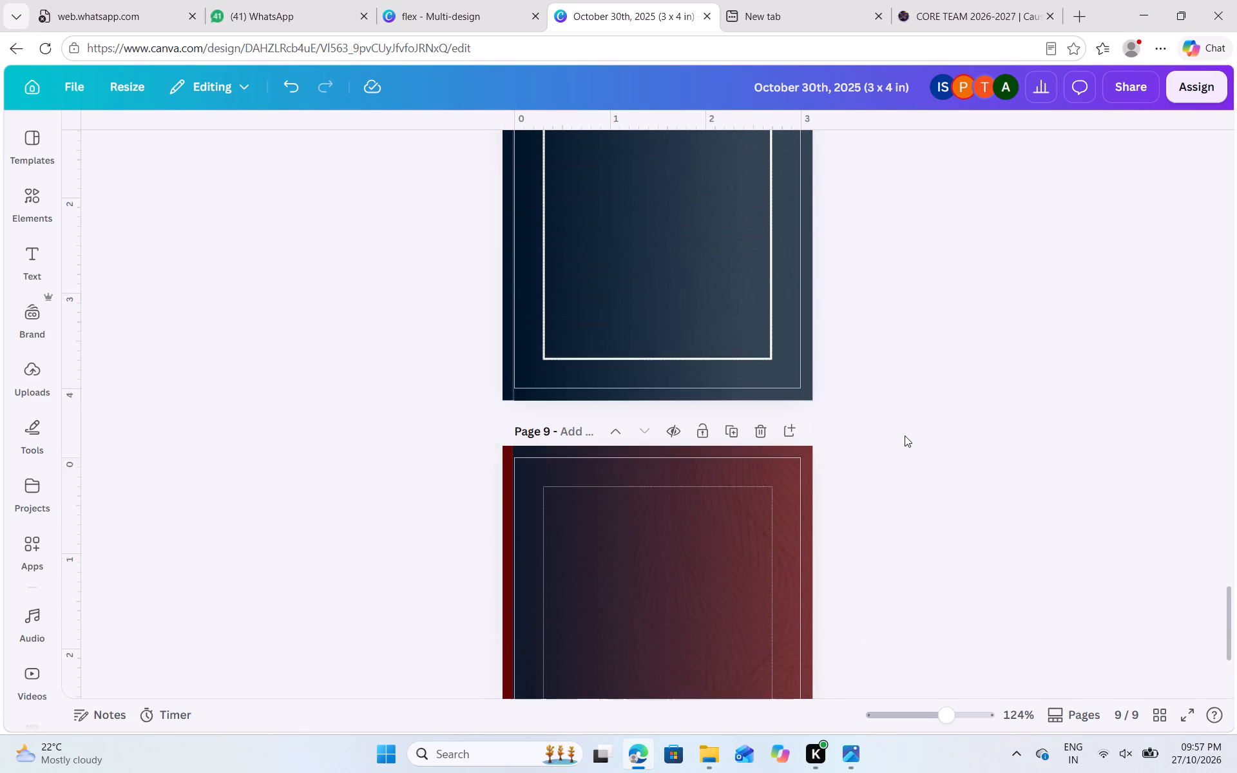
{"action": "scroll", "coordinate": [905, 435], "scroll_direction": "up", "scroll_amount": 3}
{"action": "scroll", "coordinate": [905, 435], "scroll_direction": "down", "scroll_amount": 15}
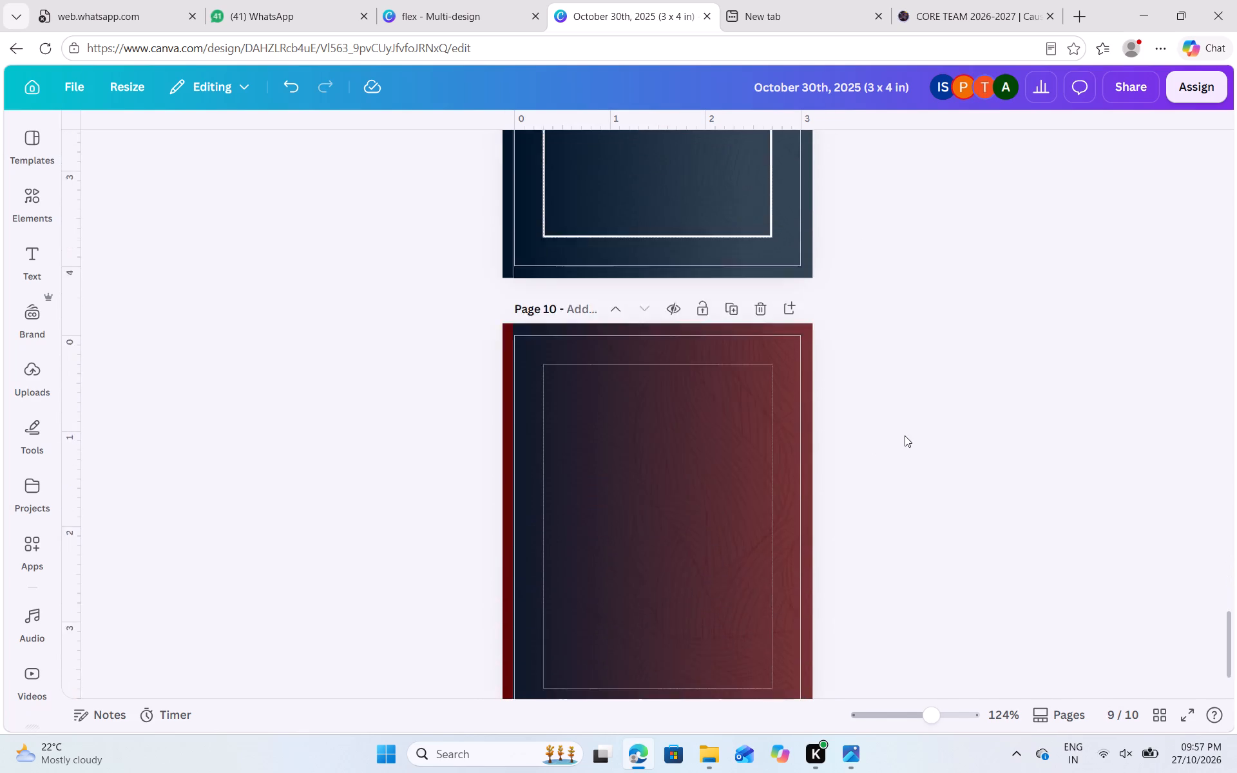
{"action": "scroll", "coordinate": [905, 435], "scroll_direction": "down", "scroll_amount": 7}
{"action": "scroll", "coordinate": [905, 435], "scroll_direction": "up", "scroll_amount": 2}
{"action": "left_click", "coordinate": [726, 488]}
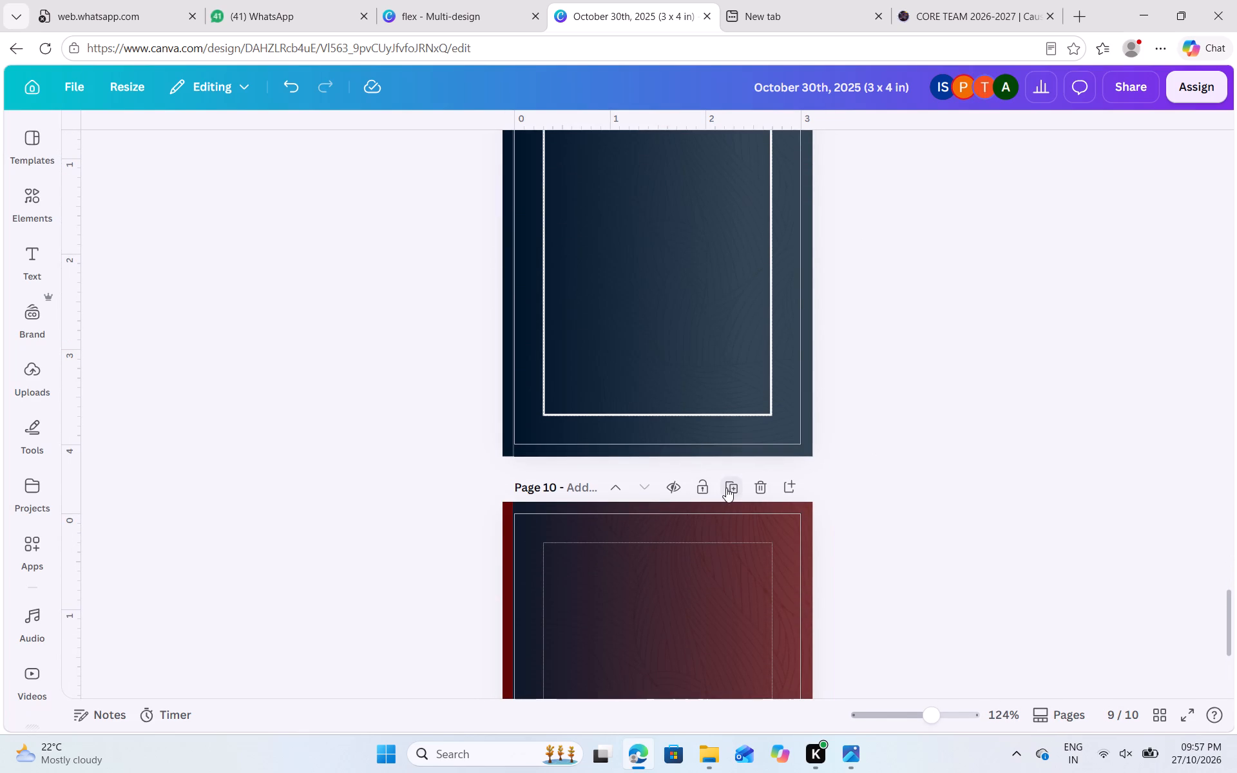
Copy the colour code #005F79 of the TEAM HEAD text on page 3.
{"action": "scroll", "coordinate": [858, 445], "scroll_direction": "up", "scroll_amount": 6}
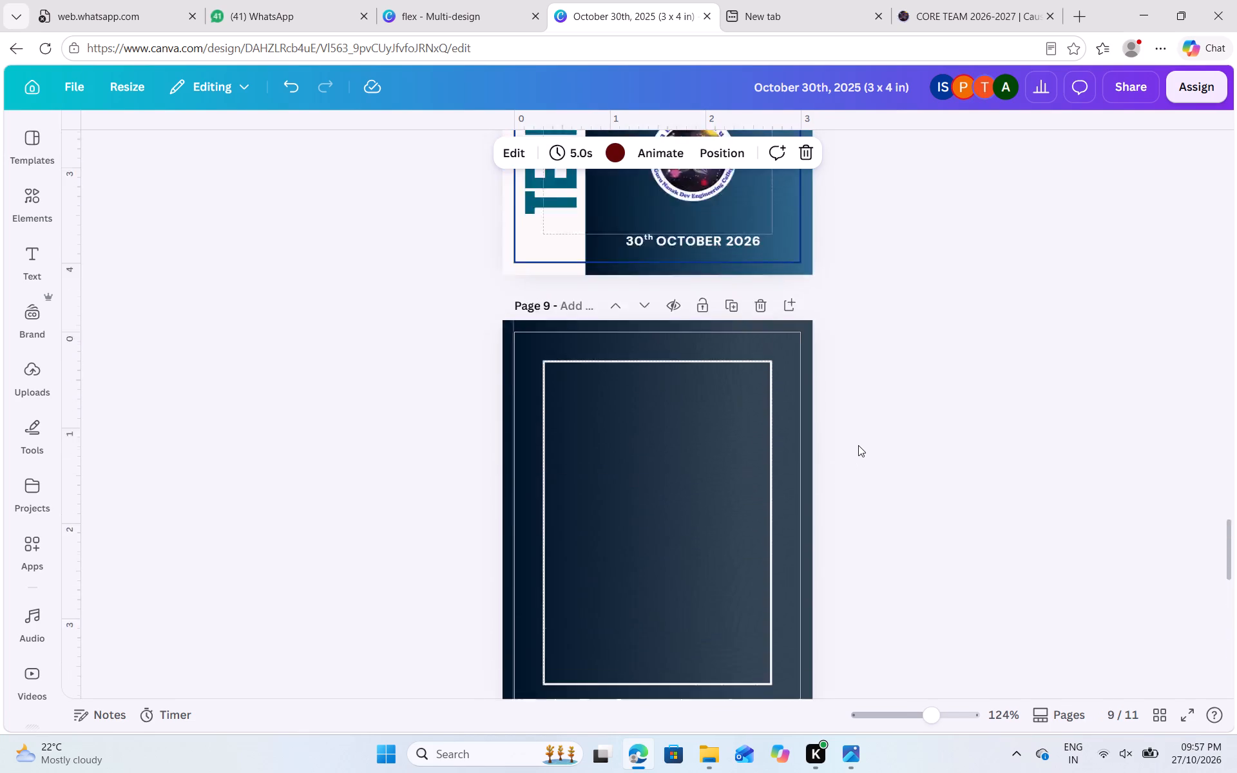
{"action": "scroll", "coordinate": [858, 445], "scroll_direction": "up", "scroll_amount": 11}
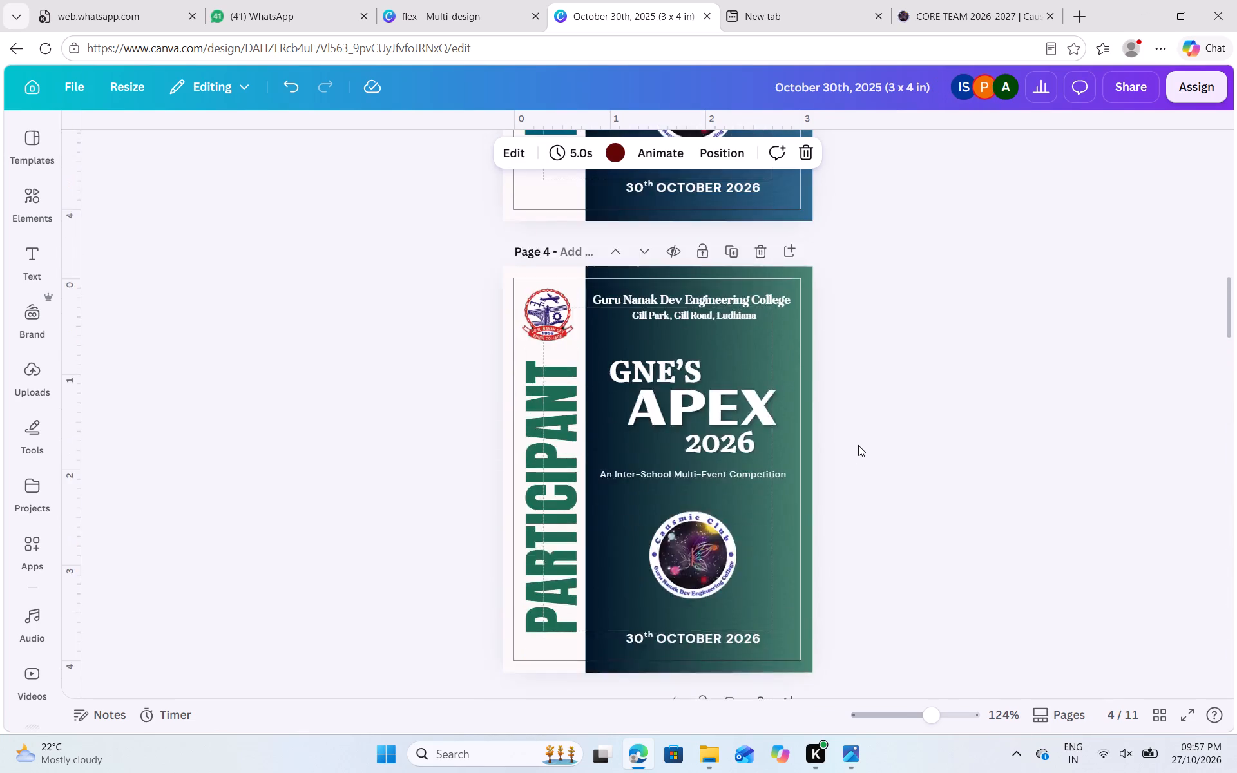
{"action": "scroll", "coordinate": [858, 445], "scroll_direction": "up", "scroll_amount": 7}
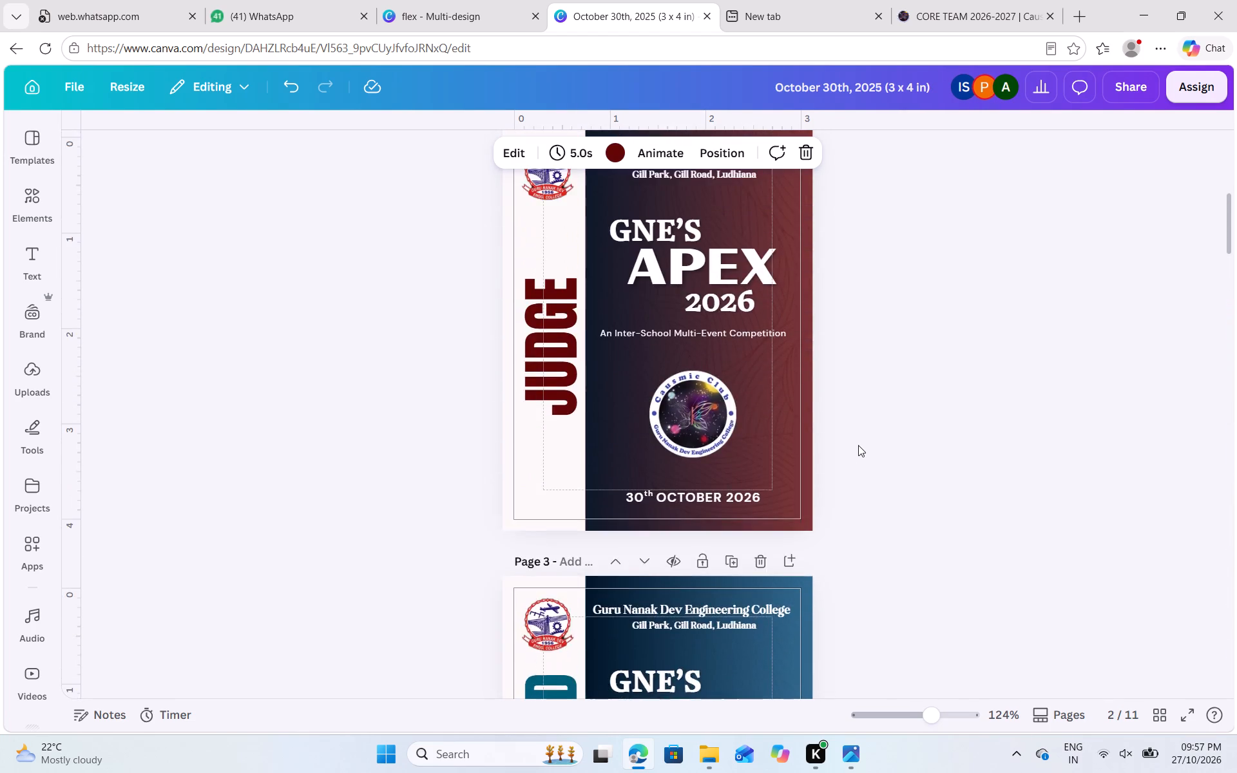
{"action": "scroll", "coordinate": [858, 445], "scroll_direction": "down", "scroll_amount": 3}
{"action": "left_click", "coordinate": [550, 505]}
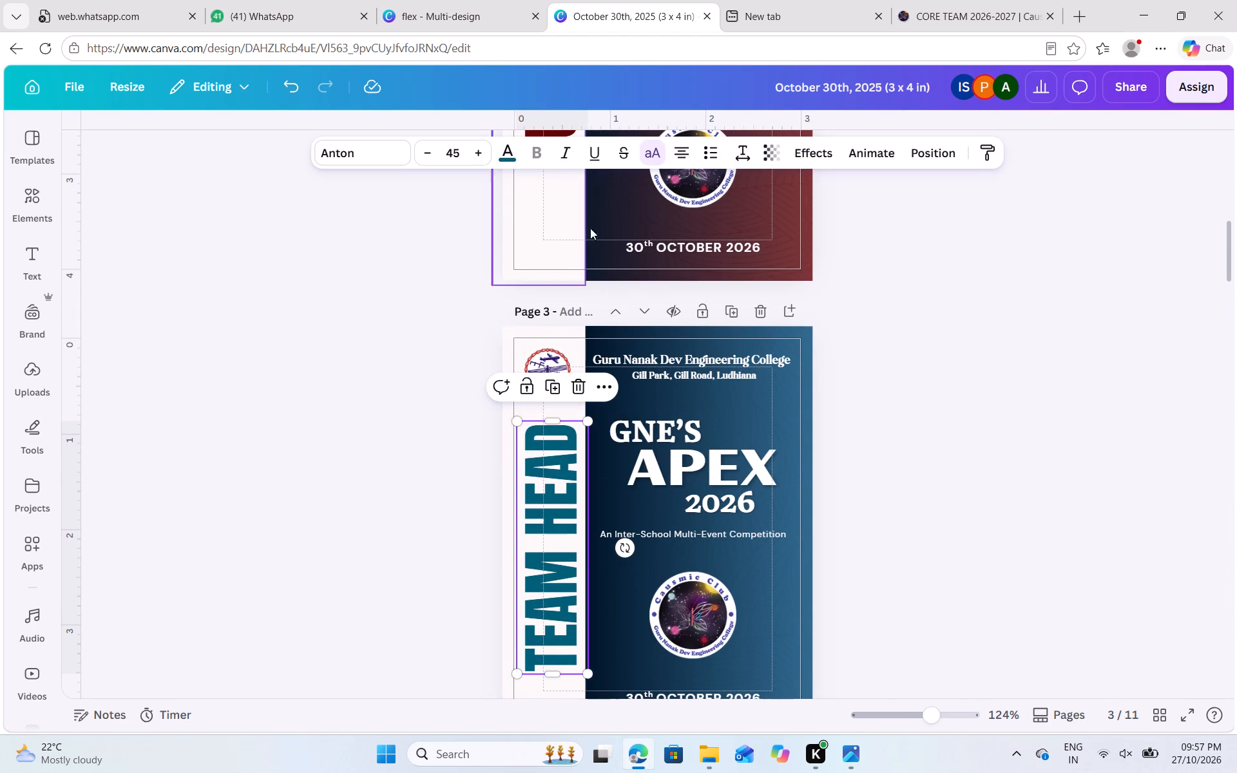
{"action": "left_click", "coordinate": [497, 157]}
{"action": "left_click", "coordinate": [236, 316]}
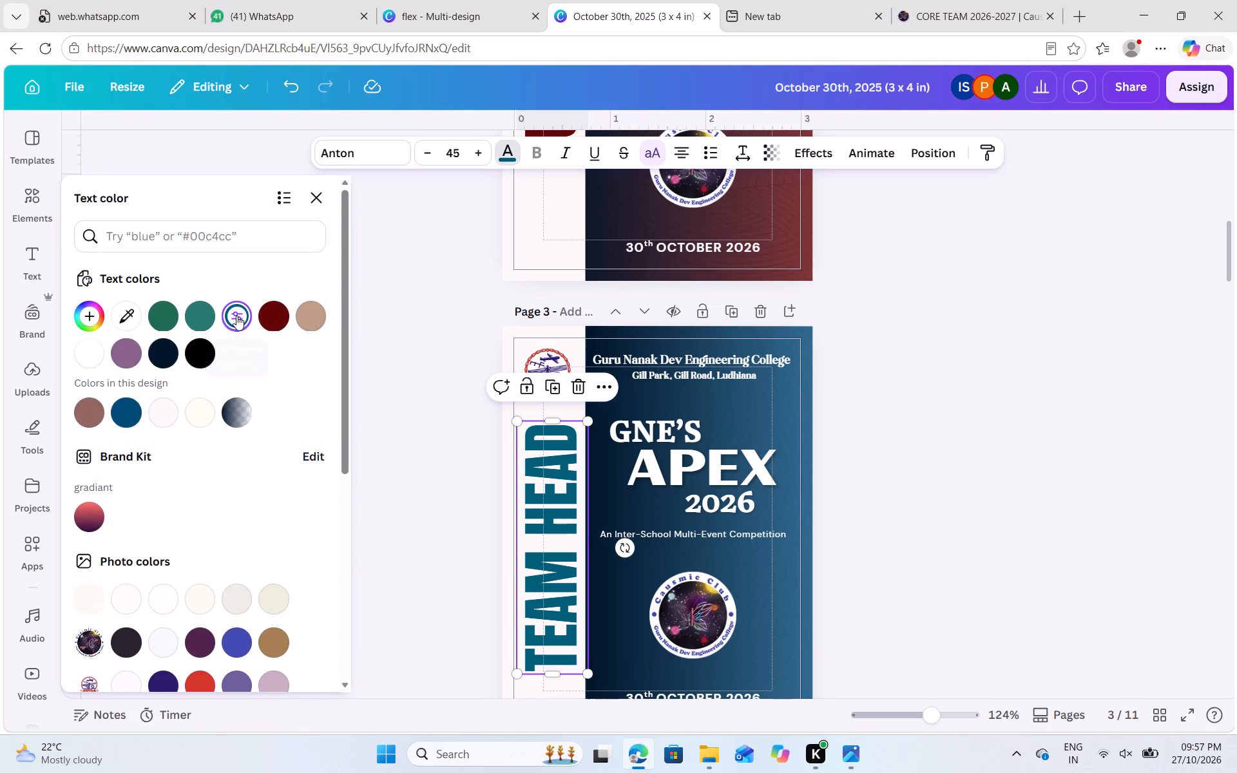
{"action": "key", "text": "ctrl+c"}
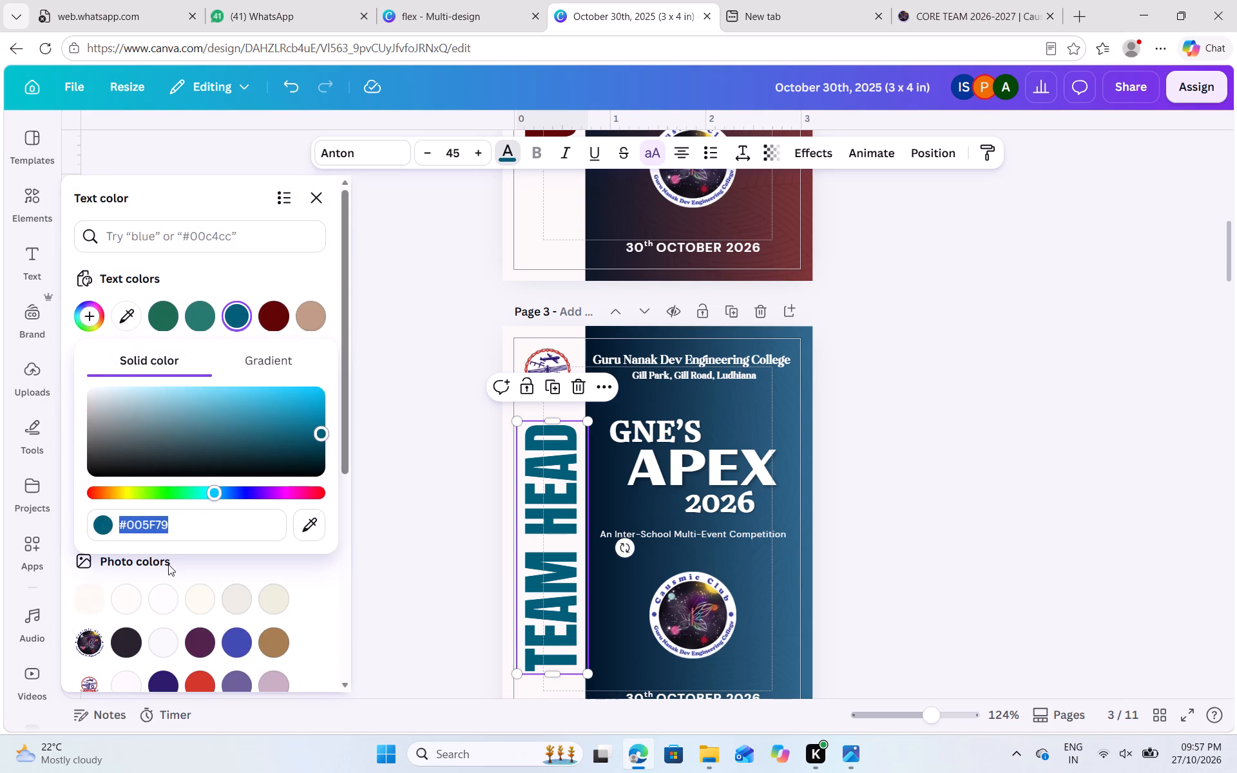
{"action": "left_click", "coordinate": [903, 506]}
Duplicate the plain red gradient page 9 and move the copy down one position, below the blue page.
{"action": "scroll", "coordinate": [903, 506], "scroll_direction": "down", "scroll_amount": 20}
{"action": "scroll", "coordinate": [903, 506], "scroll_direction": "down", "scroll_amount": 1}
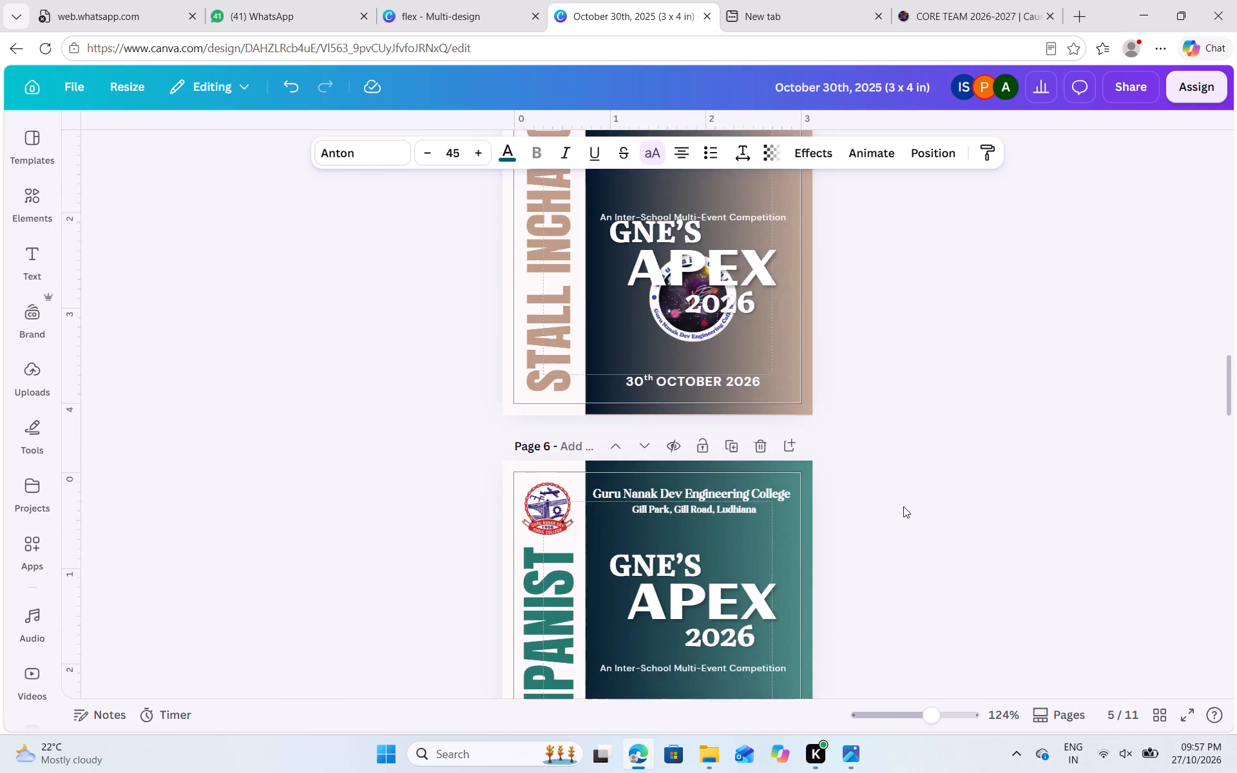
{"action": "scroll", "coordinate": [903, 506], "scroll_direction": "down", "scroll_amount": 11}
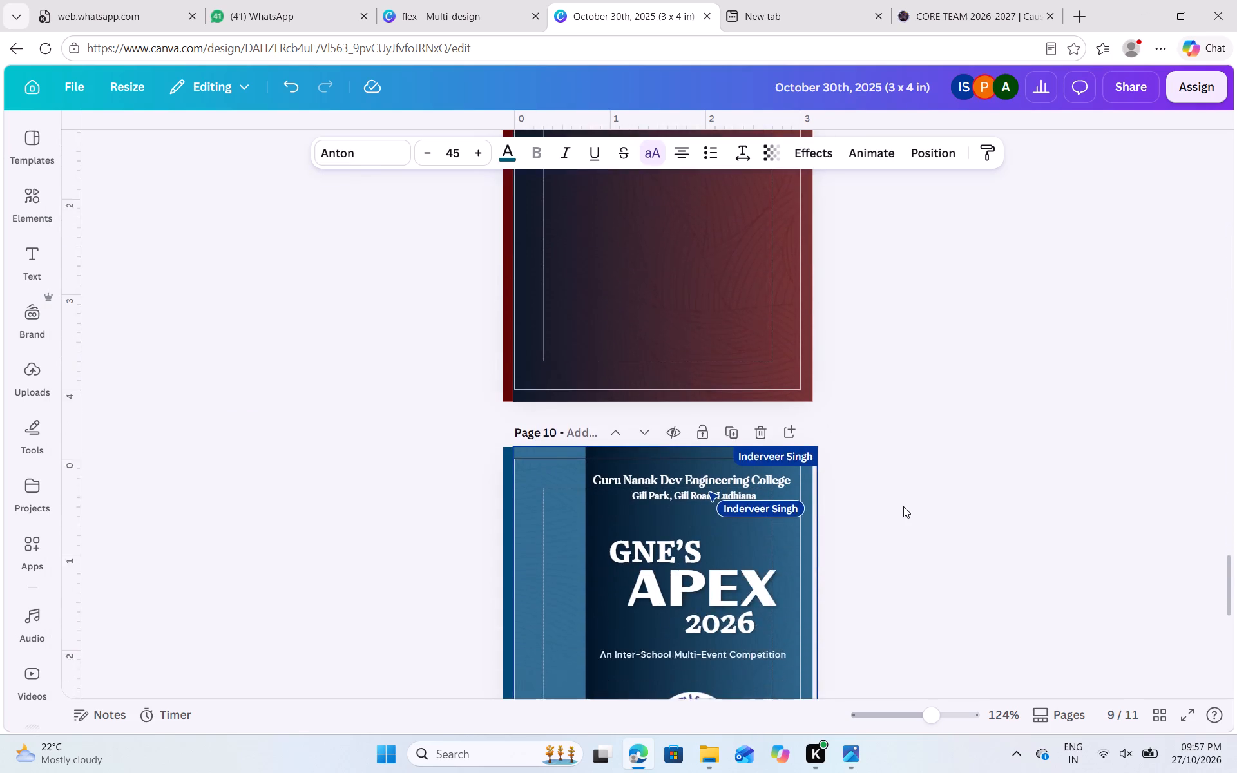
{"action": "scroll", "coordinate": [903, 506], "scroll_direction": "down", "scroll_amount": 2}
{"action": "scroll", "coordinate": [903, 506], "scroll_direction": "up", "scroll_amount": 2}
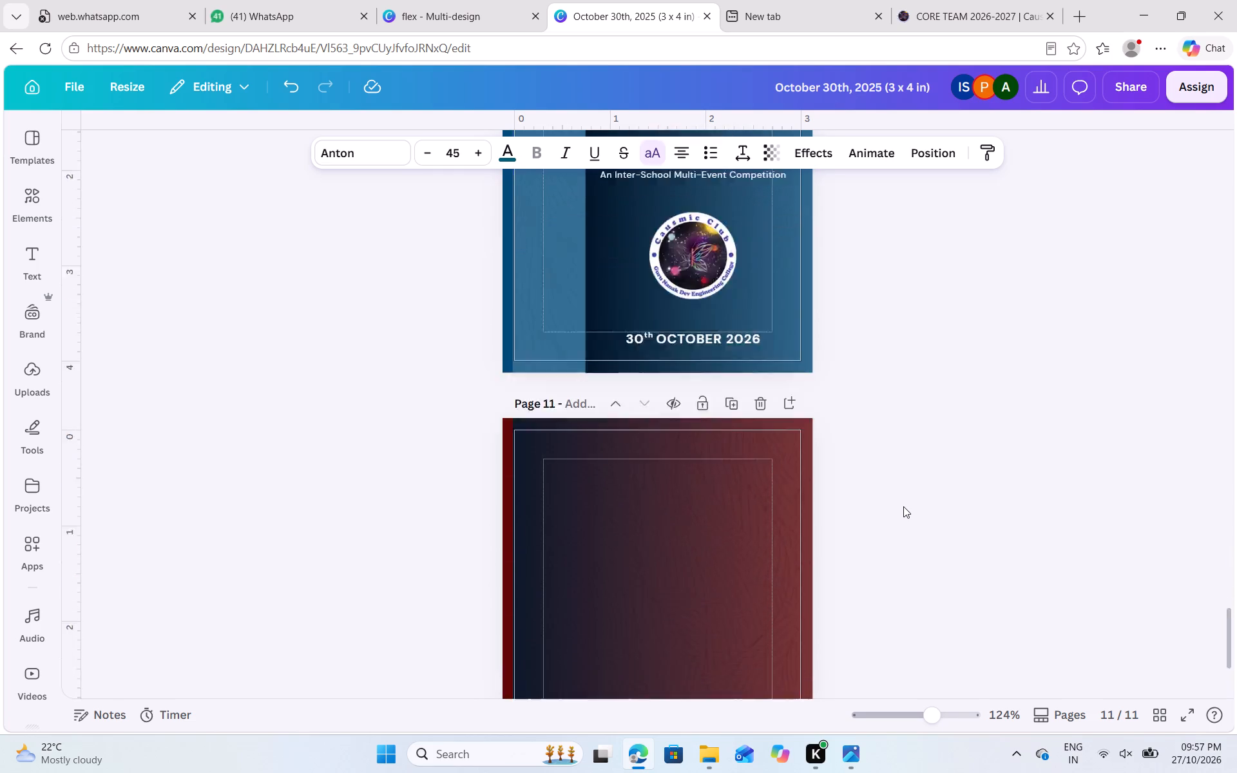
{"action": "scroll", "coordinate": [903, 506], "scroll_direction": "up", "scroll_amount": 1}
{"action": "scroll", "coordinate": [903, 506], "scroll_direction": "down", "scroll_amount": 5}
{"action": "scroll", "coordinate": [903, 506], "scroll_direction": "up", "scroll_amount": 3}
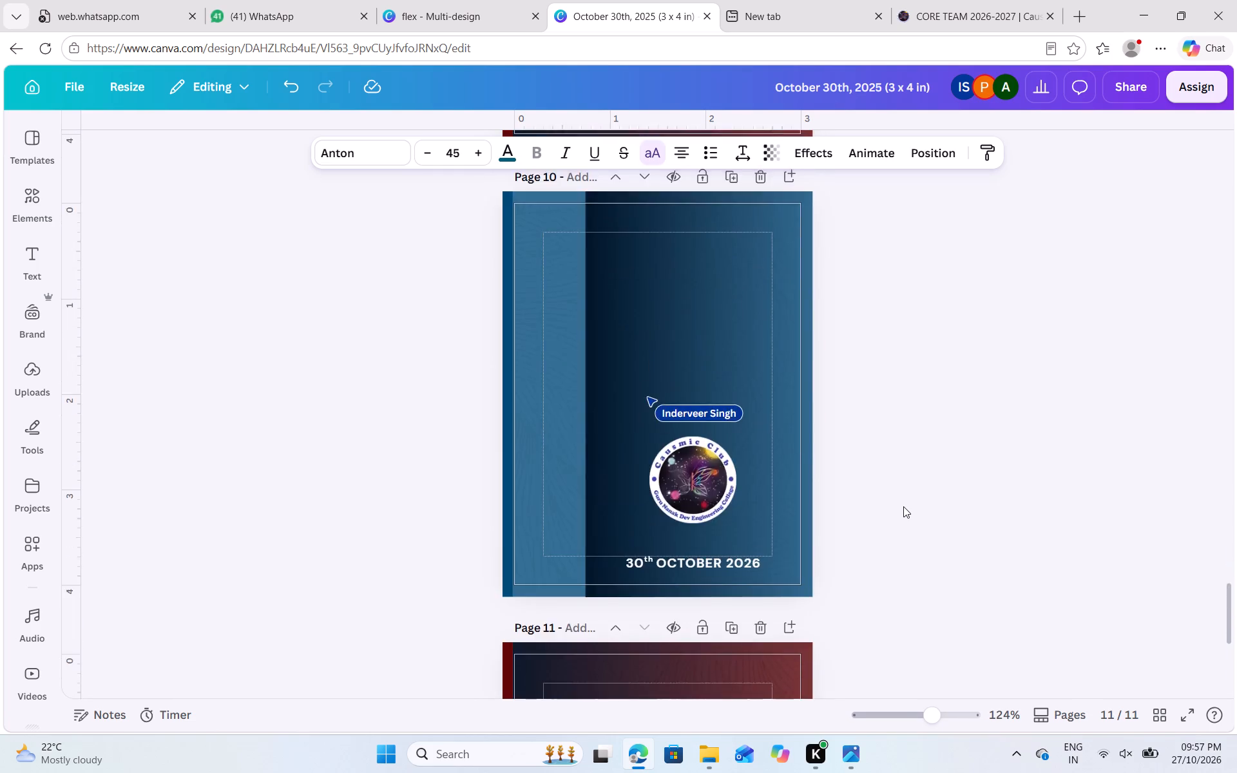
{"action": "scroll", "coordinate": [903, 506], "scroll_direction": "up", "scroll_amount": 5}
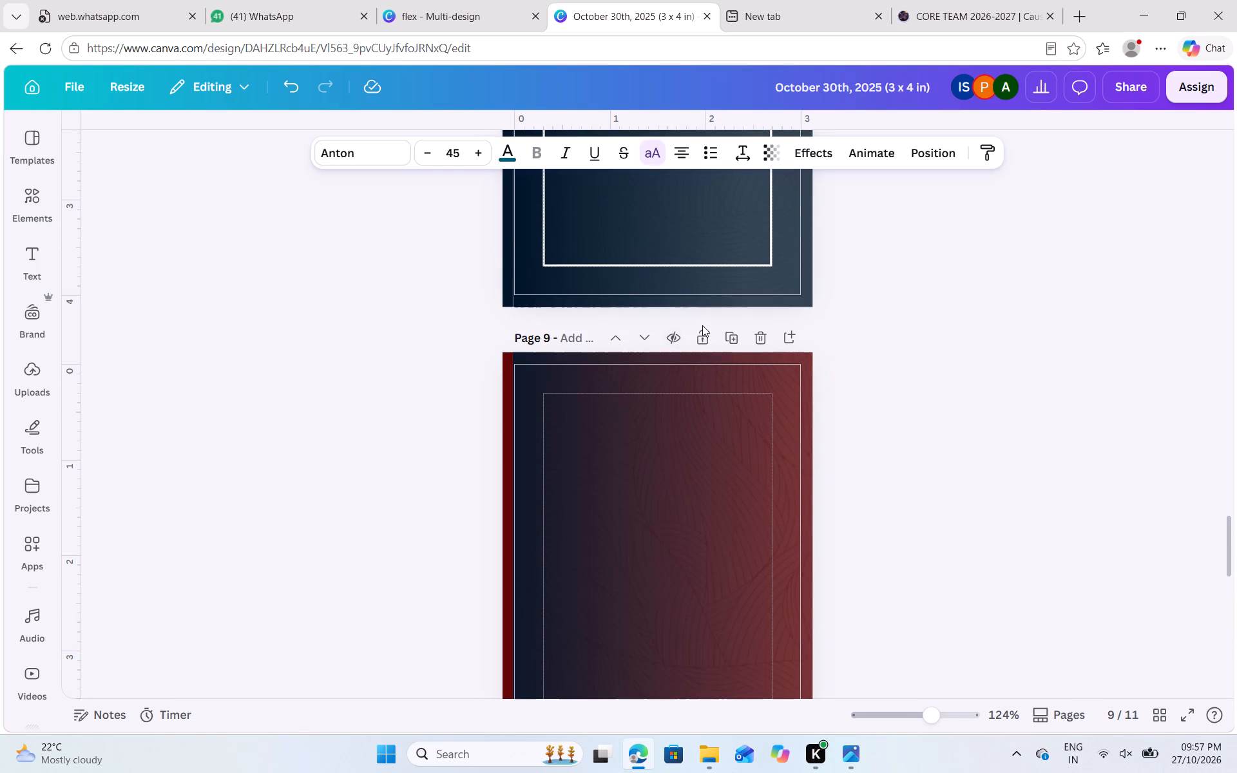
{"action": "left_click", "coordinate": [734, 335]}
{"action": "left_click", "coordinate": [641, 341]}
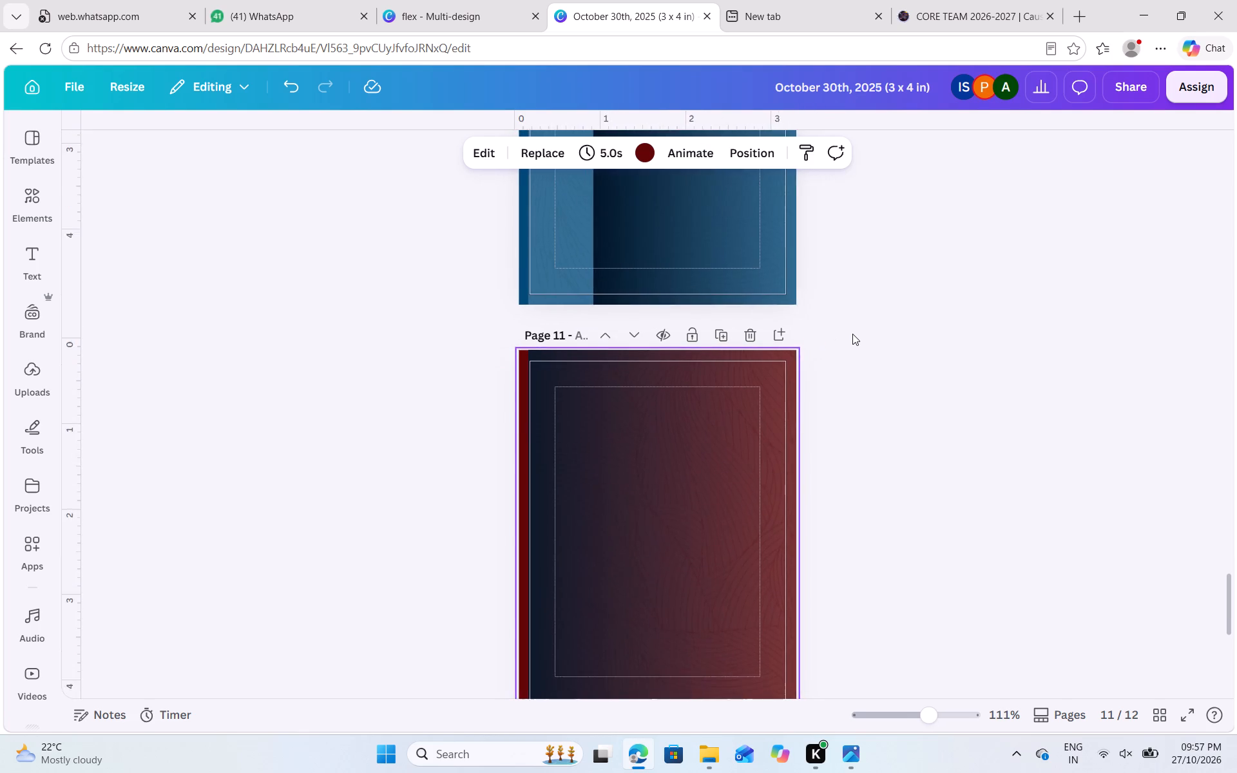
Copy the colour code #1E6C53 of the PARTICIPANT text on page 4.
{"action": "scroll", "coordinate": [852, 334], "scroll_direction": "up", "scroll_amount": 14}
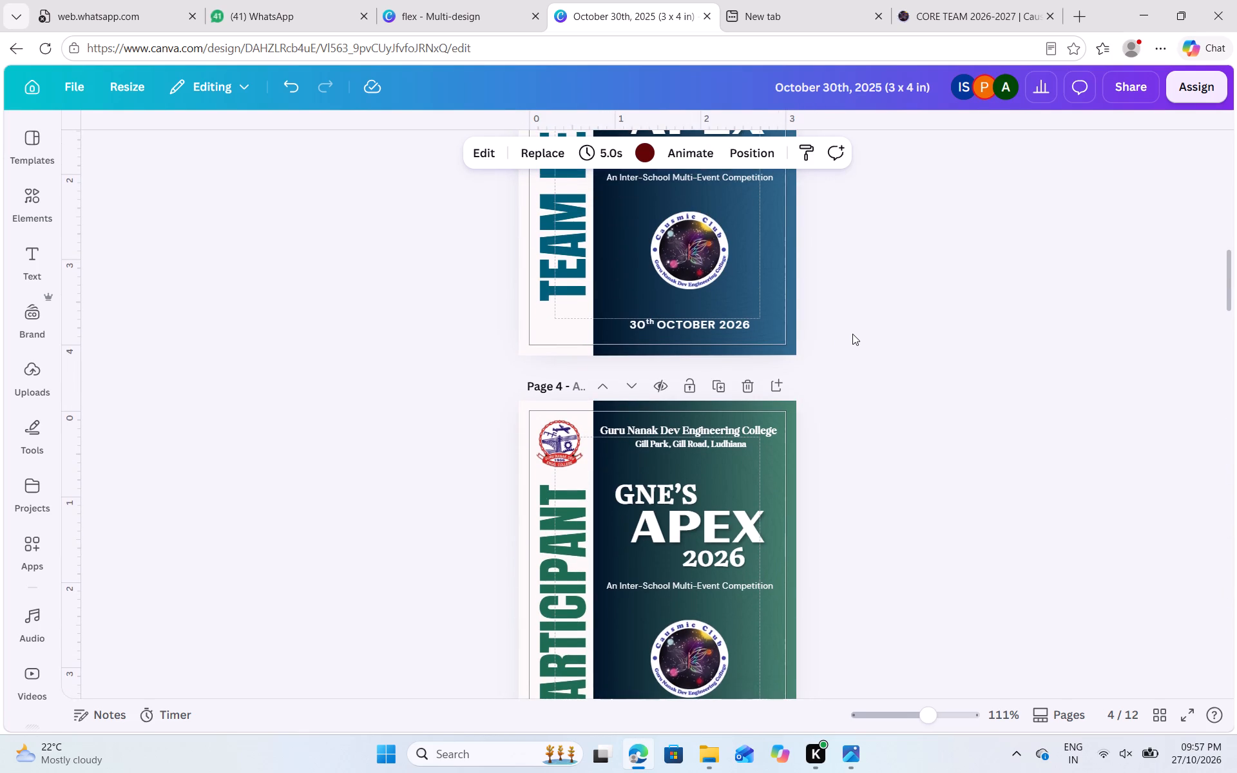
{"action": "scroll", "coordinate": [852, 334], "scroll_direction": "down", "scroll_amount": 1}
{"action": "left_click", "coordinate": [573, 426]}
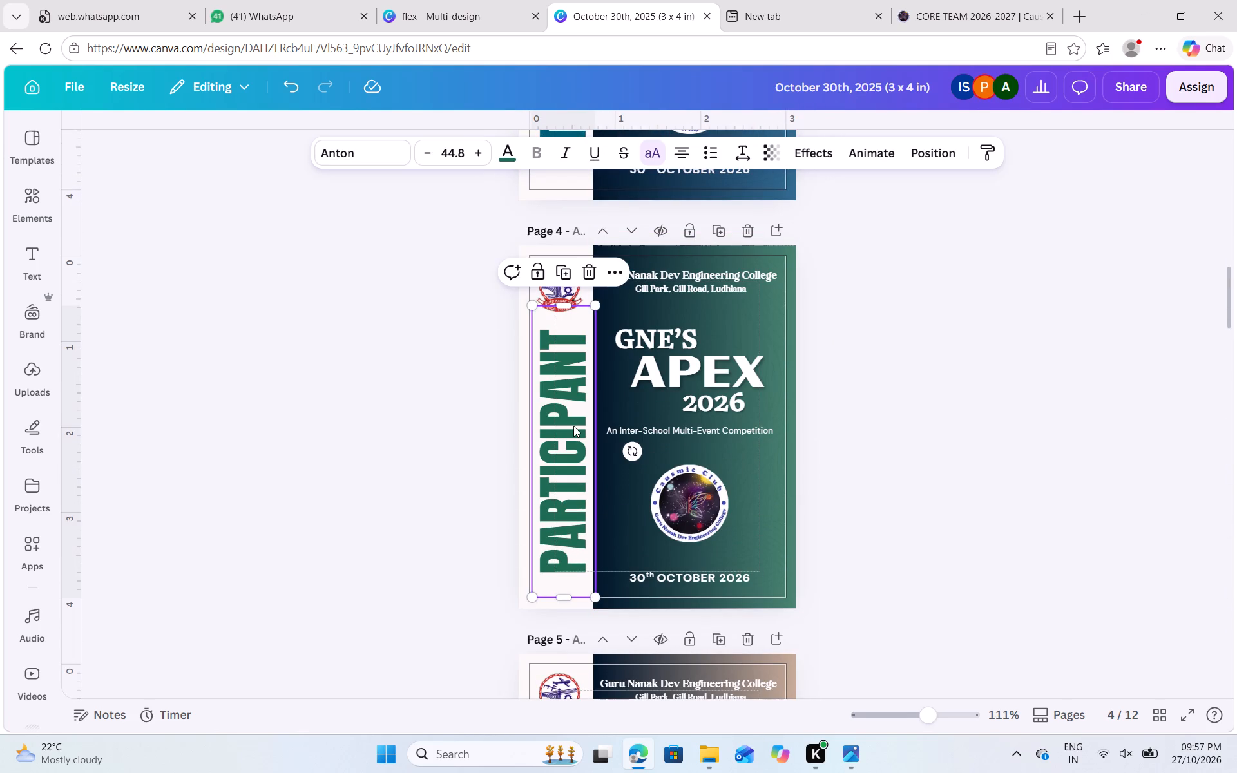
{"action": "left_click", "coordinate": [506, 160]}
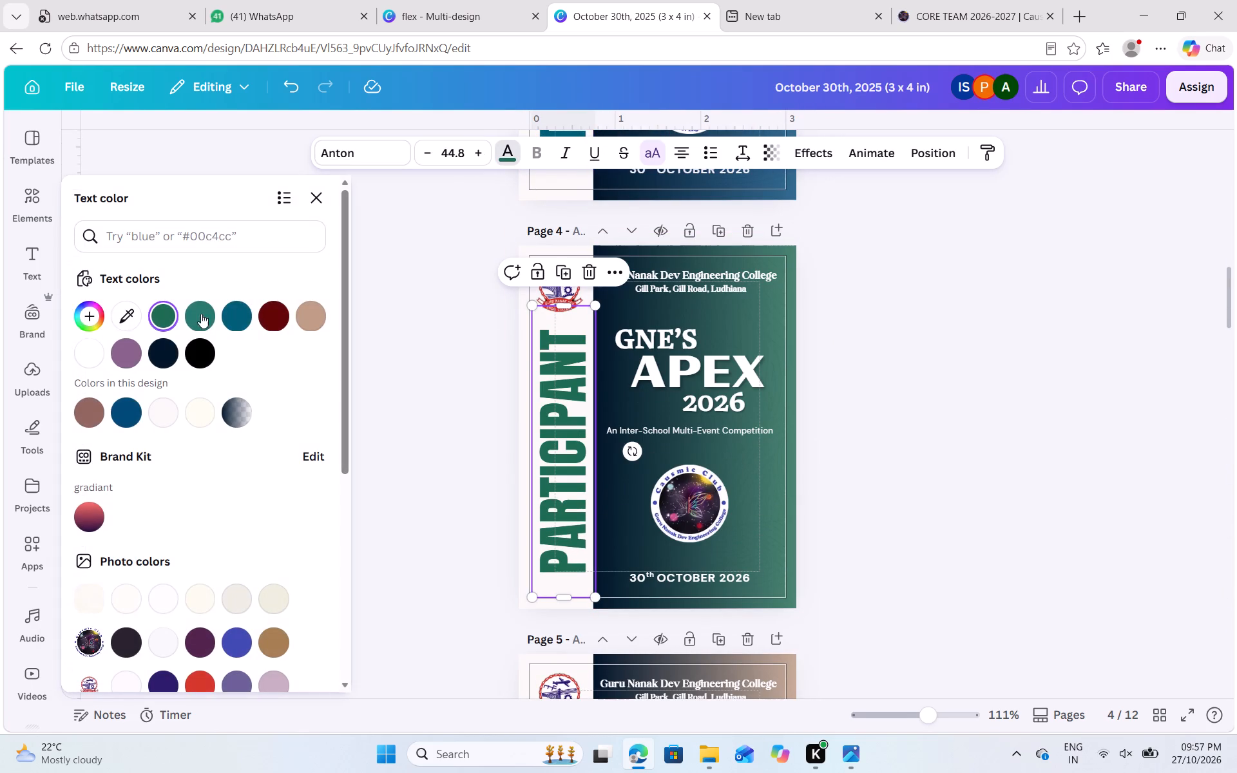
{"action": "left_click", "coordinate": [162, 316]}
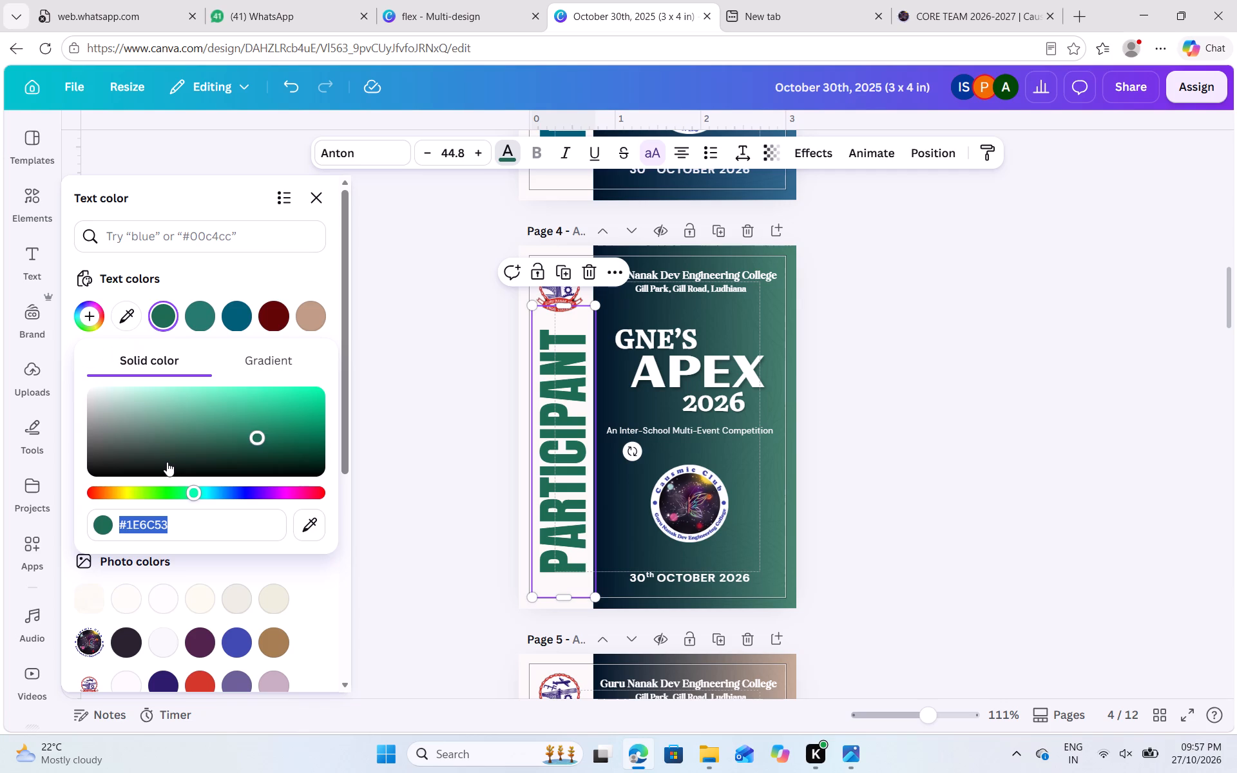
{"action": "key", "text": "ctrl+c"}
{"action": "left_click", "coordinate": [973, 565]}
Set the background colour of the plain red gradient page 11 to the copied green #1E6C53.
{"action": "scroll", "coordinate": [973, 565], "scroll_direction": "down", "scroll_amount": 3}
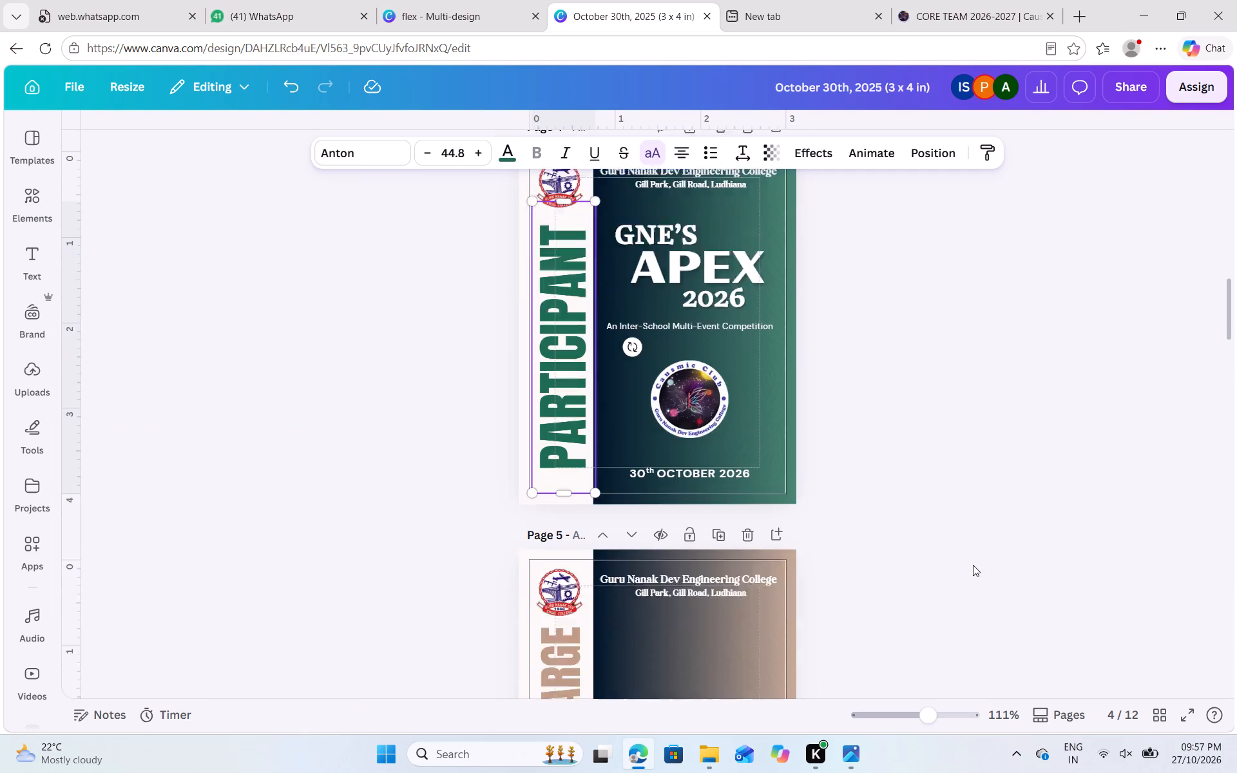
{"action": "scroll", "coordinate": [973, 565], "scroll_direction": "down", "scroll_amount": 13}
{"action": "scroll", "coordinate": [973, 565], "scroll_direction": "up", "scroll_amount": 2}
{"action": "scroll", "coordinate": [973, 565], "scroll_direction": "down", "scroll_amount": 5}
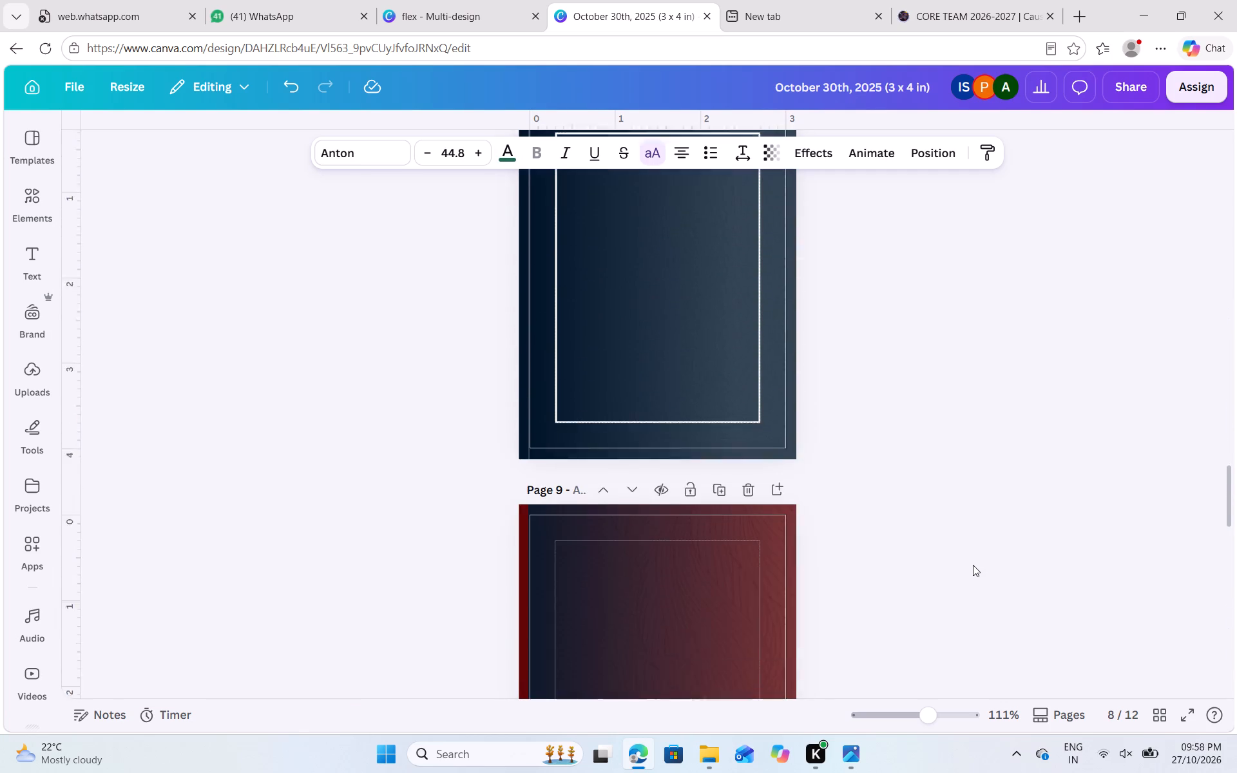
{"action": "scroll", "coordinate": [973, 565], "scroll_direction": "down", "scroll_amount": 1}
{"action": "scroll", "coordinate": [973, 565], "scroll_direction": "up", "scroll_amount": 1}
{"action": "scroll", "coordinate": [973, 565], "scroll_direction": "down", "scroll_amount": 3}
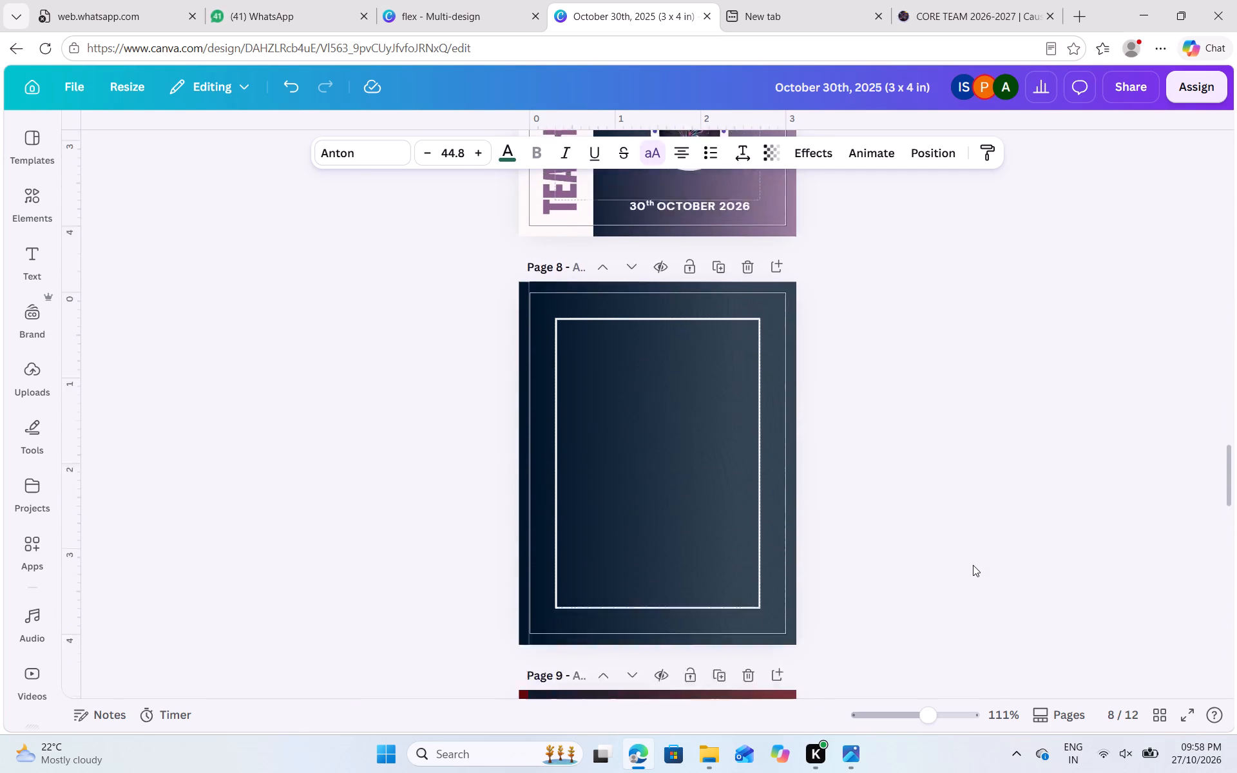
{"action": "scroll", "coordinate": [973, 565], "scroll_direction": "down", "scroll_amount": 6}
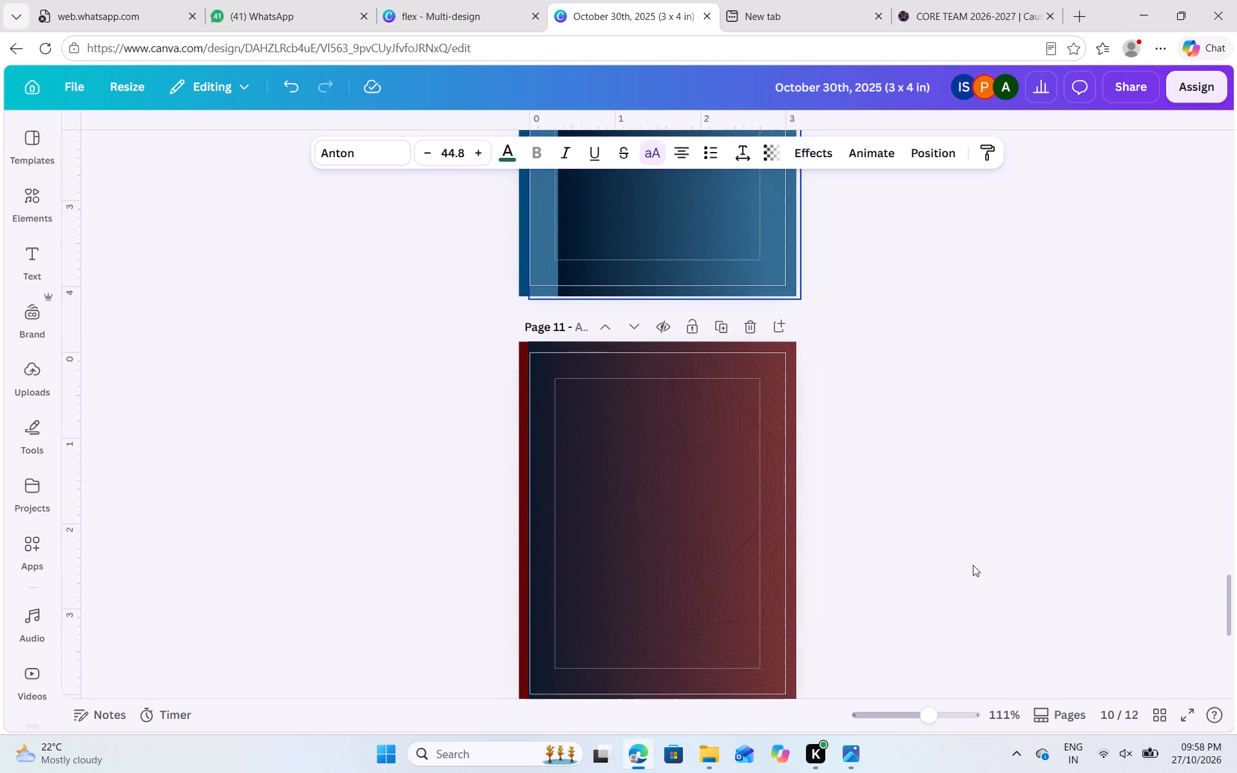
{"action": "left_click", "coordinate": [658, 616]}
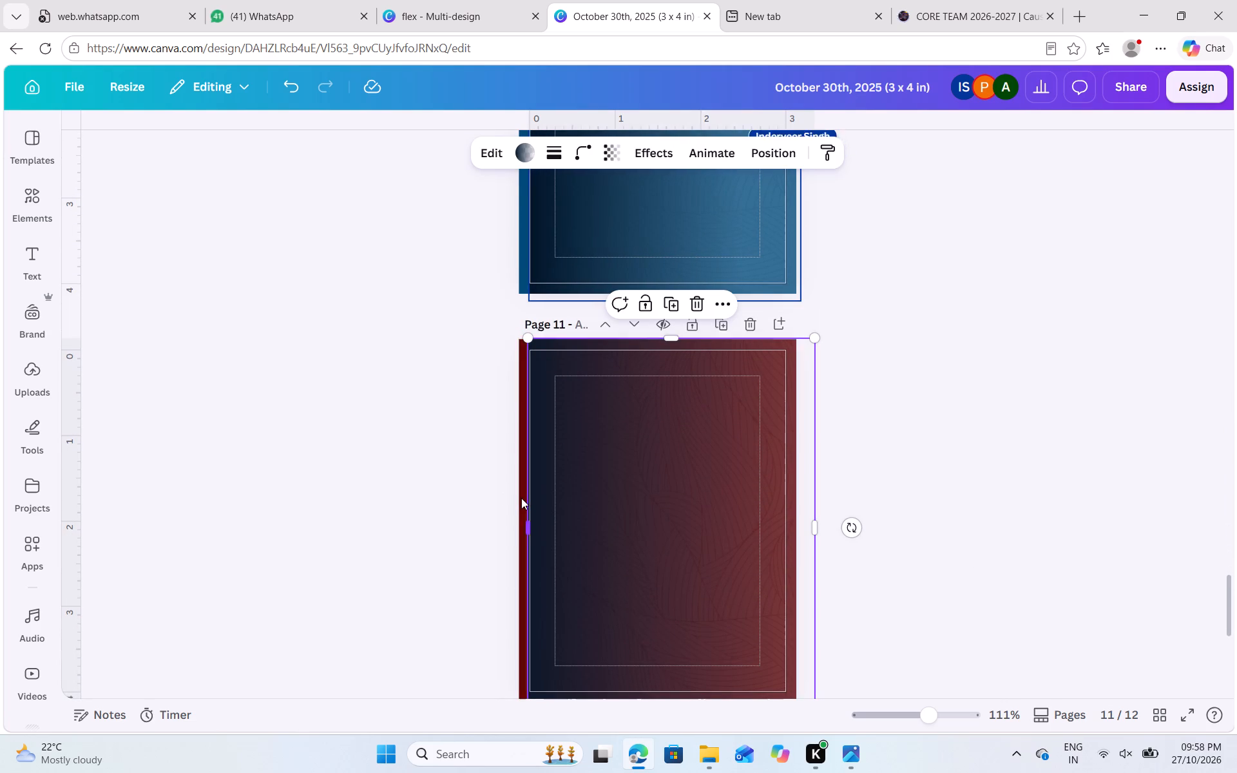
{"action": "left_click", "coordinate": [521, 498]}
{"action": "left_click", "coordinate": [653, 146]}
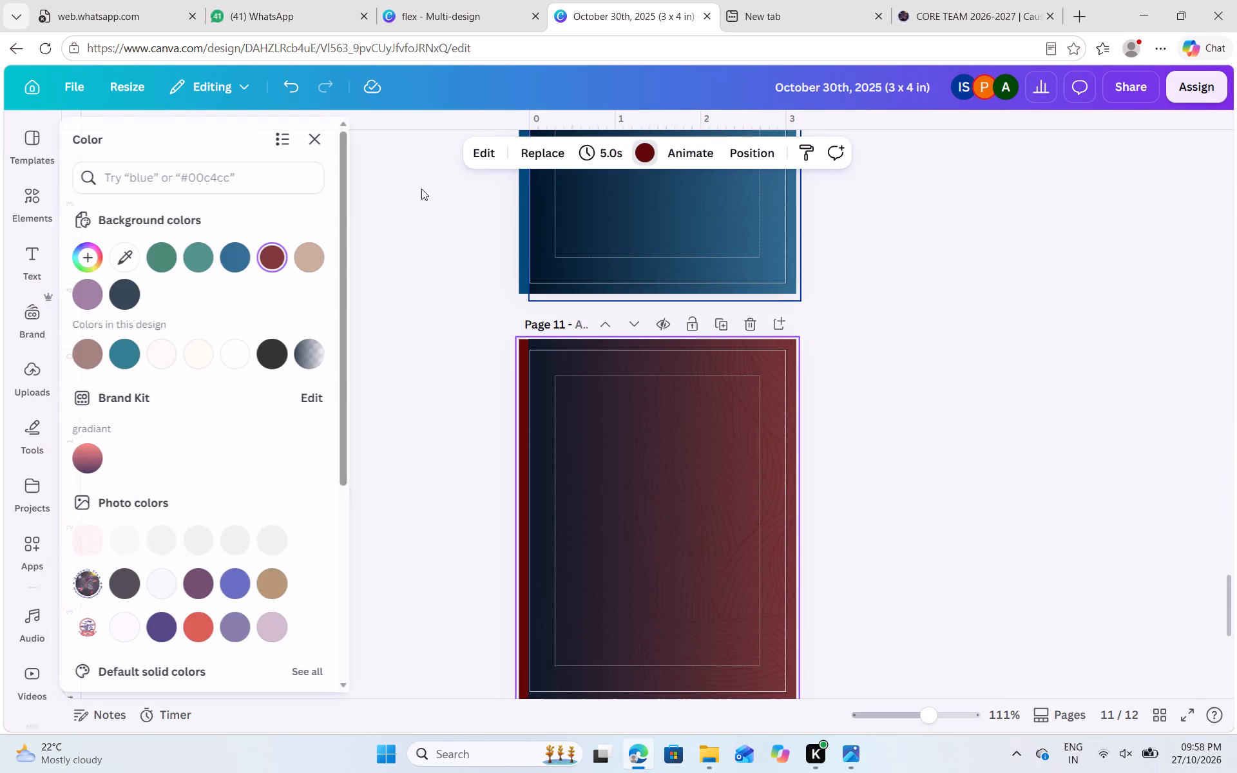
{"action": "left_click", "coordinate": [273, 253]}
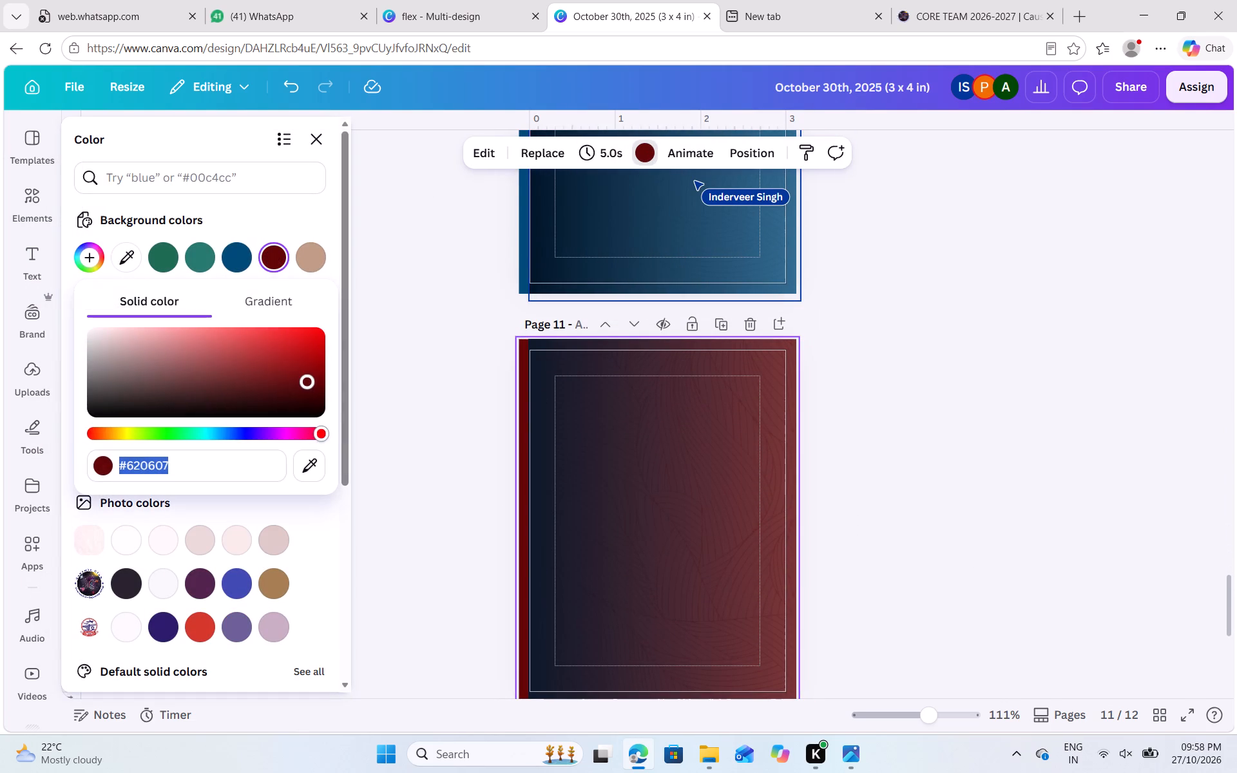
{"action": "key", "text": "ctrl+v"}
{"action": "left_click", "coordinate": [959, 385]}
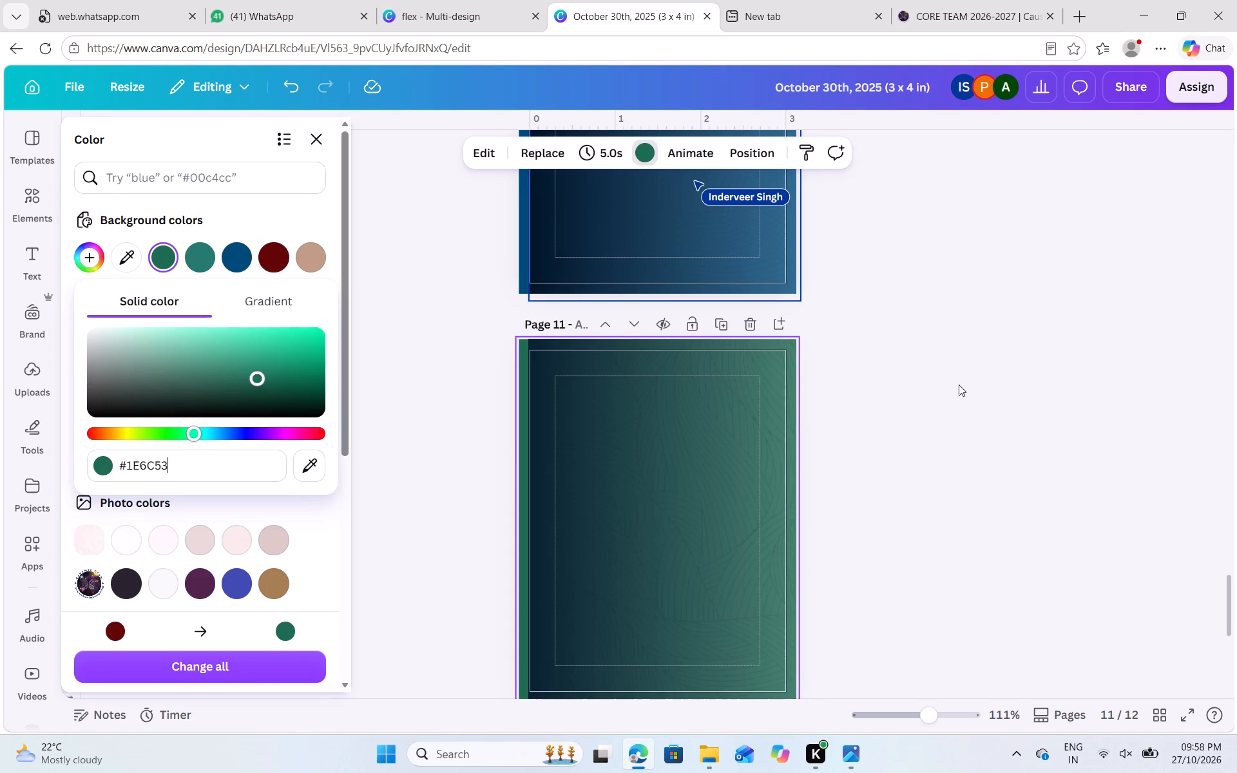
{"action": "left_click", "coordinate": [935, 396]}
Copy the colour code #BE9C83 of the STALL INCHARGE text on page 5.
{"action": "scroll", "coordinate": [935, 396], "scroll_direction": "up", "scroll_amount": 5}
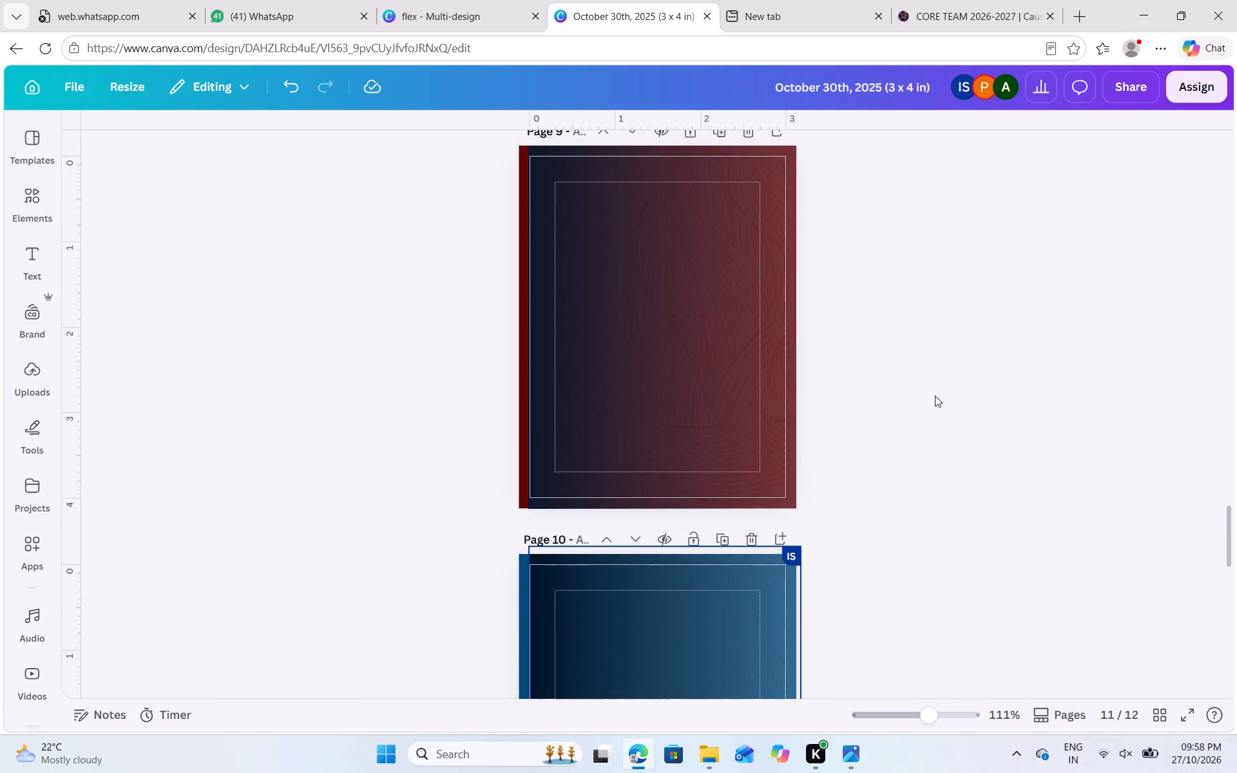
{"action": "scroll", "coordinate": [935, 396], "scroll_direction": "up", "scroll_amount": 10}
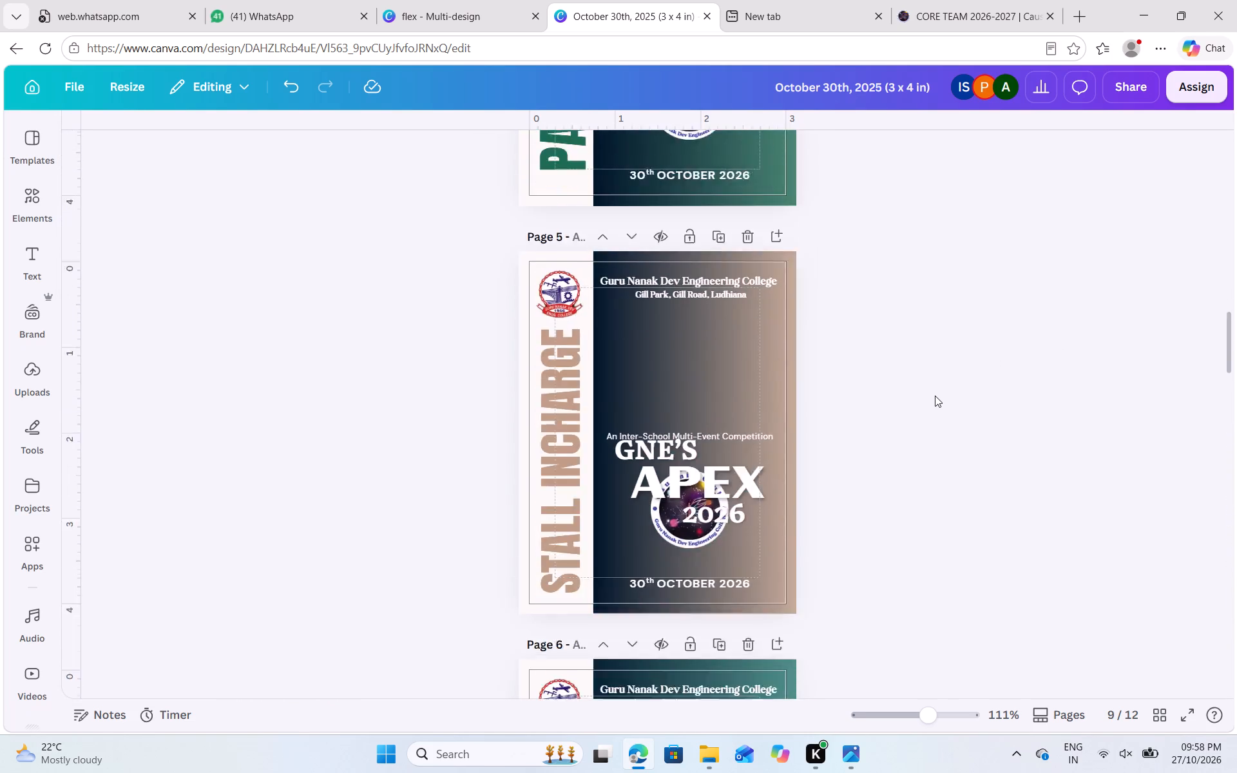
{"action": "scroll", "coordinate": [935, 396], "scroll_direction": "up", "scroll_amount": 3}
{"action": "scroll", "coordinate": [935, 396], "scroll_direction": "down", "scroll_amount": 6}
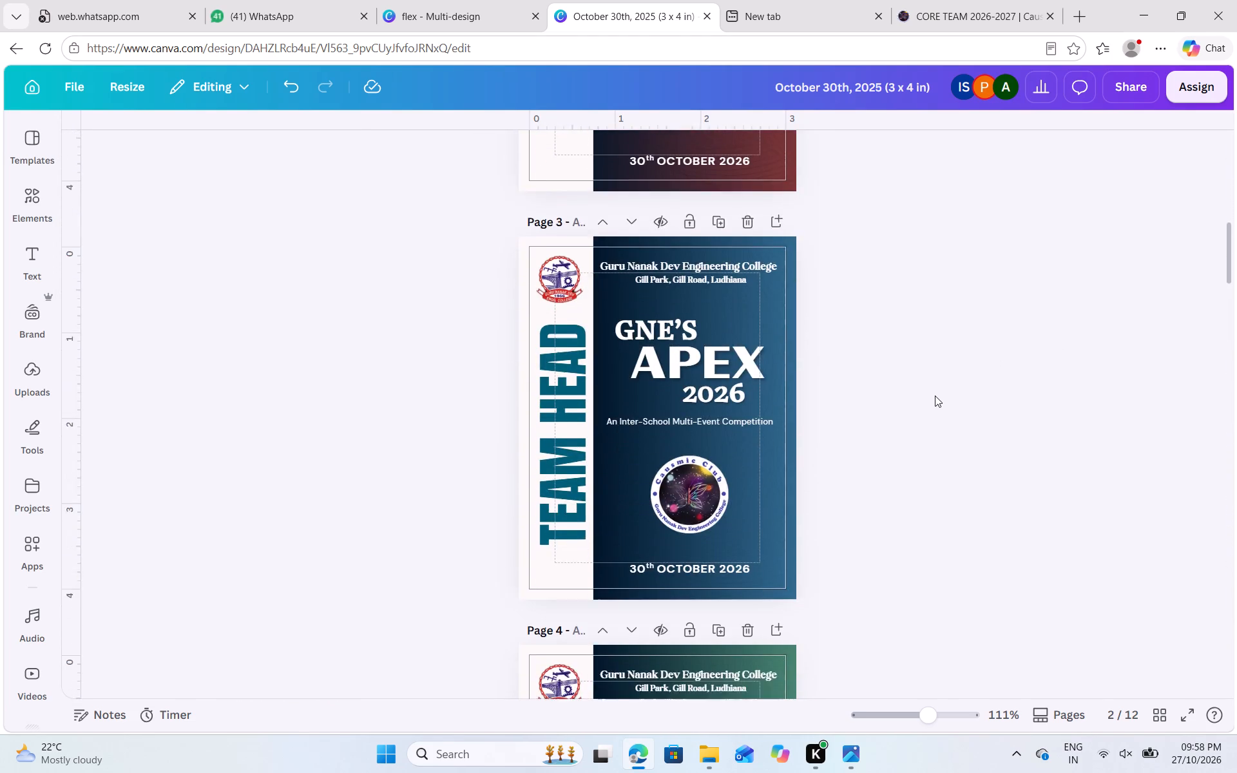
{"action": "scroll", "coordinate": [935, 396], "scroll_direction": "down", "scroll_amount": 6}
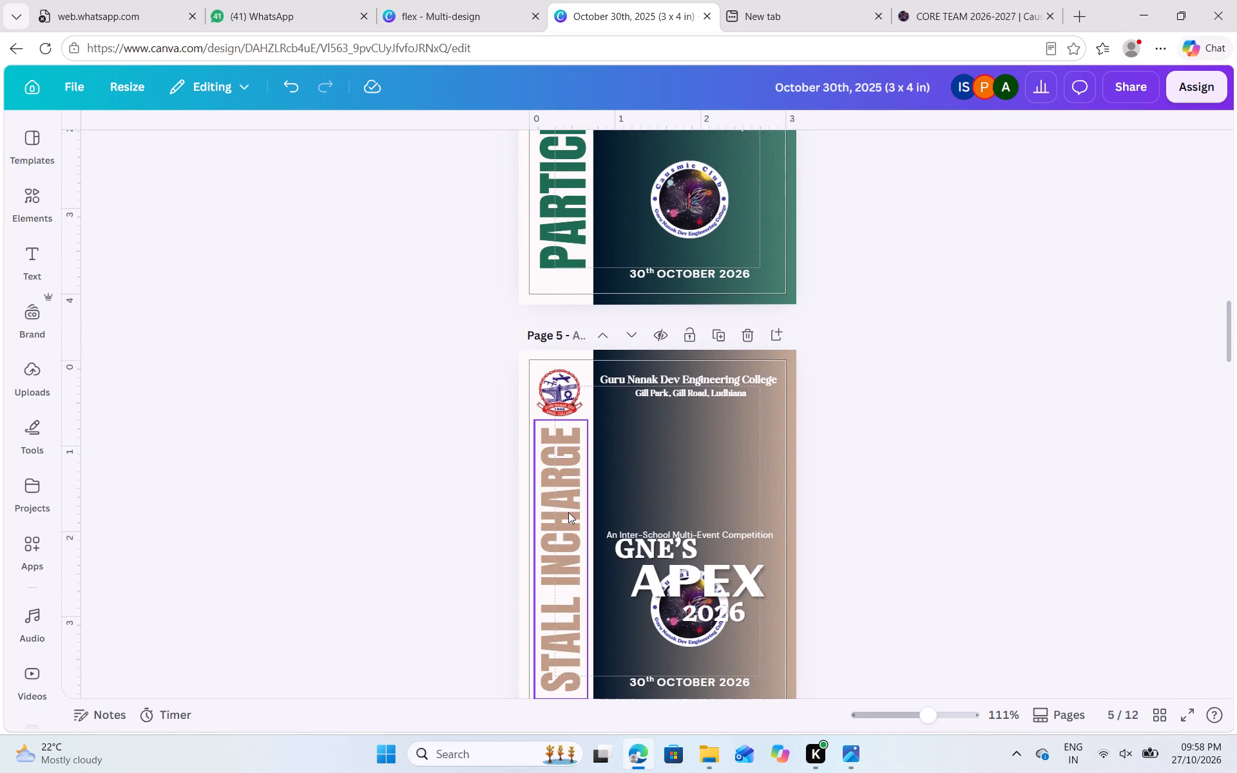
{"action": "left_click", "coordinate": [568, 511]}
{"action": "left_click", "coordinate": [506, 153]}
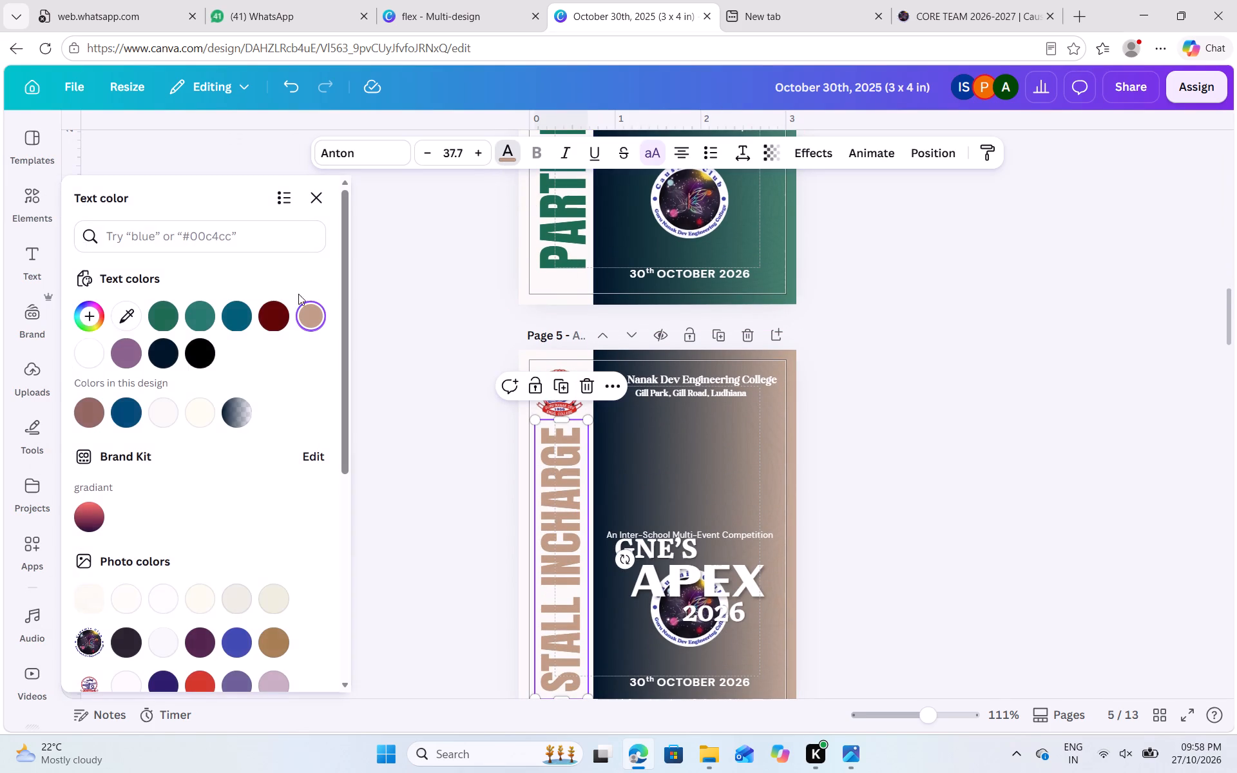
{"action": "left_click", "coordinate": [305, 314]}
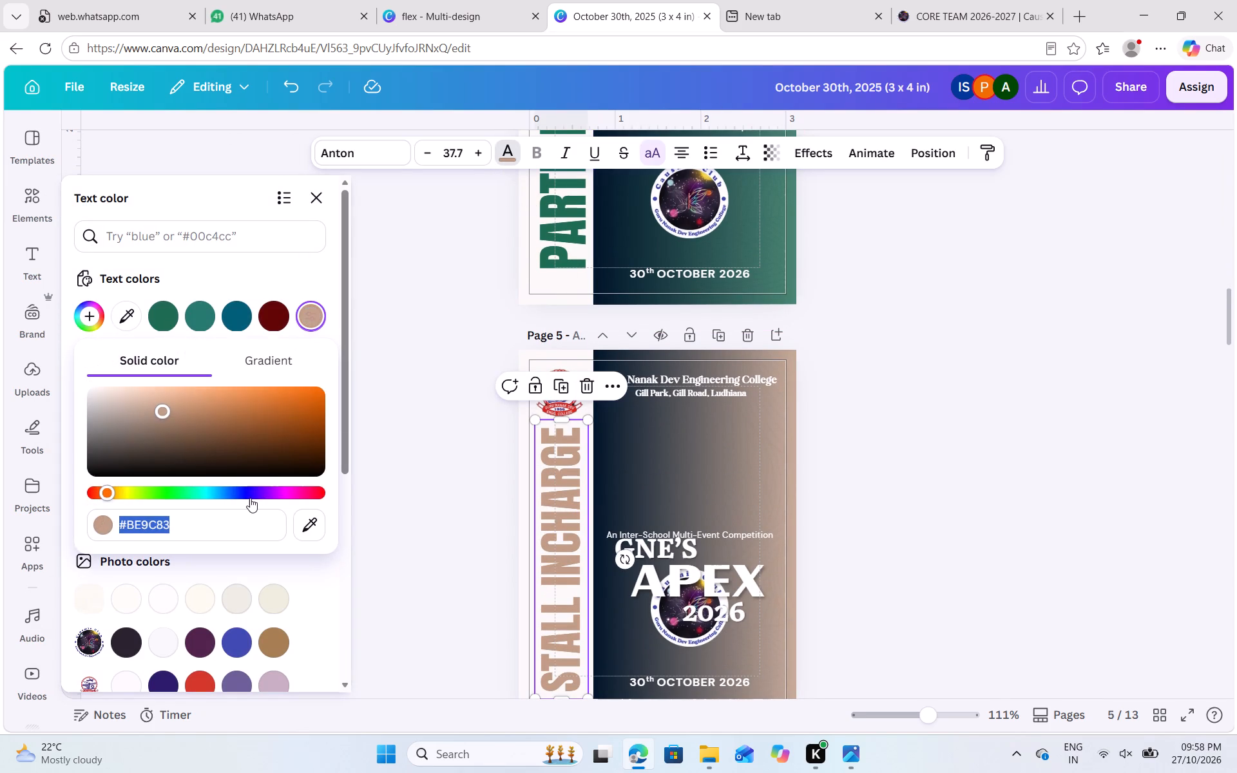
{"action": "key", "text": "ctrl+c"}
{"action": "left_click", "coordinate": [841, 496]}
Duplicate the plain green gradient background page, page 11.
{"action": "scroll", "coordinate": [841, 496], "scroll_direction": "down", "scroll_amount": 19}
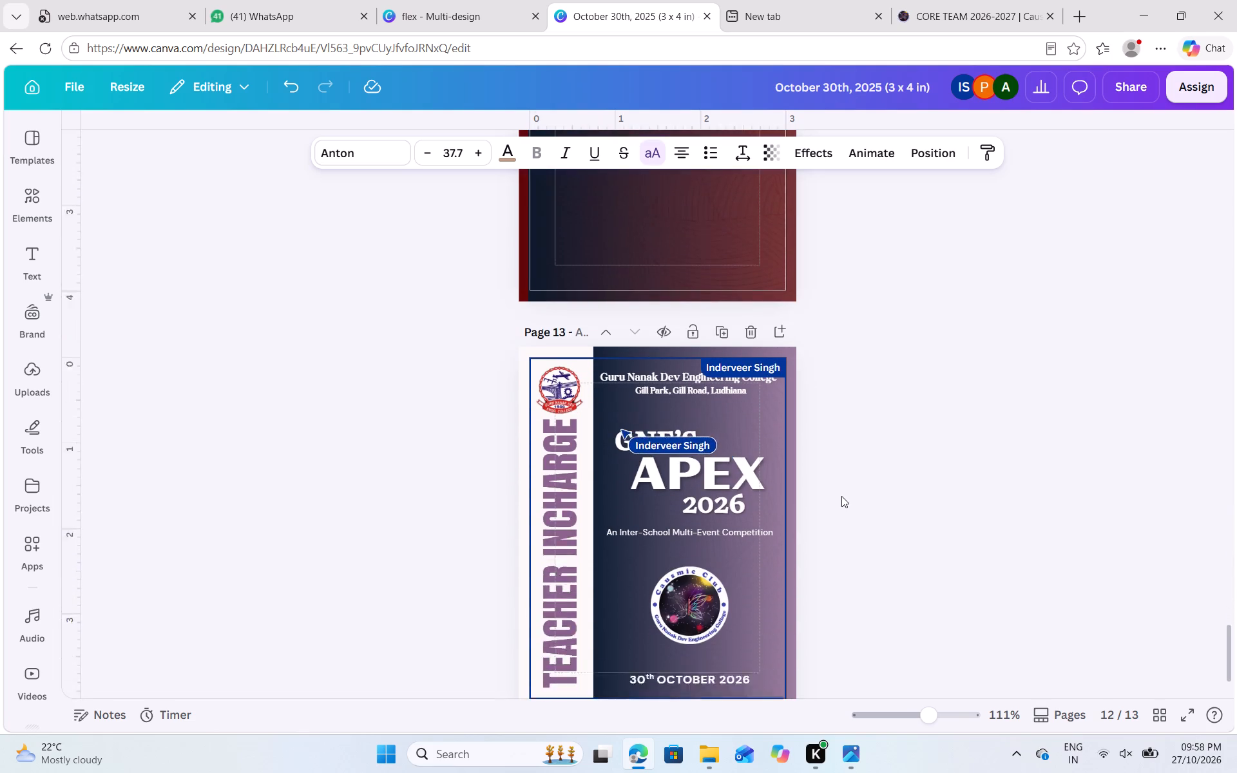
{"action": "scroll", "coordinate": [841, 496], "scroll_direction": "down", "scroll_amount": 3}
{"action": "scroll", "coordinate": [841, 496], "scroll_direction": "up", "scroll_amount": 6}
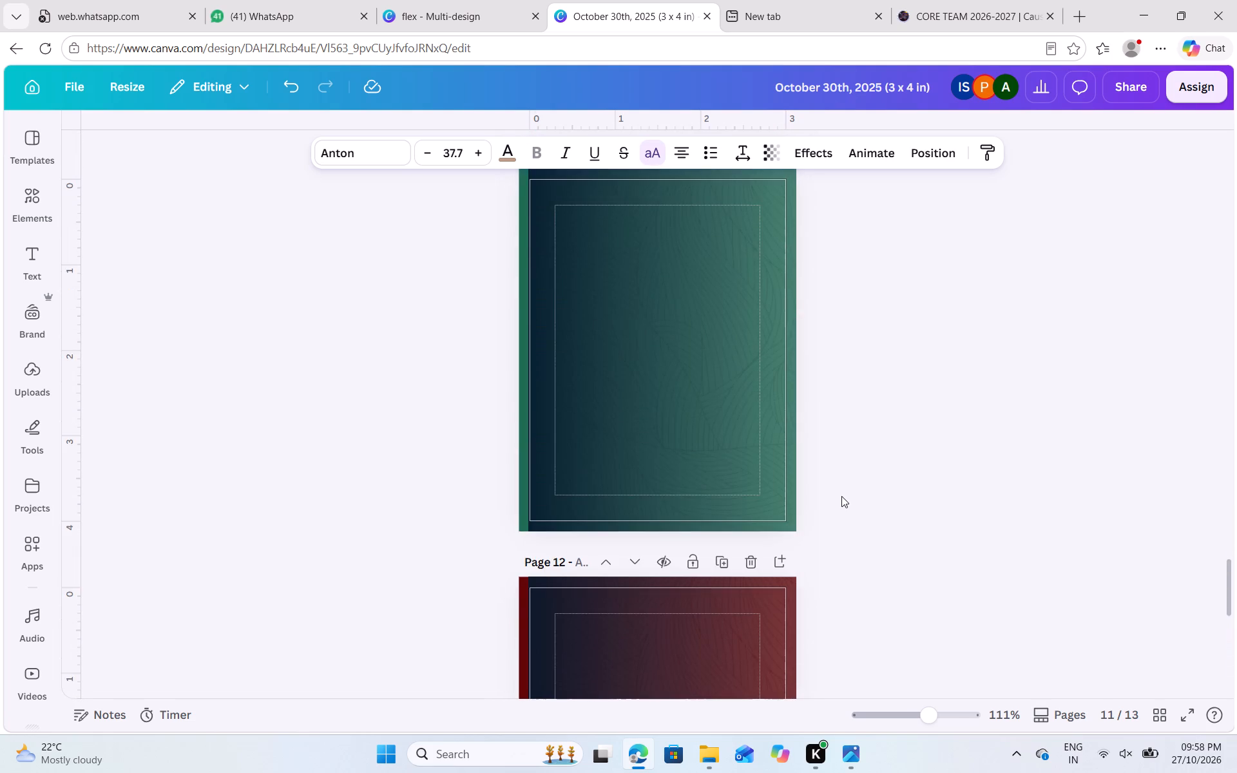
{"action": "scroll", "coordinate": [827, 517], "scroll_direction": "up", "scroll_amount": 2}
{"action": "left_click", "coordinate": [720, 316]}
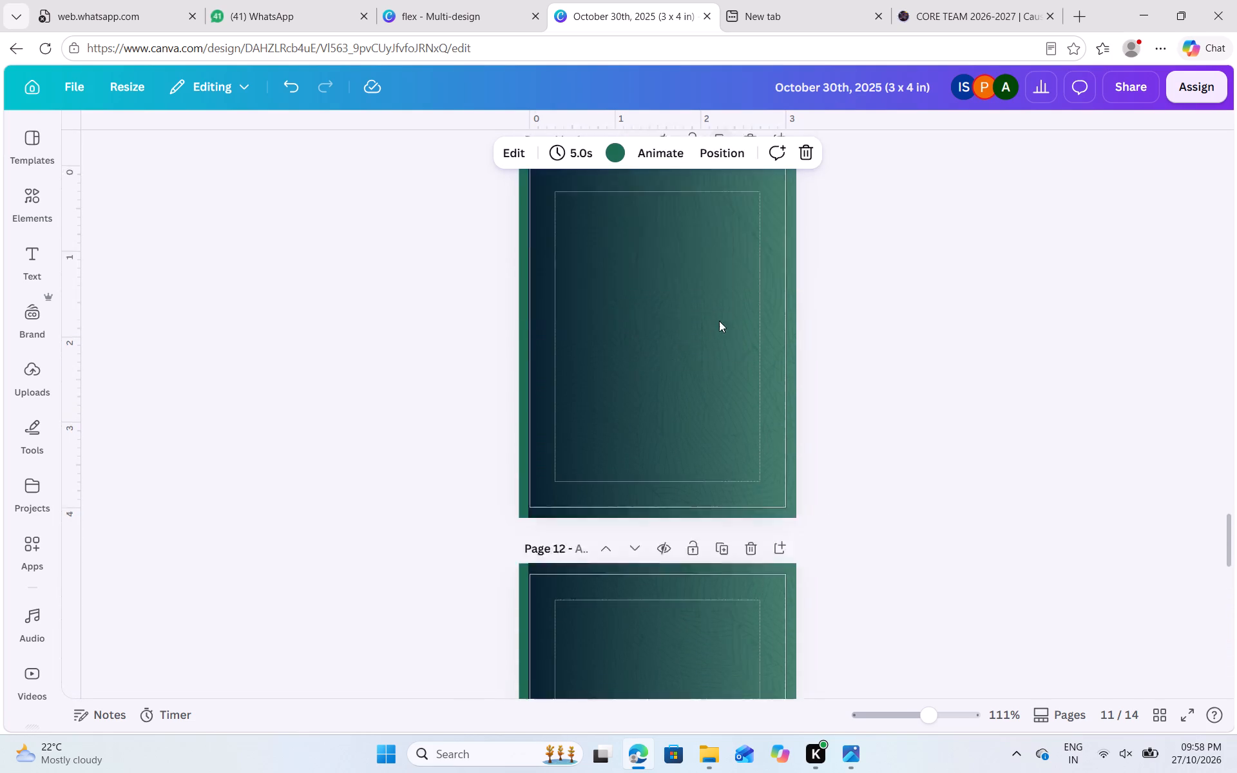
Set the background colour of the duplicated green gradient page 12 to the copied #BE9C83.
{"action": "left_click", "coordinate": [617, 151]}
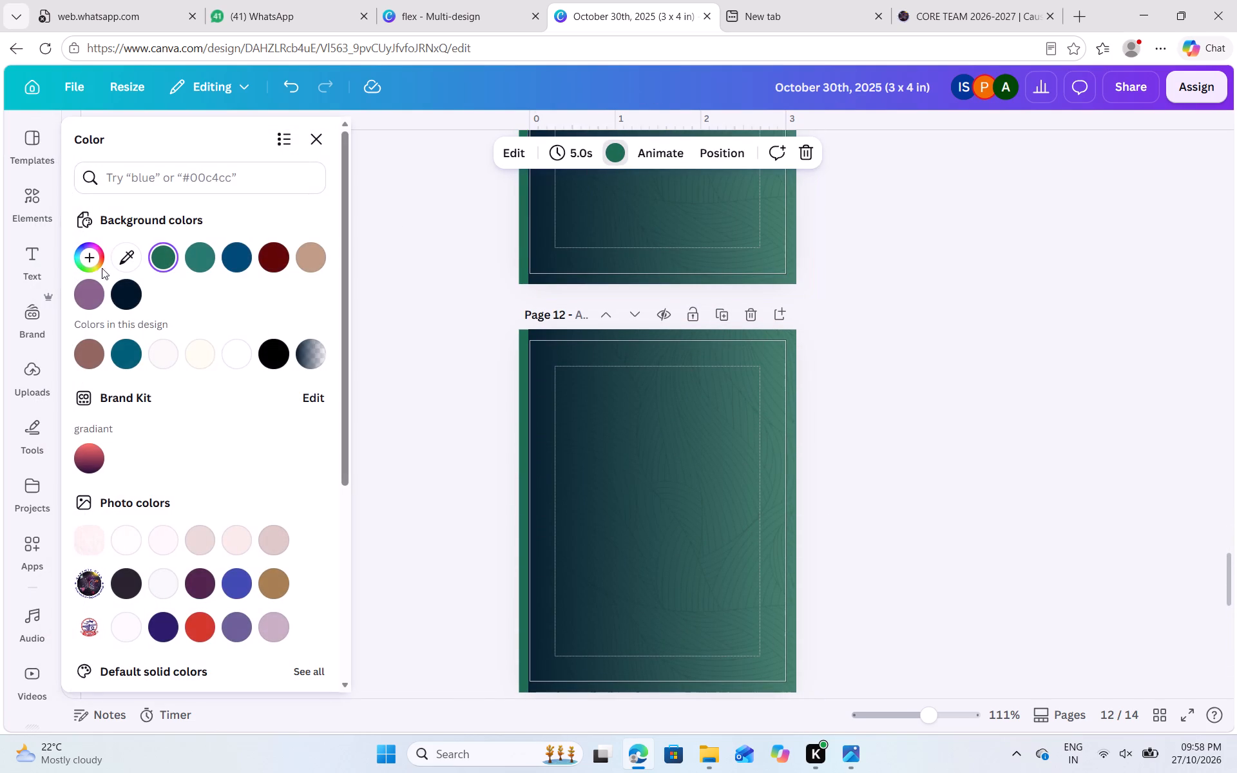
{"action": "left_click", "coordinate": [159, 254]}
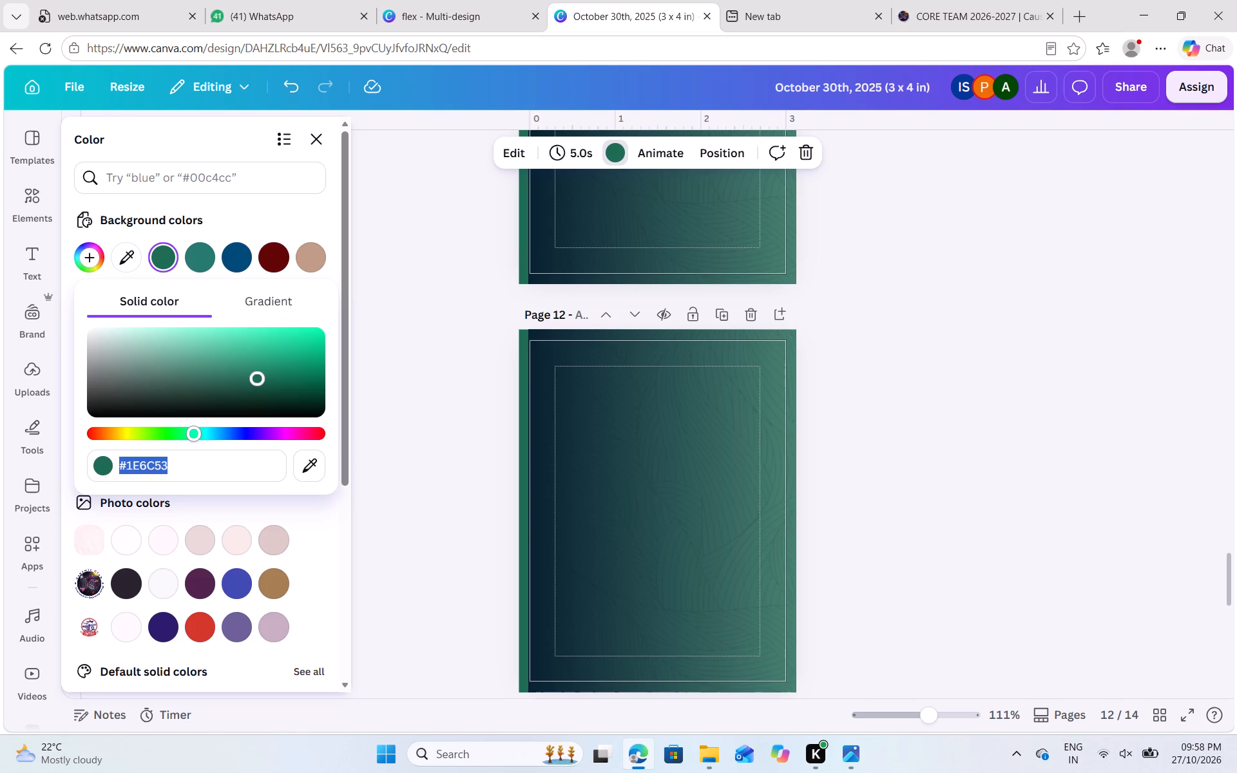
{"action": "key", "text": "ctrl+v"}
{"action": "left_click", "coordinate": [890, 329]}
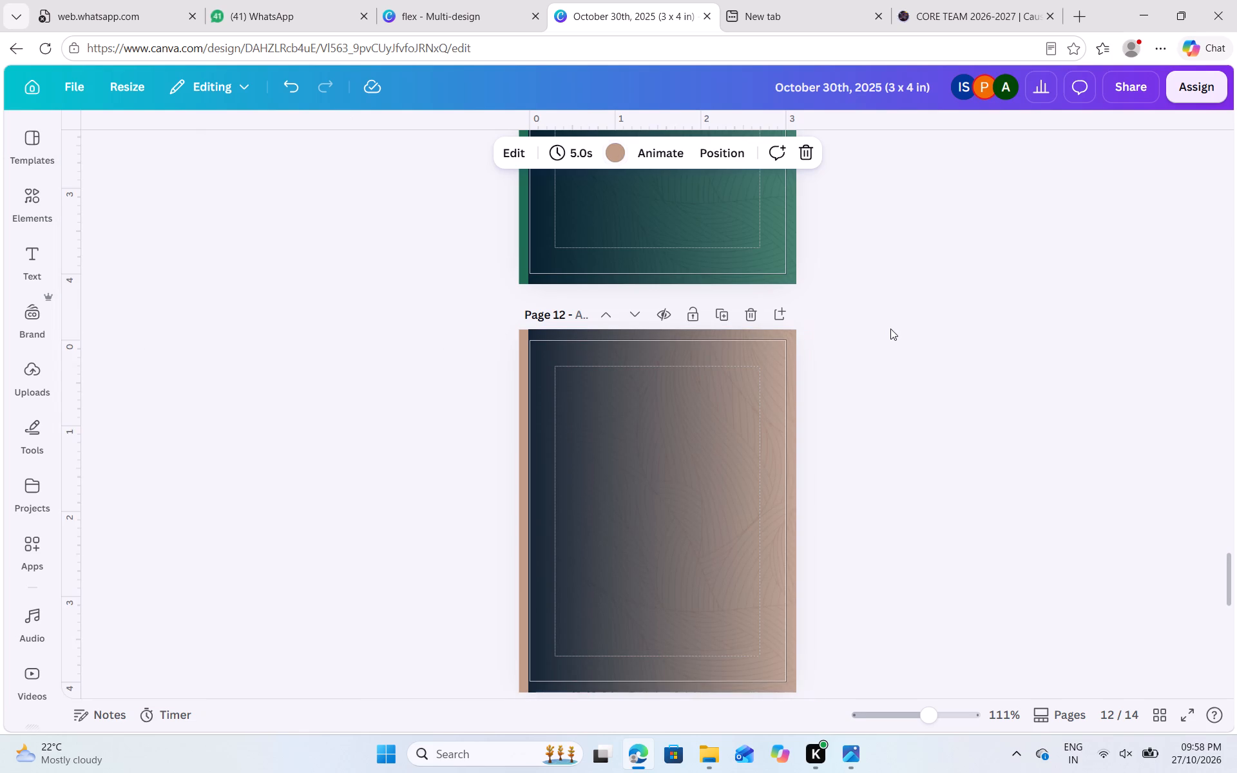
Duplicate the plain beige gradient background page, page 12.
{"action": "scroll", "coordinate": [890, 329], "scroll_direction": "down", "scroll_amount": 3}
{"action": "scroll", "coordinate": [890, 329], "scroll_direction": "up", "scroll_amount": 2}
{"action": "left_click", "coordinate": [725, 287]}
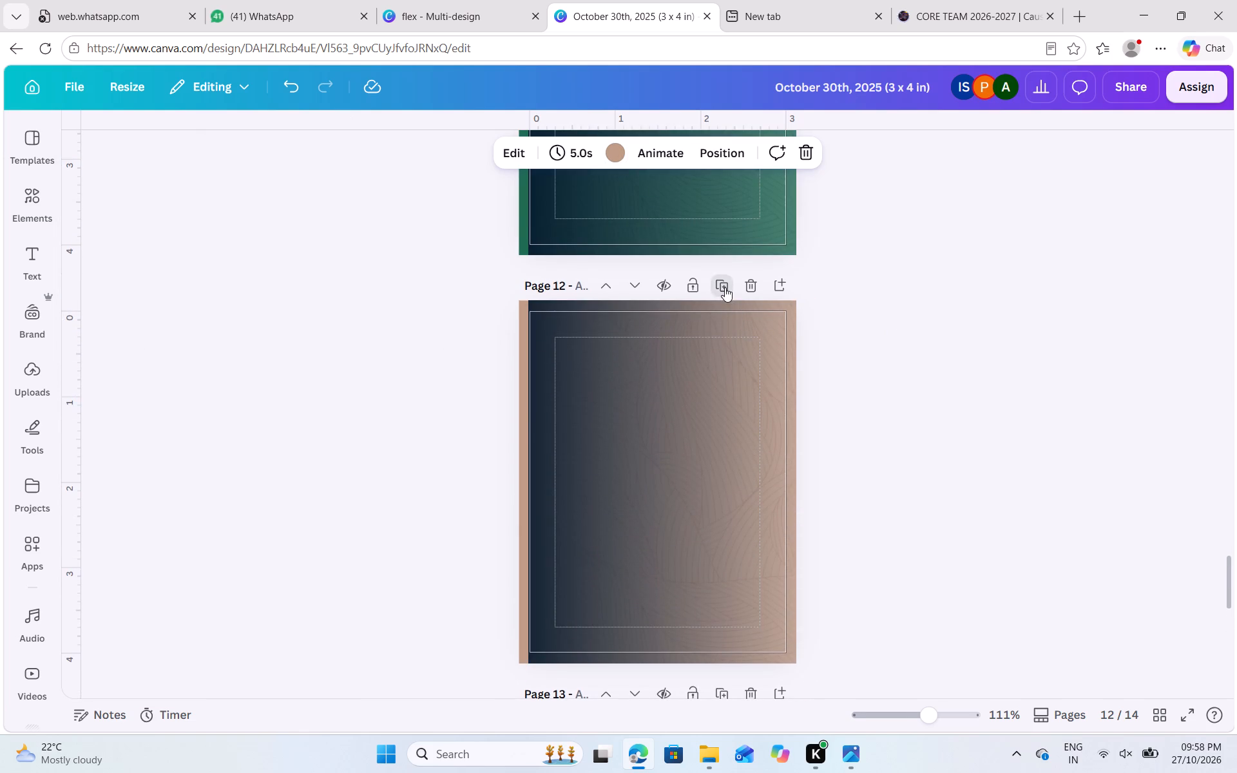
Copy the colour code #26796F of the ACCOMPANIST text on page 6.
{"action": "scroll", "coordinate": [818, 294], "scroll_direction": "up", "scroll_amount": 8}
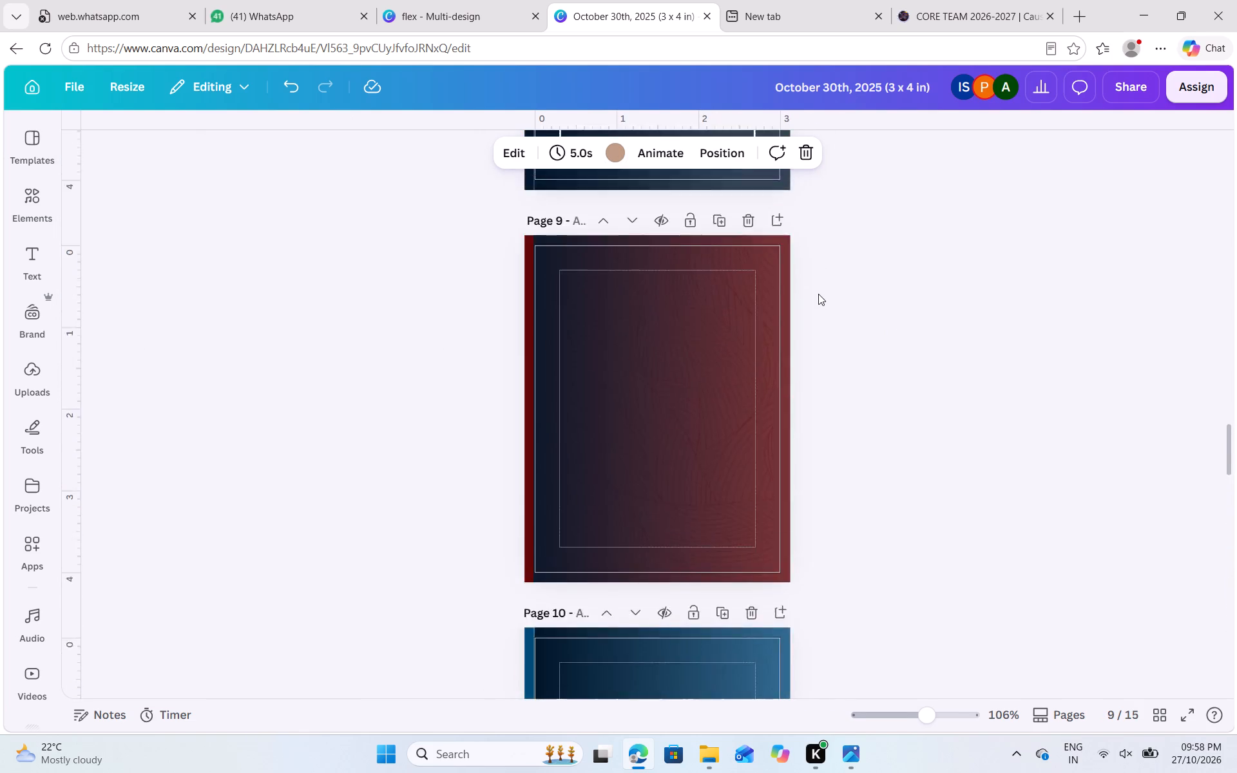
{"action": "scroll", "coordinate": [818, 294], "scroll_direction": "up", "scroll_amount": 14}
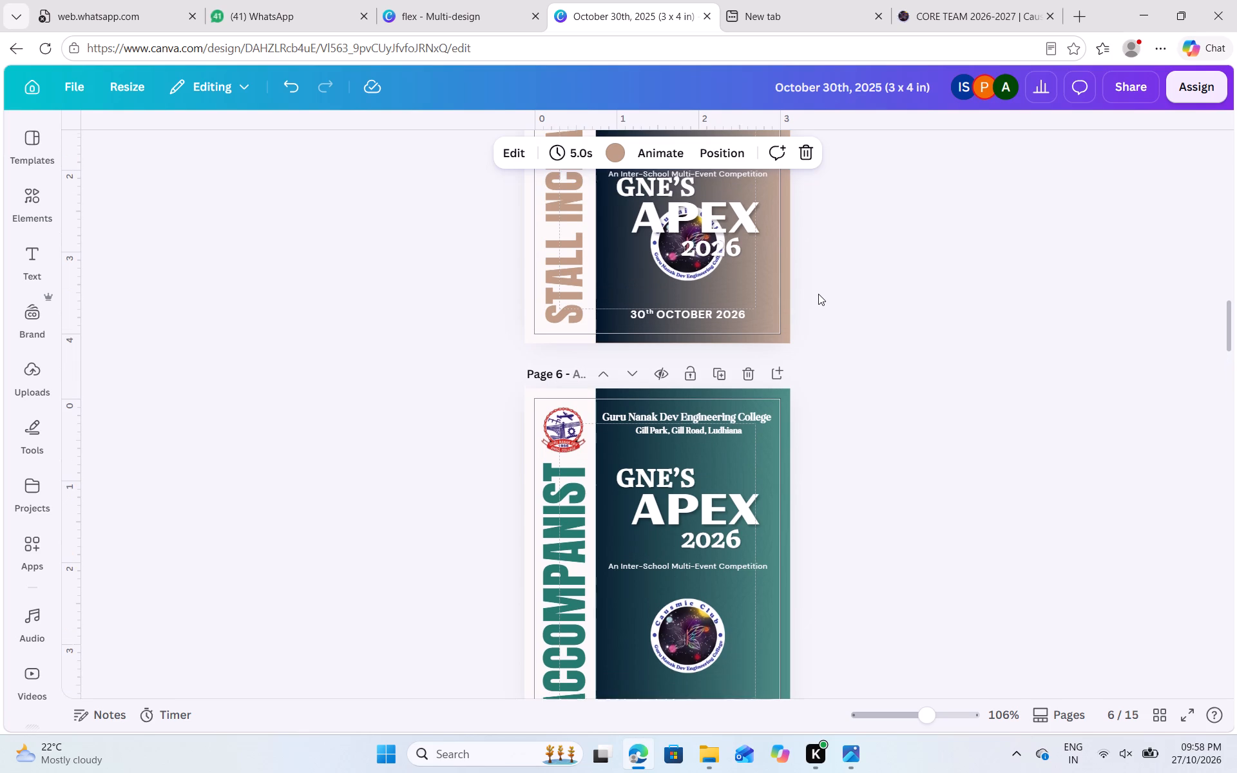
{"action": "left_click", "coordinate": [568, 520]}
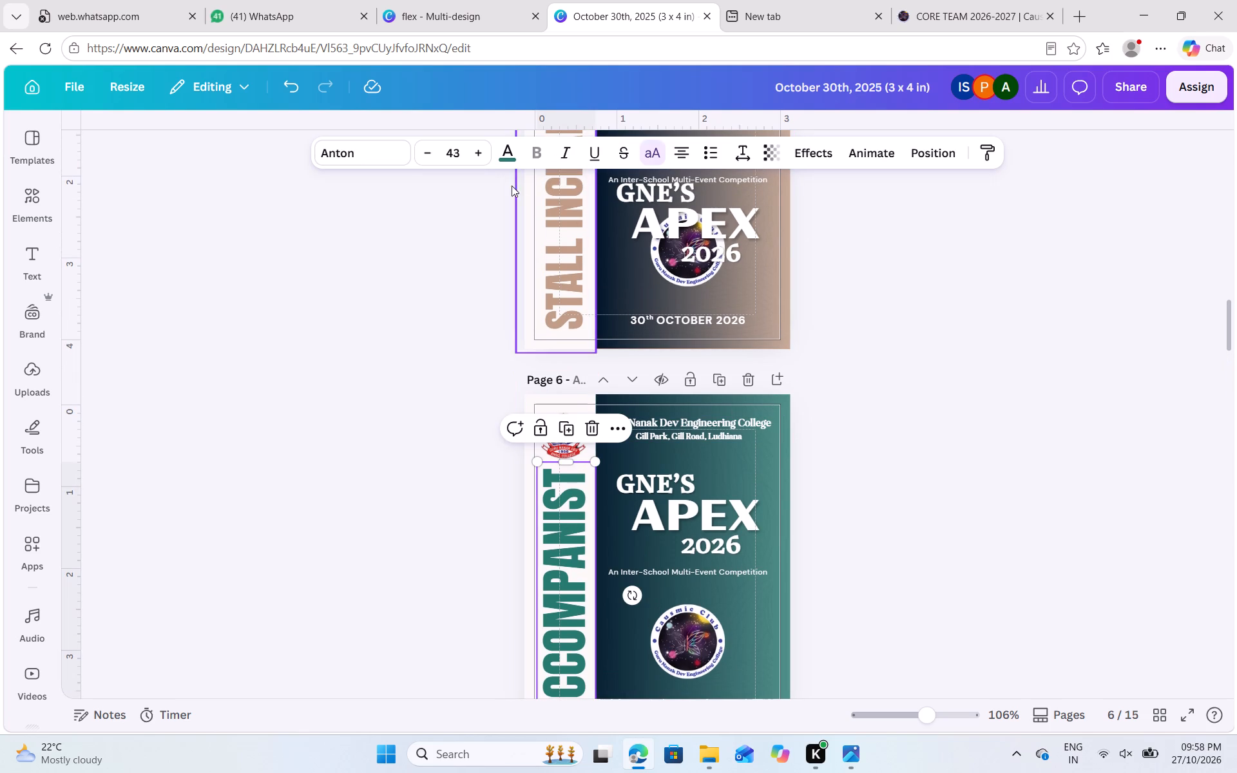
{"action": "left_click", "coordinate": [504, 156]}
{"action": "left_click", "coordinate": [196, 318]}
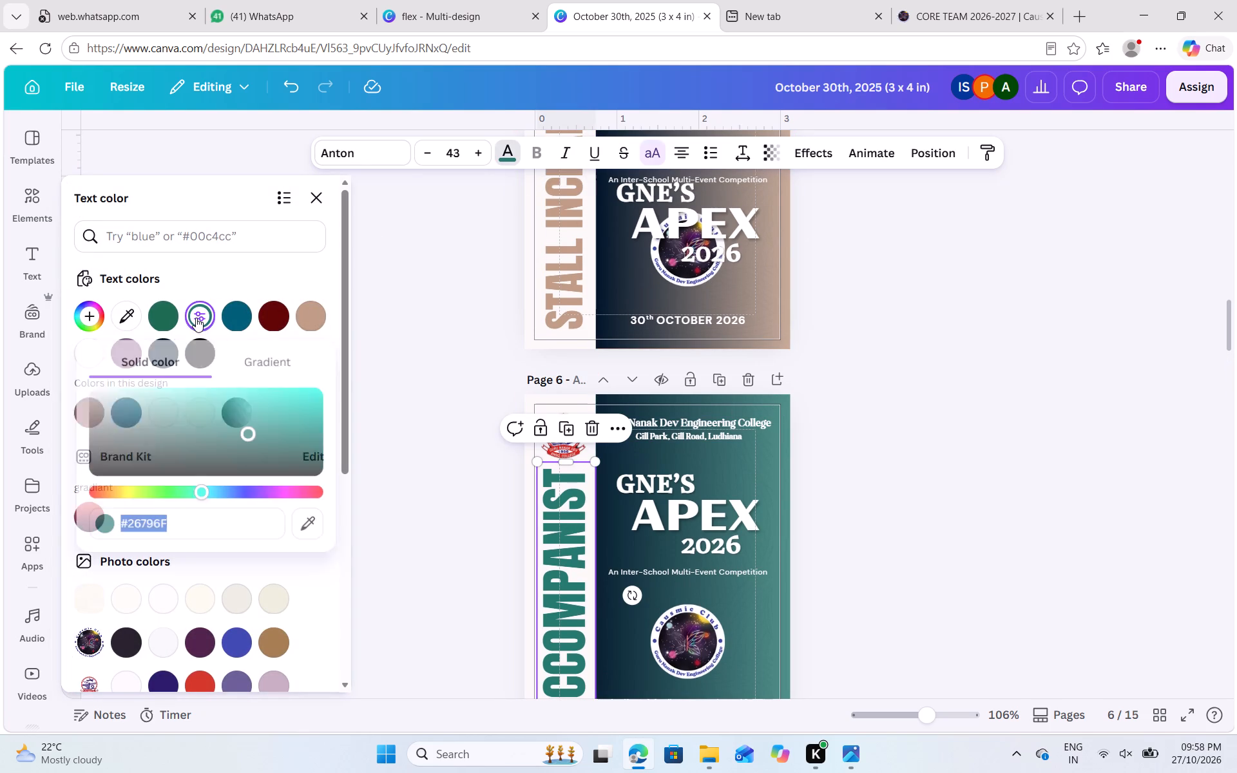
{"action": "key", "text": "ctrl+c"}
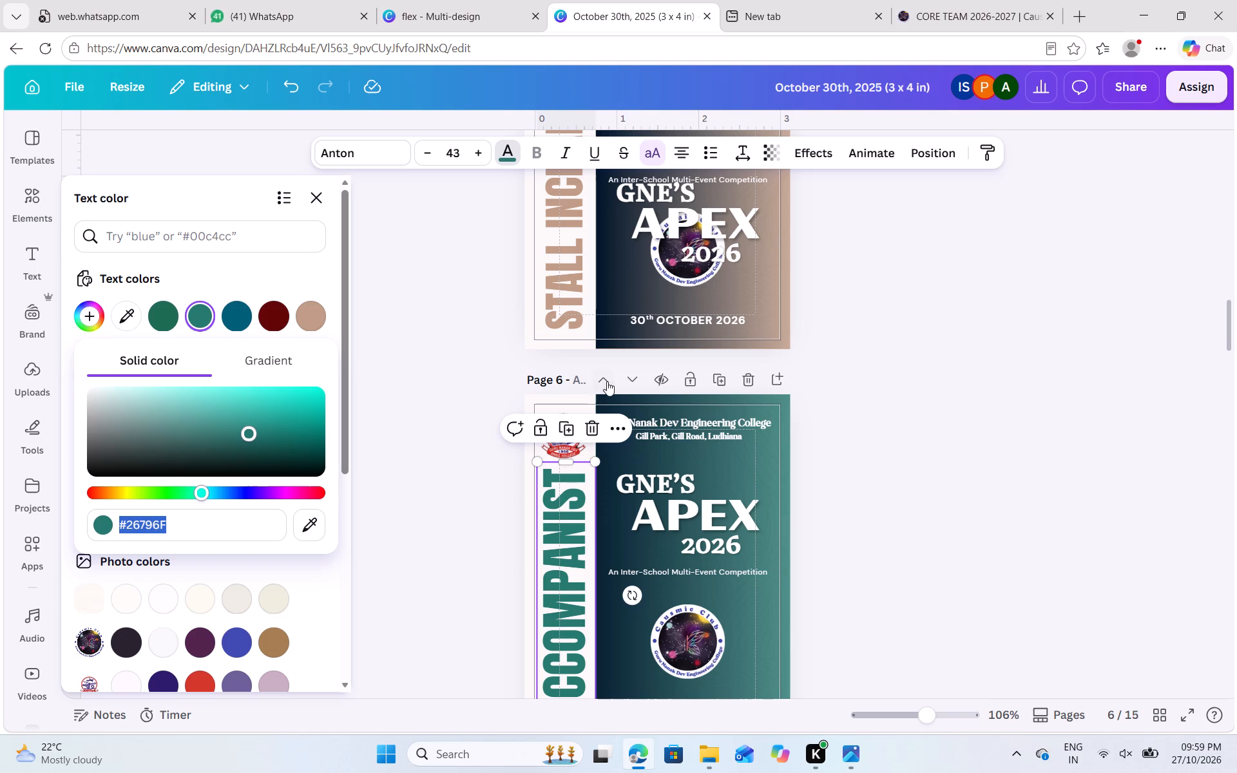
{"action": "scroll", "coordinate": [814, 437], "scroll_direction": "down", "scroll_amount": 1}
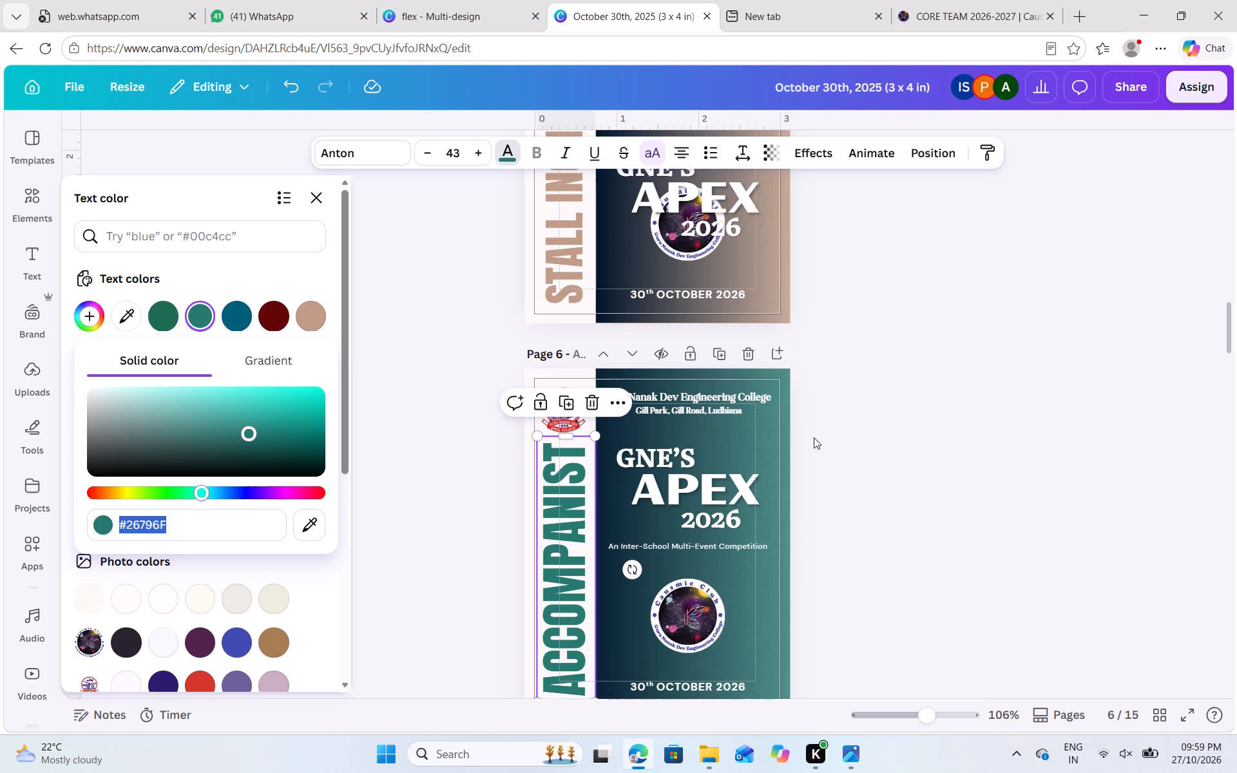
{"action": "key", "text": "ctrl+c"}
{"action": "left_click", "coordinate": [928, 397]}
Set the background colour of the plain beige gradient page 13 to the copied teal #26796F.
{"action": "scroll", "coordinate": [928, 397], "scroll_direction": "down", "scroll_amount": 8}
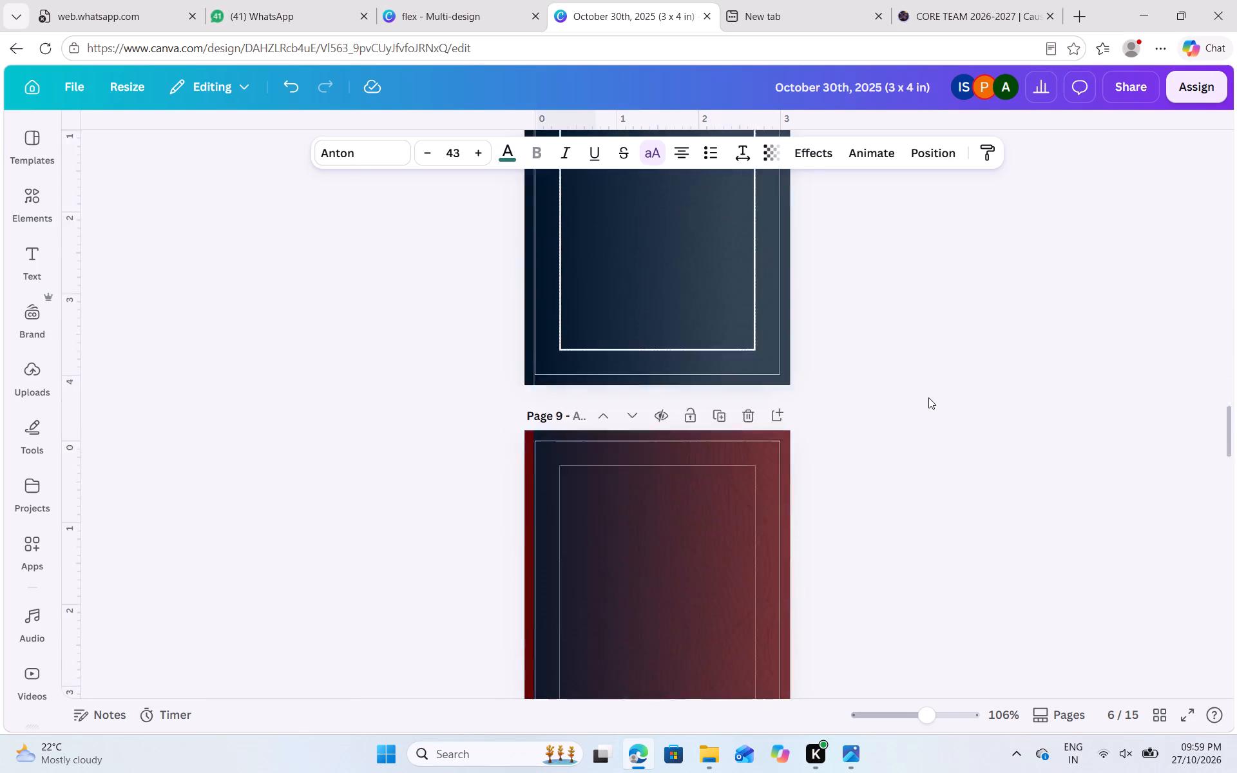
{"action": "scroll", "coordinate": [928, 397], "scroll_direction": "down", "scroll_amount": 8}
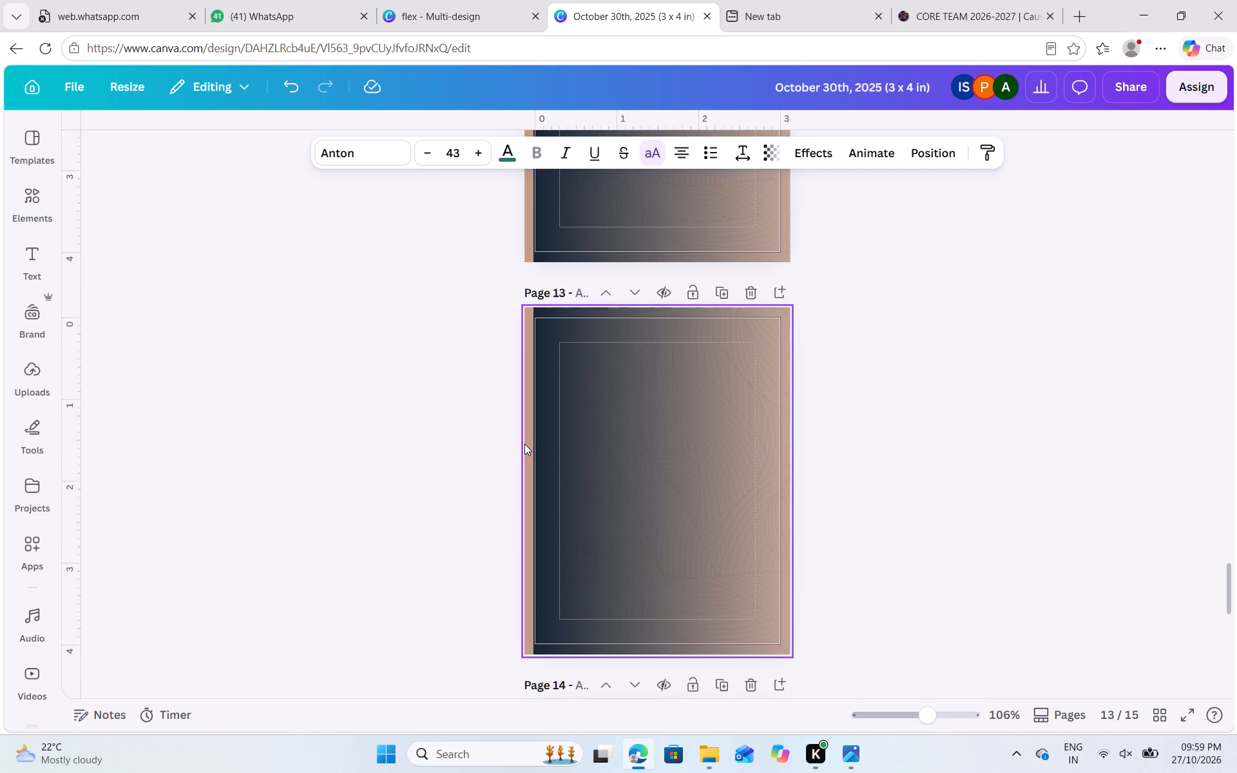
{"action": "left_click", "coordinate": [524, 444]}
{"action": "left_click", "coordinate": [638, 146]}
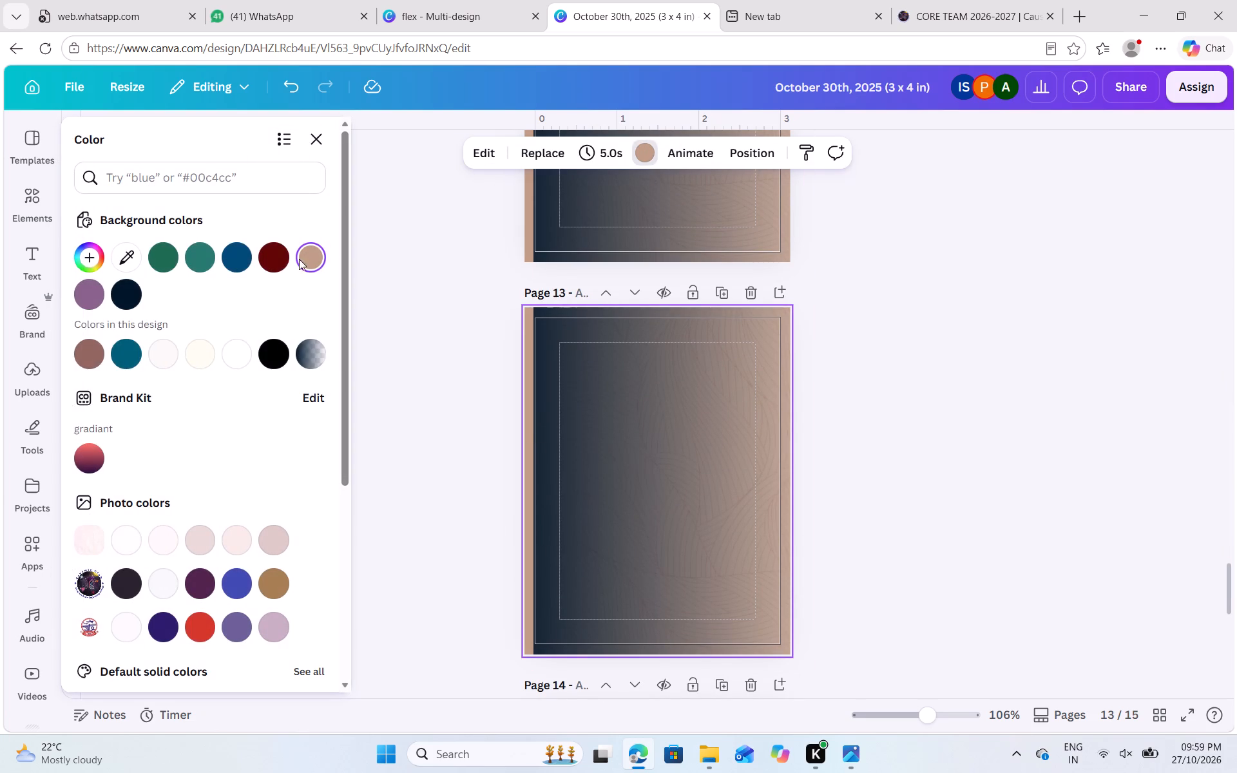
{"action": "left_click", "coordinate": [313, 257]}
{"action": "key", "text": "ctrl+v"}
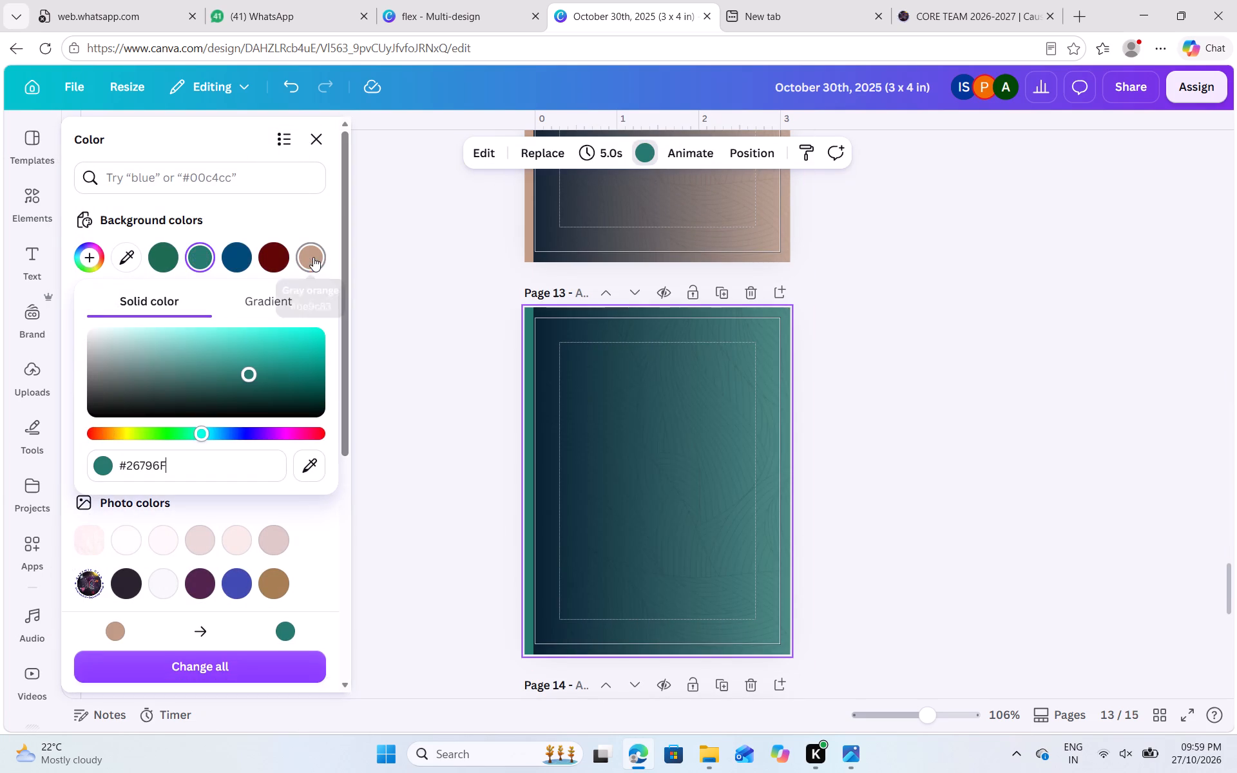
{"action": "left_click", "coordinate": [841, 289]}
Duplicate the plain teal gradient background page, page 13.
{"action": "scroll", "coordinate": [841, 289], "scroll_direction": "down", "scroll_amount": 2}
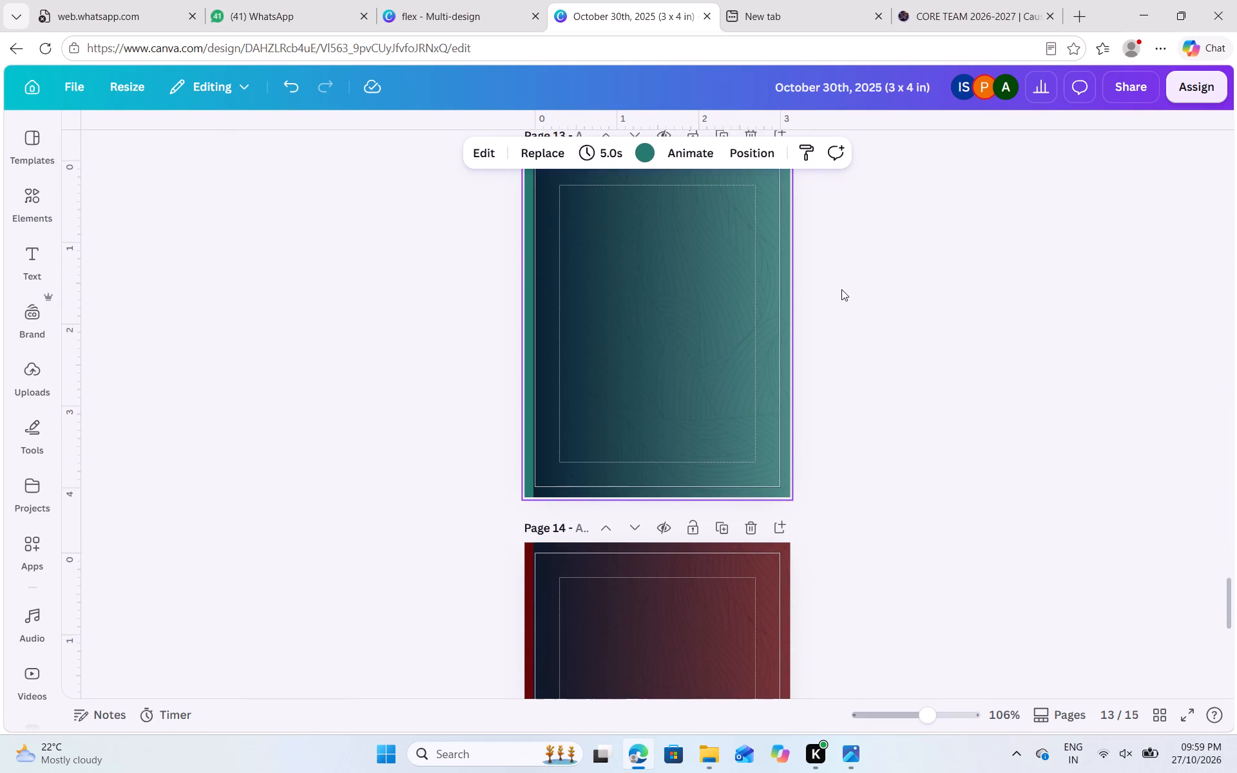
{"action": "scroll", "coordinate": [841, 289], "scroll_direction": "up", "scroll_amount": 1}
{"action": "left_click", "coordinate": [724, 267]}
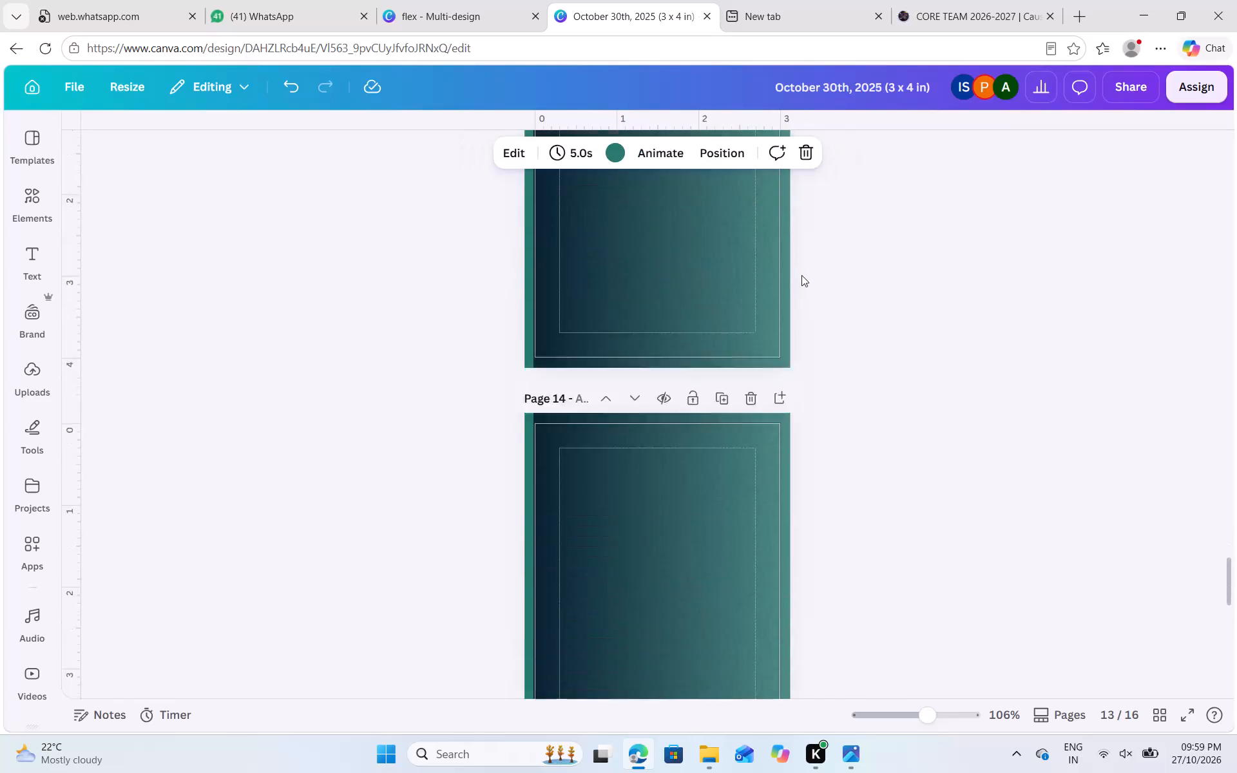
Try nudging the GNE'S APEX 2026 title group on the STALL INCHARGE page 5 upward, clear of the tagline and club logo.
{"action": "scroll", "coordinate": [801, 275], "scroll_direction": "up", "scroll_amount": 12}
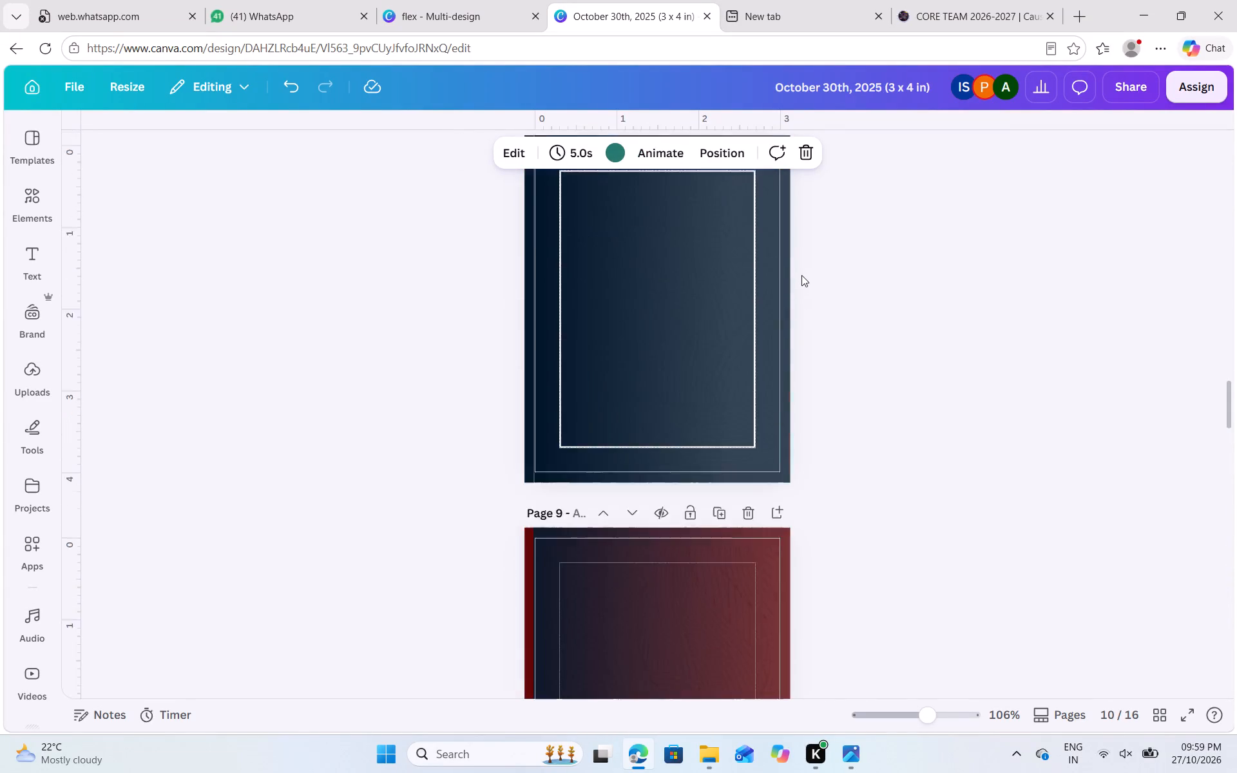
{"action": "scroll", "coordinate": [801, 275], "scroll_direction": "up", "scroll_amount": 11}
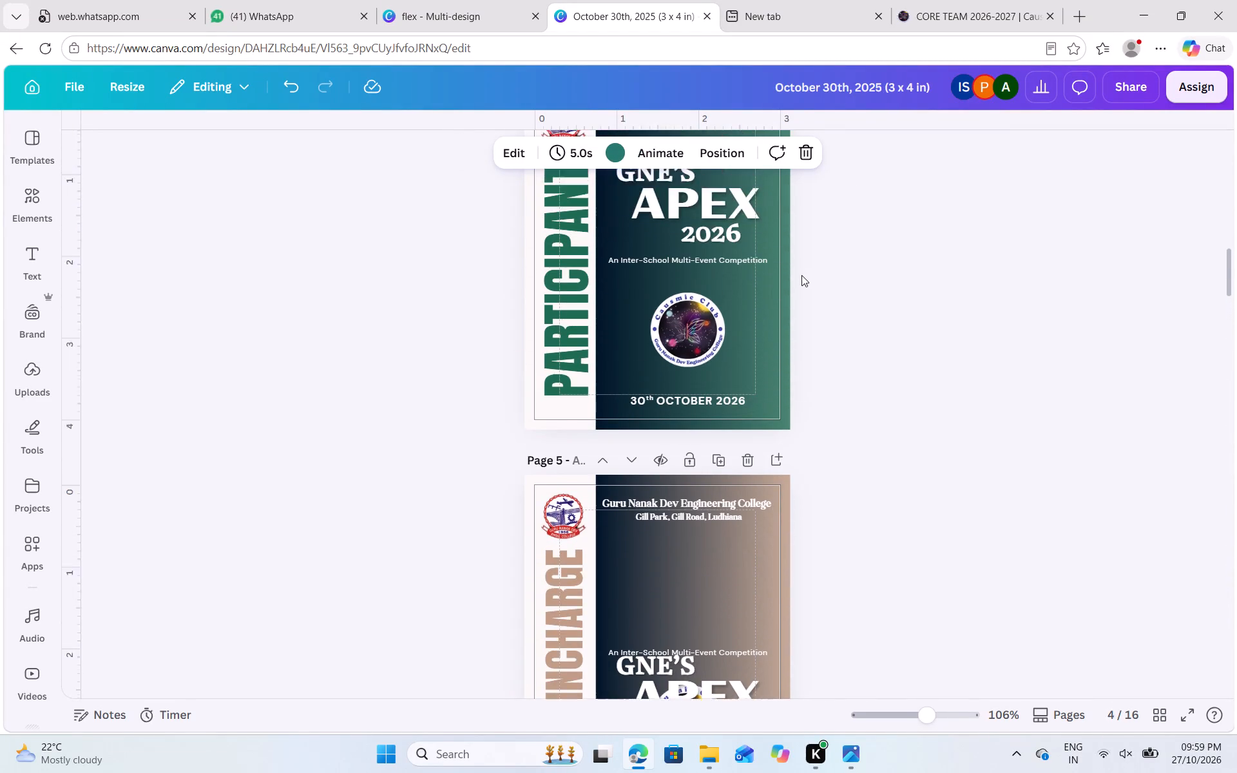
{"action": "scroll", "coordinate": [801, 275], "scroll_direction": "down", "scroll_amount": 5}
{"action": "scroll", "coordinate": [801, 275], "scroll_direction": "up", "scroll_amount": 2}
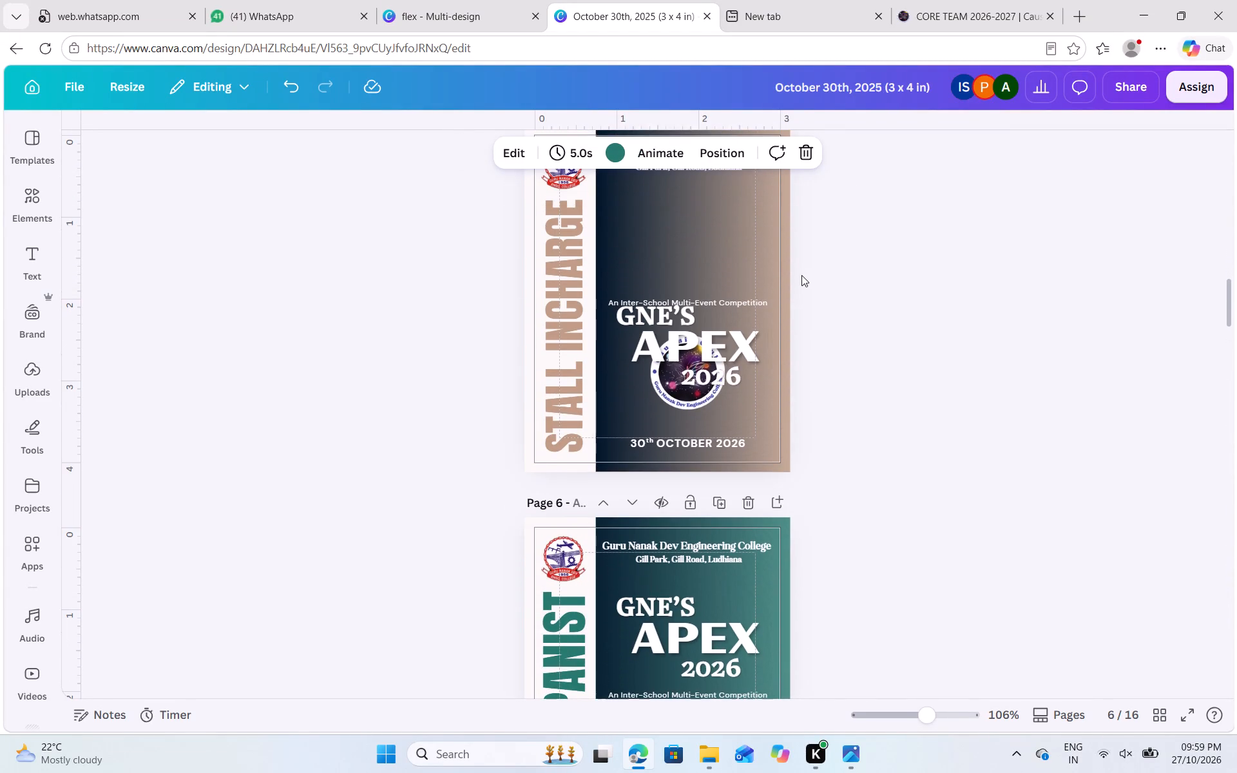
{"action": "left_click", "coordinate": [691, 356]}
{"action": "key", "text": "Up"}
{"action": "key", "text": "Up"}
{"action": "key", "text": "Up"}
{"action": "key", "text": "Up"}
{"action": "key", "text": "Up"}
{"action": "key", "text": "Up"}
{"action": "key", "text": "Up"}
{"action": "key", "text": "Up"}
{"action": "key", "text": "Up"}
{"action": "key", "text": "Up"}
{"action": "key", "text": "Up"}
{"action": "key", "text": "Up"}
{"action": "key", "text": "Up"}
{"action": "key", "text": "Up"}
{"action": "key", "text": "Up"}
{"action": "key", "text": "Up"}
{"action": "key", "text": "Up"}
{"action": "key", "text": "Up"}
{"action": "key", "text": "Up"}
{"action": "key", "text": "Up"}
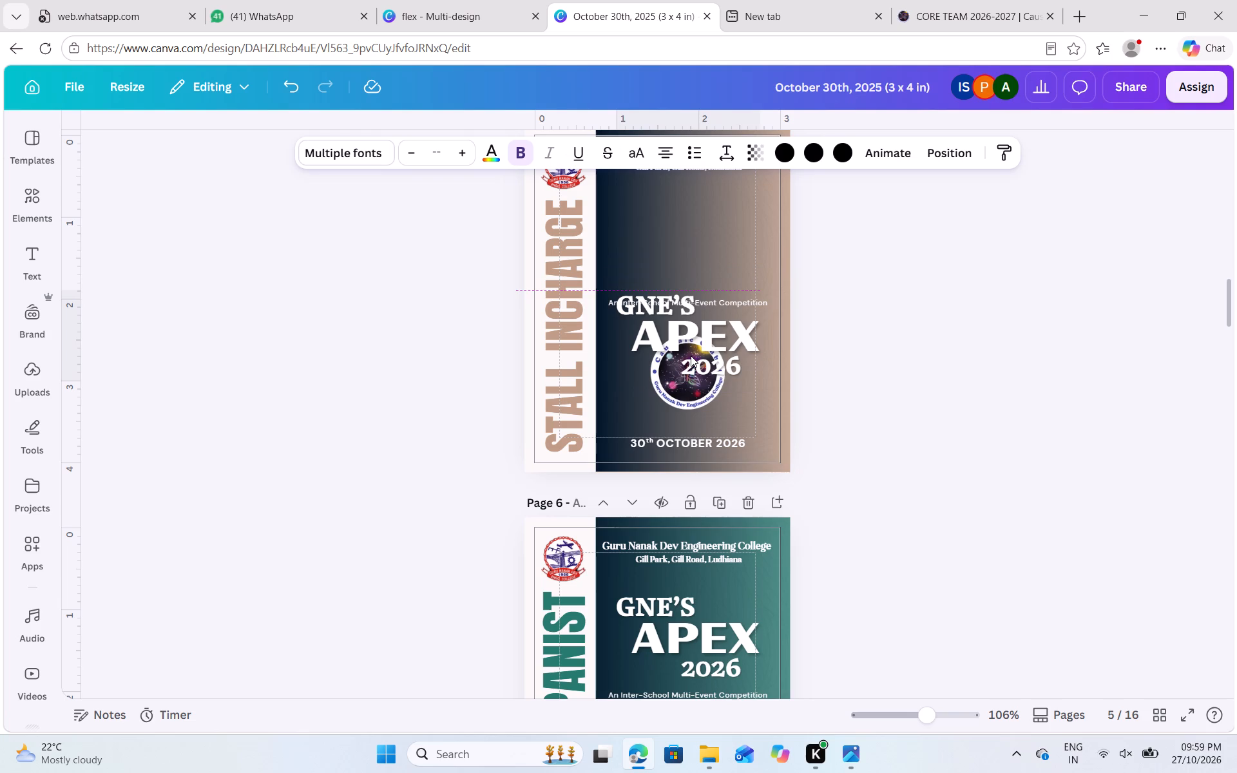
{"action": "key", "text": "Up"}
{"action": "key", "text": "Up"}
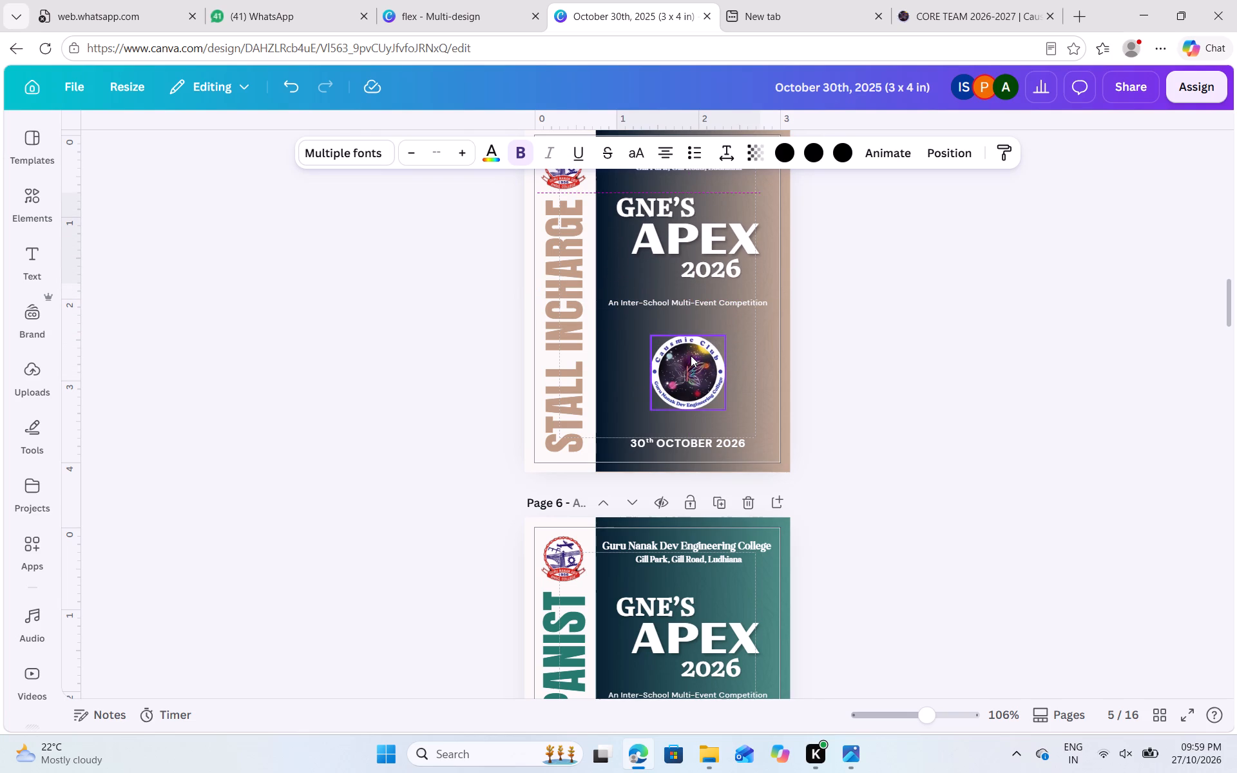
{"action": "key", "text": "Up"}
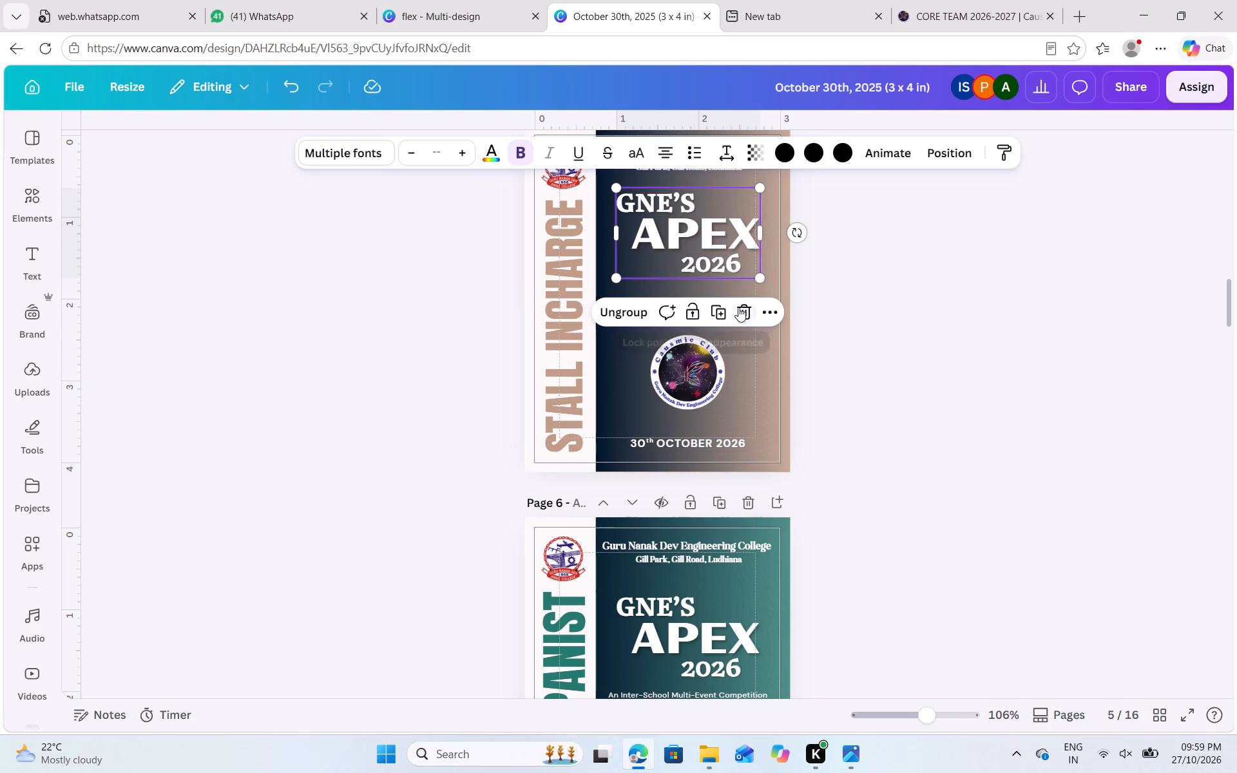
Replace the GNE'S APEX 2026 title group on page 5 with a copy of the one from page 6.
{"action": "left_click", "coordinate": [743, 308]}
{"action": "left_click", "coordinate": [694, 624]}
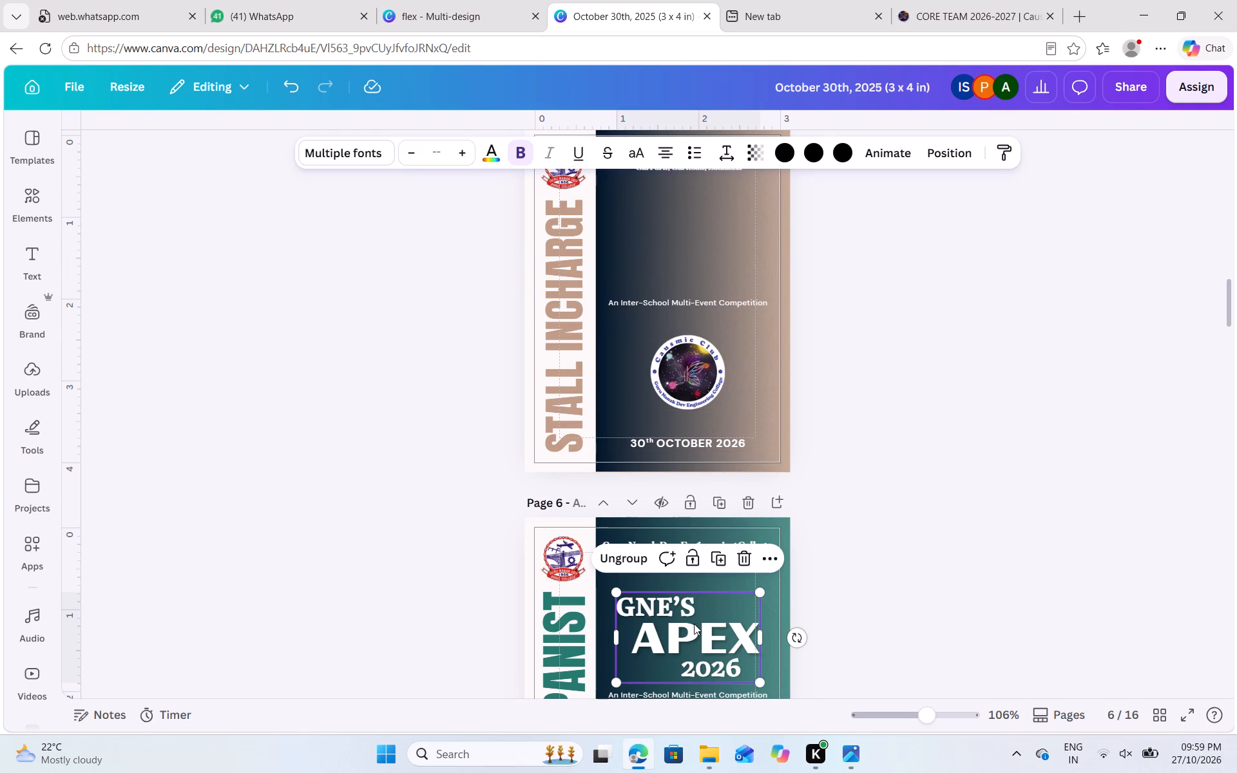
{"action": "key", "text": "ctrl+c"}
{"action": "scroll", "coordinate": [689, 382], "scroll_direction": "up", "scroll_amount": 1}
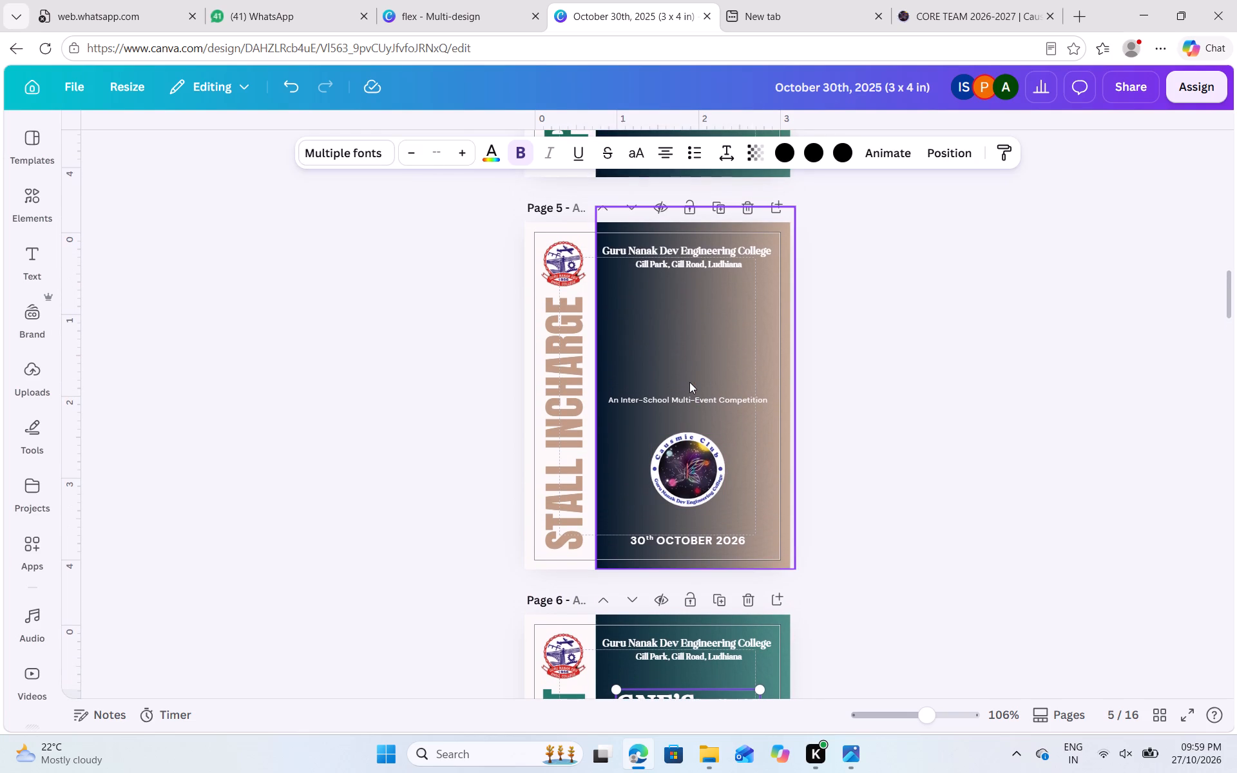
{"action": "key", "text": "ctrl+v"}
{"action": "left_click", "coordinate": [905, 394]}
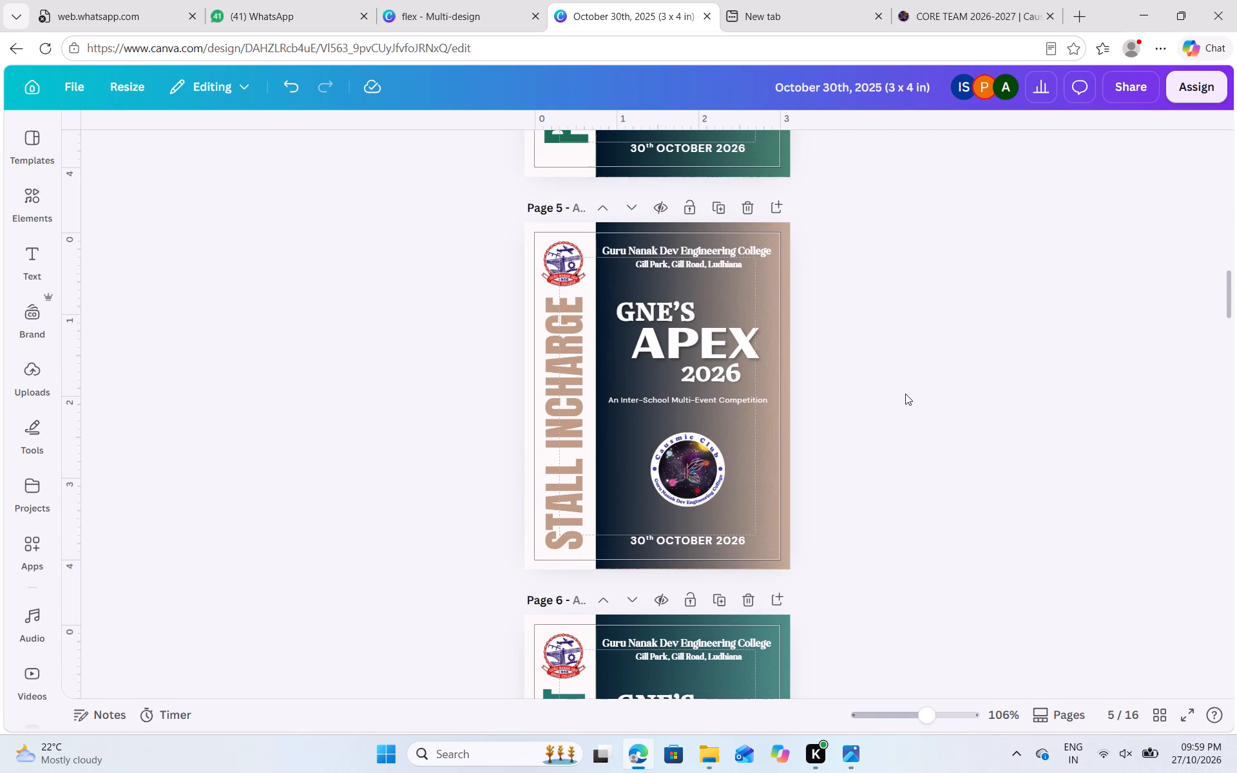
Review the role badge pages and the plain gradient background pages for consistent layout and colours.
{"action": "scroll", "coordinate": [905, 394], "scroll_direction": "down", "scroll_amount": 5}
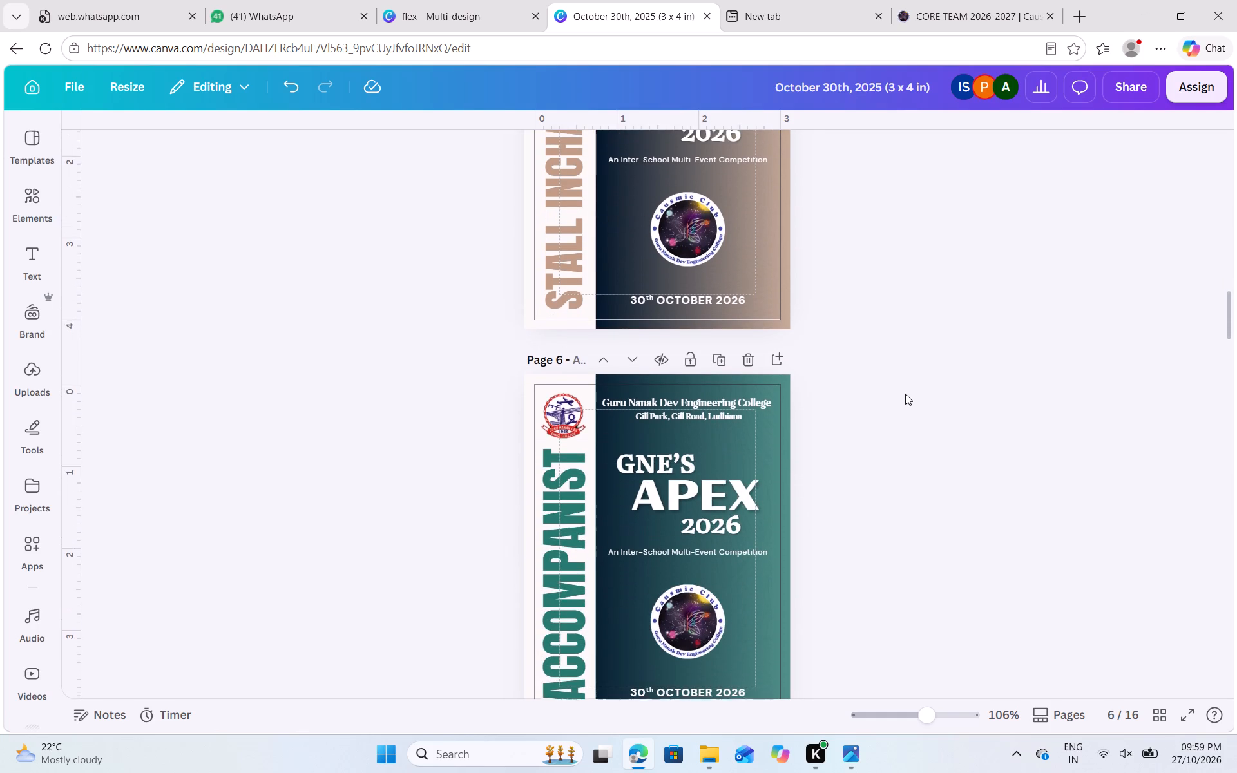
{"action": "scroll", "coordinate": [905, 394], "scroll_direction": "down", "scroll_amount": 1}
{"action": "scroll", "coordinate": [905, 394], "scroll_direction": "up", "scroll_amount": 4}
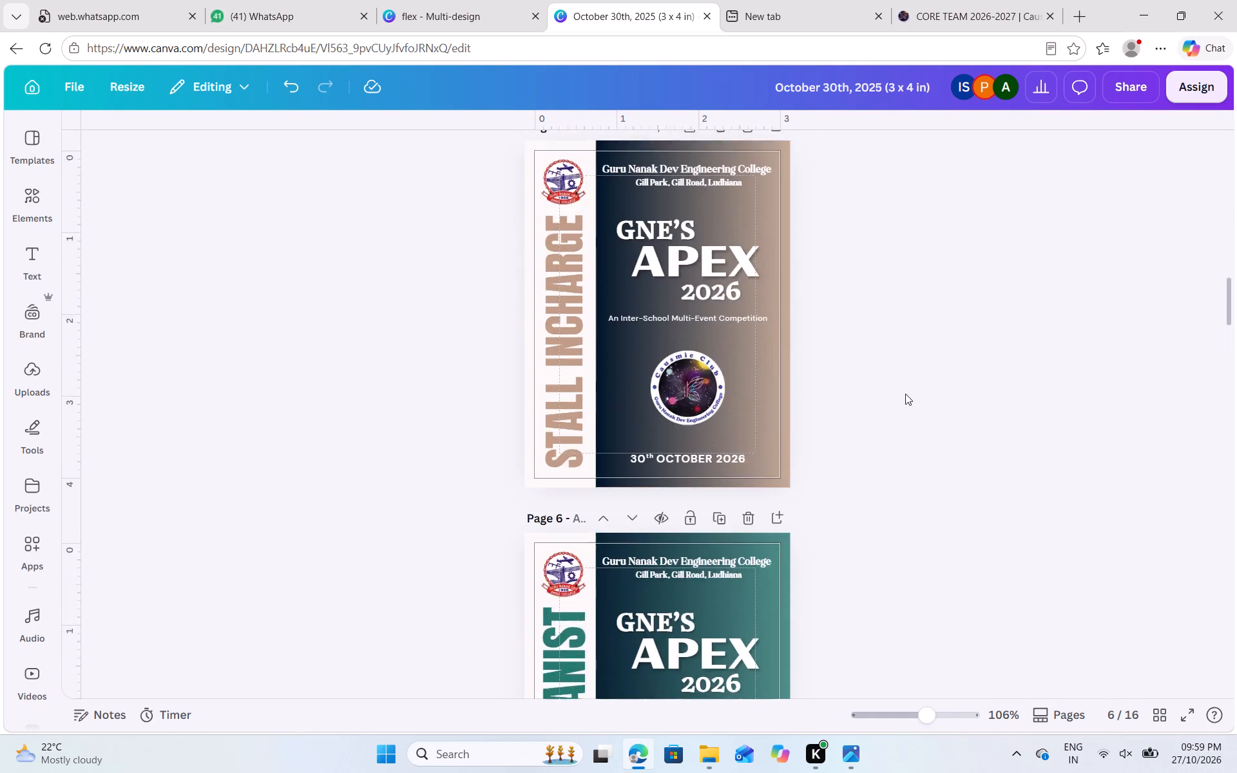
{"action": "scroll", "coordinate": [905, 394], "scroll_direction": "up", "scroll_amount": 1}
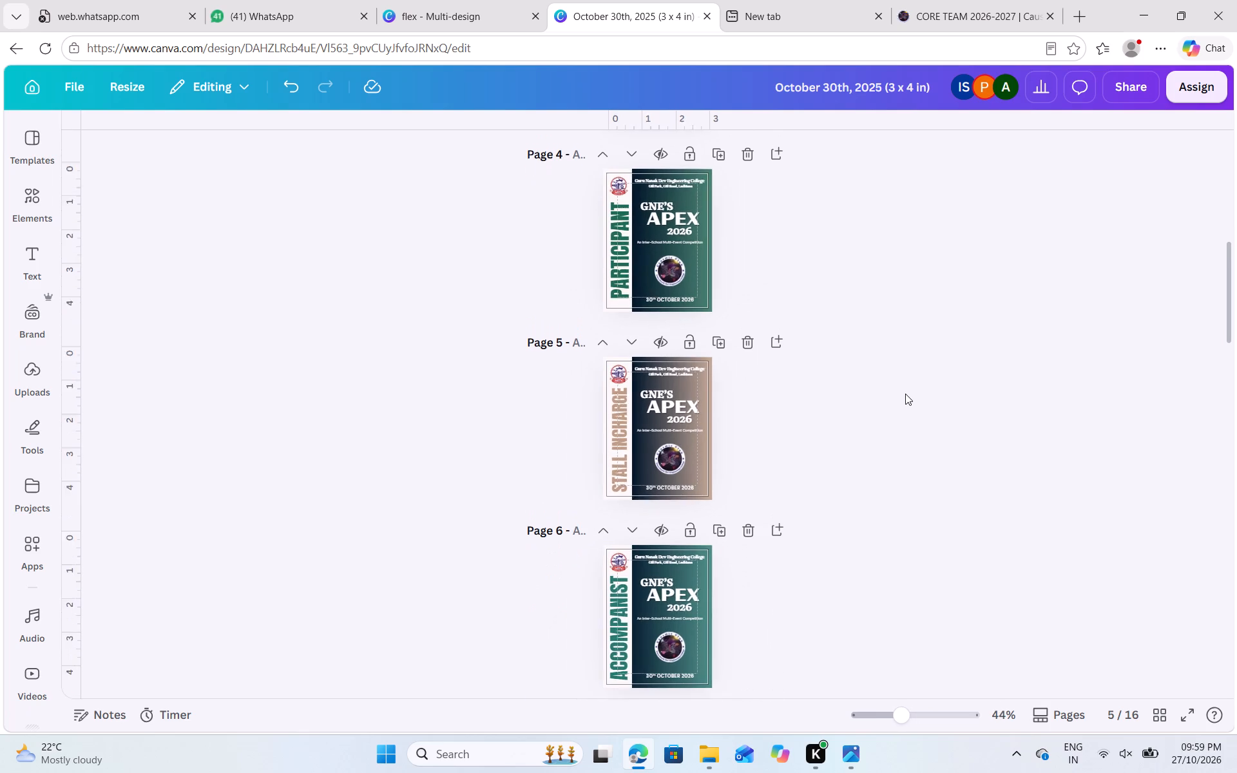
{"action": "scroll", "coordinate": [905, 394], "scroll_direction": "up", "scroll_amount": 4}
{"action": "scroll", "coordinate": [905, 394], "scroll_direction": "down", "scroll_amount": 3}
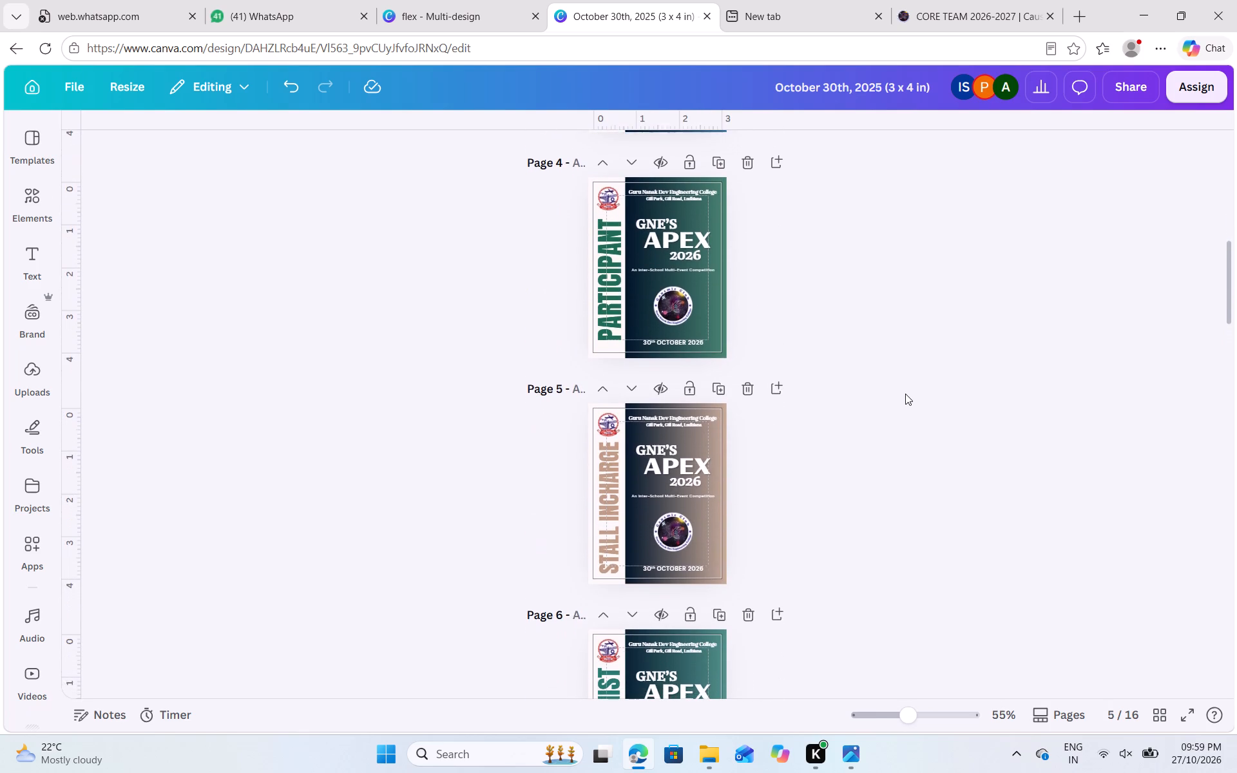
{"action": "scroll", "coordinate": [905, 394], "scroll_direction": "down", "scroll_amount": 3}
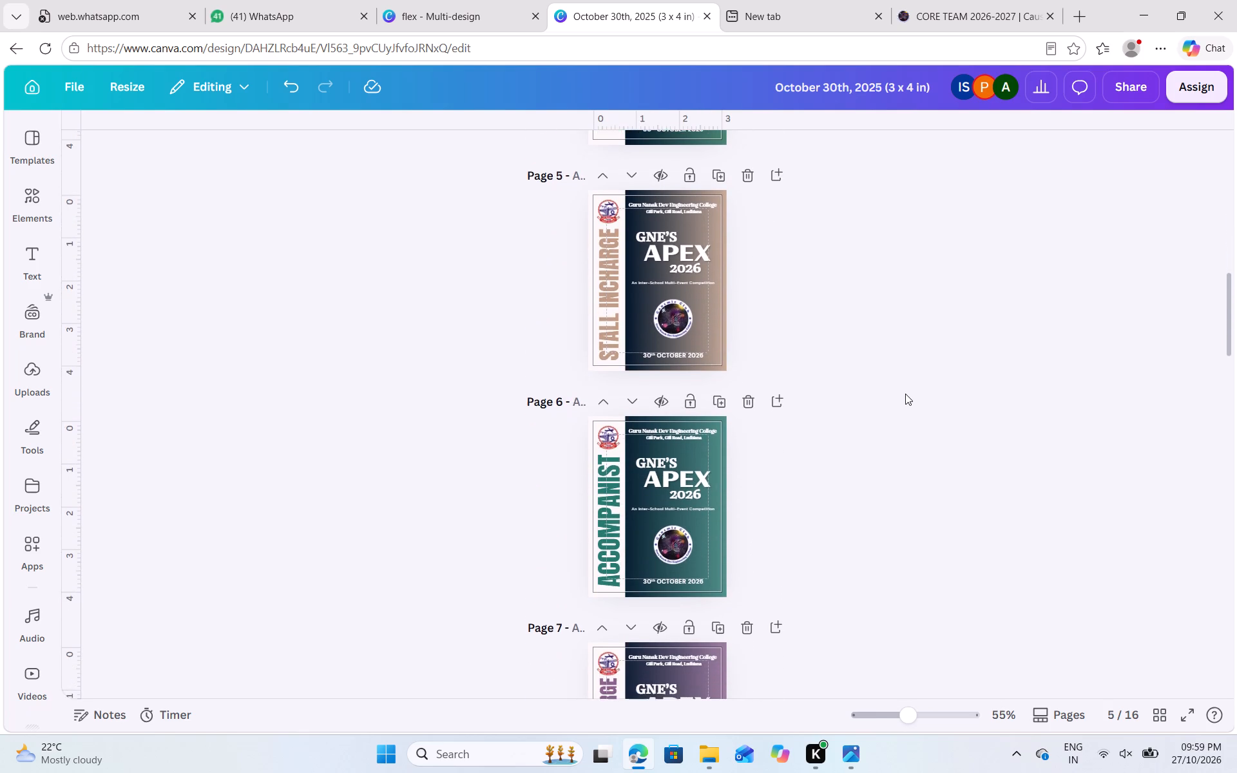
{"action": "scroll", "coordinate": [905, 394], "scroll_direction": "up", "scroll_amount": 7}
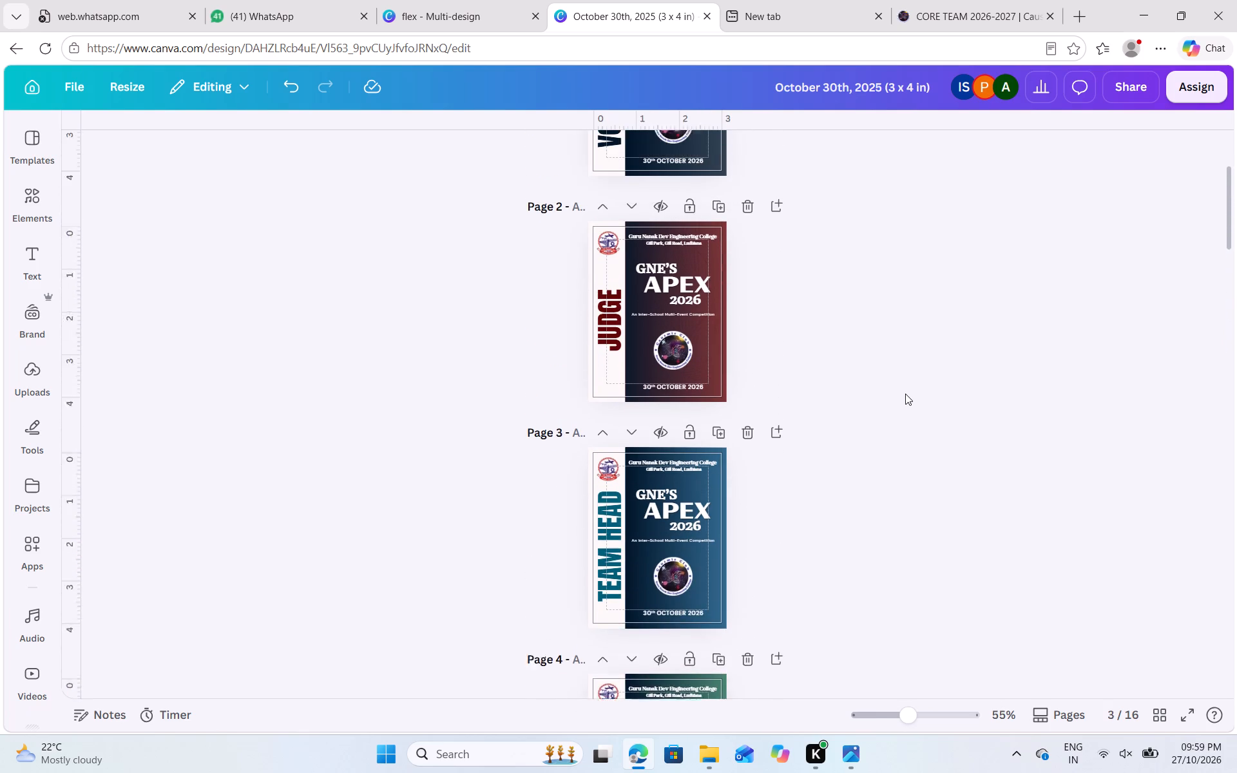
{"action": "scroll", "coordinate": [905, 394], "scroll_direction": "up", "scroll_amount": 2}
{"action": "scroll", "coordinate": [905, 394], "scroll_direction": "down", "scroll_amount": 1}
{"action": "scroll", "coordinate": [905, 394], "scroll_direction": "up", "scroll_amount": 1}
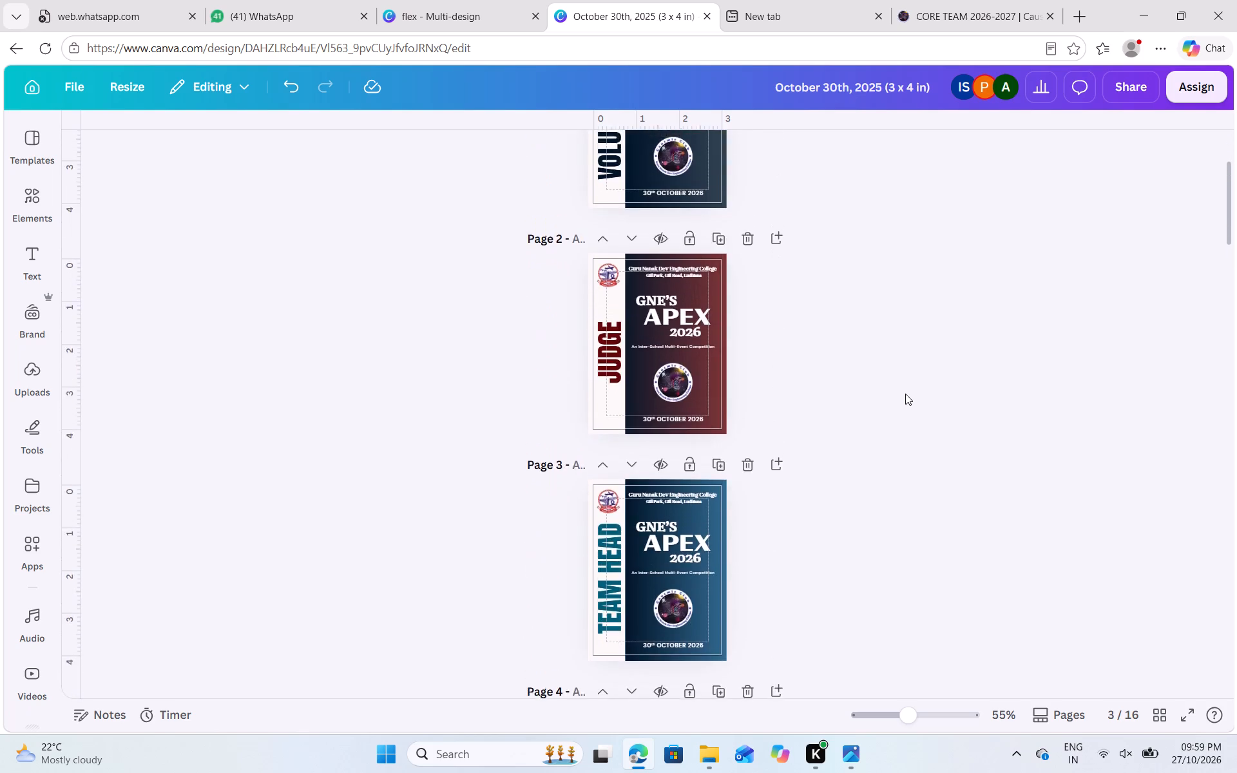
{"action": "scroll", "coordinate": [905, 394], "scroll_direction": "down", "scroll_amount": 3}
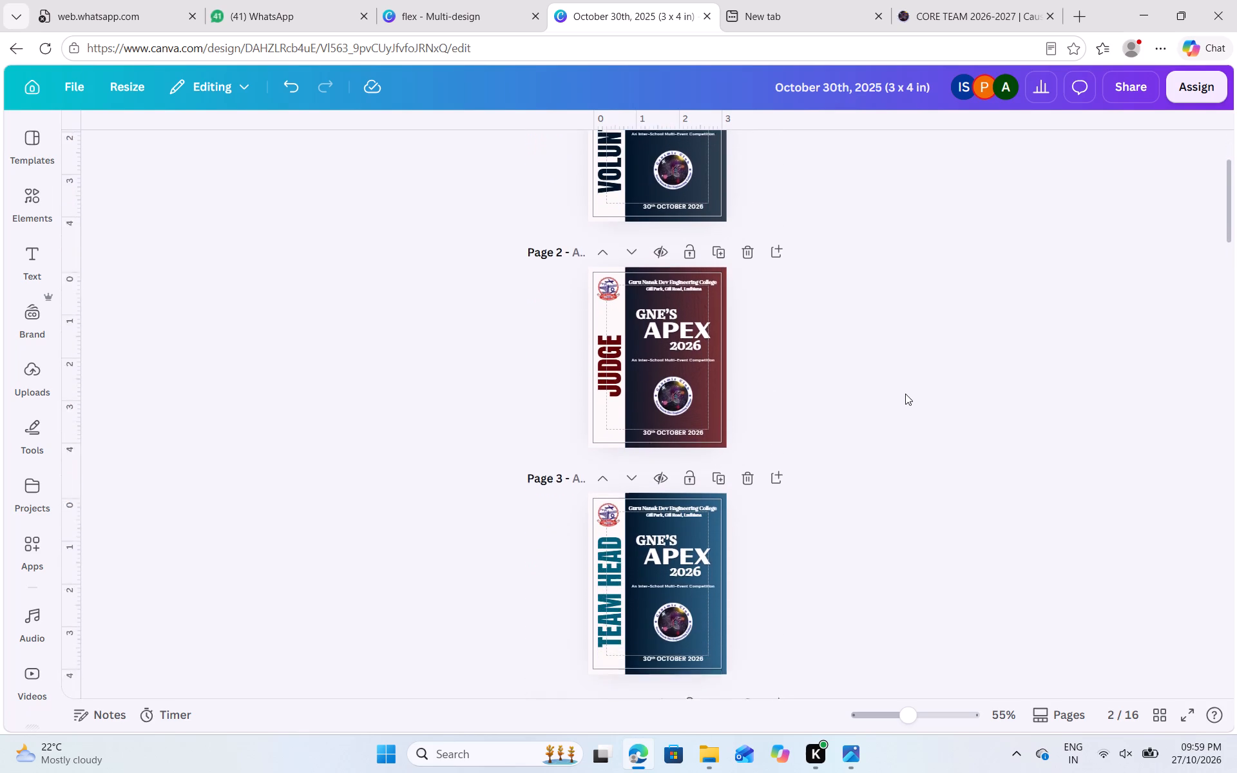
{"action": "scroll", "coordinate": [905, 394], "scroll_direction": "down", "scroll_amount": 3}
{"action": "scroll", "coordinate": [905, 394], "scroll_direction": "up", "scroll_amount": 1}
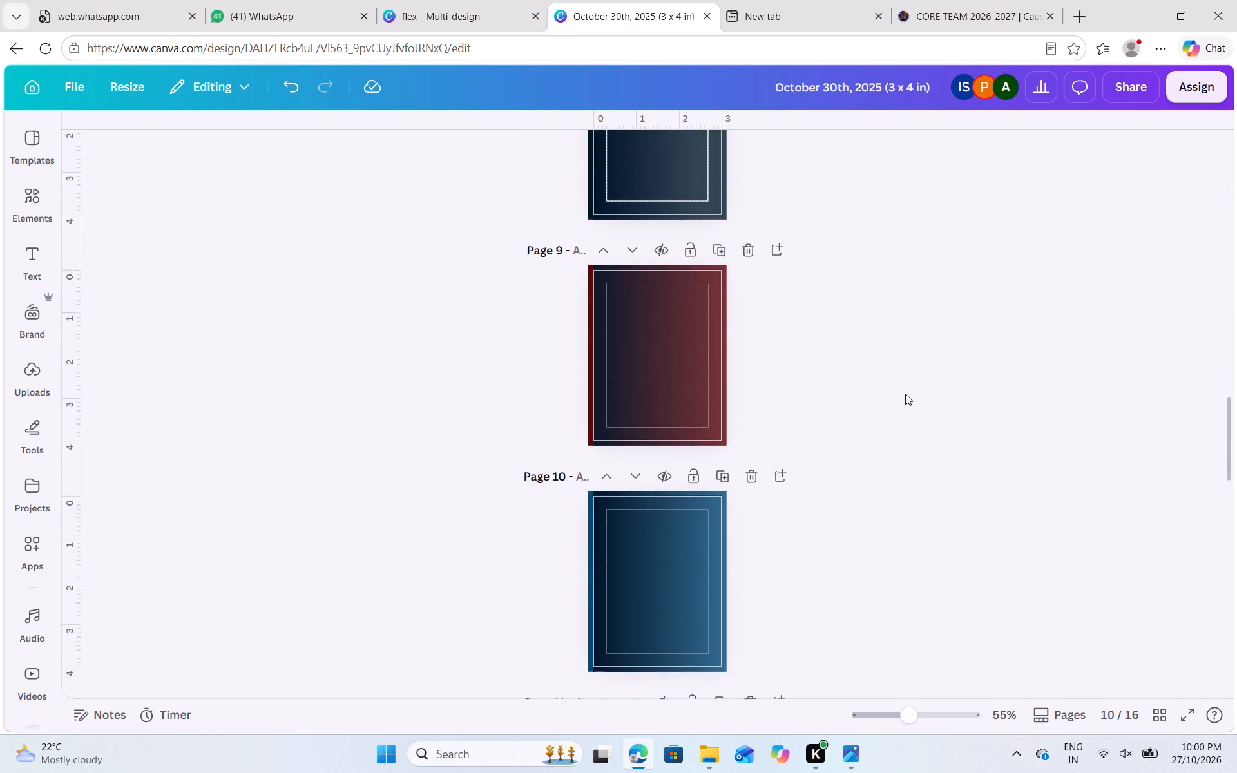
{"action": "scroll", "coordinate": [905, 394], "scroll_direction": "up", "scroll_amount": 8}
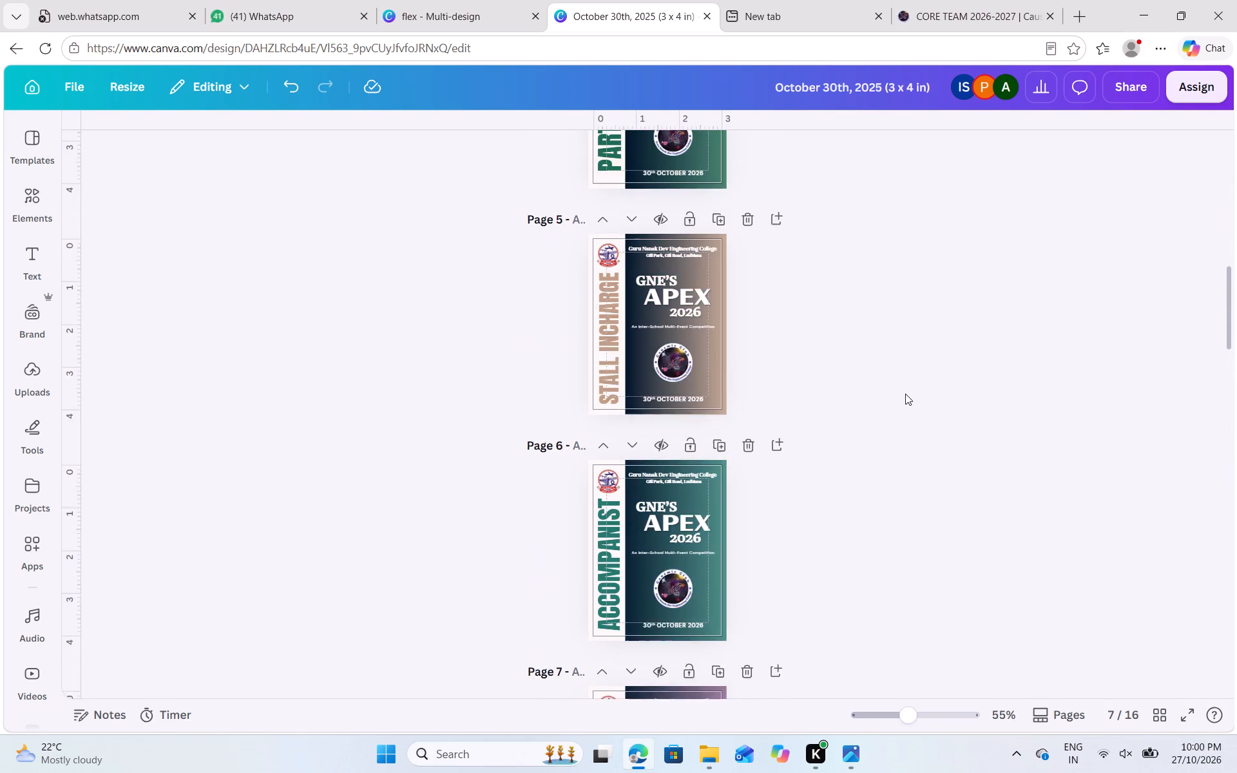
Compare the role badge pages 1 to 7 with the plain gradient background pages for matching layout and colours.
{"action": "scroll", "coordinate": [905, 394], "scroll_direction": "up", "scroll_amount": 7}
{"action": "scroll", "coordinate": [905, 394], "scroll_direction": "down", "scroll_amount": 2}
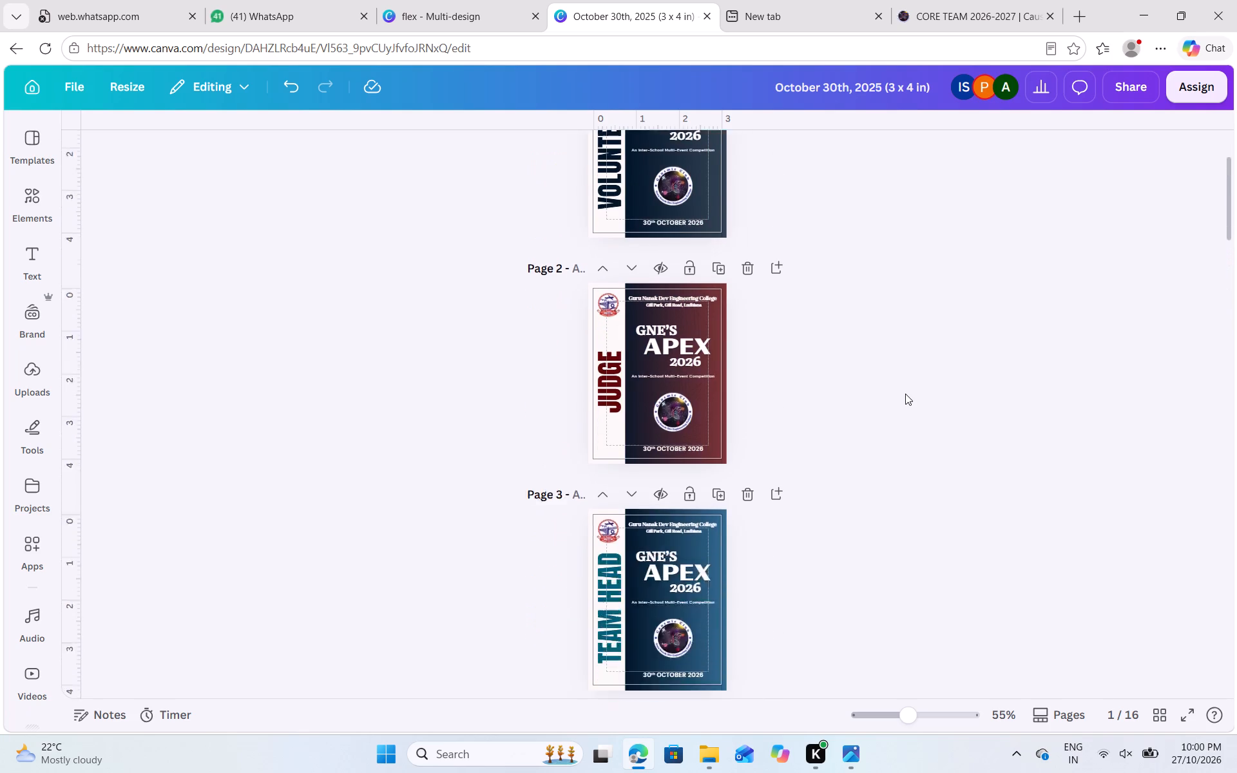
{"action": "scroll", "coordinate": [905, 394], "scroll_direction": "down", "scroll_amount": 5}
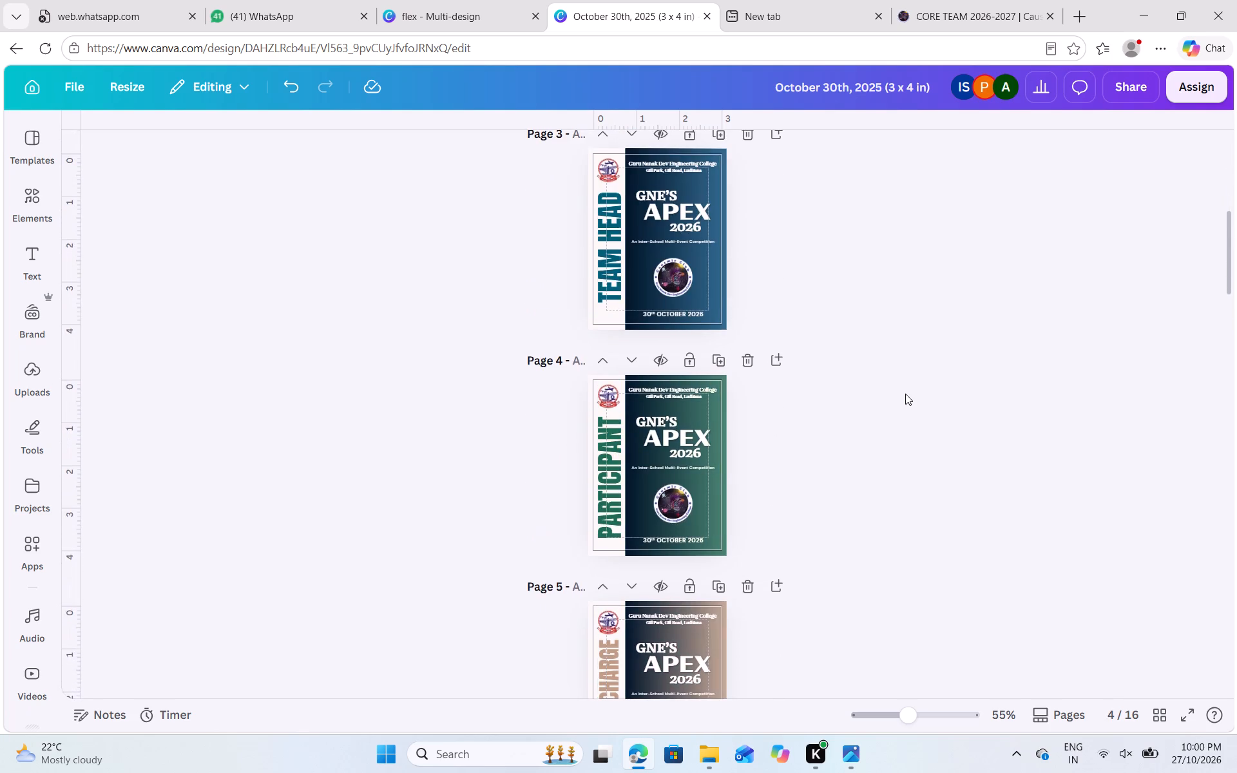
{"action": "scroll", "coordinate": [905, 394], "scroll_direction": "down", "scroll_amount": 1}
{"action": "scroll", "coordinate": [905, 394], "scroll_direction": "up", "scroll_amount": 5}
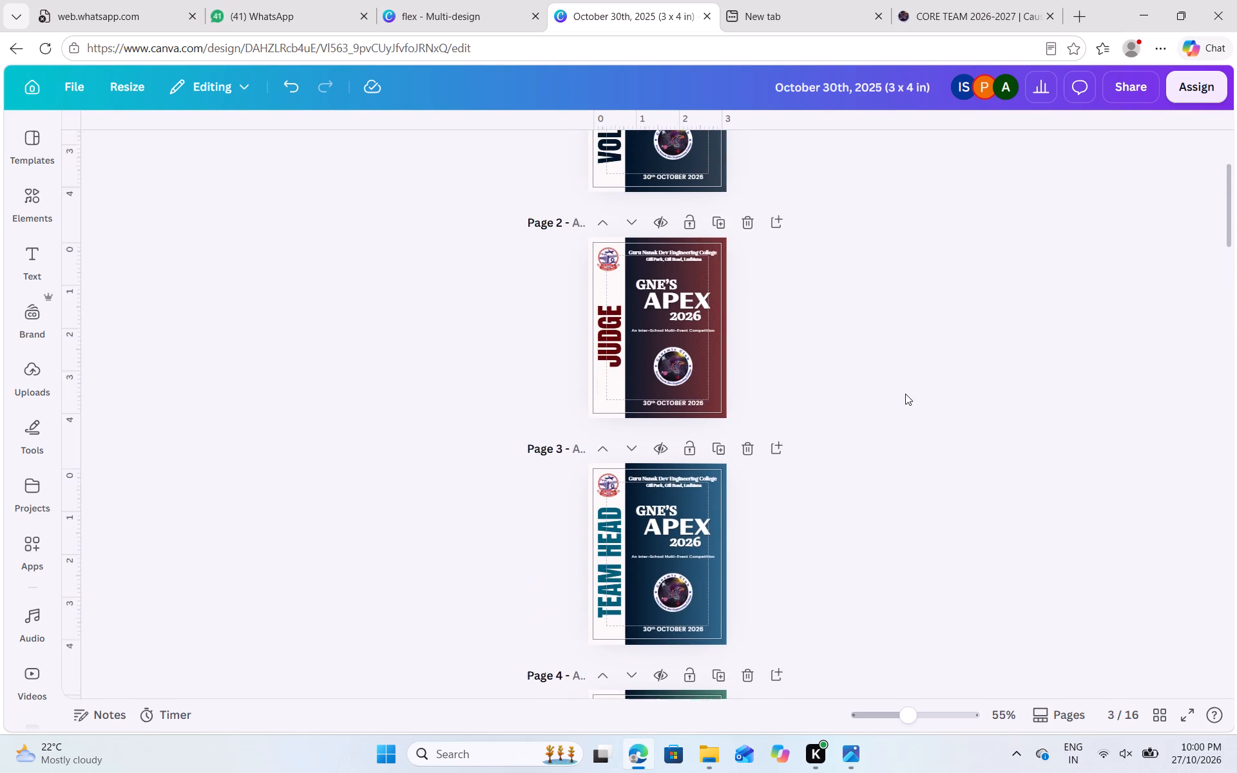
{"action": "scroll", "coordinate": [905, 394], "scroll_direction": "up", "scroll_amount": 4}
{"action": "scroll", "coordinate": [905, 394], "scroll_direction": "down", "scroll_amount": 1}
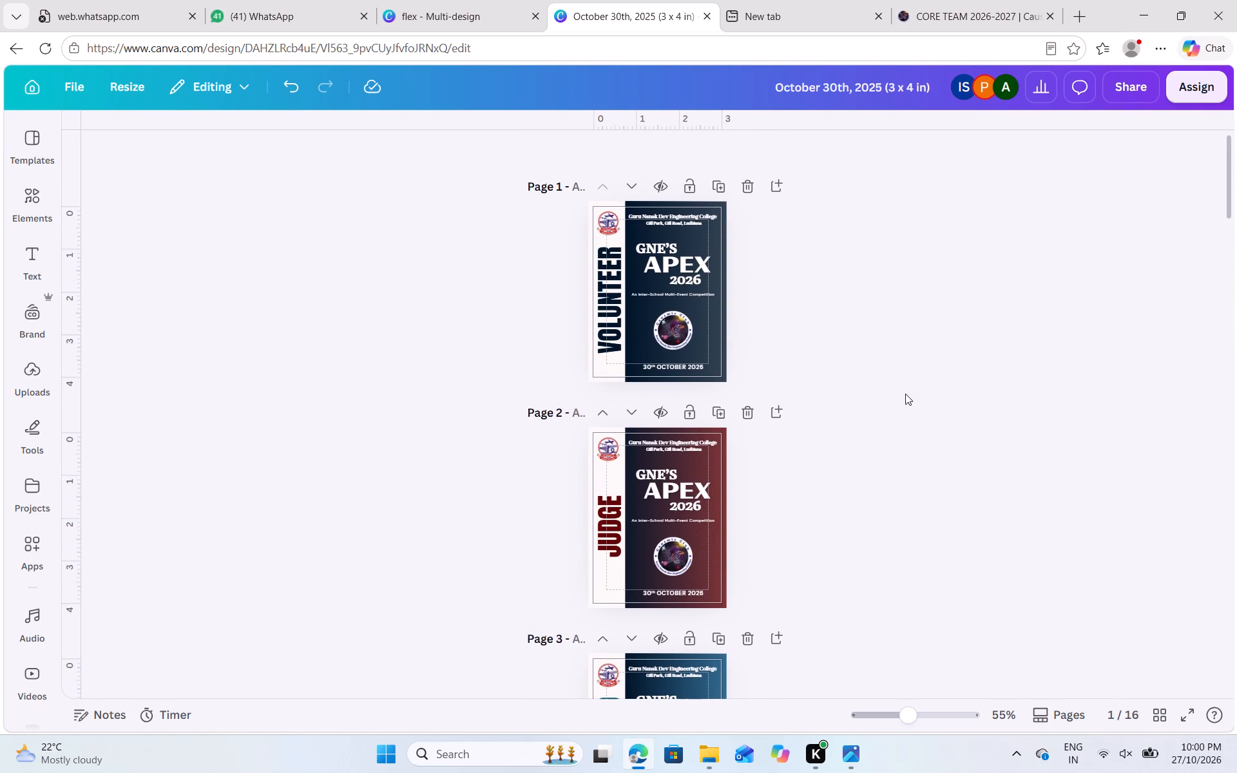
{"action": "scroll", "coordinate": [905, 394], "scroll_direction": "down", "scroll_amount": 3}
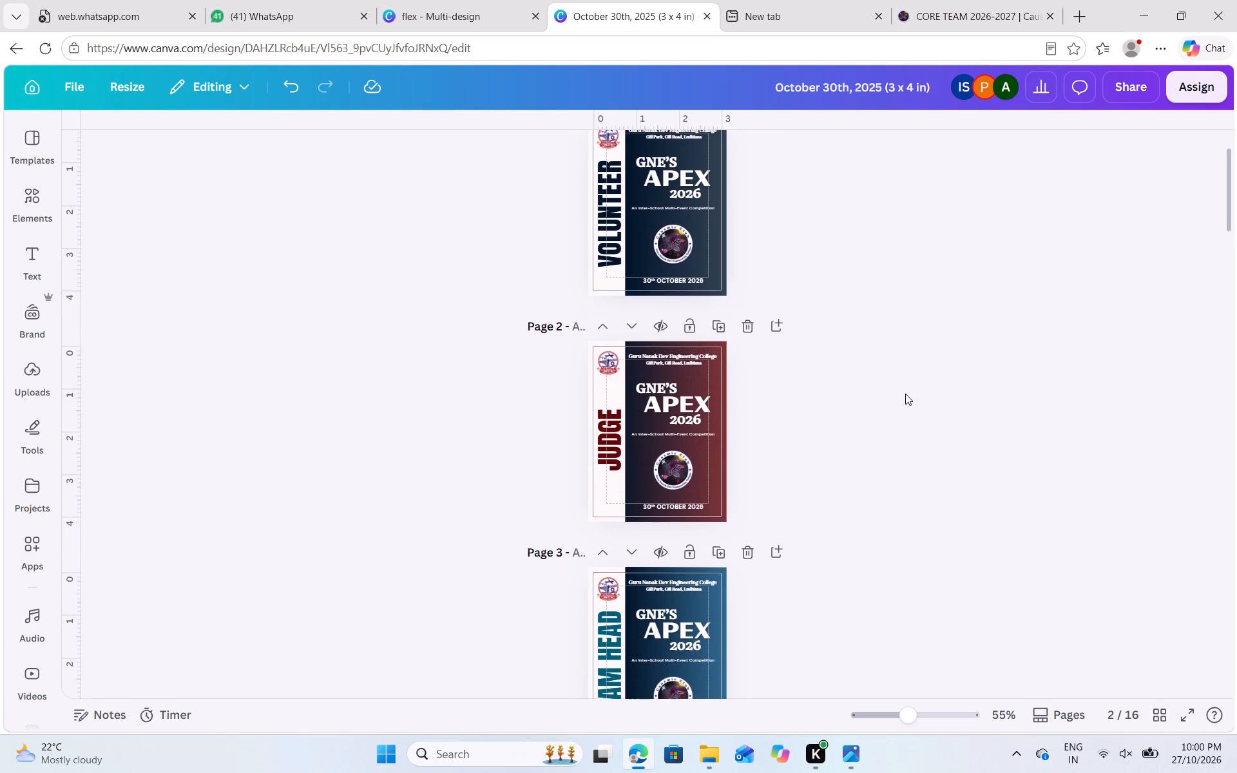
{"action": "scroll", "coordinate": [905, 394], "scroll_direction": "down", "scroll_amount": 5}
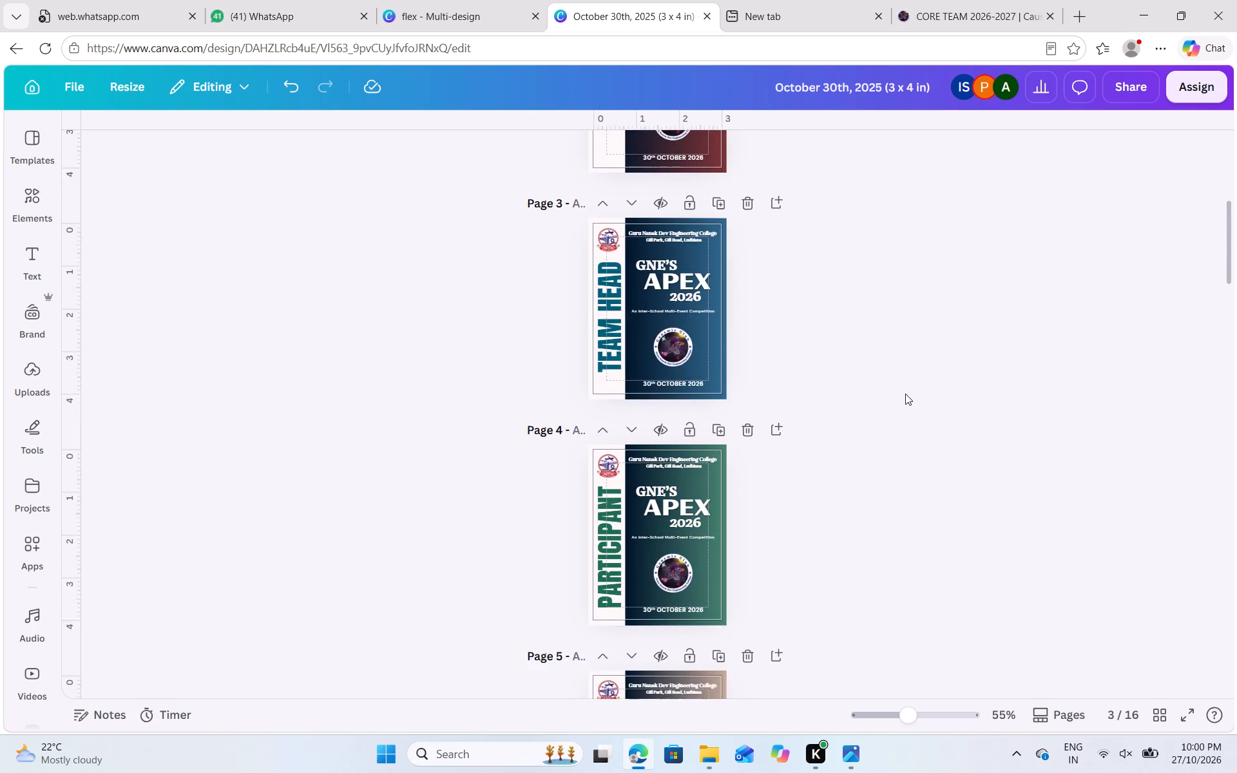
{"action": "scroll", "coordinate": [905, 394], "scroll_direction": "down", "scroll_amount": 10}
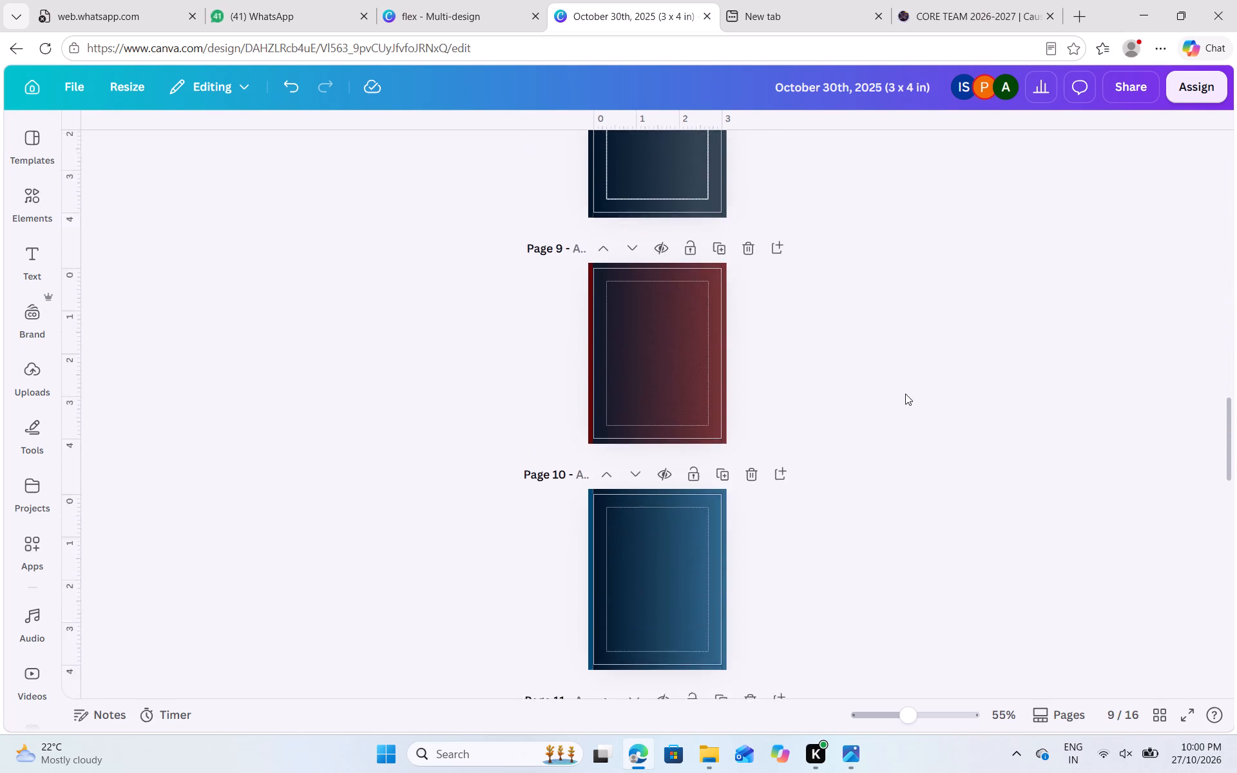
{"action": "scroll", "coordinate": [905, 394], "scroll_direction": "down", "scroll_amount": 5}
{"action": "scroll", "coordinate": [905, 394], "scroll_direction": "up", "scroll_amount": 3}
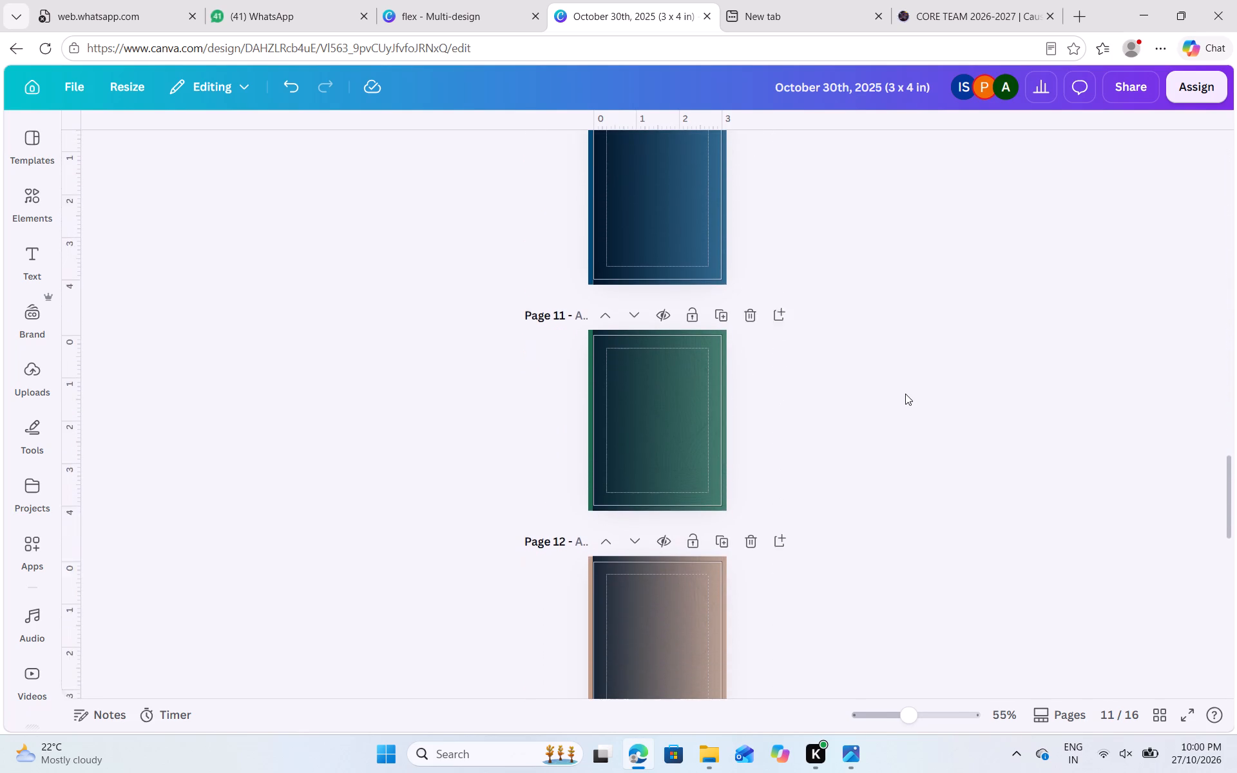
{"action": "scroll", "coordinate": [905, 394], "scroll_direction": "up", "scroll_amount": 6}
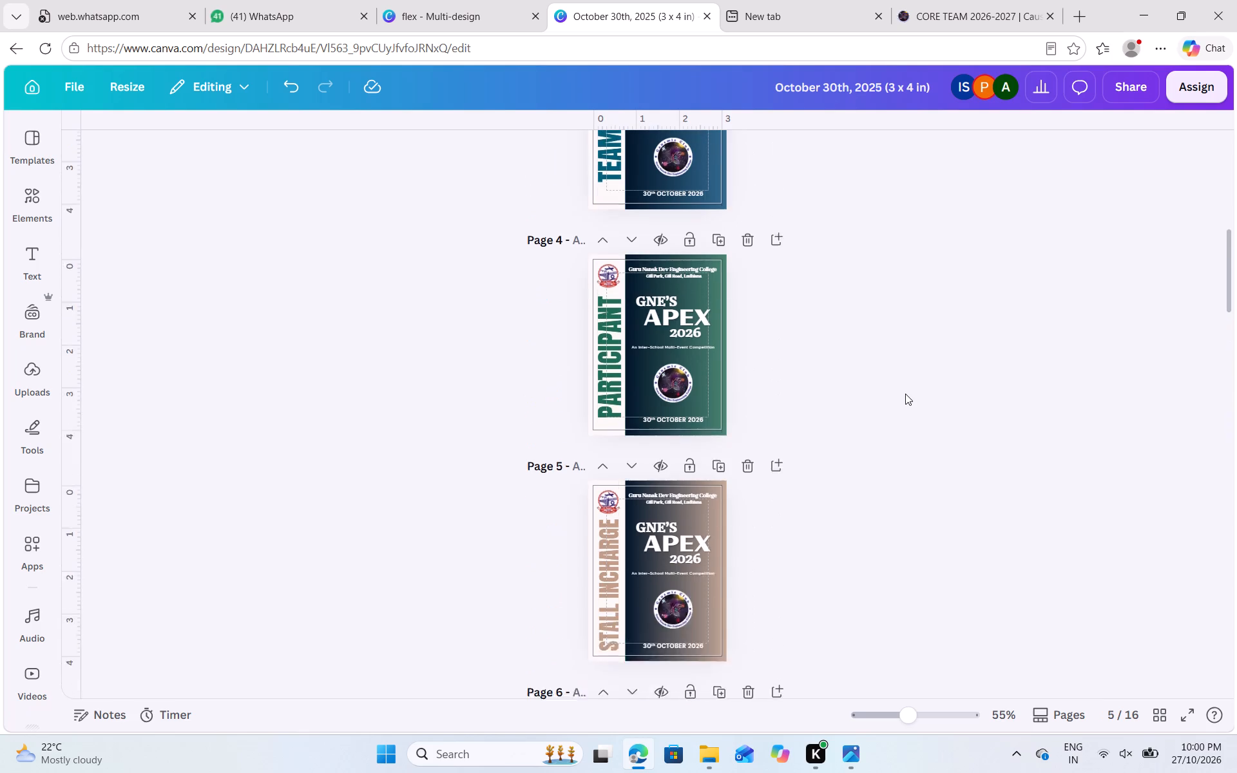
{"action": "scroll", "coordinate": [905, 394], "scroll_direction": "up", "scroll_amount": 1}
{"action": "scroll", "coordinate": [905, 394], "scroll_direction": "down", "scroll_amount": 5}
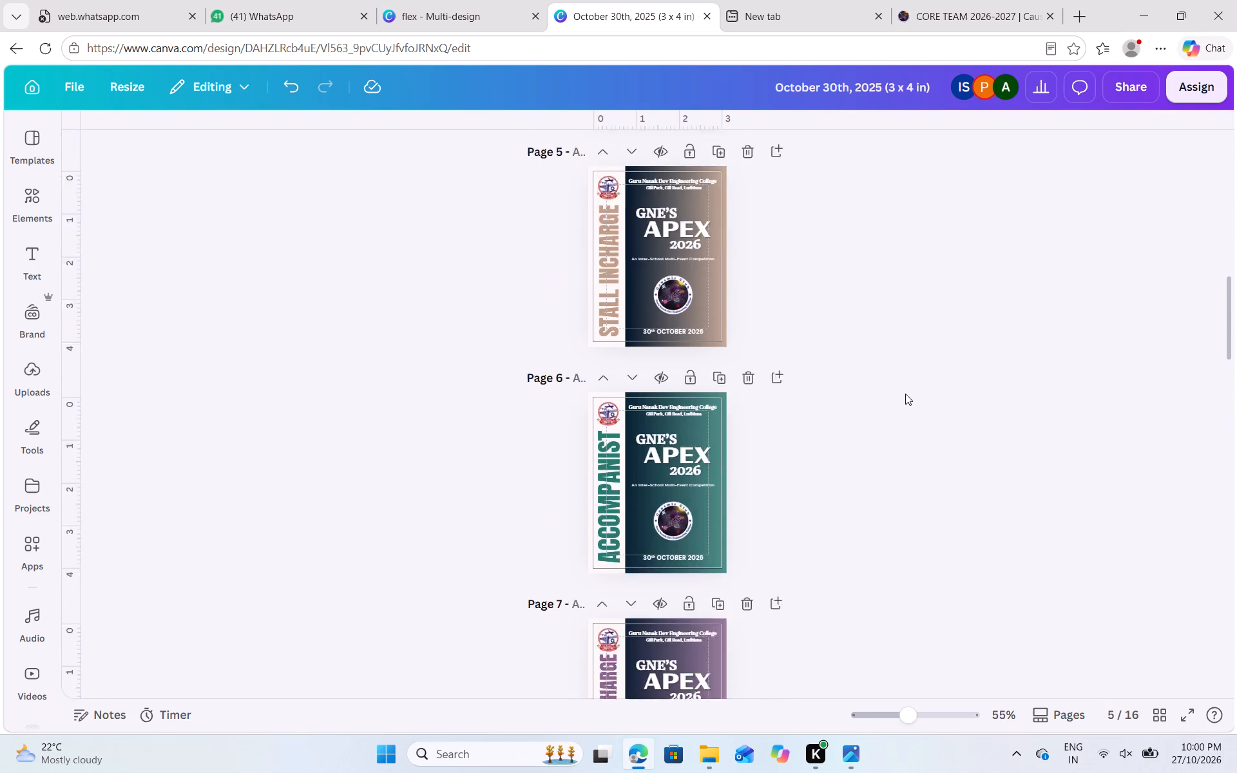
{"action": "scroll", "coordinate": [905, 394], "scroll_direction": "down", "scroll_amount": 7}
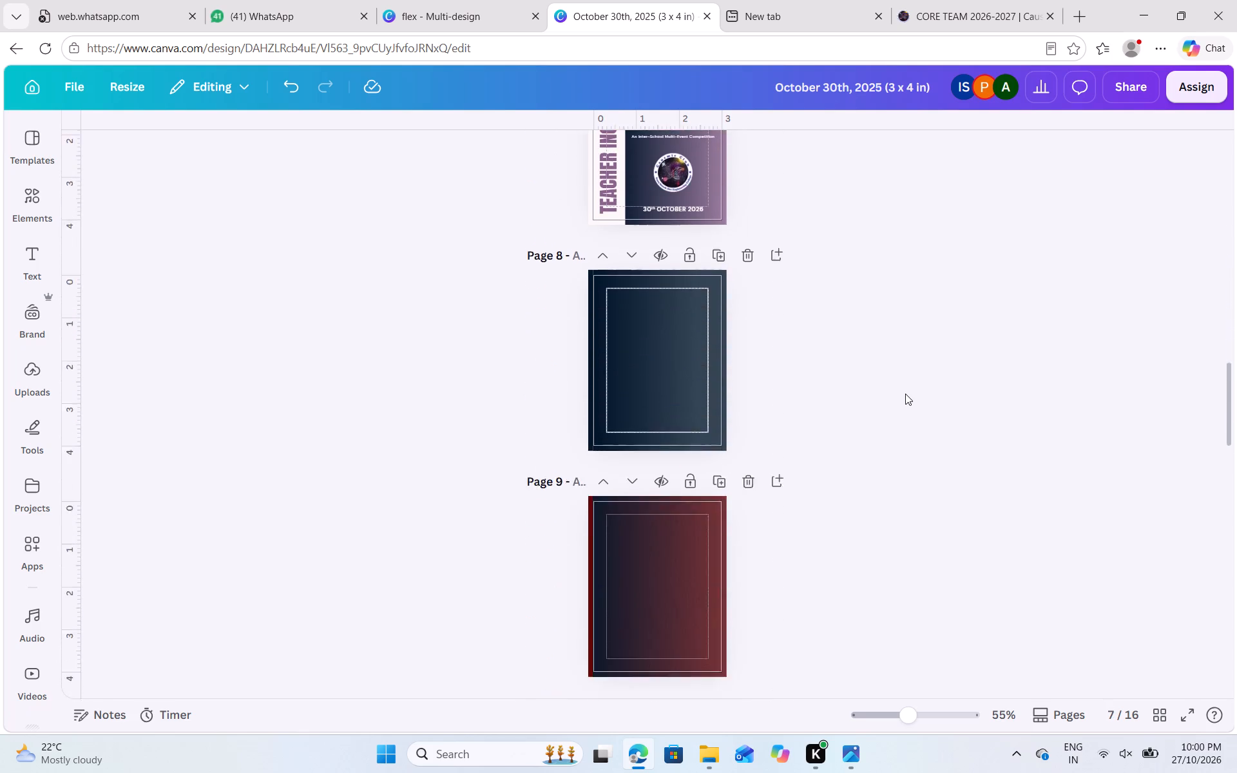
{"action": "scroll", "coordinate": [905, 394], "scroll_direction": "down", "scroll_amount": 7}
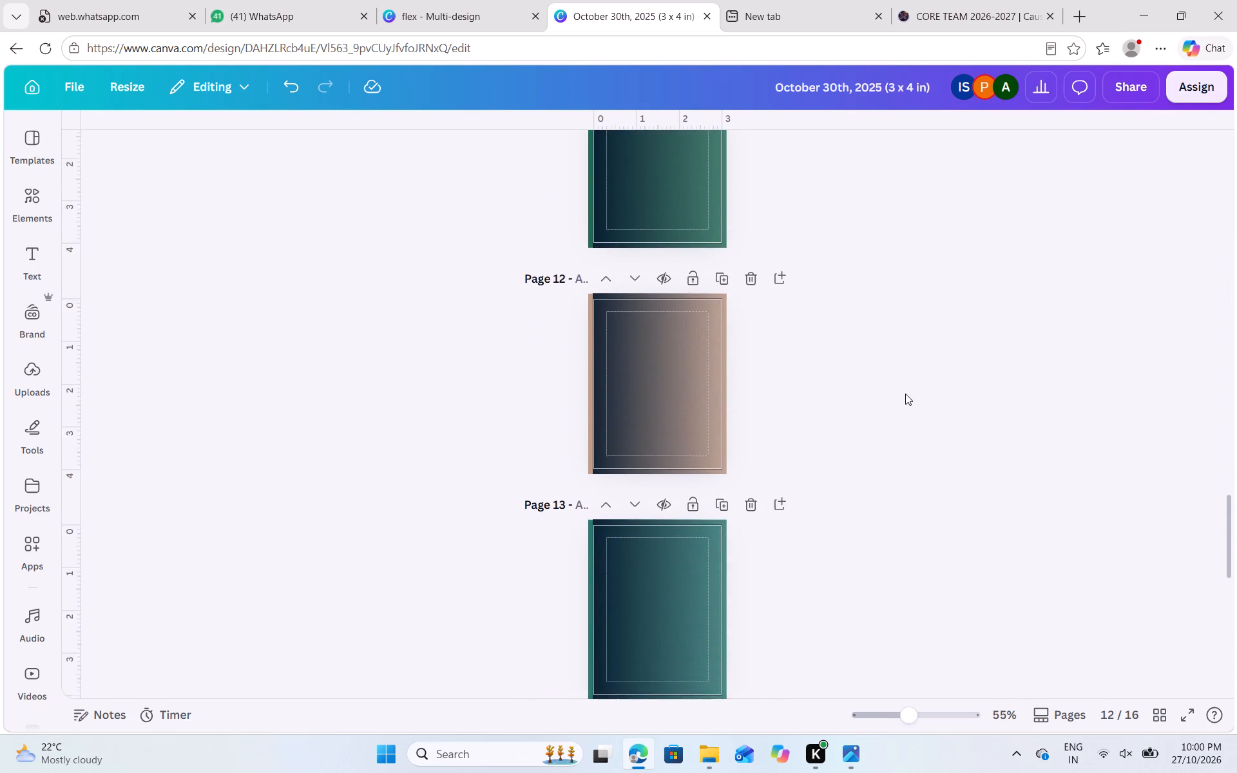
{"action": "scroll", "coordinate": [905, 394], "scroll_direction": "down", "scroll_amount": 7}
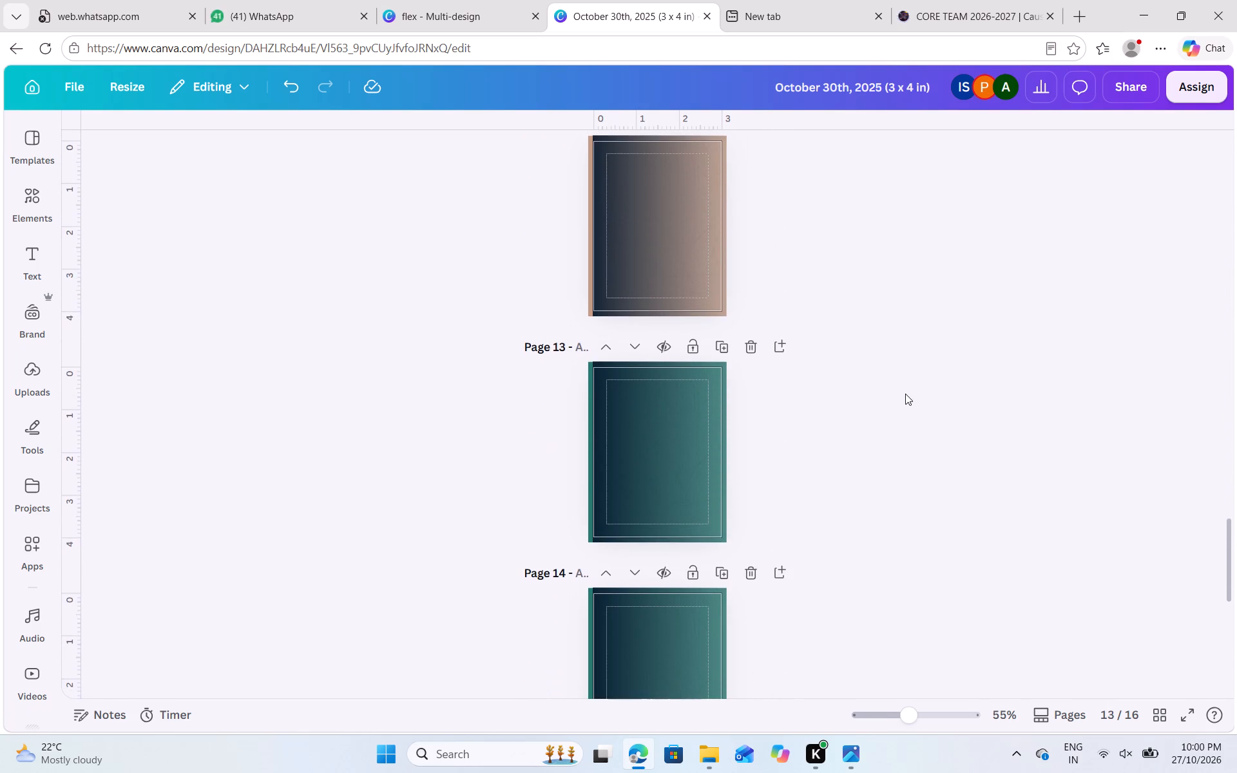
{"action": "scroll", "coordinate": [905, 394], "scroll_direction": "down", "scroll_amount": 3}
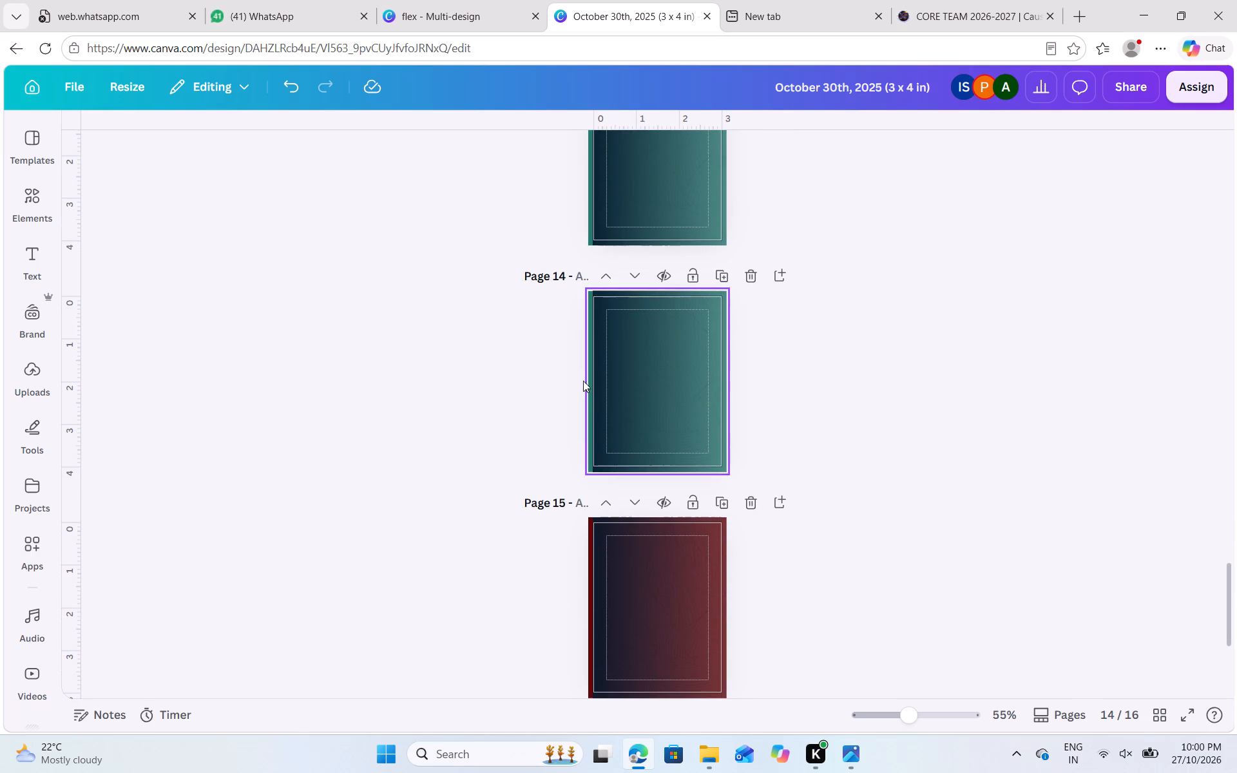
Copy the purple colour code #8A638C from the TEACHER INCHARGE text on page 7.
{"action": "left_click", "coordinate": [590, 380]}
{"action": "scroll", "coordinate": [800, 289], "scroll_direction": "up", "scroll_amount": 7}
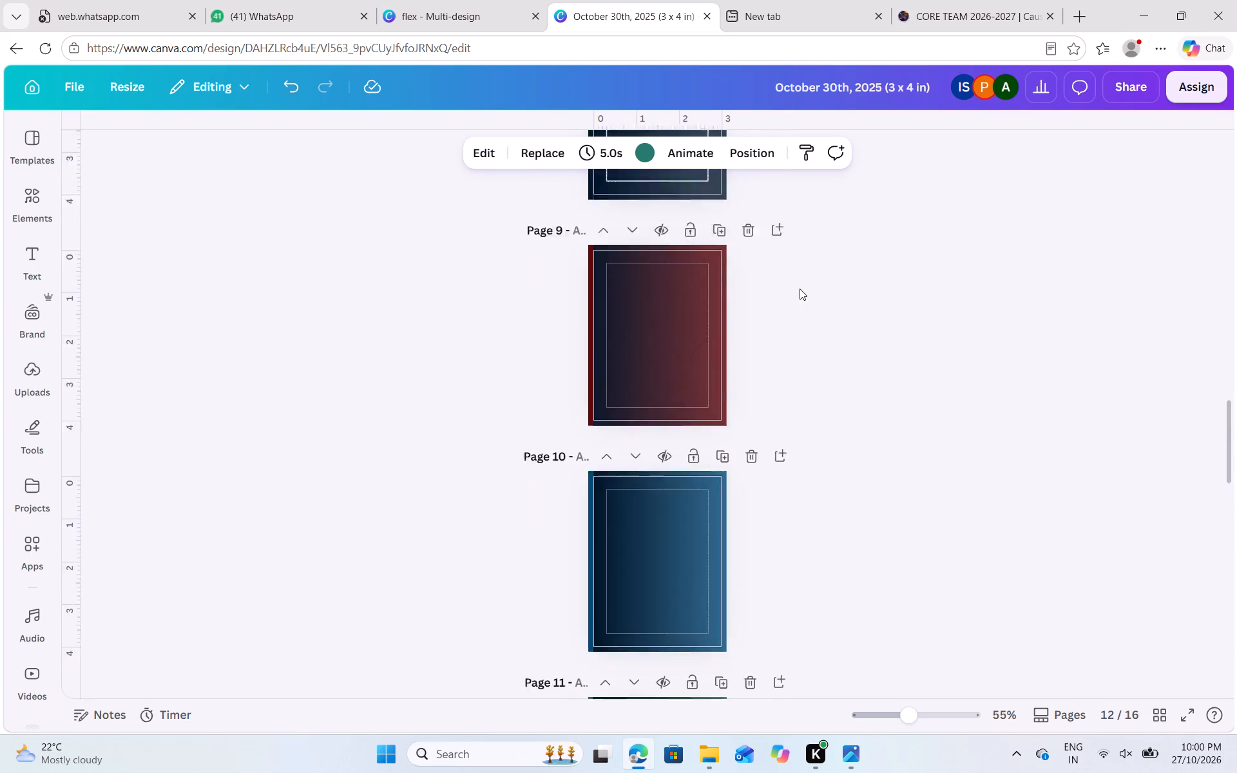
{"action": "scroll", "coordinate": [800, 289], "scroll_direction": "up", "scroll_amount": 8}
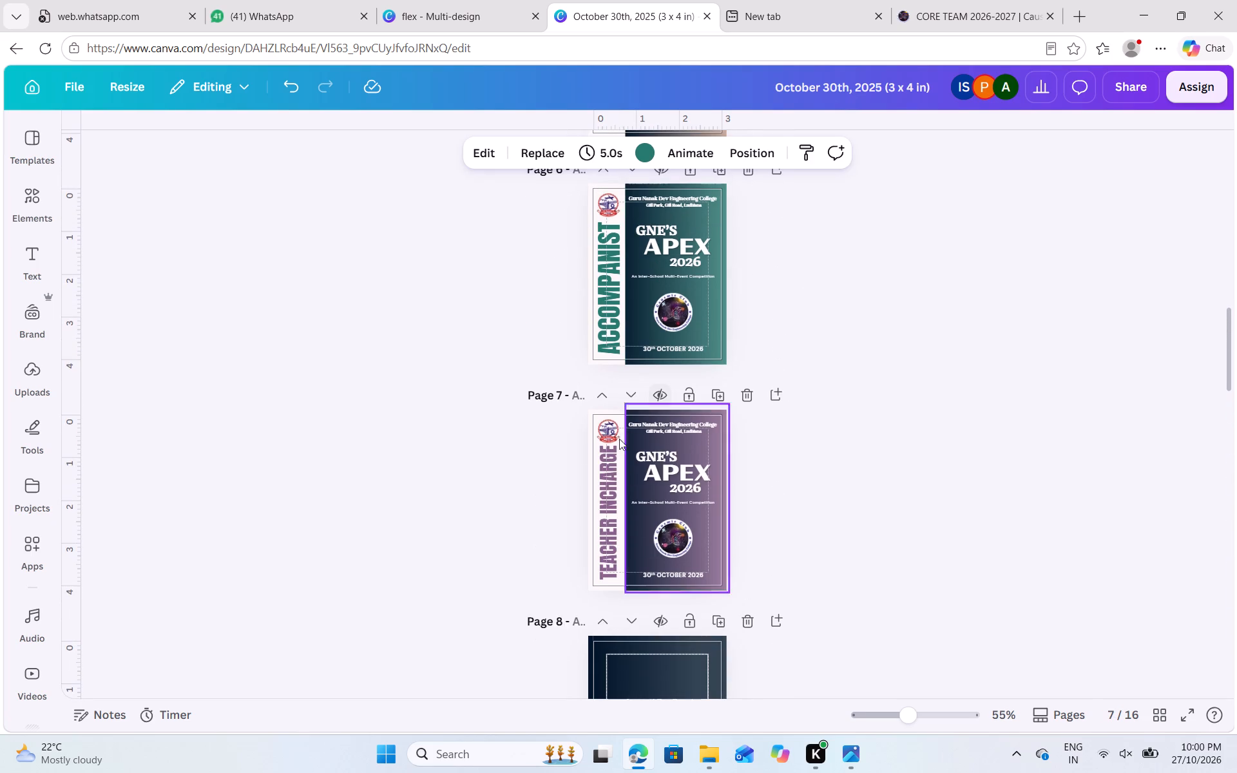
{"action": "left_click", "coordinate": [591, 460]}
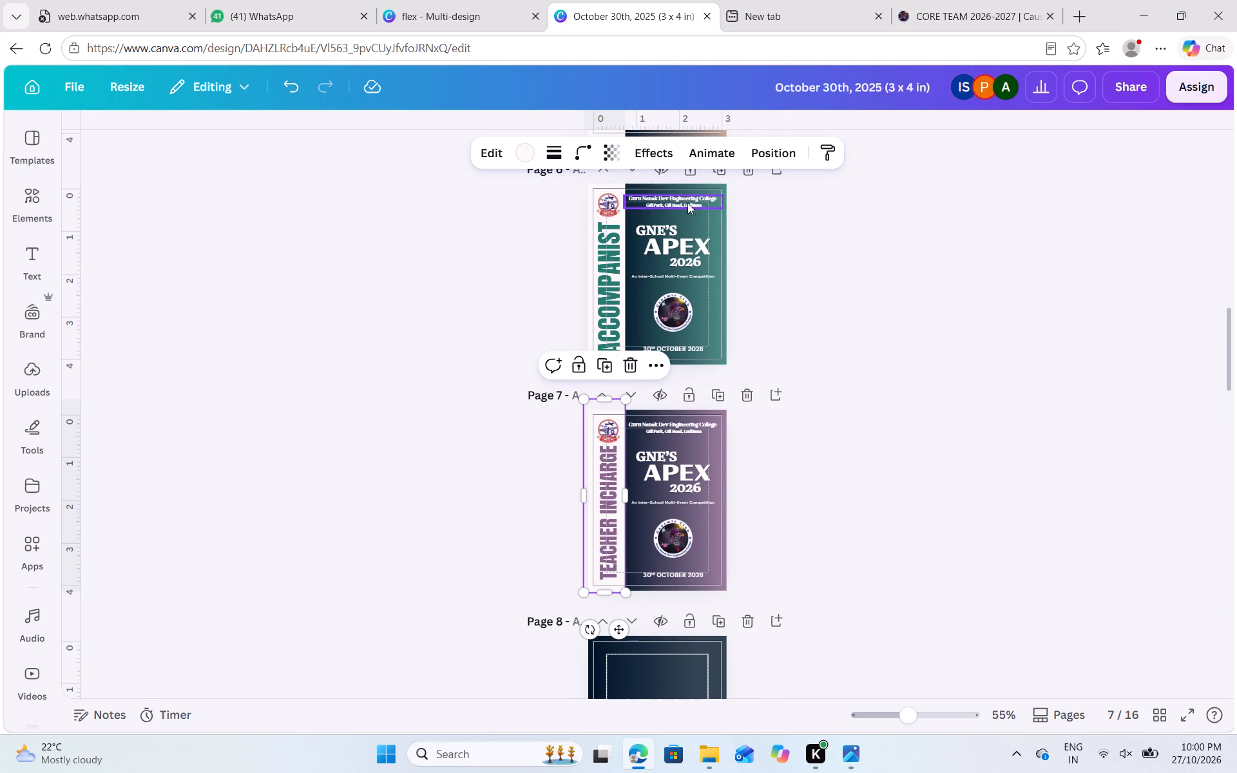
{"action": "left_click", "coordinate": [719, 484]}
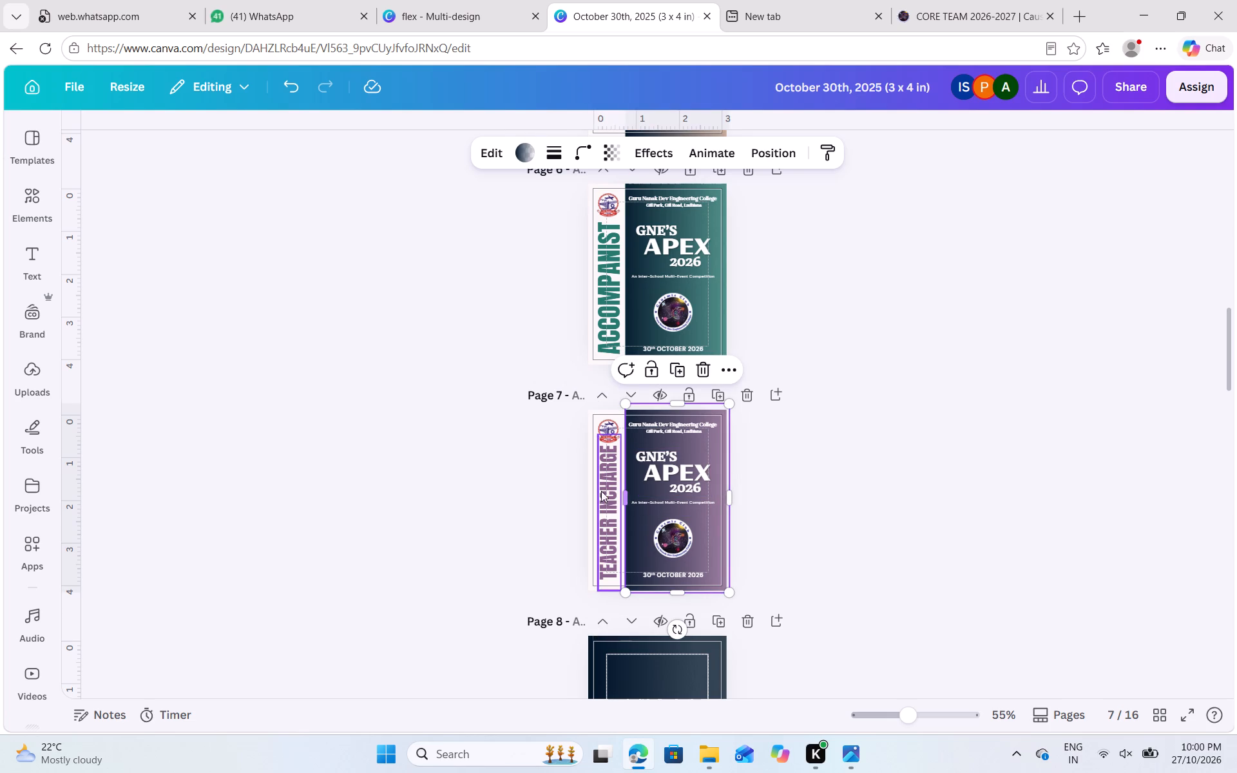
{"action": "left_click", "coordinate": [595, 487]}
{"action": "left_click", "coordinate": [508, 156]}
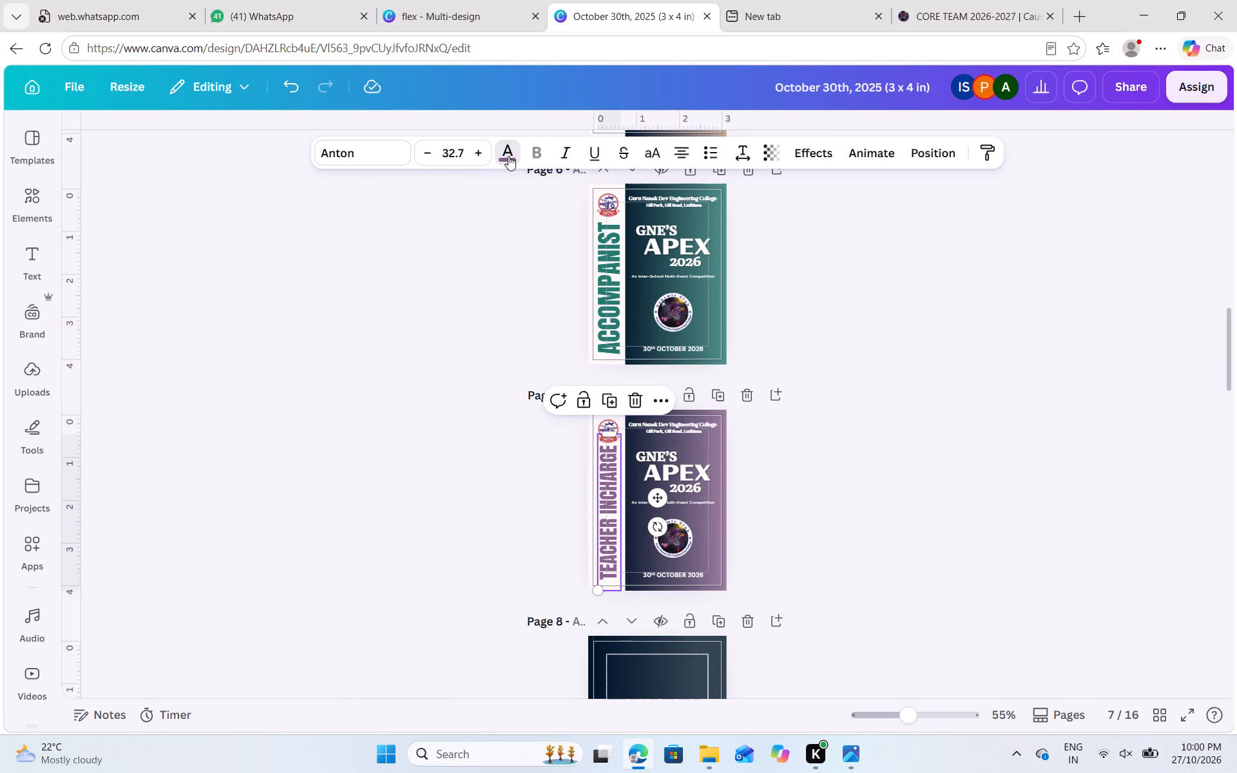
{"action": "left_click", "coordinate": [124, 356]}
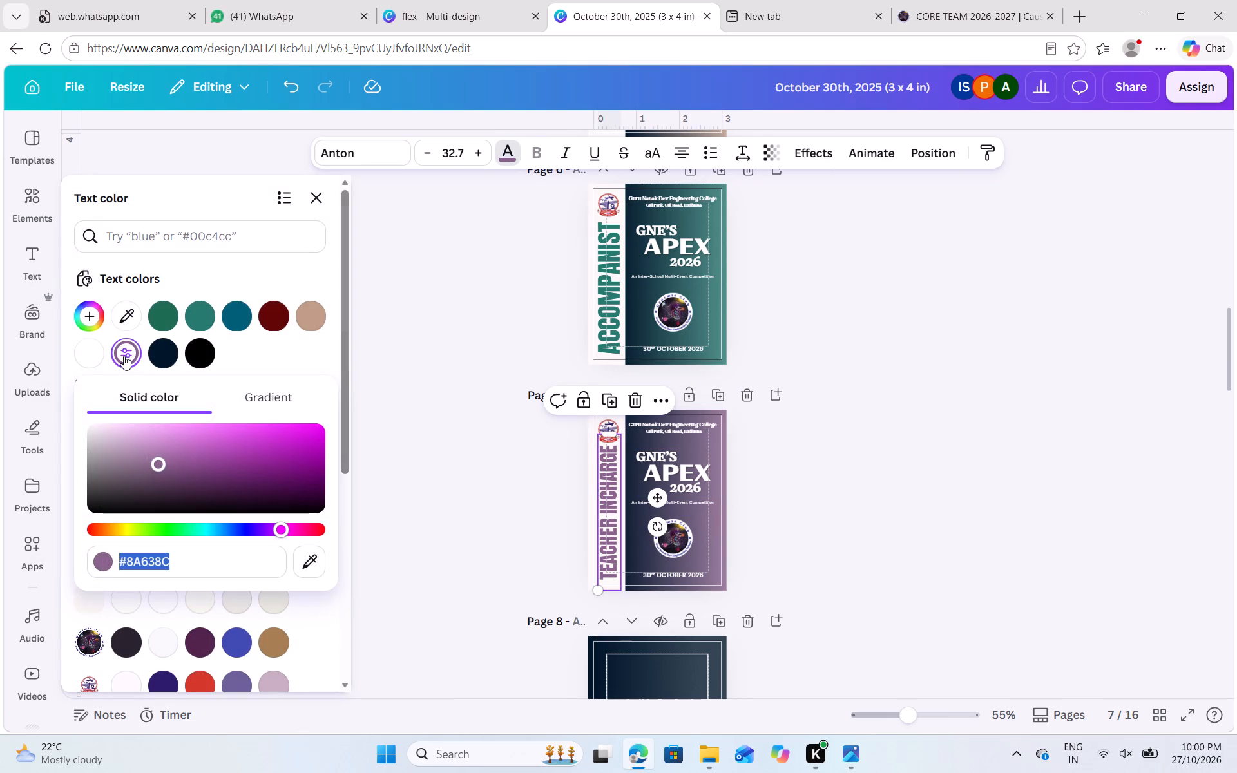
{"action": "key", "text": "ctrl+c"}
{"action": "left_click", "coordinate": [792, 410]}
Open the solid teal background colour of the duplicated gradient page, page 14, for editing.
{"action": "scroll", "coordinate": [792, 410], "scroll_direction": "down", "scroll_amount": 3}
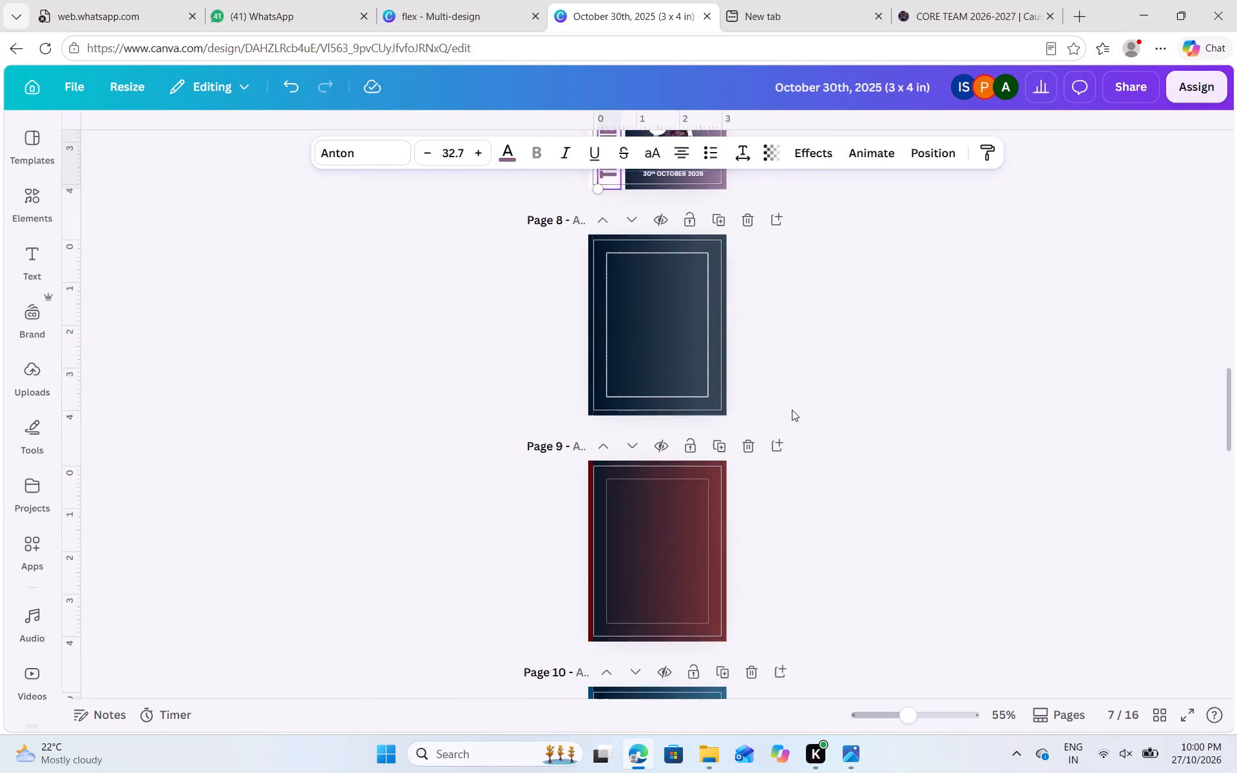
{"action": "scroll", "coordinate": [792, 410], "scroll_direction": "down", "scroll_amount": 10}
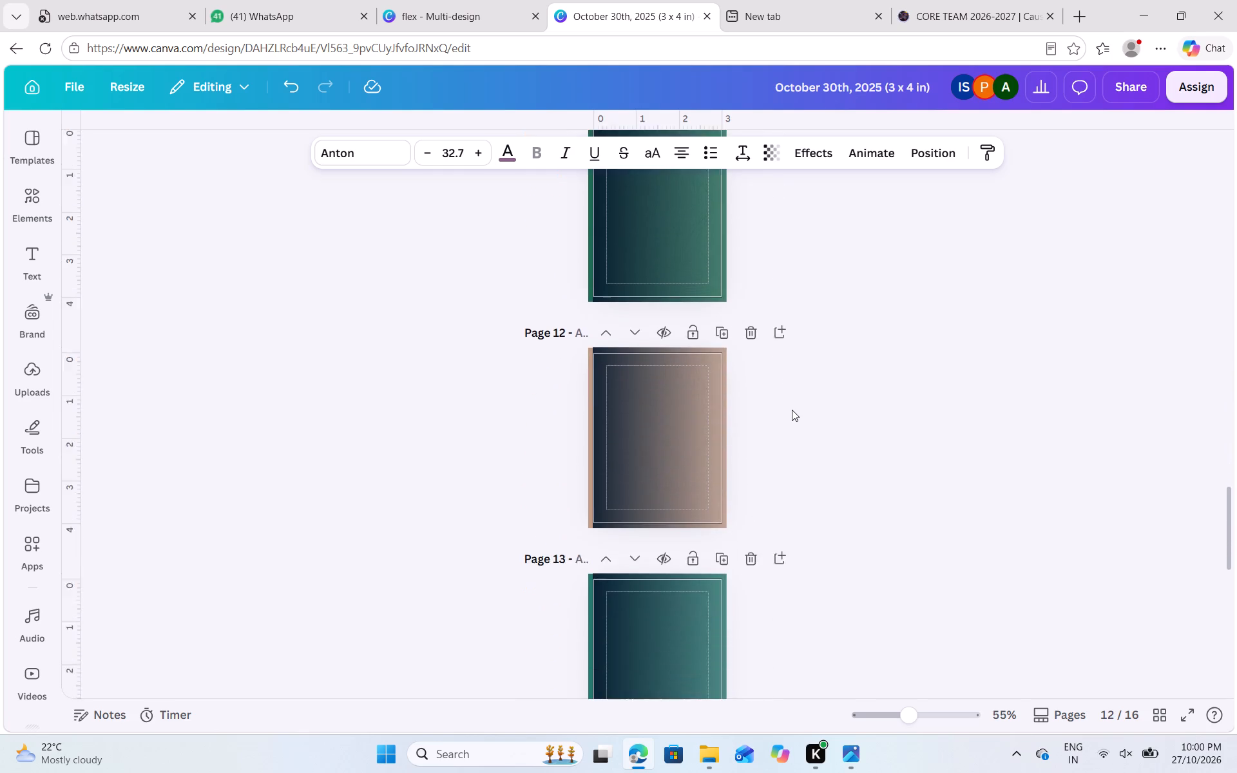
{"action": "scroll", "coordinate": [792, 410], "scroll_direction": "down", "scroll_amount": 2}
{"action": "left_click", "coordinate": [586, 627]}
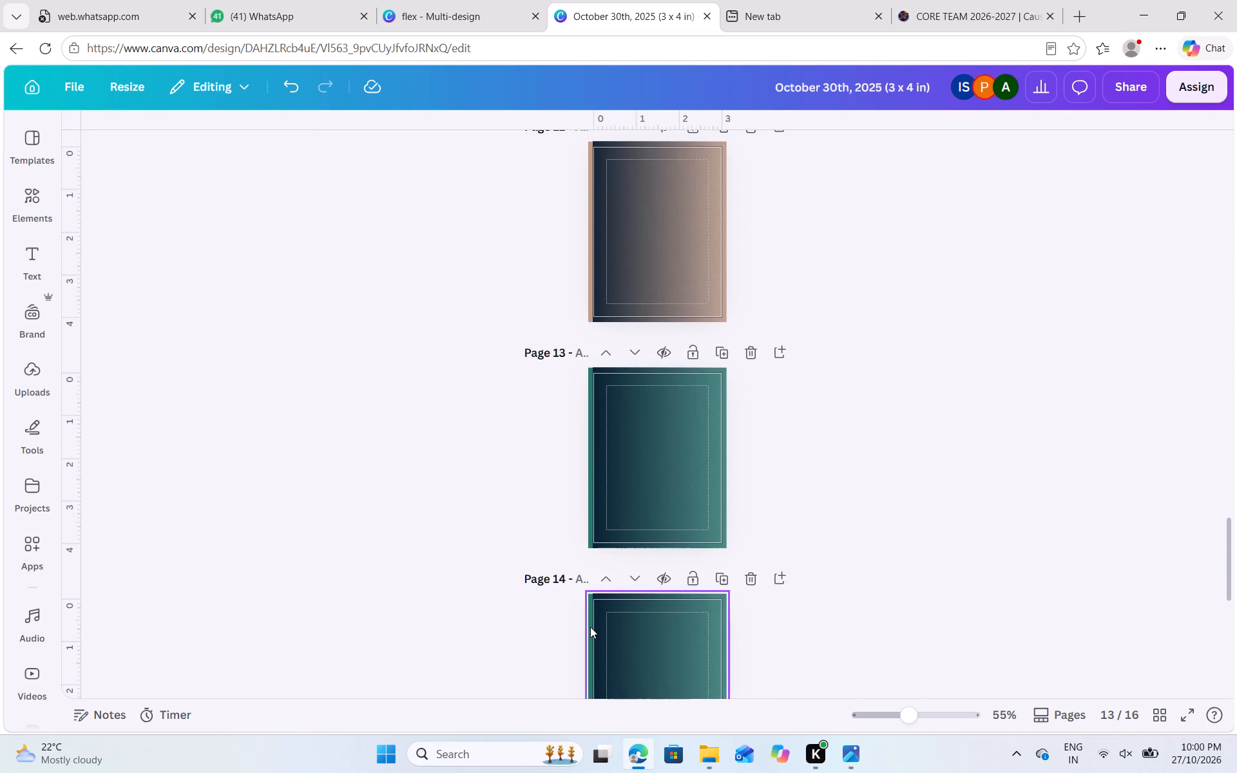
{"action": "left_click", "coordinate": [588, 627]}
{"action": "left_click", "coordinate": [635, 149]}
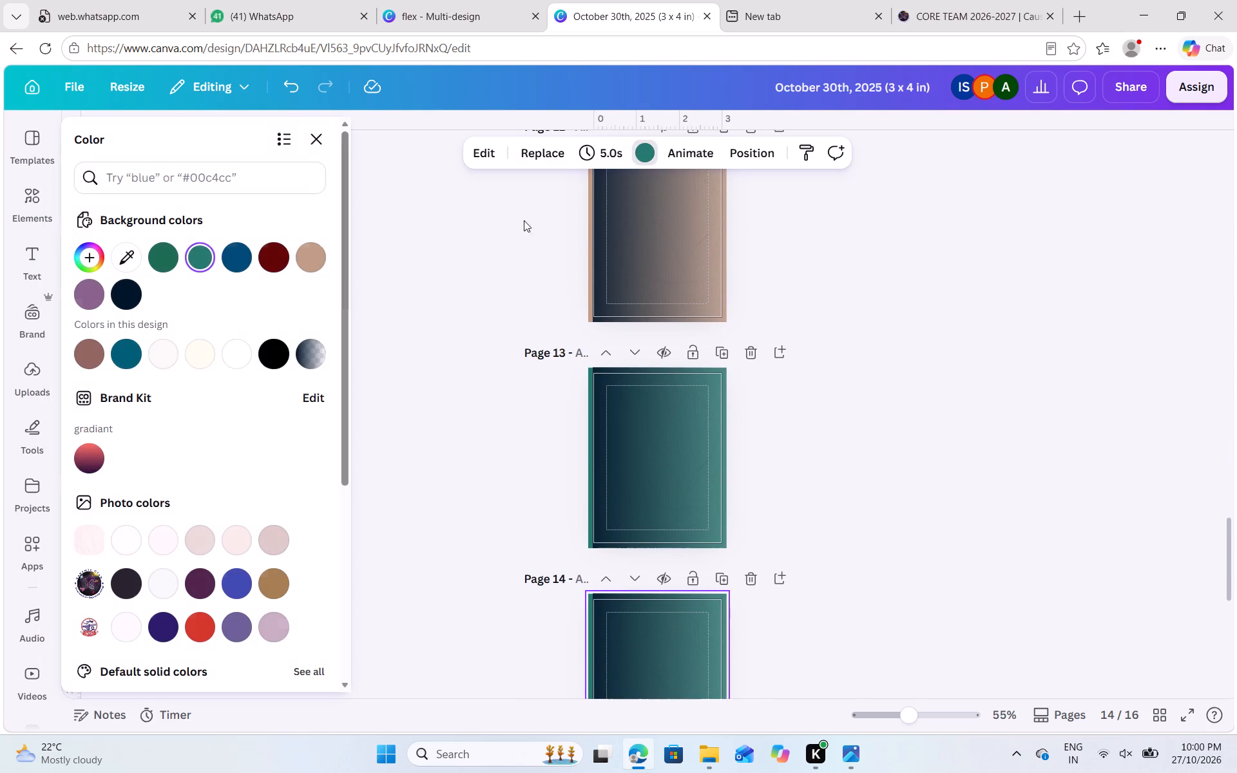
{"action": "left_click", "coordinate": [203, 261]}
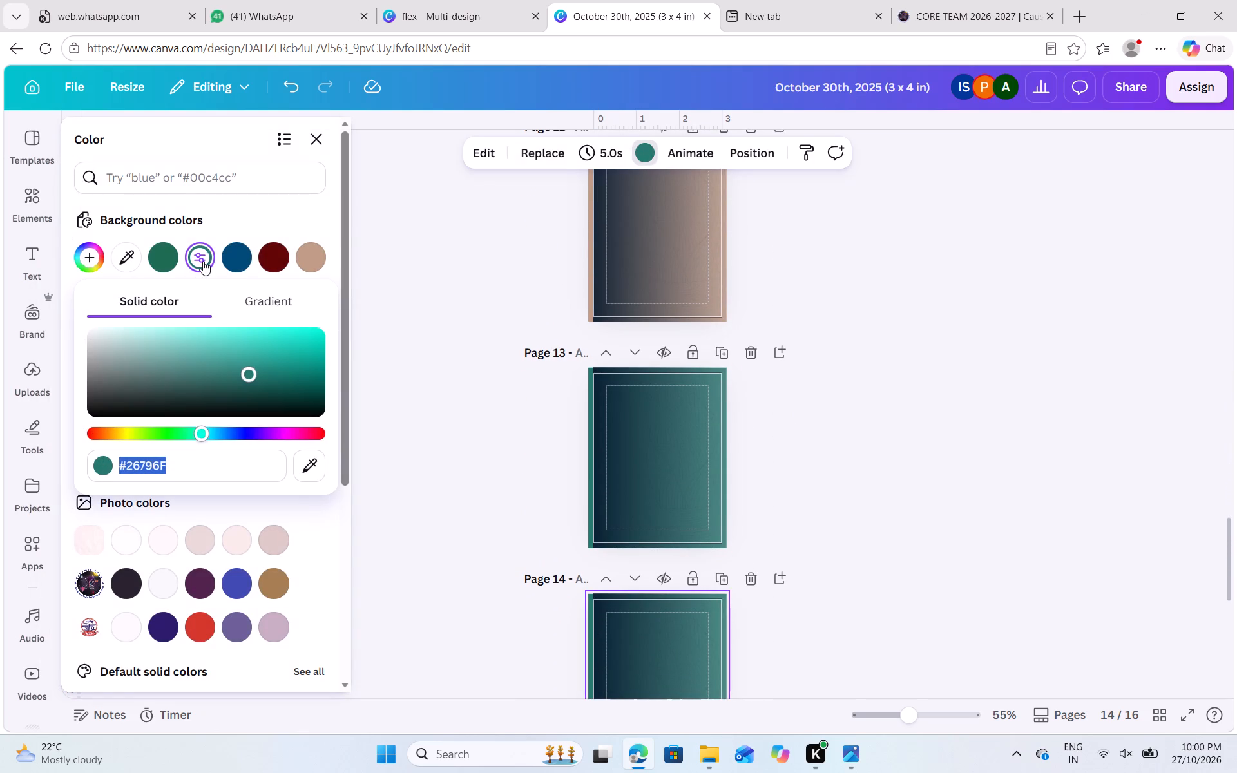
Set the solid background colour of page 14 to the copied purple #8A638C.
{"action": "key", "text": "ctrl+v"}
{"action": "left_click", "coordinate": [748, 458]}
Review the plain gradient background pages around page 14 to compare their colours and order.
{"action": "scroll", "coordinate": [748, 458], "scroll_direction": "down", "scroll_amount": 2}
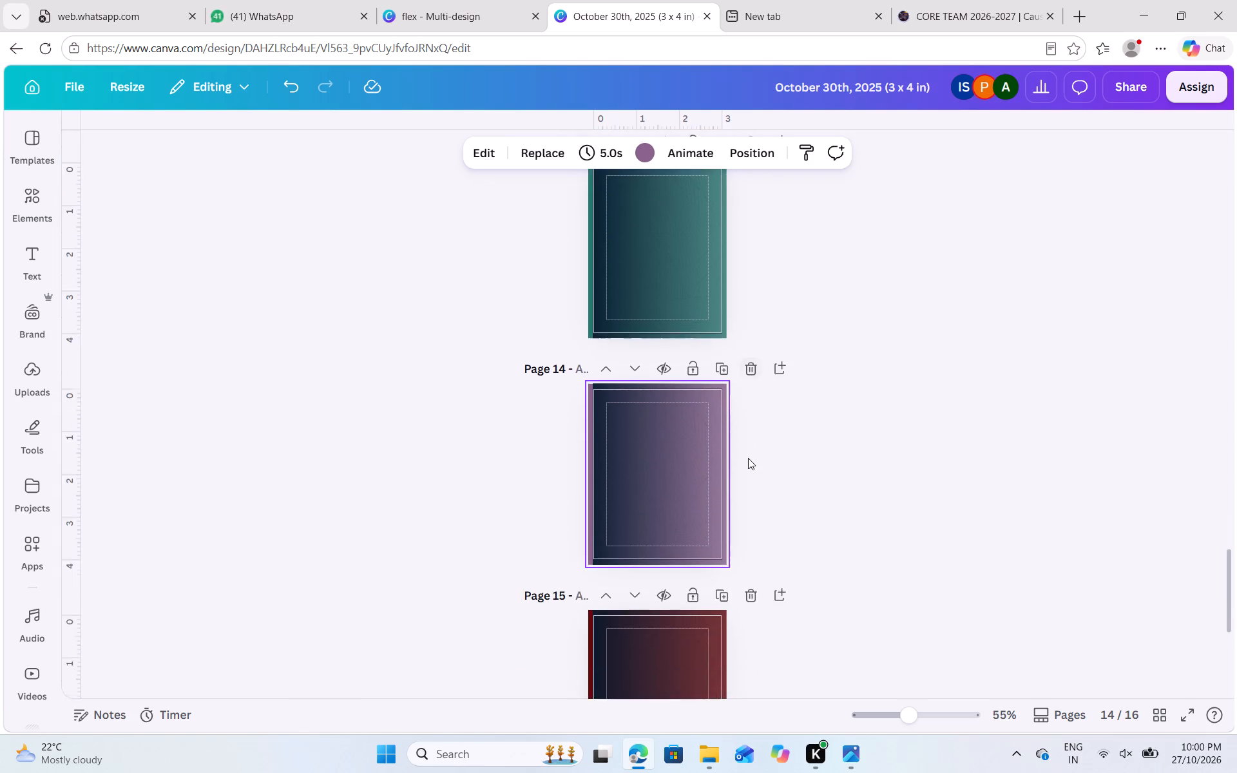
{"action": "scroll", "coordinate": [748, 458], "scroll_direction": "down", "scroll_amount": 6}
{"action": "scroll", "coordinate": [748, 458], "scroll_direction": "up", "scroll_amount": 2}
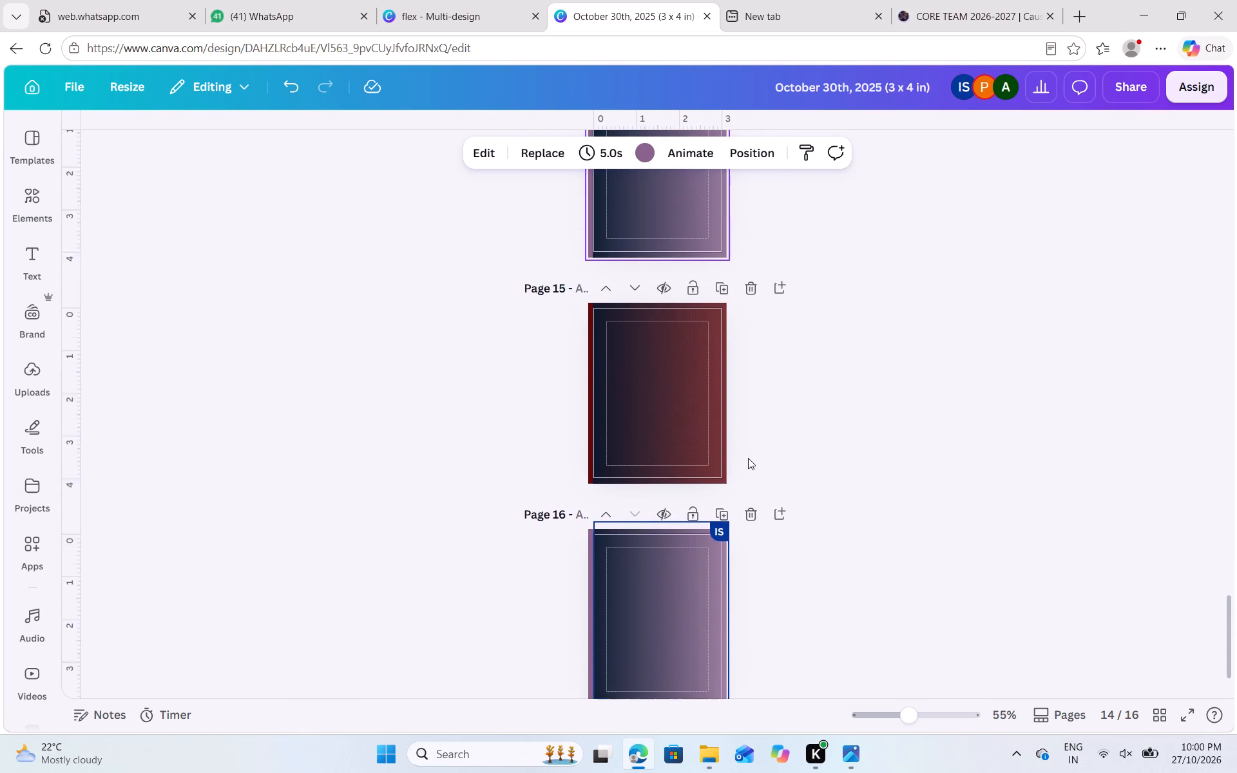
{"action": "scroll", "coordinate": [748, 458], "scroll_direction": "up", "scroll_amount": 7}
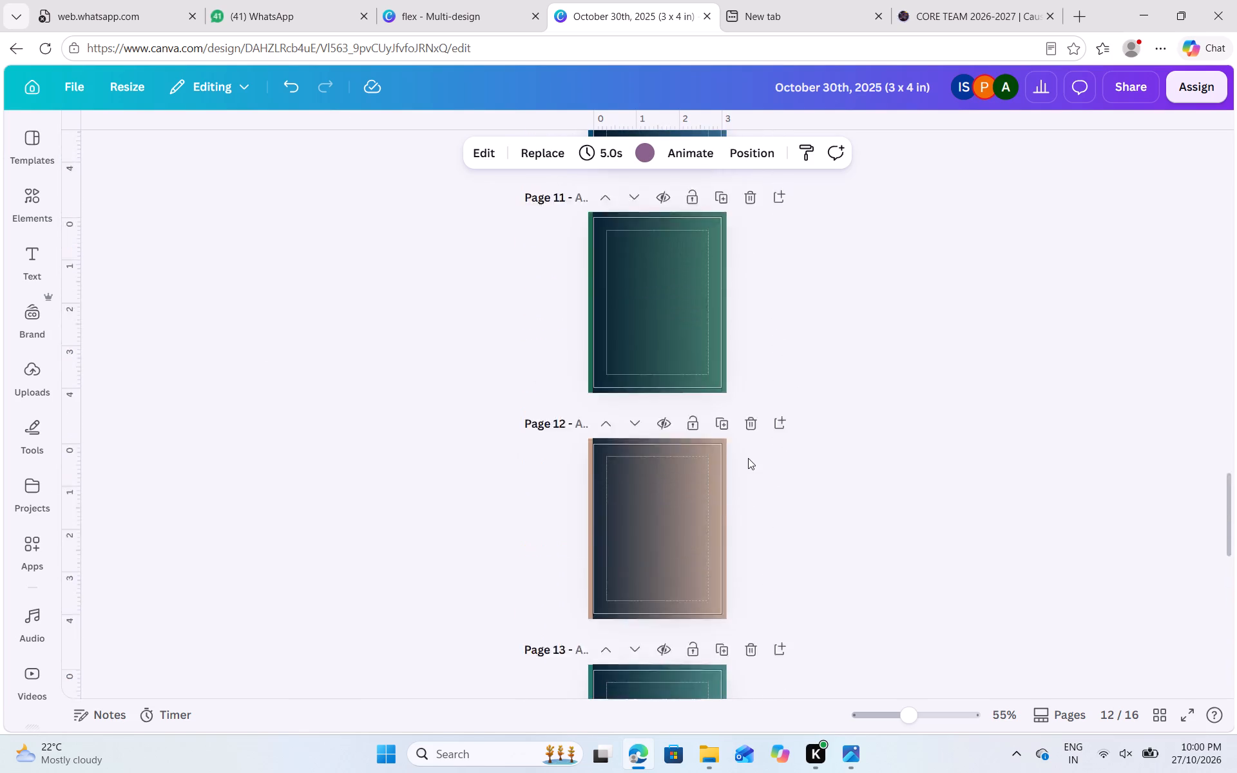
{"action": "scroll", "coordinate": [748, 458], "scroll_direction": "up", "scroll_amount": 4}
{"action": "scroll", "coordinate": [748, 458], "scroll_direction": "down", "scroll_amount": 3}
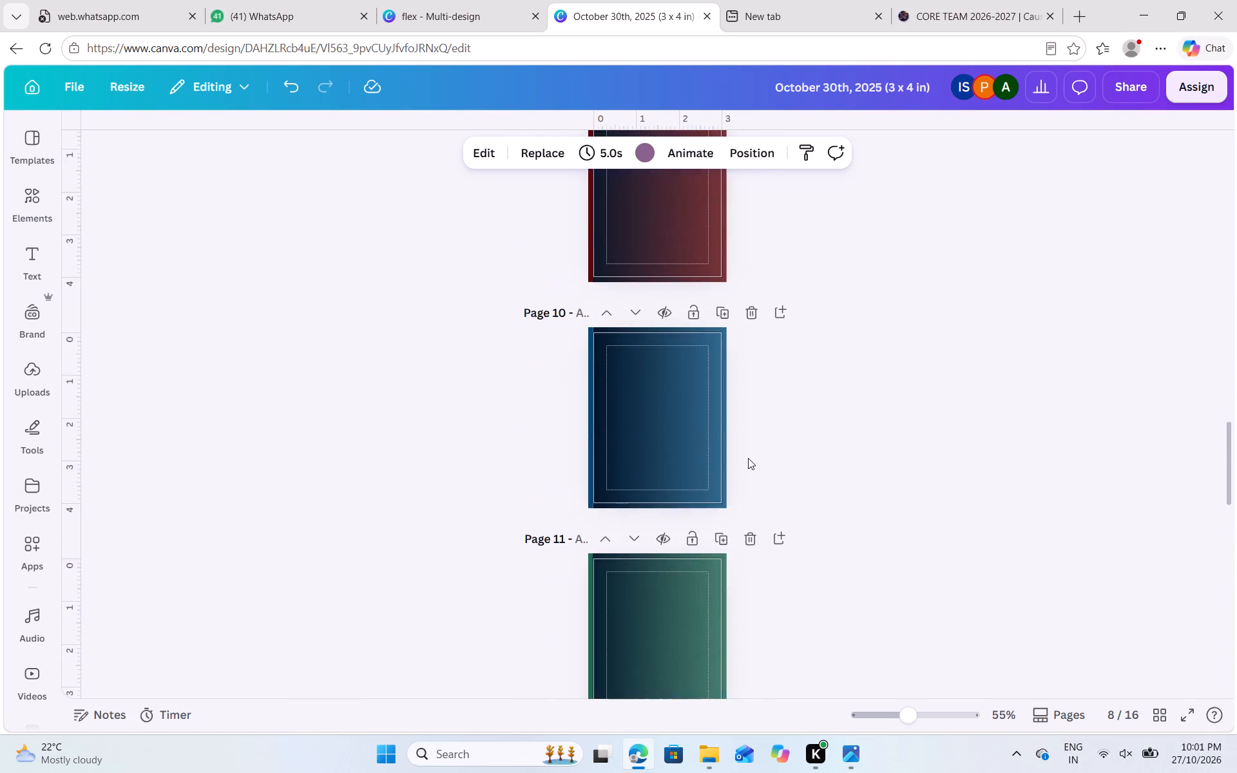
{"action": "scroll", "coordinate": [748, 458], "scroll_direction": "down", "scroll_amount": 6}
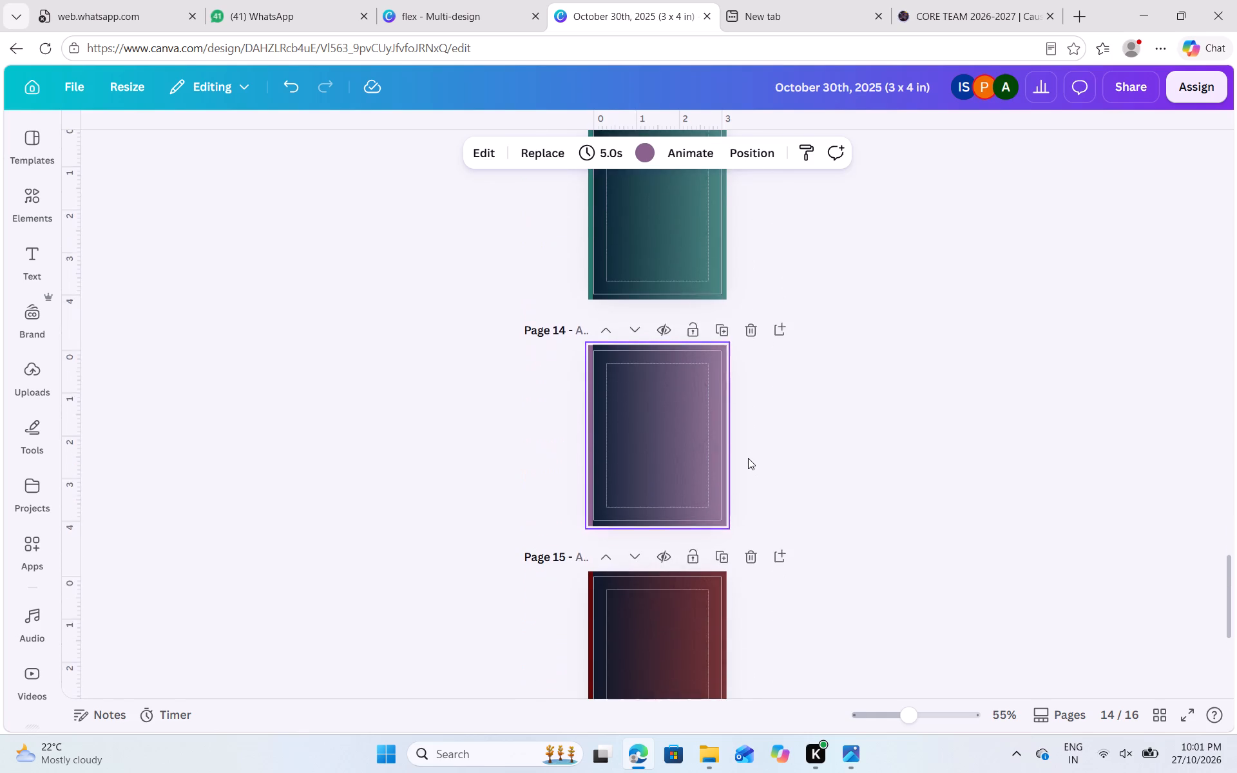
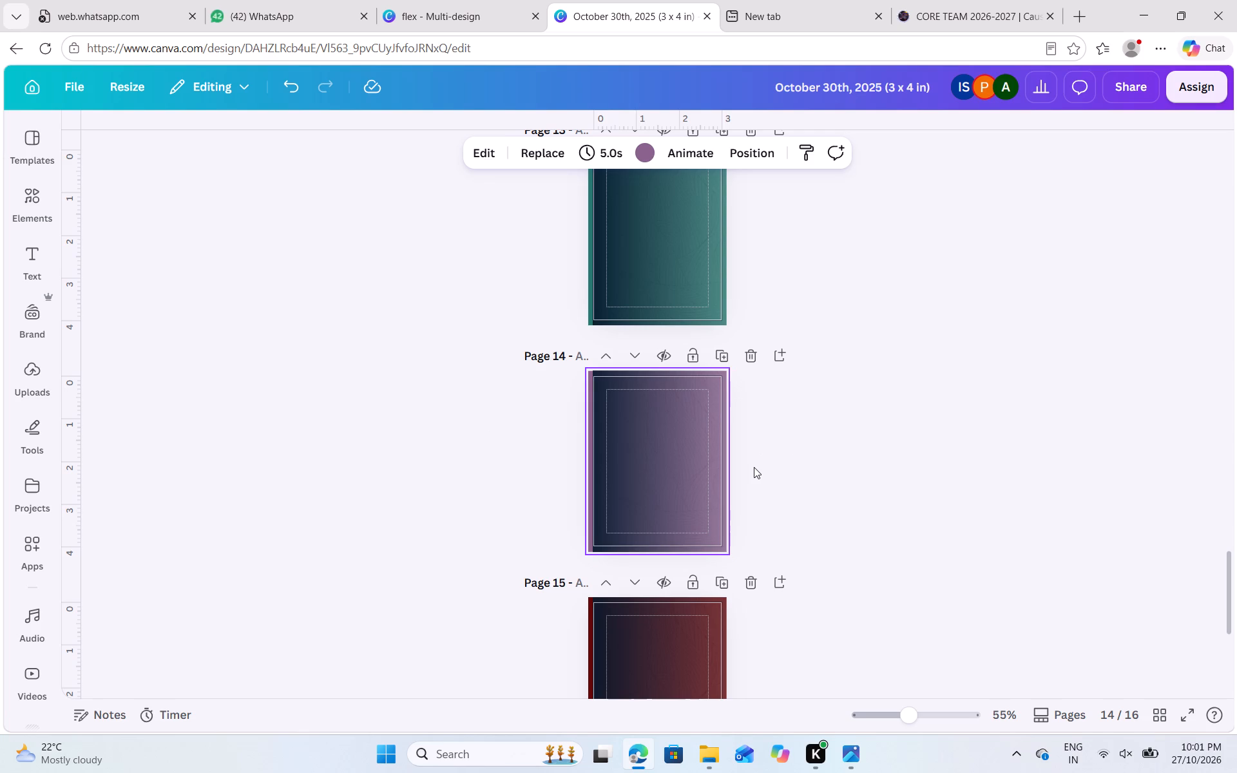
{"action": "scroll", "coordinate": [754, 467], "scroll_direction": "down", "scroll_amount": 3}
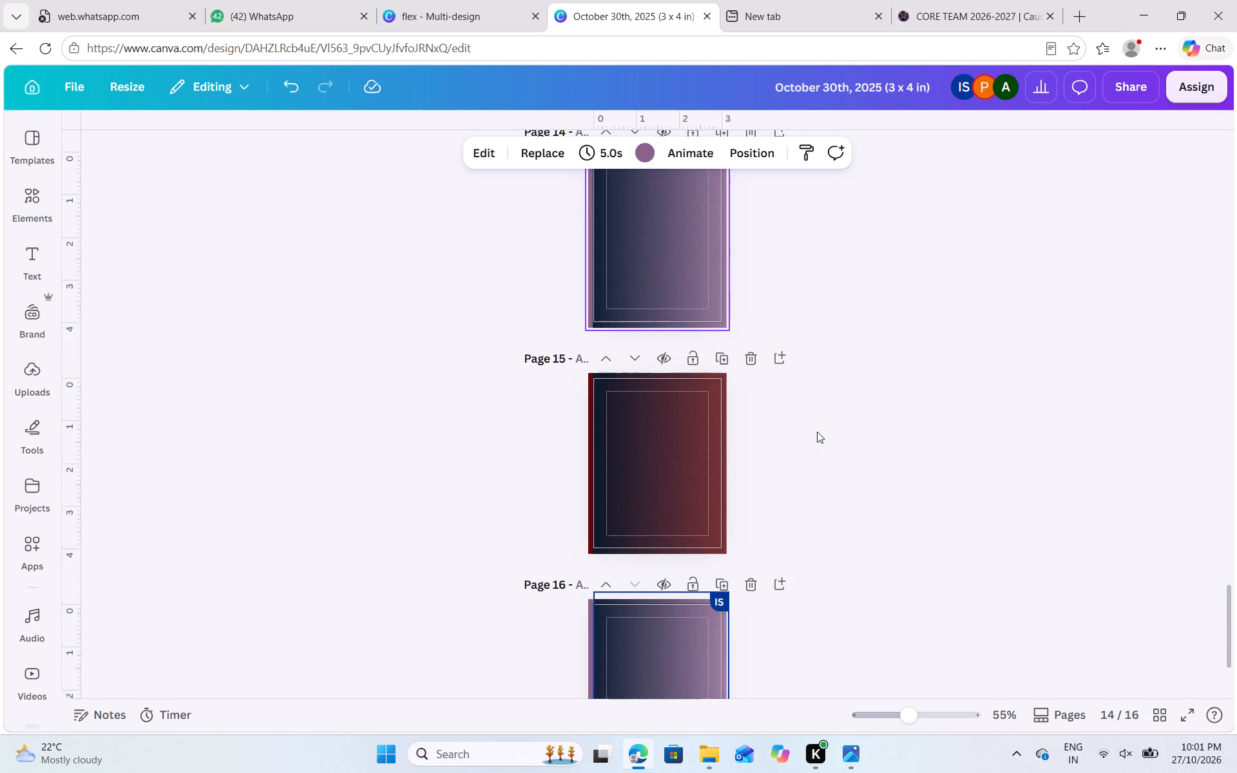
Copy the inner white rectangular frame from the plain dark navy gradient on page 8.
{"action": "scroll", "coordinate": [660, 463], "scroll_direction": "up", "scroll_amount": 2}
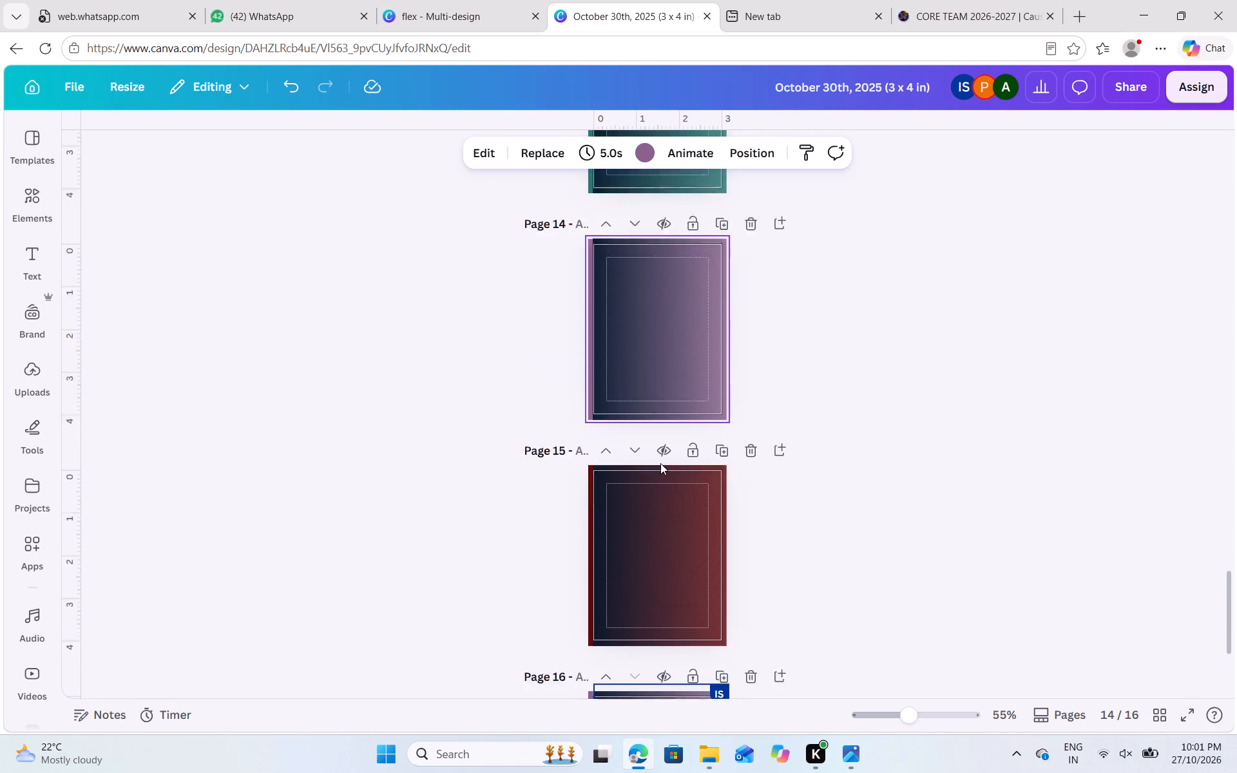
{"action": "scroll", "coordinate": [660, 463], "scroll_direction": "up", "scroll_amount": 7}
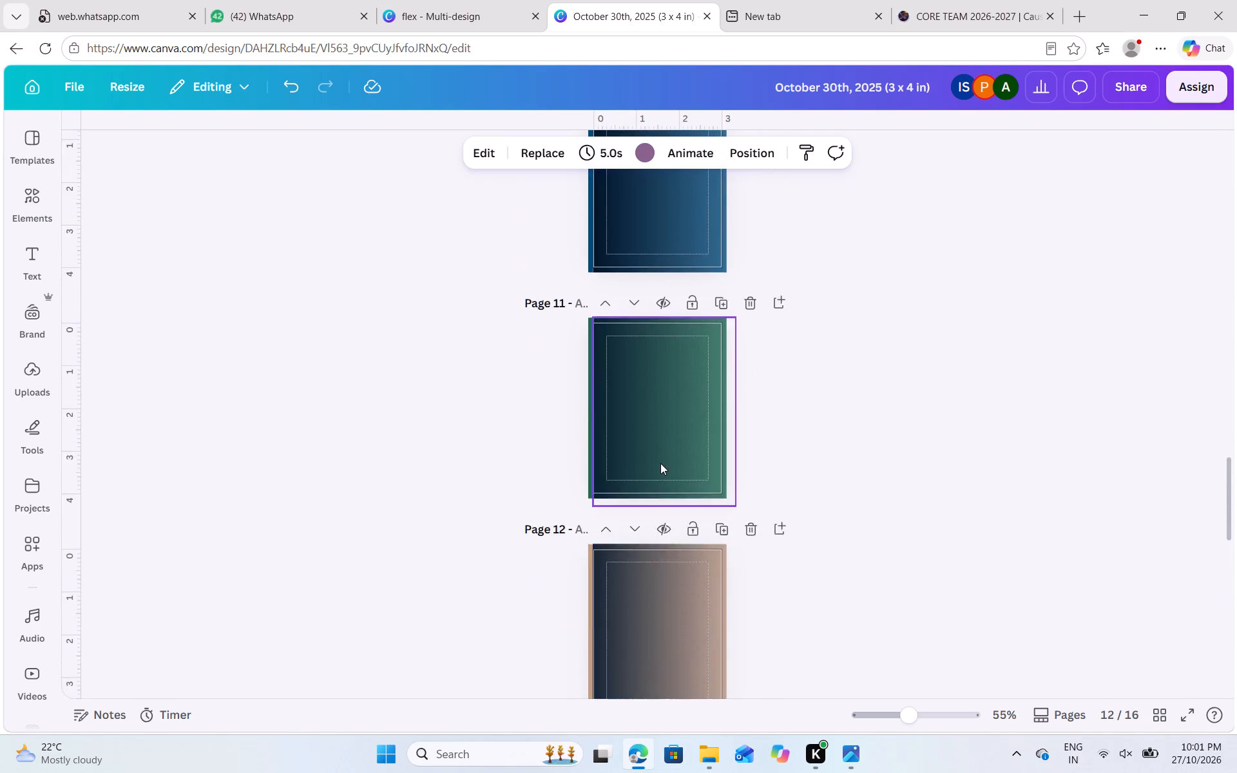
{"action": "scroll", "coordinate": [660, 463], "scroll_direction": "up", "scroll_amount": 5}
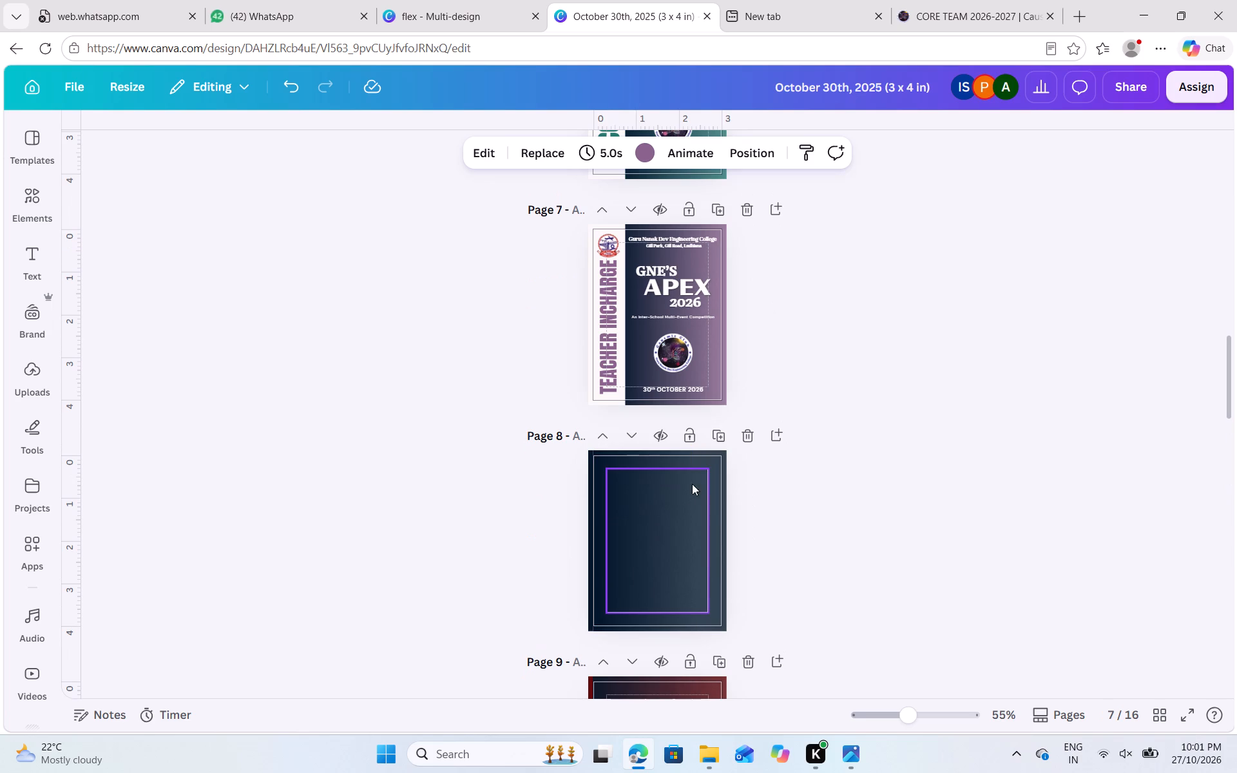
{"action": "left_click", "coordinate": [687, 508]}
{"action": "key", "text": "ctrl+c"}
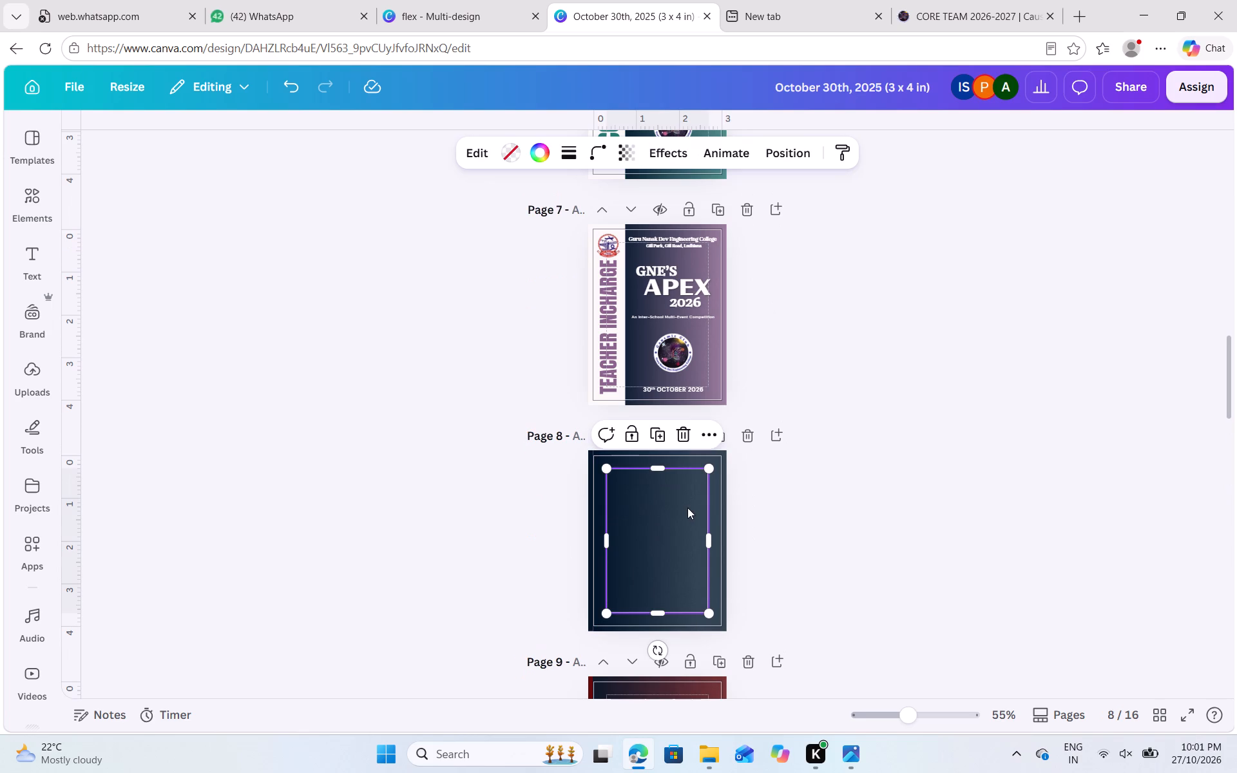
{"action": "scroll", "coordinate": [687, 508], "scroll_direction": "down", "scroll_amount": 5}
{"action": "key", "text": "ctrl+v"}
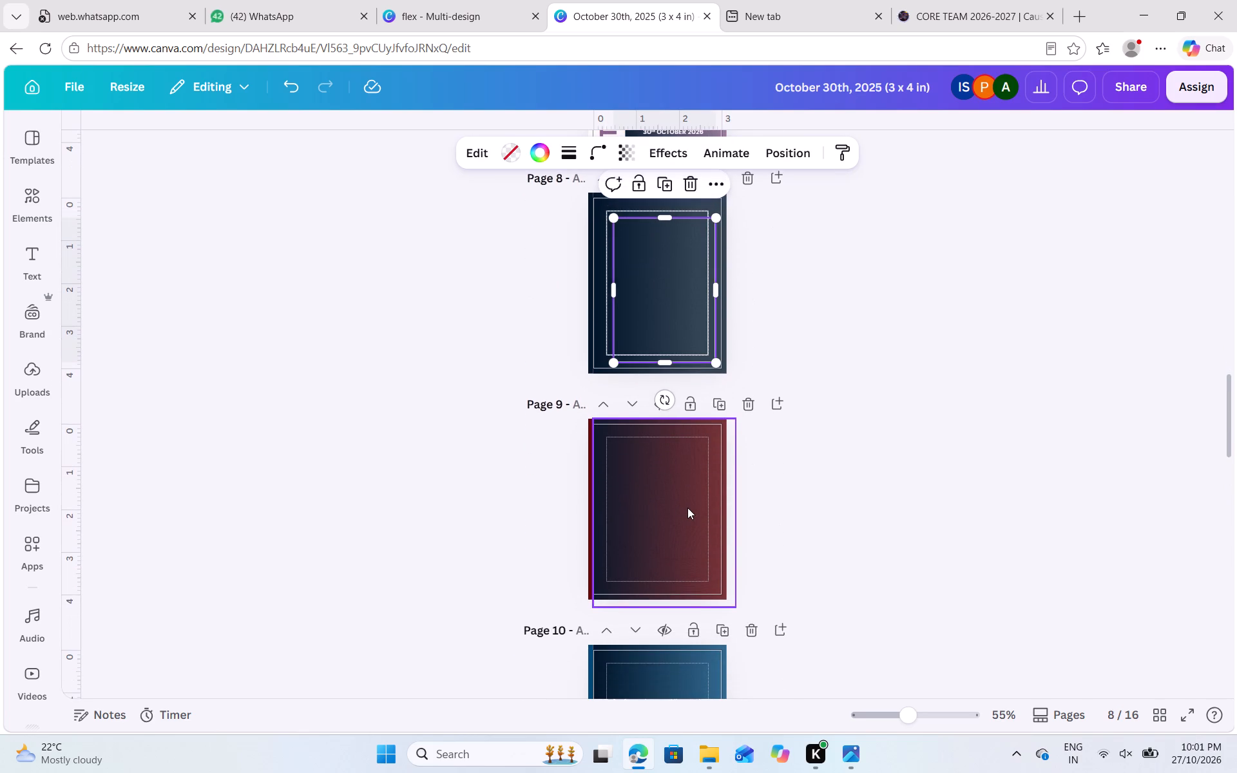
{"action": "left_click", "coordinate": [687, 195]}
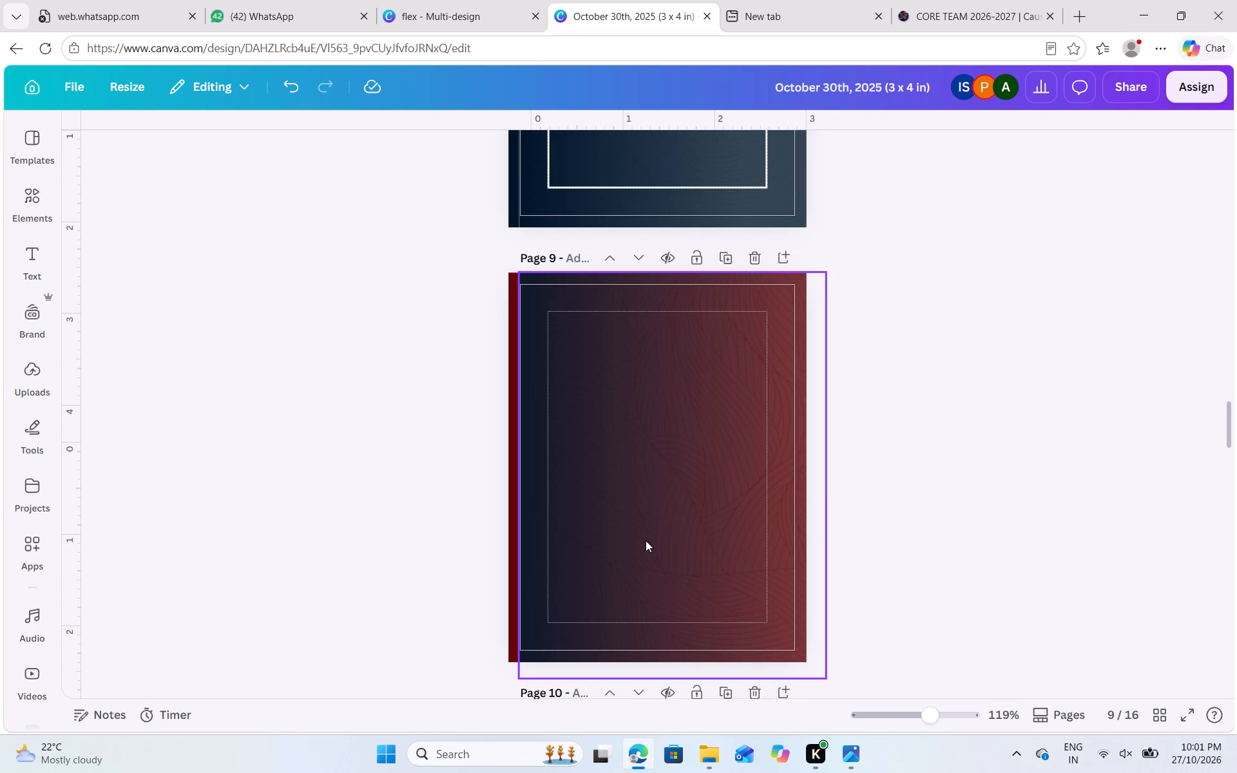
Paste the copied white frame onto each of the plain gradient pages 9 to 14.
{"action": "key", "text": "ctrl+v"}
{"action": "scroll", "coordinate": [646, 540], "scroll_direction": "down", "scroll_amount": 6}
{"action": "key", "text": "ctrl+v"}
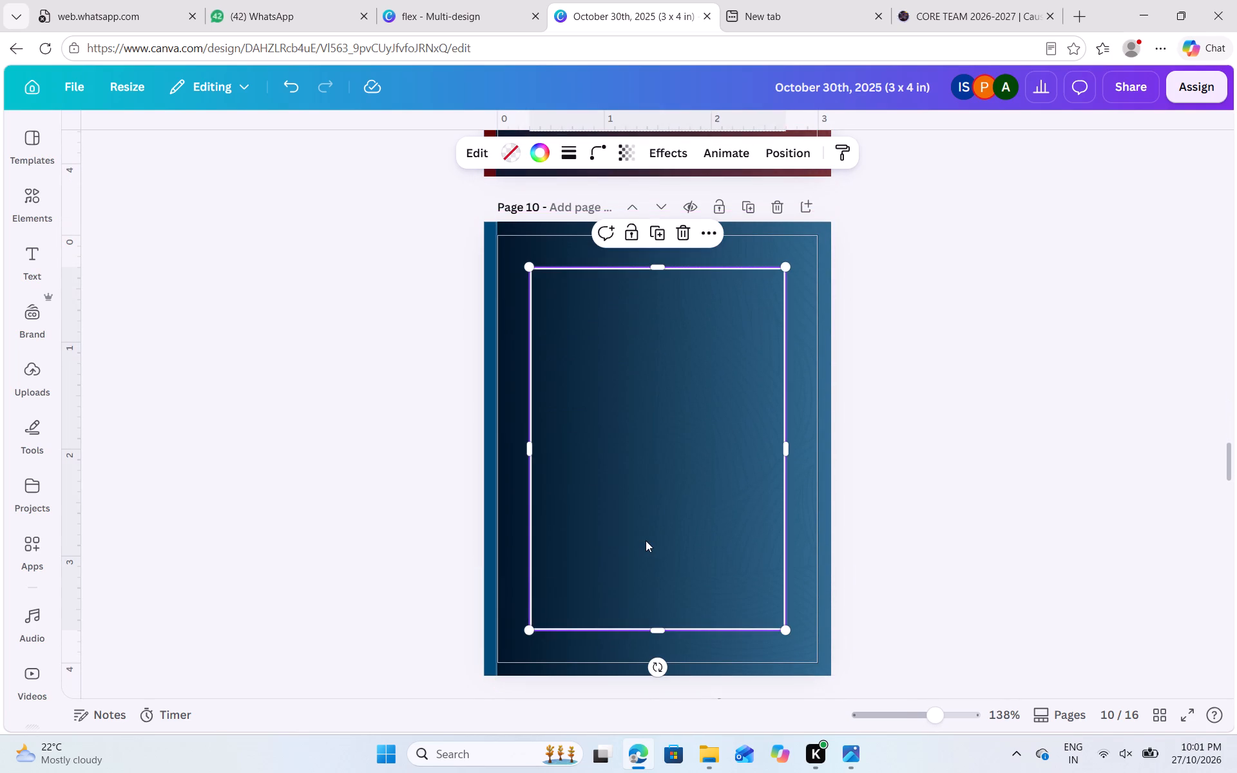
{"action": "scroll", "coordinate": [646, 540], "scroll_direction": "down", "scroll_amount": 7}
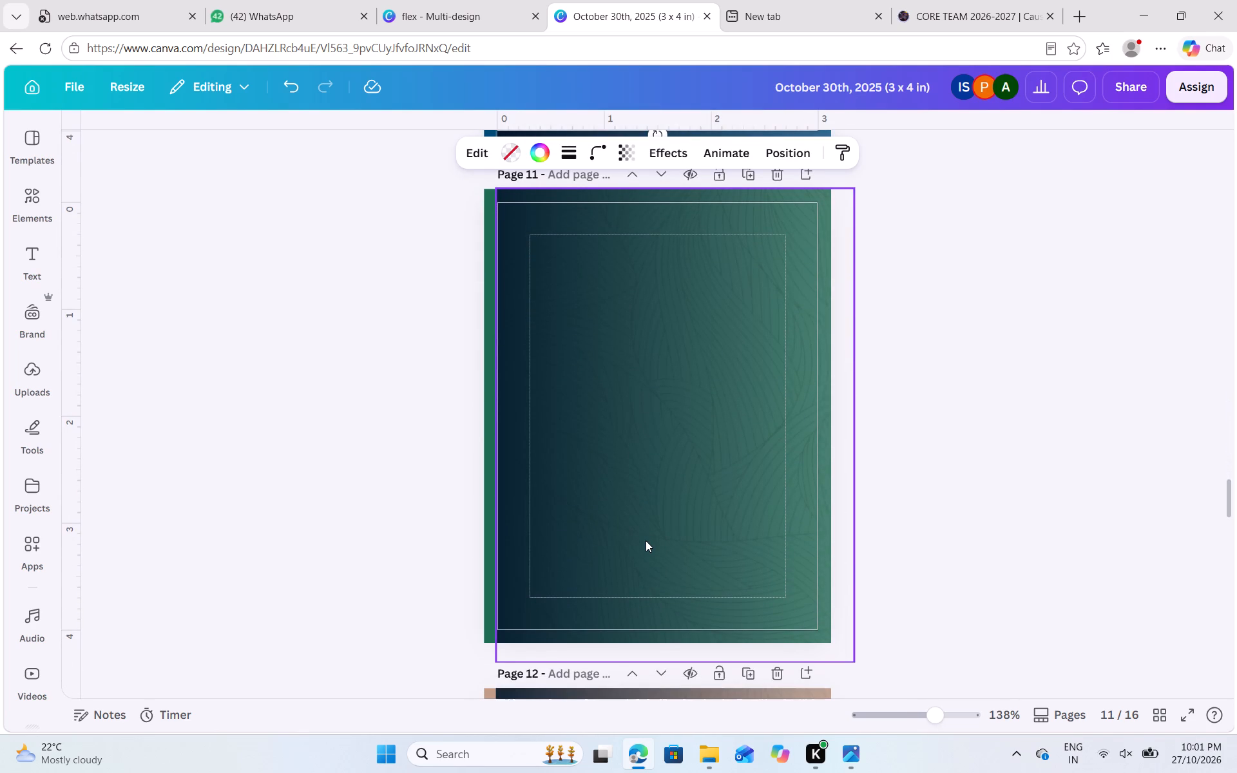
{"action": "key", "text": "ctrl+v"}
{"action": "scroll", "coordinate": [646, 540], "scroll_direction": "down", "scroll_amount": 6}
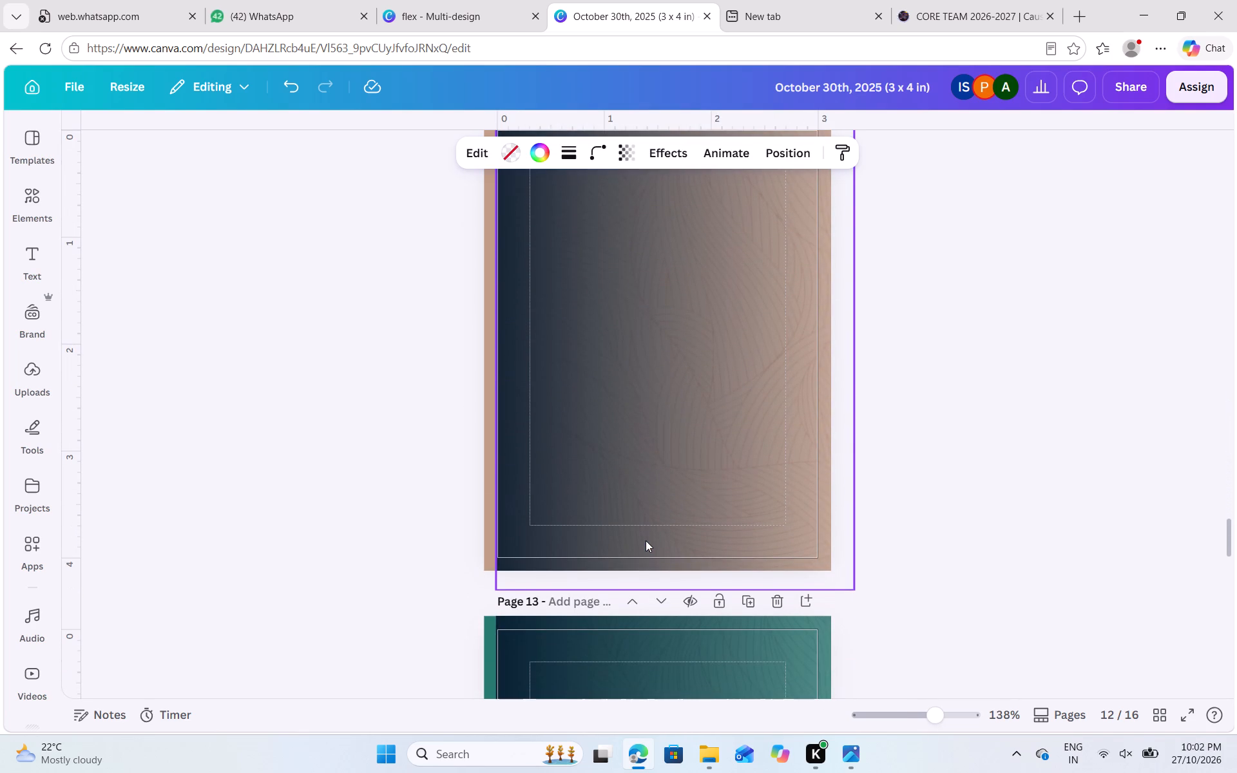
{"action": "key", "text": "ctrl+v"}
{"action": "scroll", "coordinate": [646, 540], "scroll_direction": "down", "scroll_amount": 4}
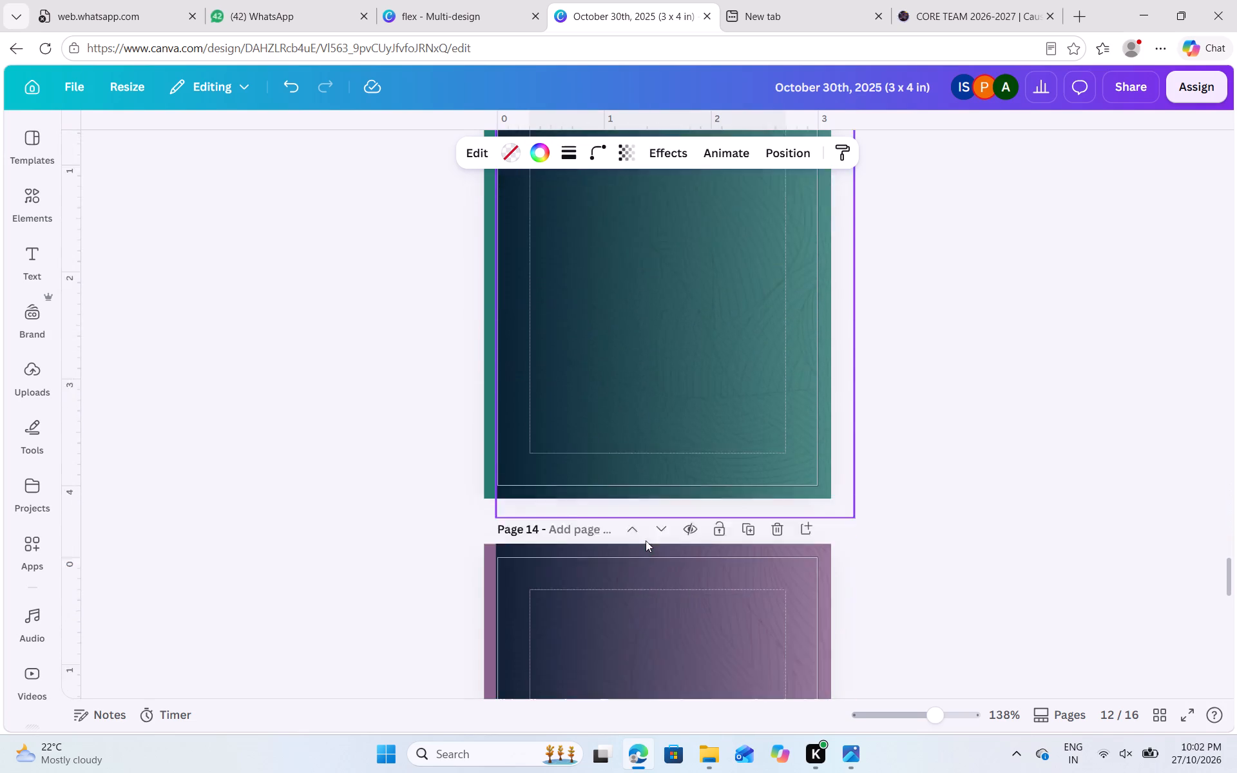
{"action": "key", "text": "ctrl+v"}
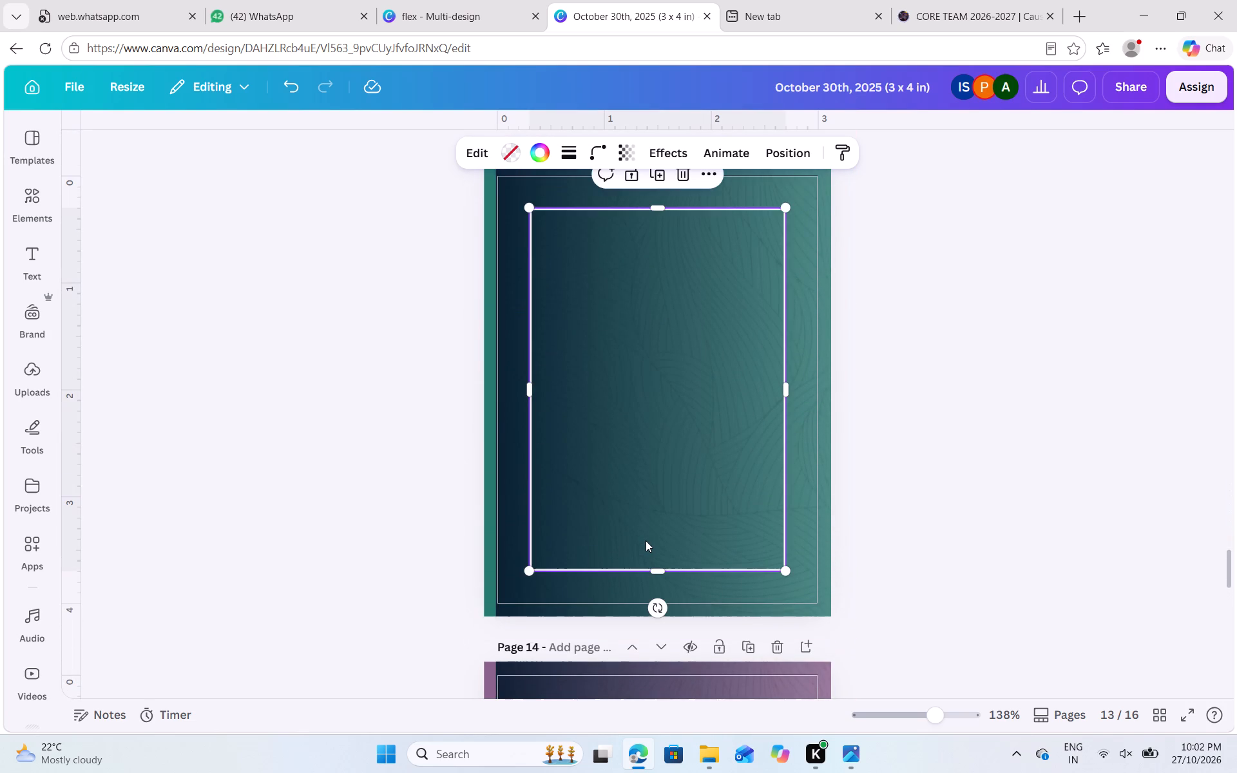
{"action": "scroll", "coordinate": [646, 540], "scroll_direction": "down", "scroll_amount": 5}
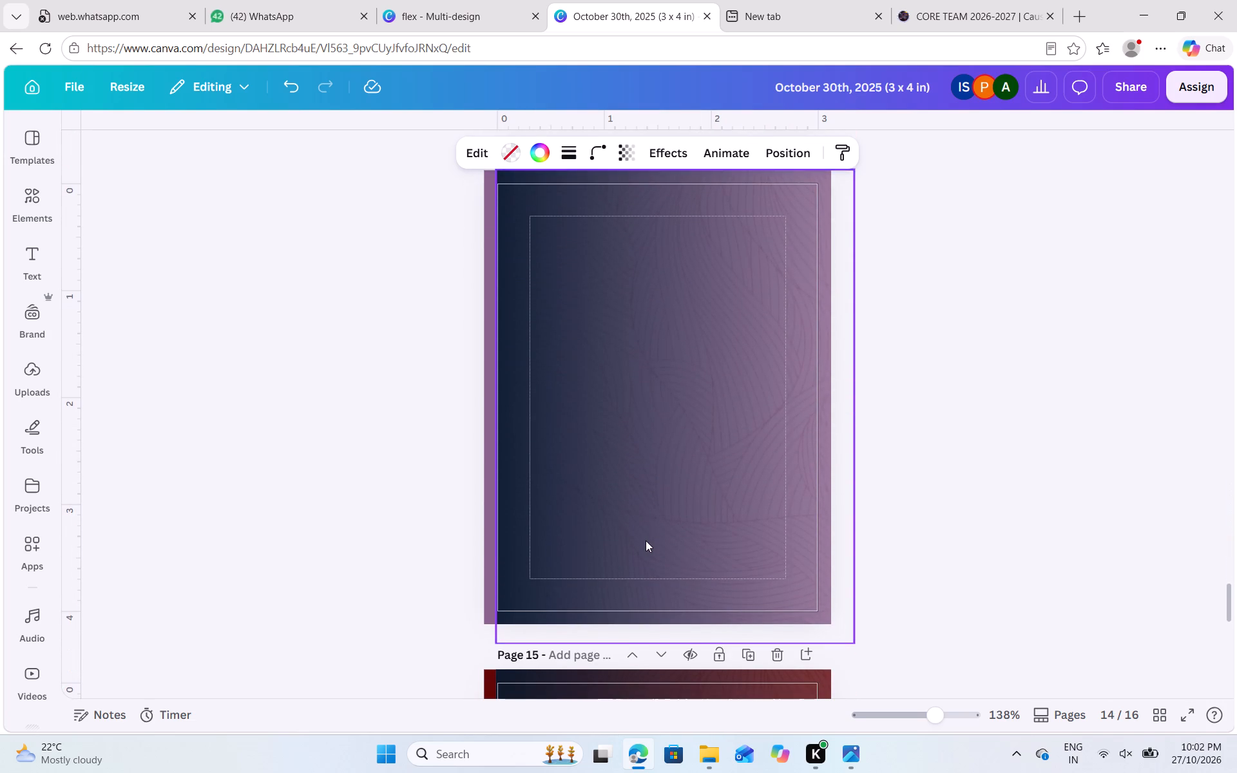
{"action": "key", "text": "ctrl+v"}
Check the placement of the white frames on the plain gradient pages from page 14 back to page 9.
{"action": "scroll", "coordinate": [646, 540], "scroll_direction": "down", "scroll_amount": 4}
{"action": "scroll", "coordinate": [646, 540], "scroll_direction": "up", "scroll_amount": 2}
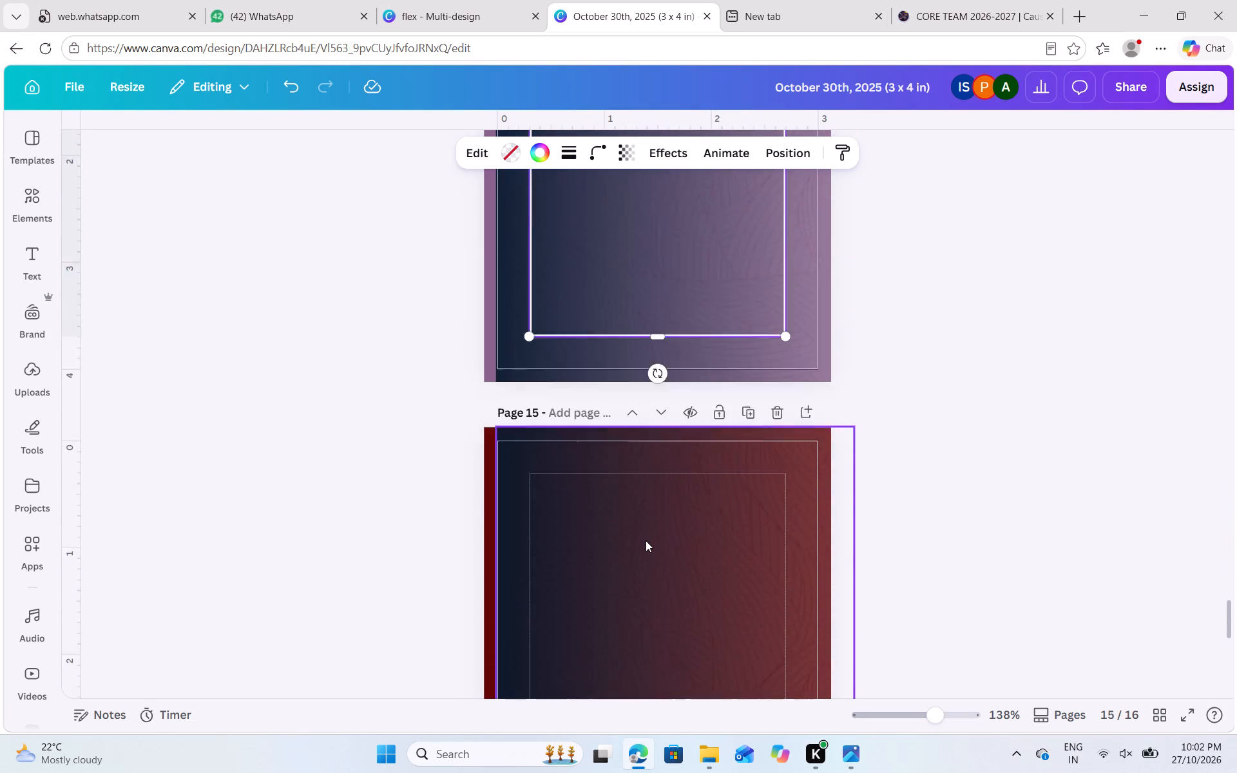
{"action": "scroll", "coordinate": [646, 540], "scroll_direction": "up", "scroll_amount": 2}
{"action": "left_click", "coordinate": [850, 431]}
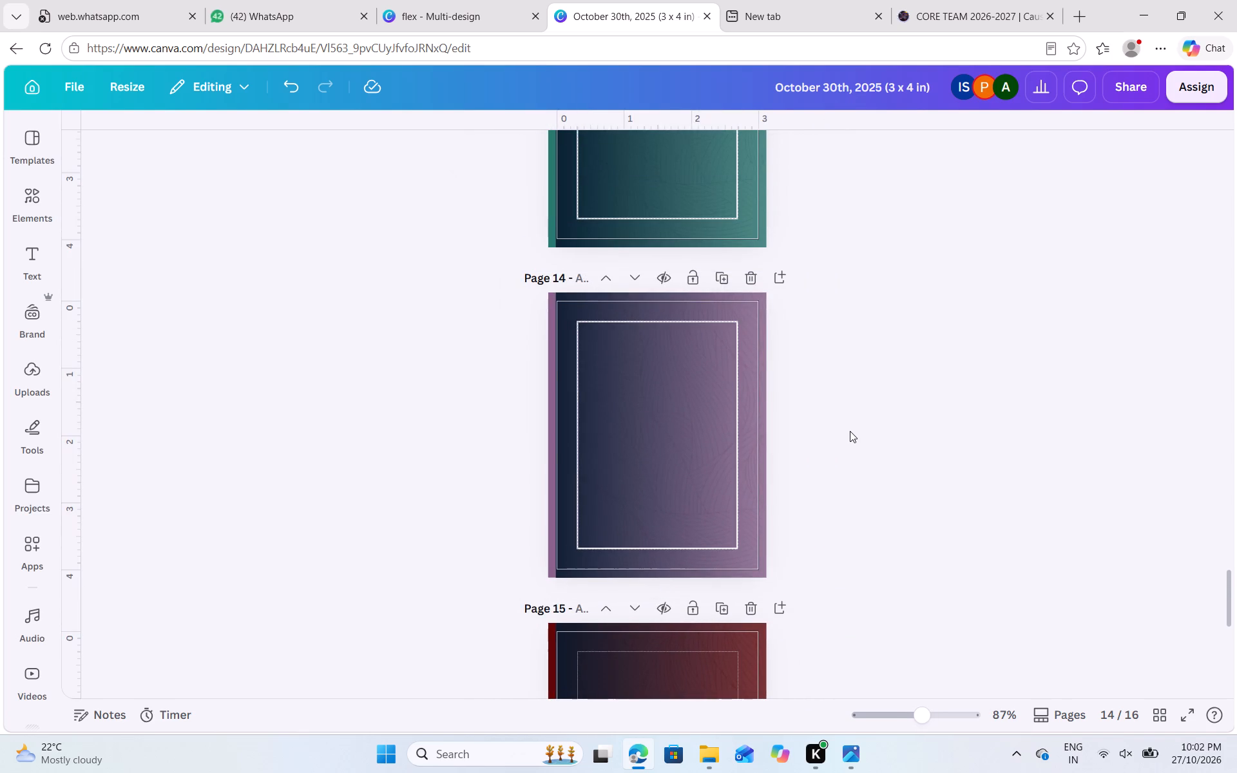
{"action": "scroll", "coordinate": [850, 431], "scroll_direction": "up", "scroll_amount": 4}
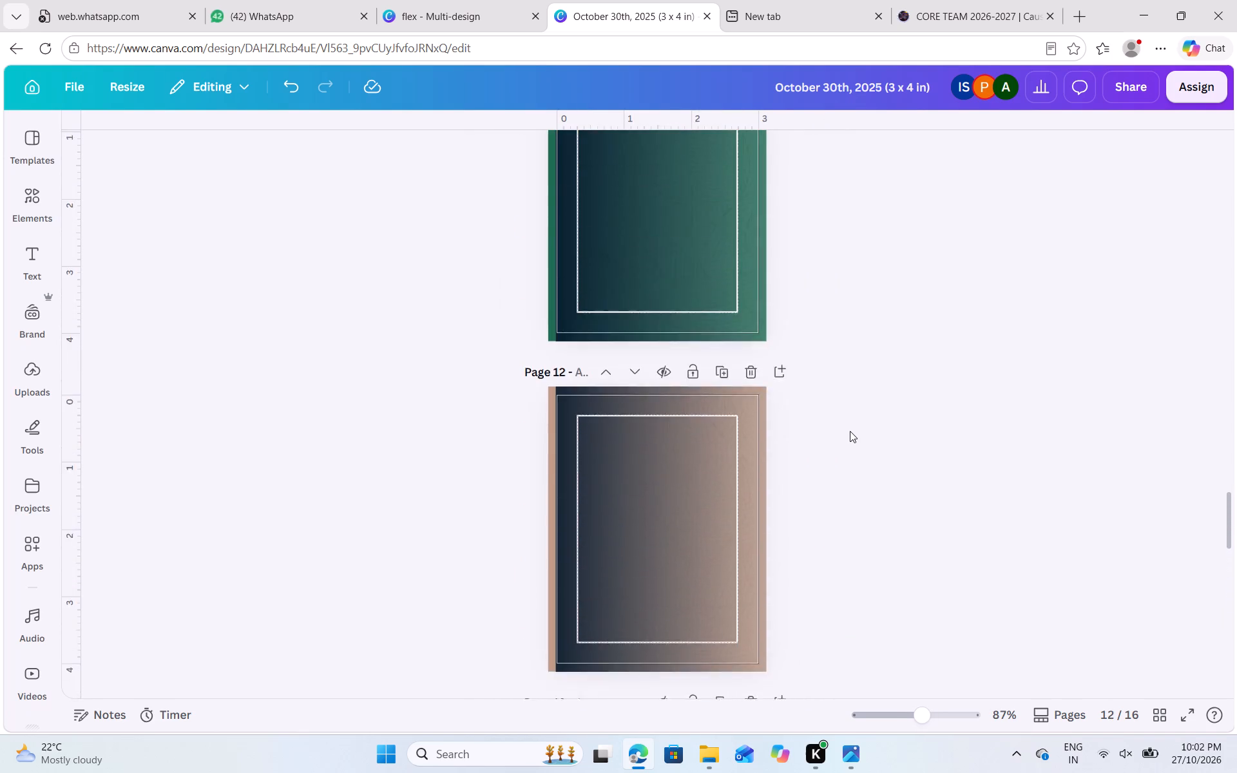
{"action": "scroll", "coordinate": [850, 431], "scroll_direction": "up", "scroll_amount": 5}
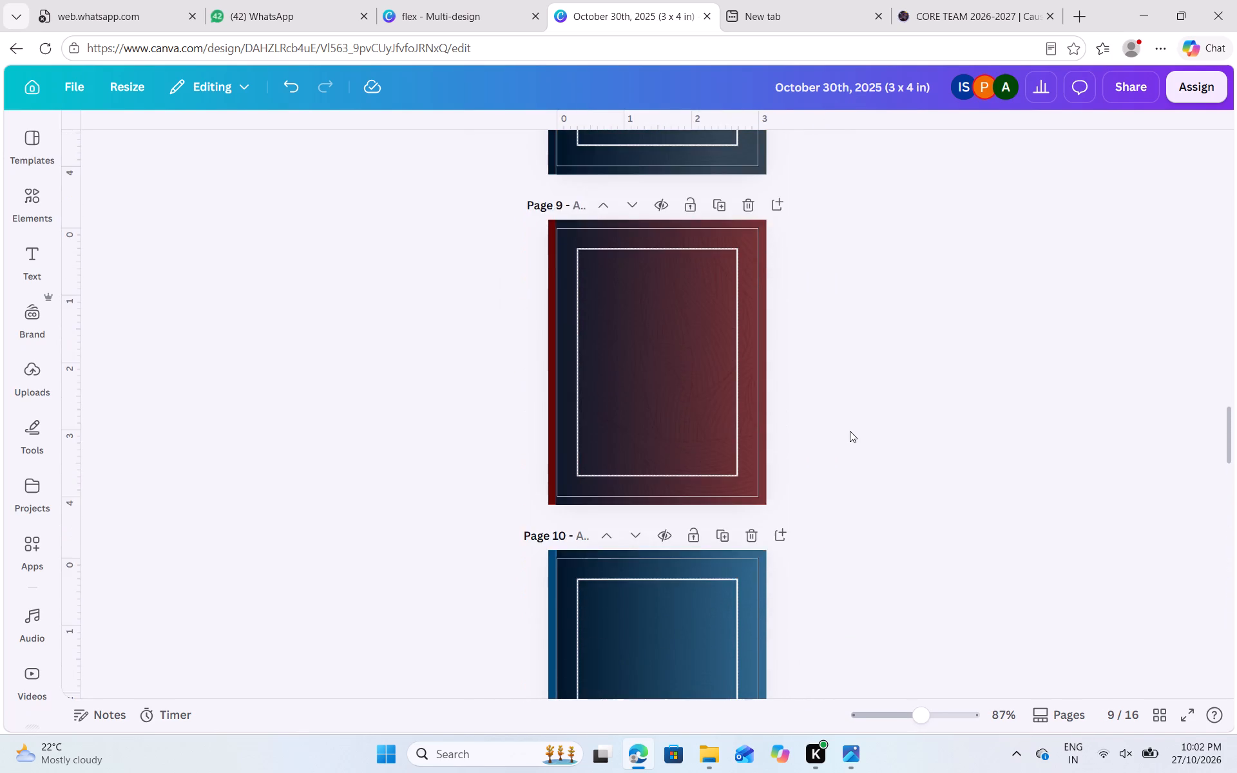
{"action": "scroll", "coordinate": [850, 431], "scroll_direction": "up", "scroll_amount": 2}
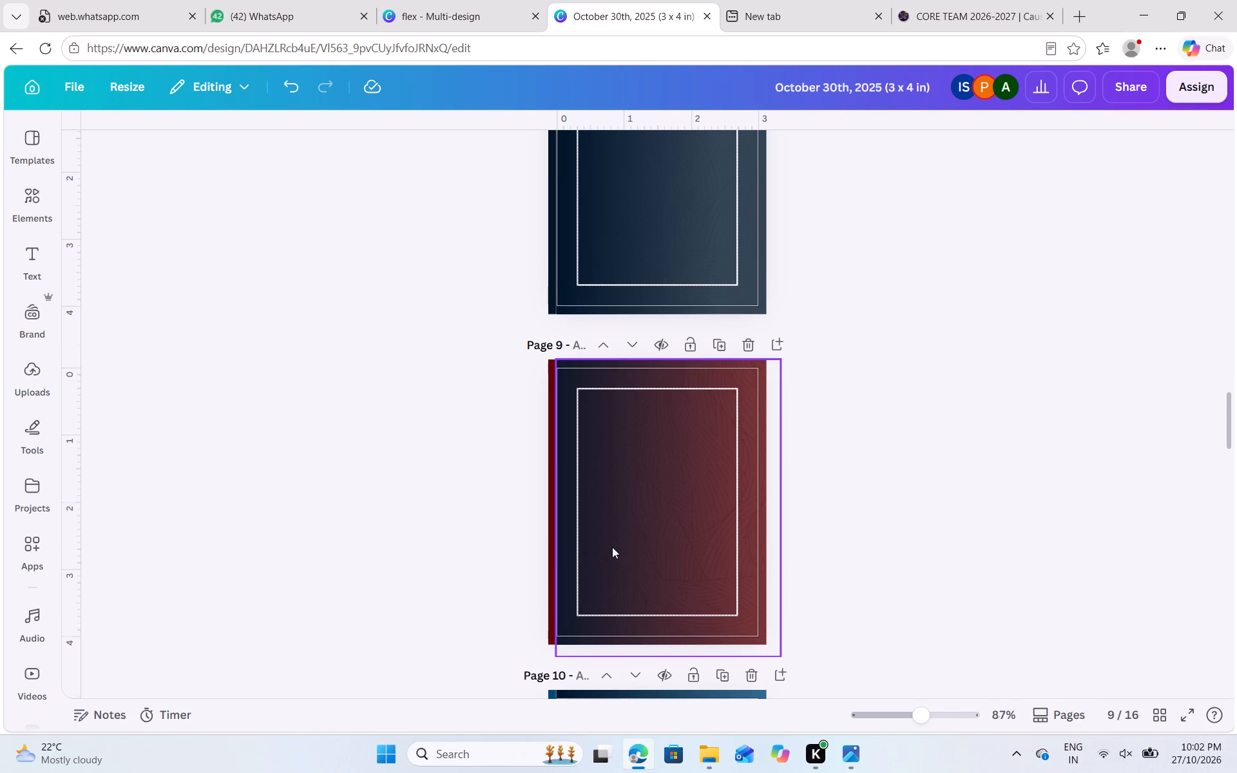
{"action": "left_click", "coordinate": [836, 459]}
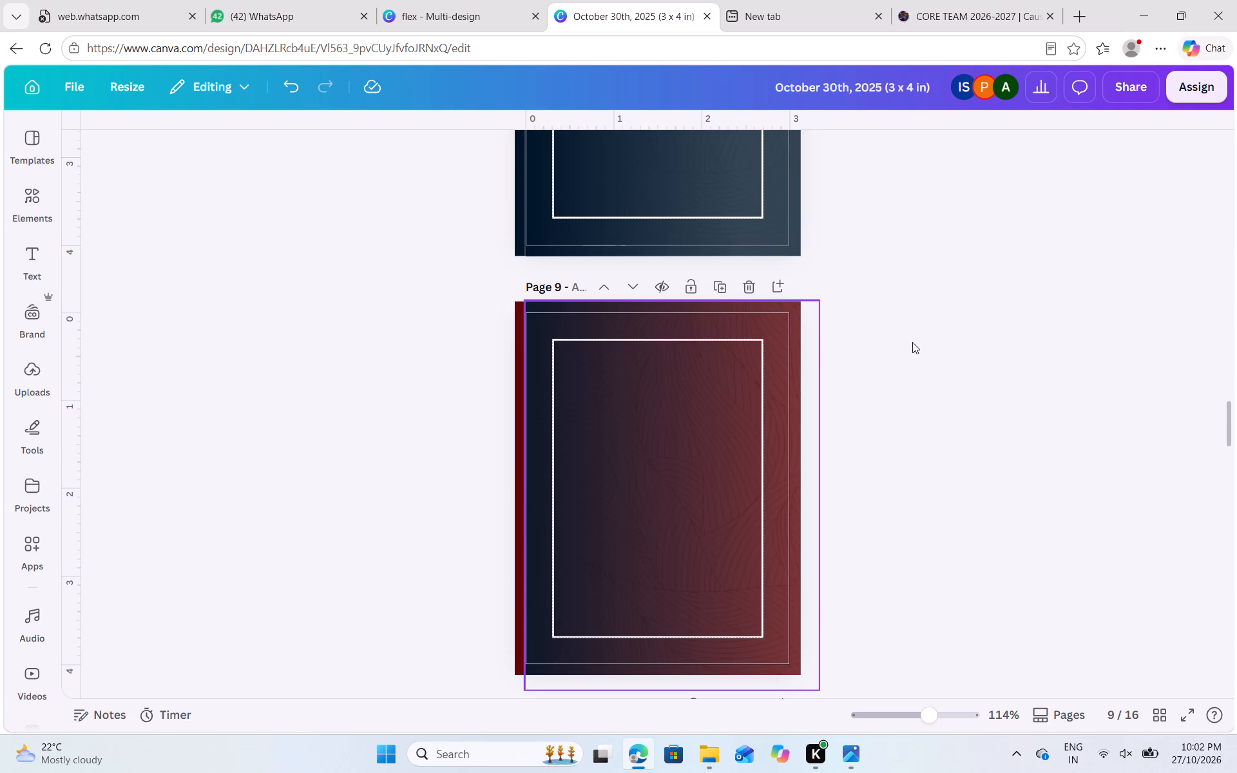
Present the design in full screen and examine the pages from 7 to 16 with their white frames.
{"action": "left_click", "coordinate": [1126, 86]}
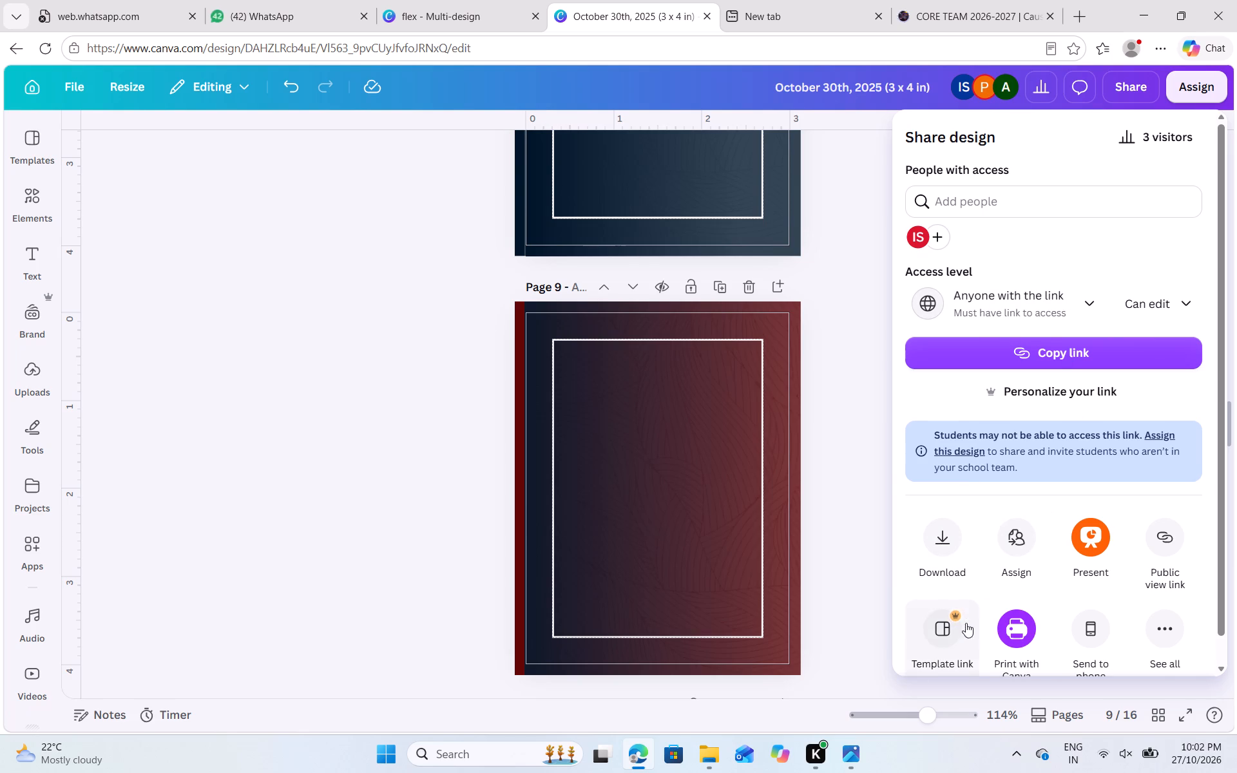
{"action": "left_click", "coordinate": [1089, 560]}
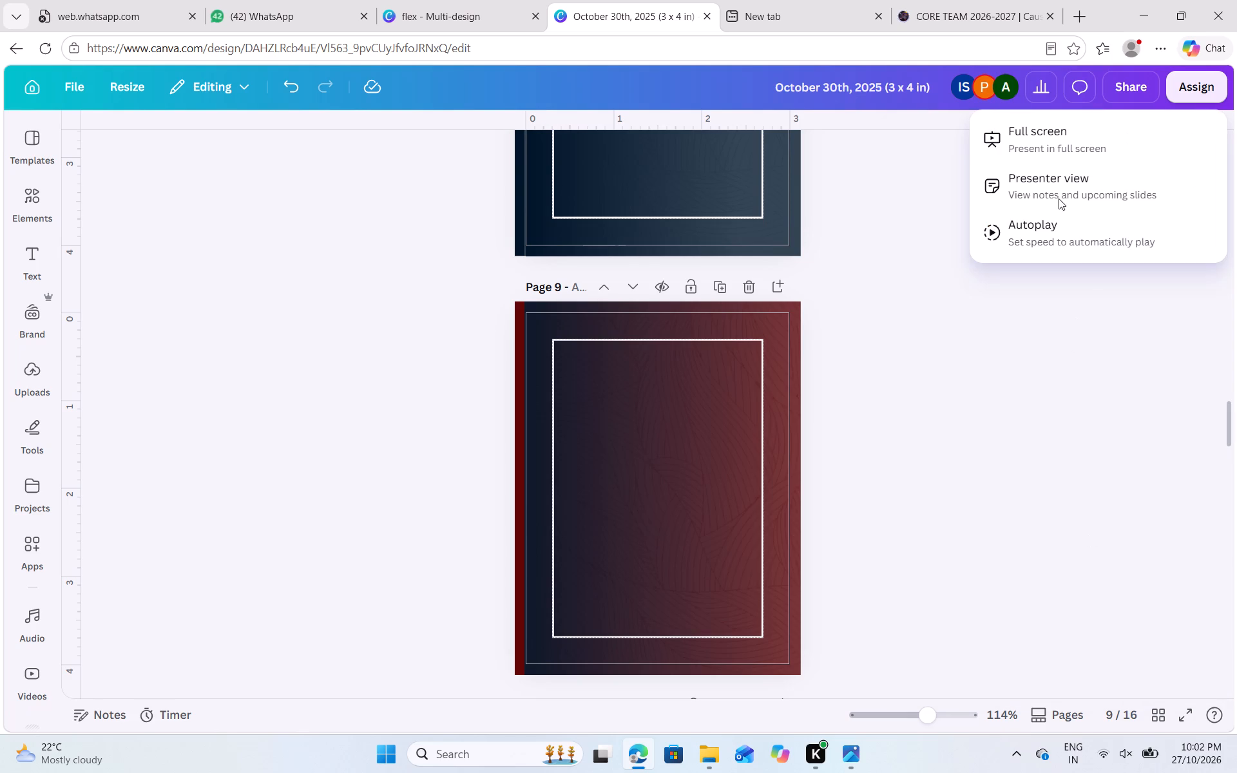
{"action": "left_click", "coordinate": [1035, 149]}
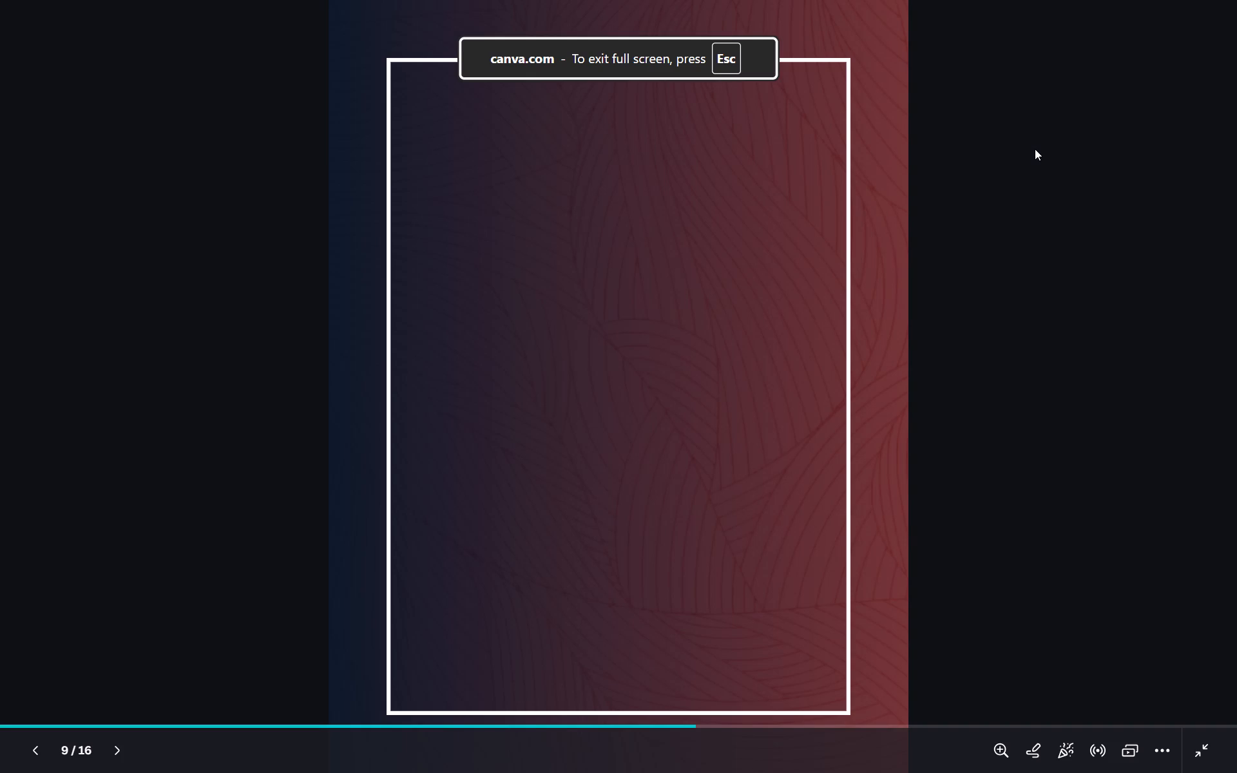
{"action": "key", "text": "Left"}
{"action": "key", "text": "Left"}
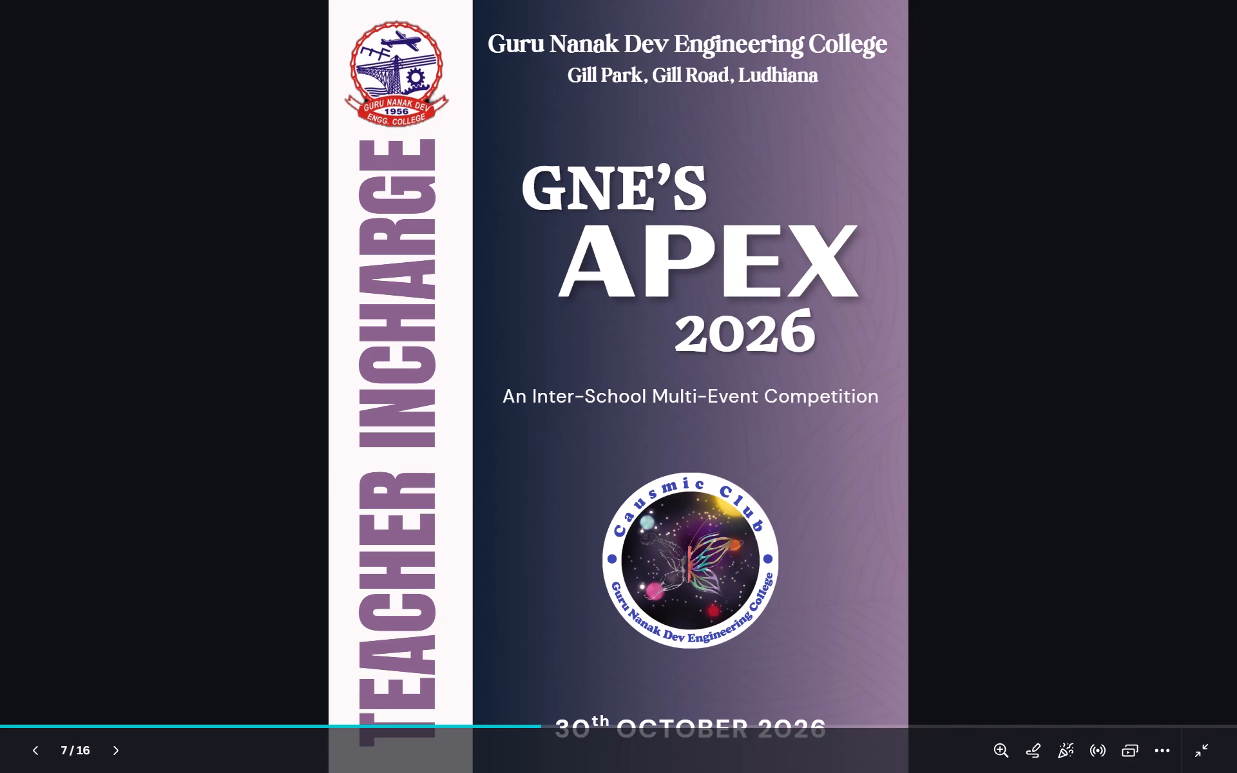
{"action": "key", "text": "Right"}
{"action": "key", "text": "Right"}
{"action": "key", "text": "Right"}
{"action": "key", "text": "Right"}
{"action": "key", "text": "Right"}
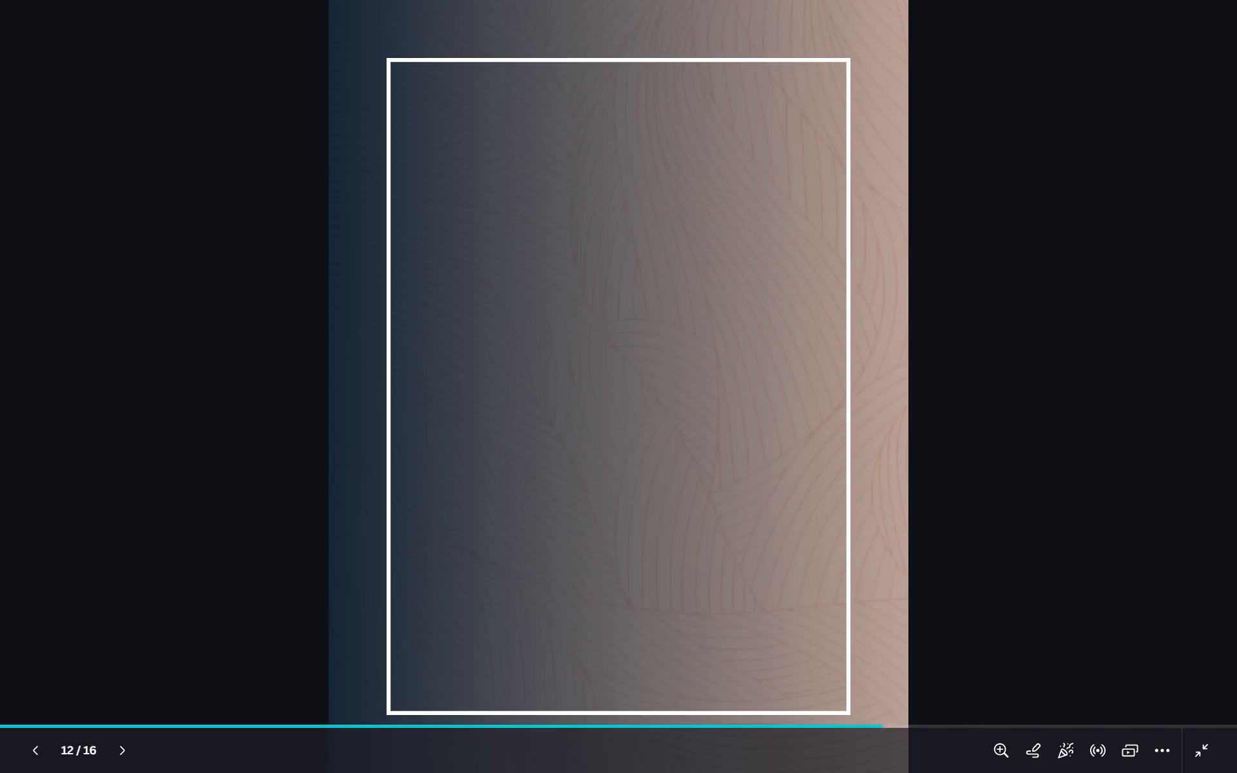
{"action": "key", "text": "Right"}
{"action": "key", "text": "Right"}
{"action": "key", "text": "Right"}
{"action": "key", "text": "Right"}
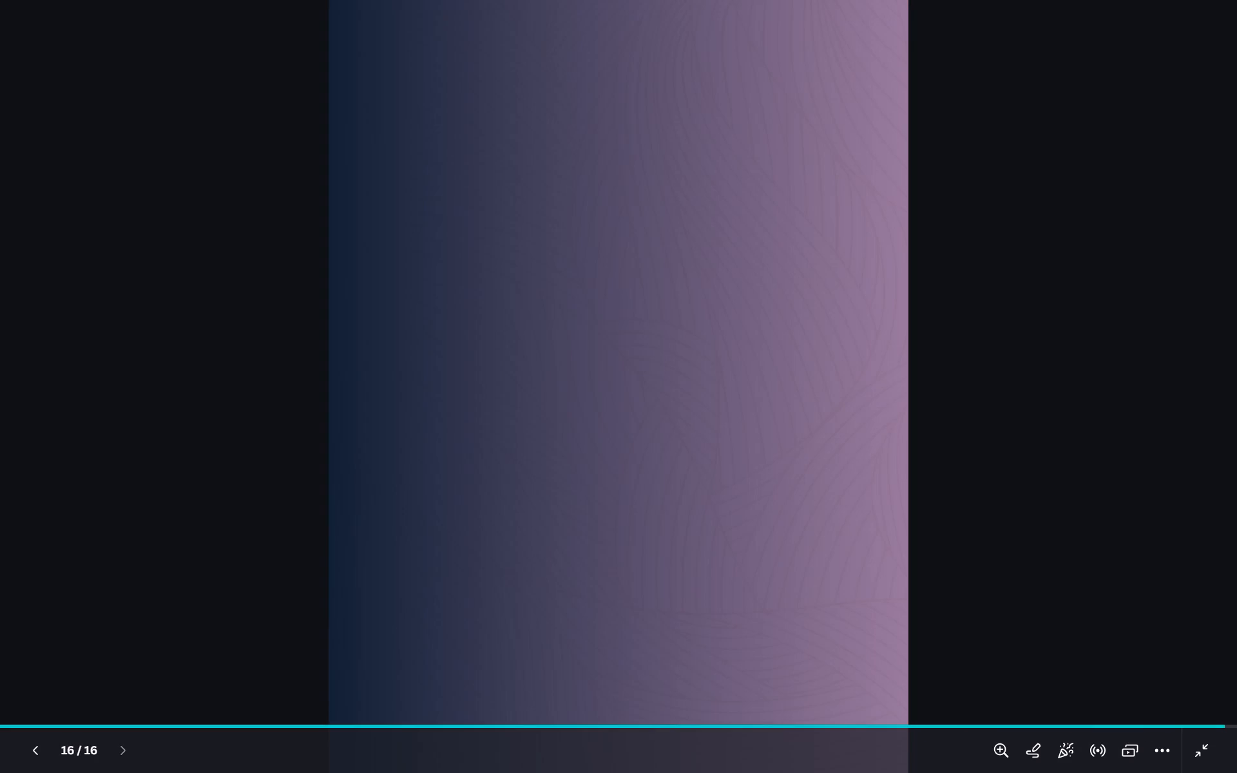
{"action": "key", "text": "Right"}
Compare the presented gradient pages 12 to 16, checking which ones carry the white frame.
{"action": "key", "text": "Left"}
{"action": "key", "text": "Left"}
{"action": "key", "text": "Left"}
{"action": "key", "text": "Left"}
{"action": "key", "text": "Right"}
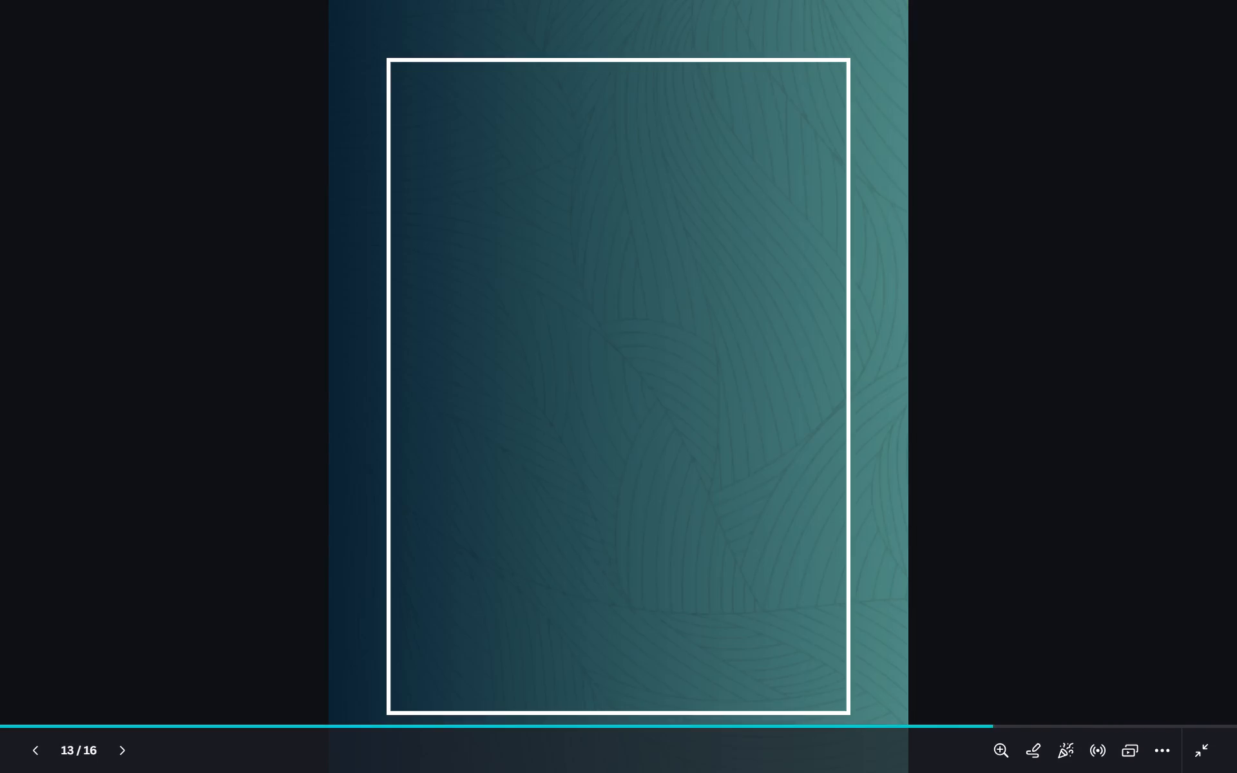
{"action": "key", "text": "Right"}
{"action": "key", "text": "Right"}
{"action": "key", "text": "Right"}
{"action": "key", "text": "Left"}
{"action": "key", "text": "Left"}
{"action": "key", "text": "Left"}
Review the presented pages backwards from the framed gradient pages through the role badges to the VOLUNTEER badge on page 1.
{"action": "key", "text": "Left"}
{"action": "key", "text": "Left"}
{"action": "key", "text": "Left"}
{"action": "key", "text": "Left"}
{"action": "key", "text": "Left"}
{"action": "key", "text": "Left"}
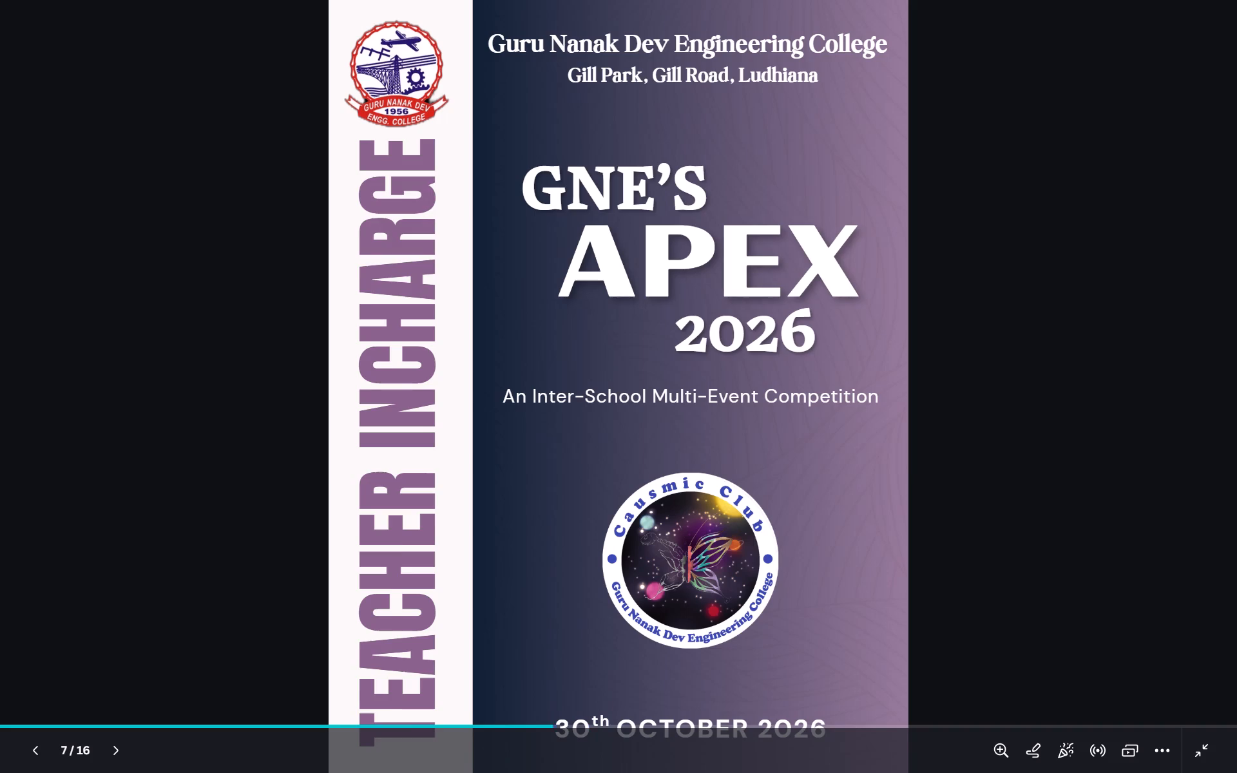
{"action": "key", "text": "Left"}
{"action": "key", "text": "Left"}
{"action": "key", "text": "Left"}
{"action": "key", "text": "Left"}
{"action": "key", "text": "Left"}
{"action": "key", "text": "Left"}
{"action": "key", "text": "Left"}
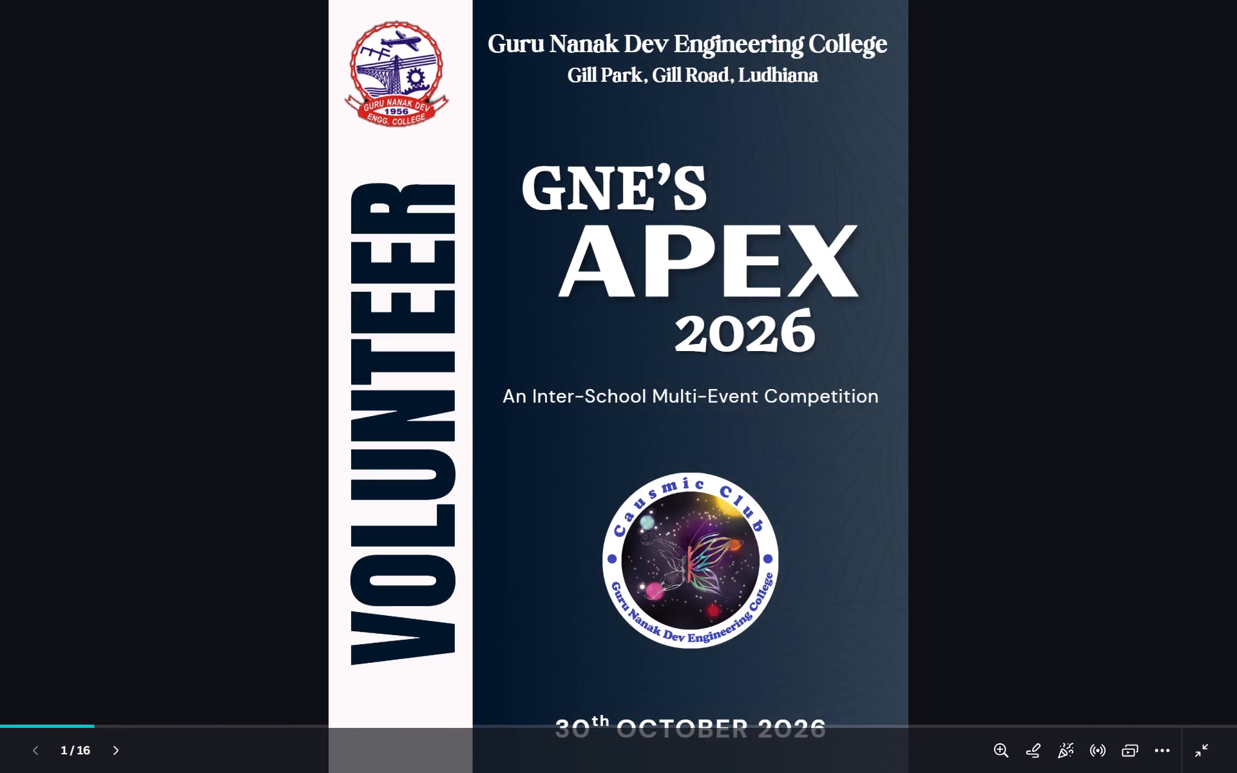
{"action": "key", "text": "Left"}
Review the presented role badges and framed gradient pages forwards from page 1 to page 15.
{"action": "key", "text": "Right"}
{"action": "key", "text": "Right"}
{"action": "key", "text": "Right"}
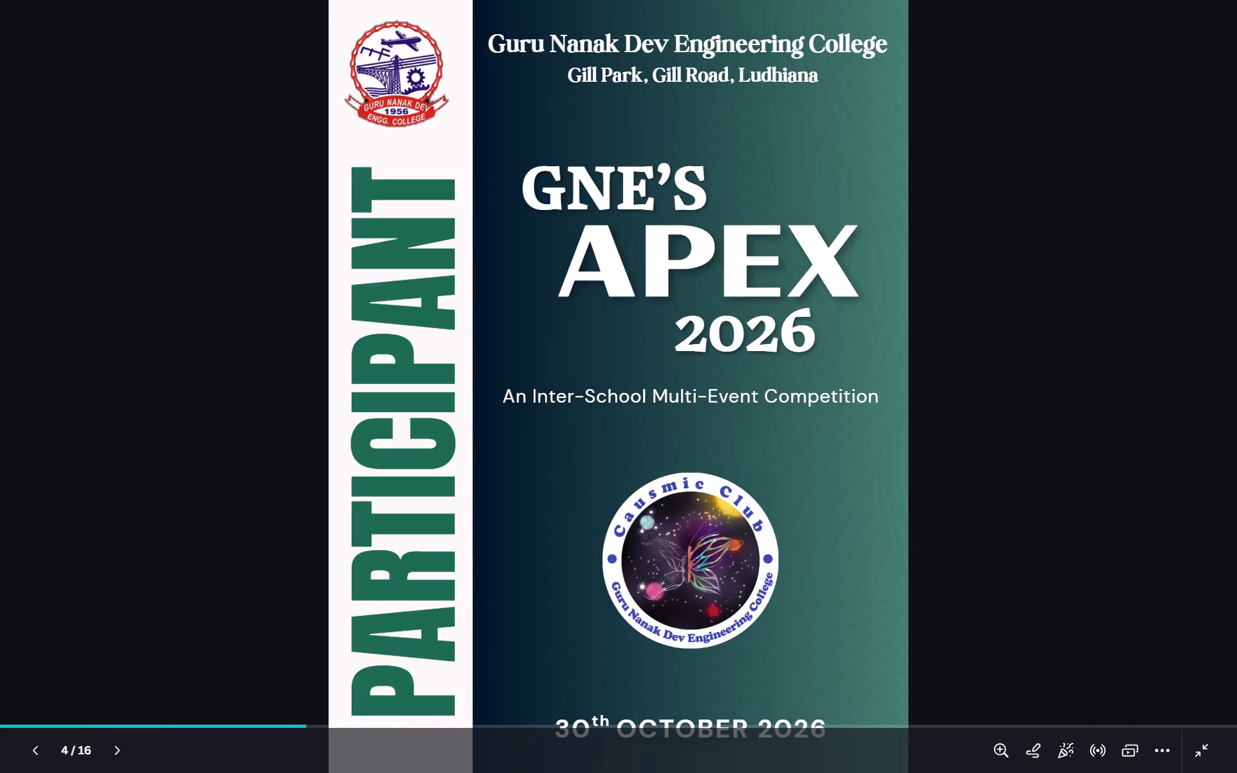
{"action": "key", "text": "Right"}
{"action": "key", "text": "Right"}
{"action": "key", "text": "Right"}
{"action": "key", "text": "Right"}
{"action": "key", "text": "Right"}
{"action": "key", "text": "Right"}
{"action": "key", "text": "Right"}
{"action": "key", "text": "Right"}
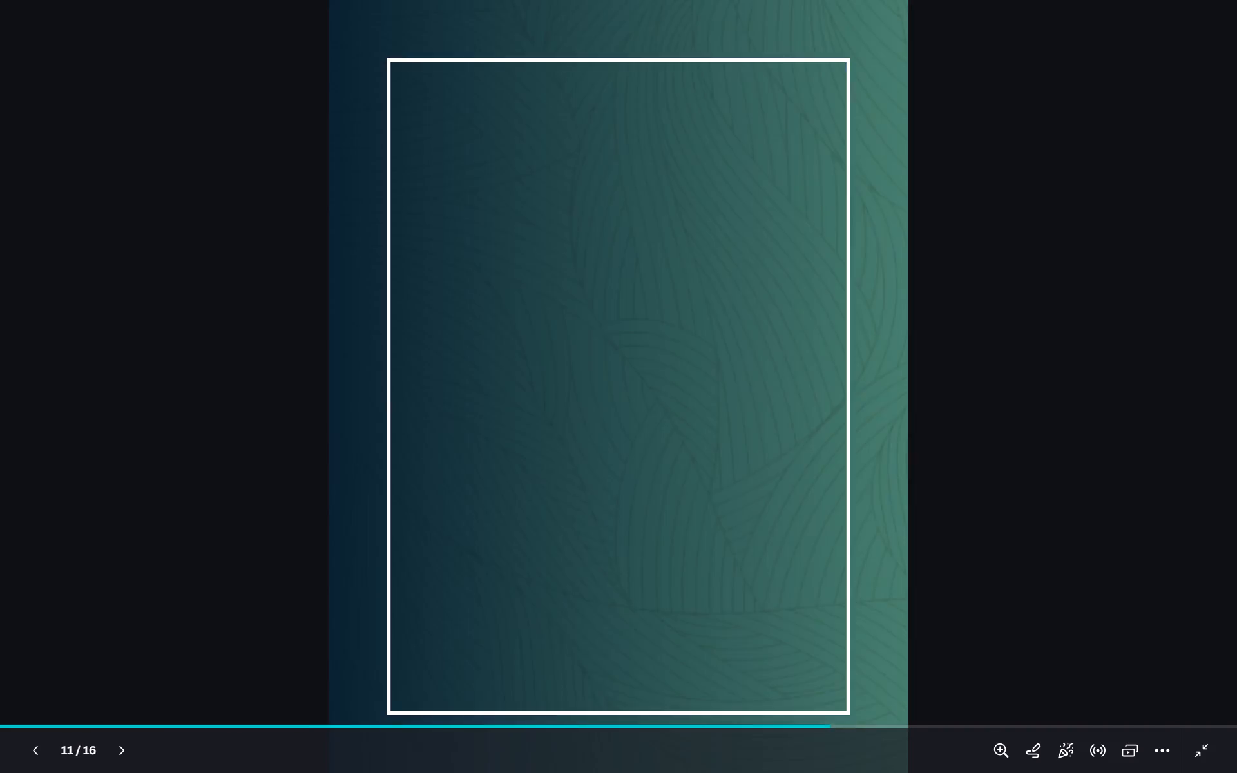
{"action": "key", "text": "Right"}
{"action": "key", "text": "Right"}
{"action": "key", "text": "Right"}
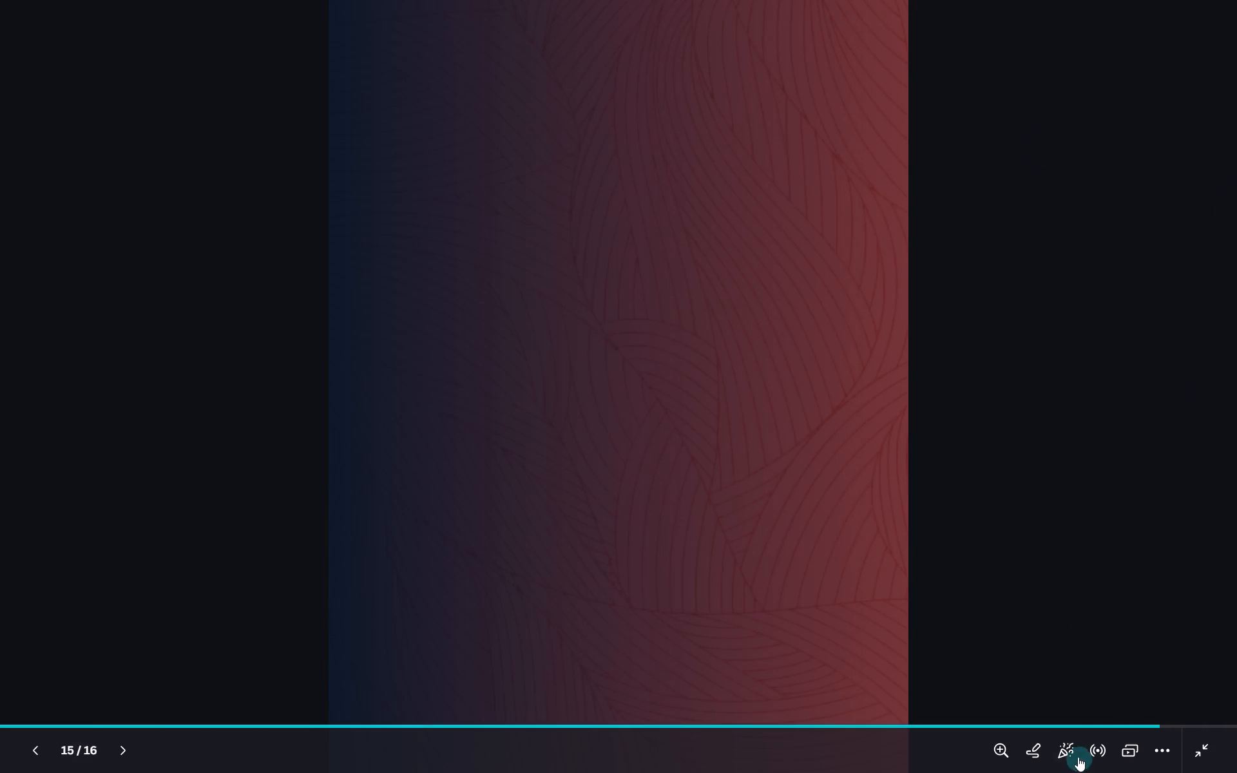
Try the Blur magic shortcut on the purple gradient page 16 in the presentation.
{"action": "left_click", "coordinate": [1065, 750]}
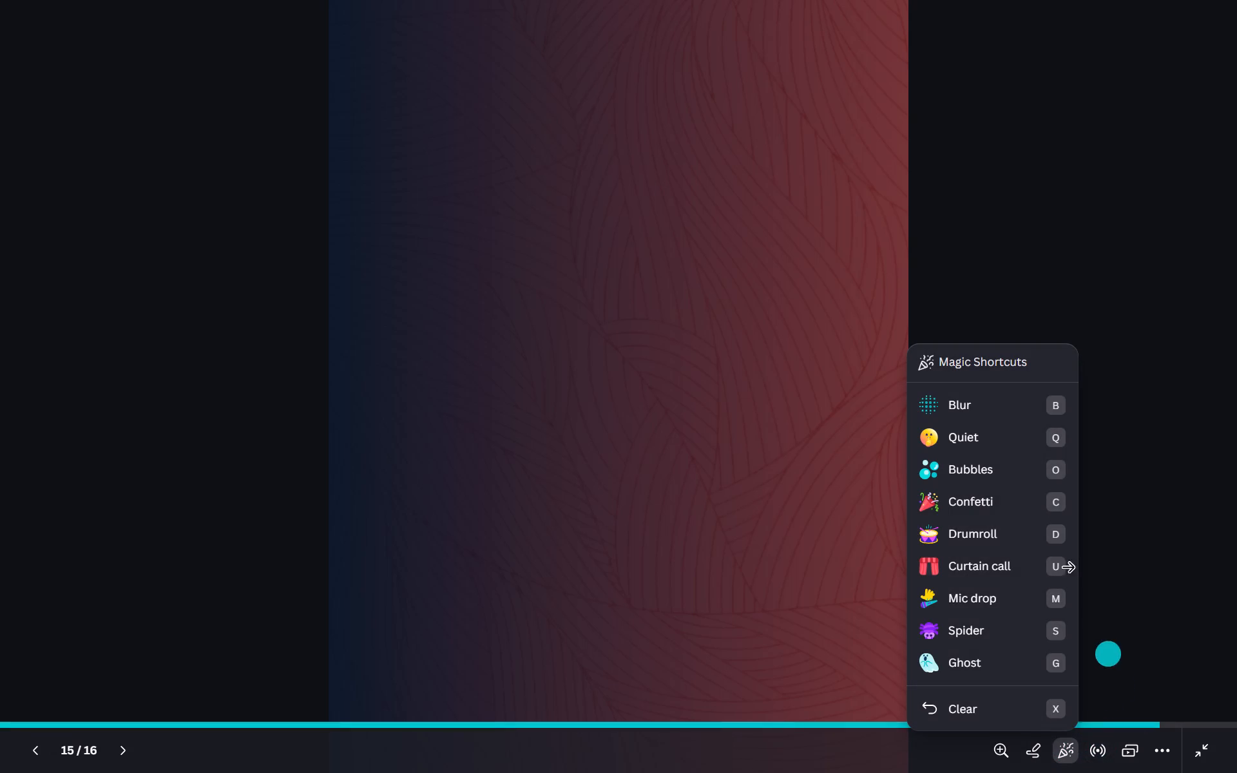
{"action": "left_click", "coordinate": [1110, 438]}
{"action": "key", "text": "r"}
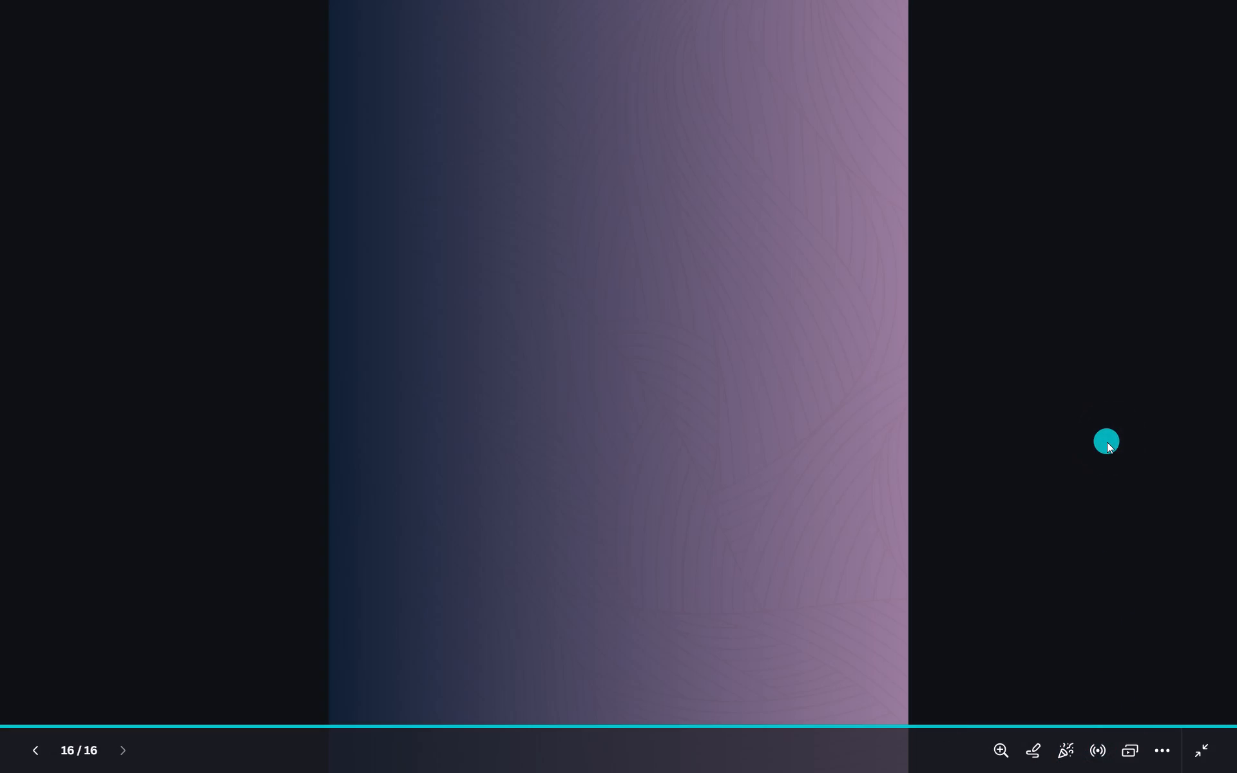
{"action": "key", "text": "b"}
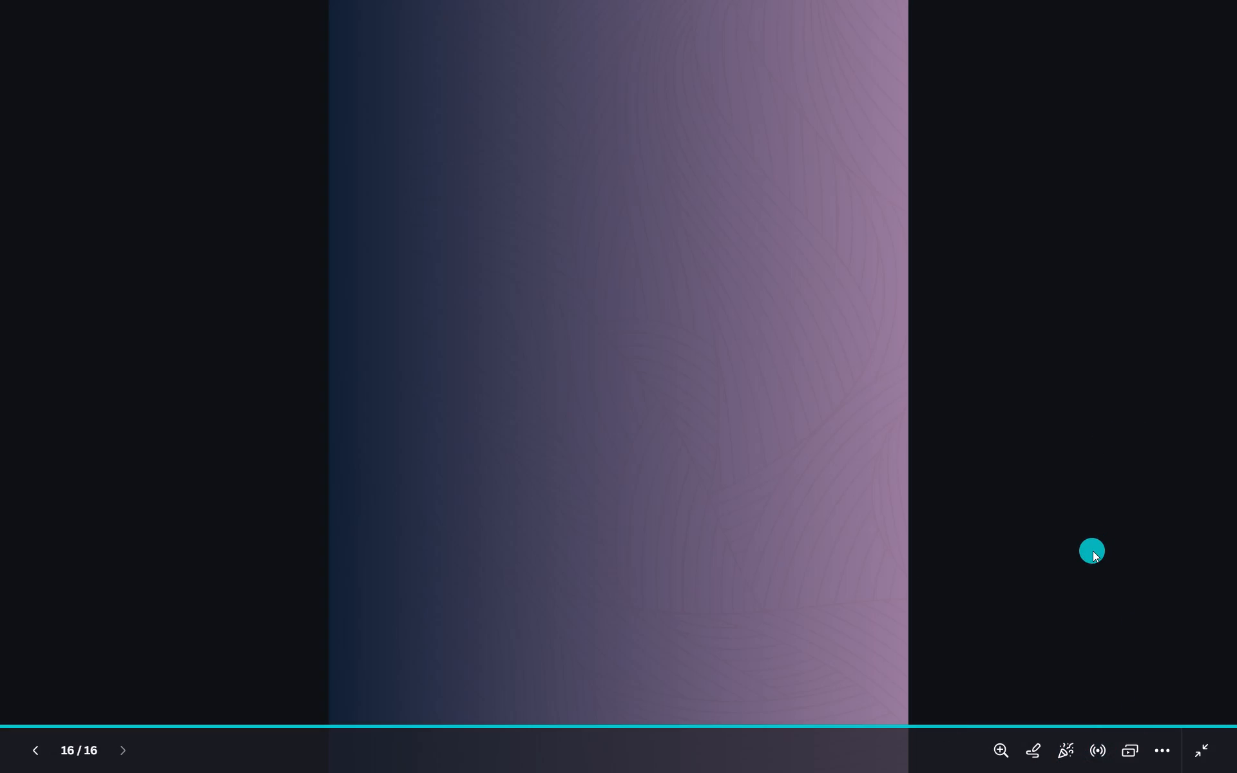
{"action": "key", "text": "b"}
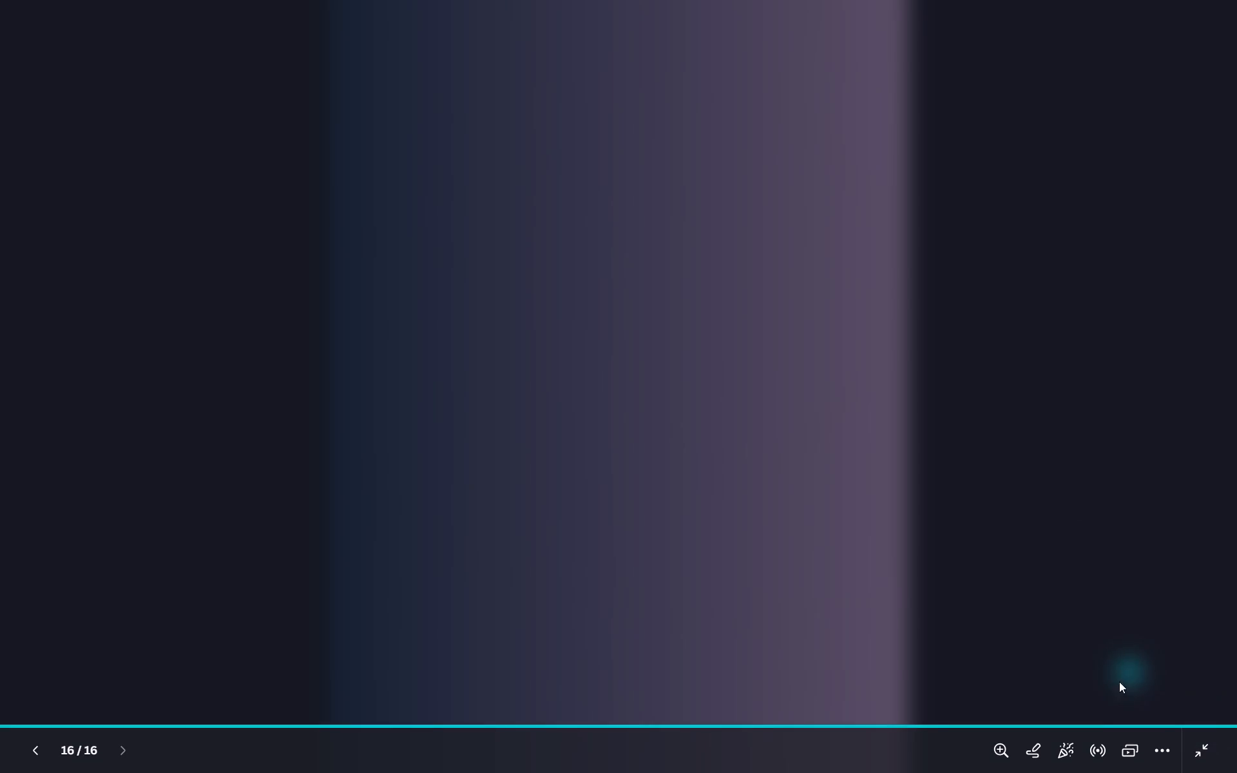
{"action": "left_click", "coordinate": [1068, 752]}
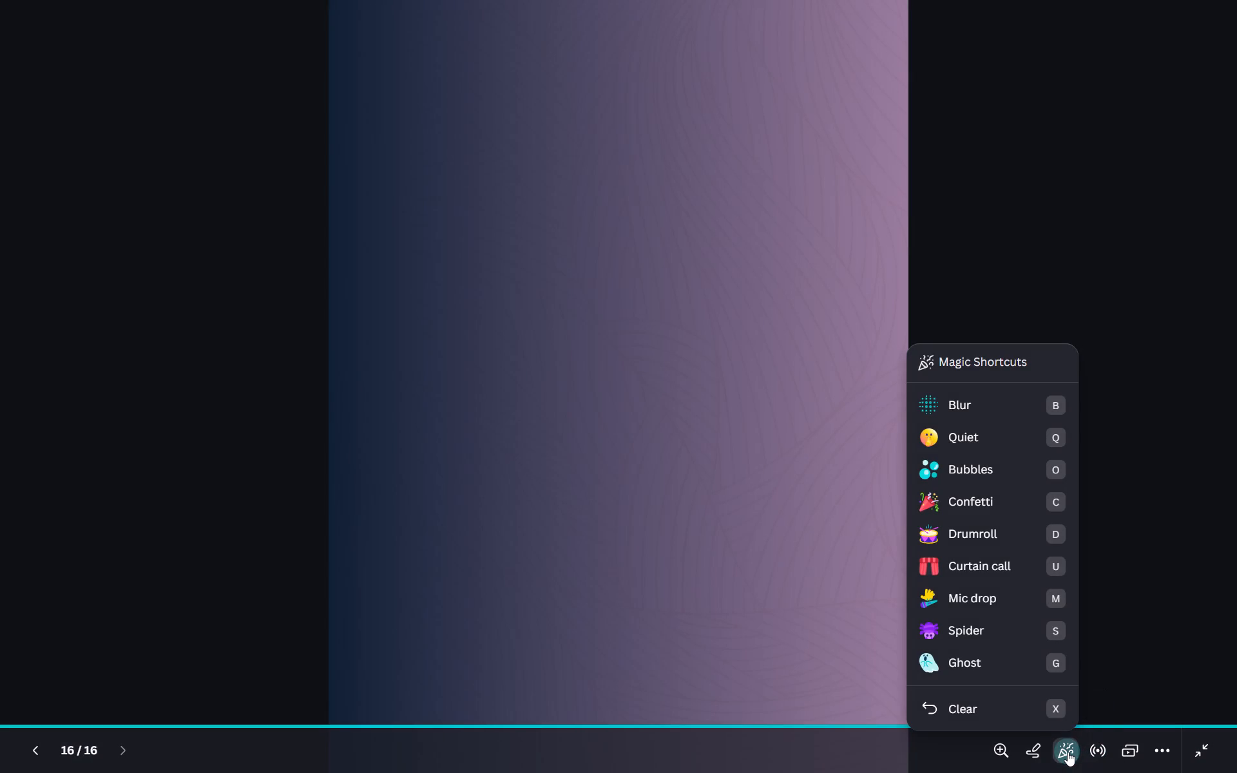
Exit the full-screen presentation and return to the gradient pages 12 and 13 in the editor.
{"action": "left_click", "coordinate": [1209, 752]}
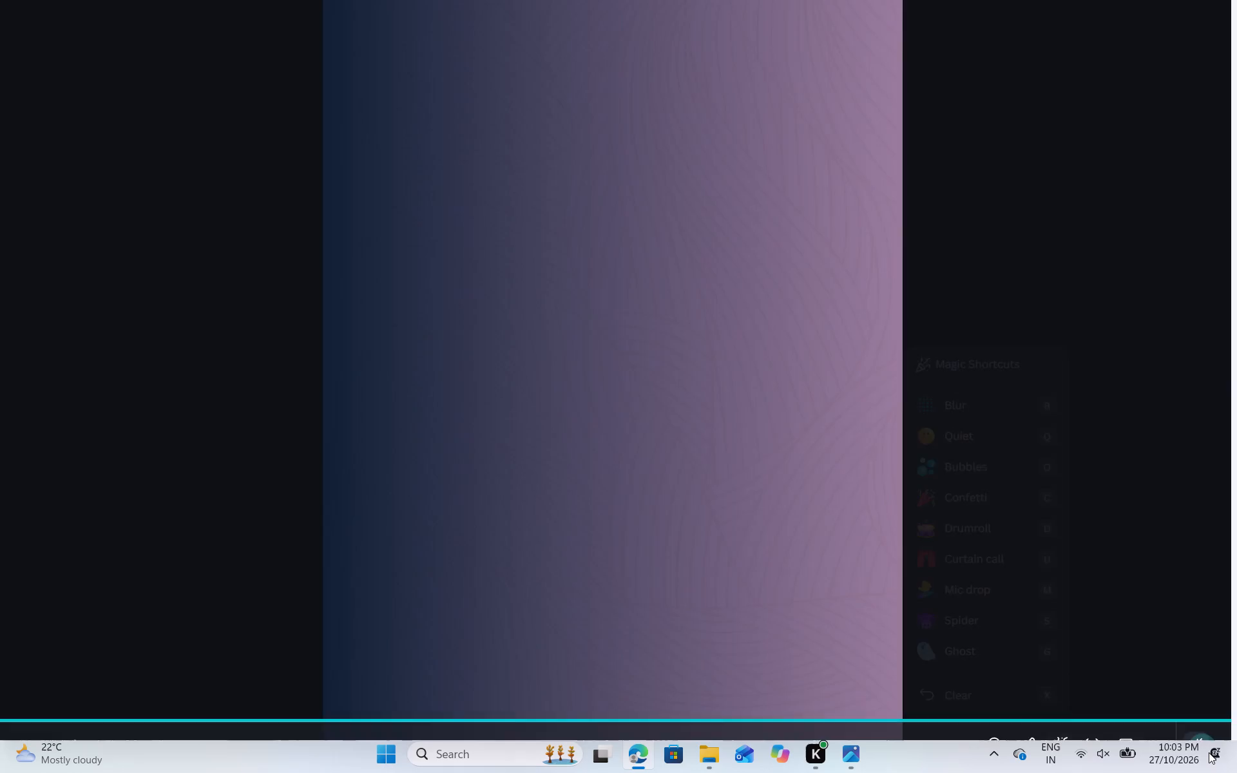
{"action": "scroll", "coordinate": [492, 425], "scroll_direction": "up", "scroll_amount": 8}
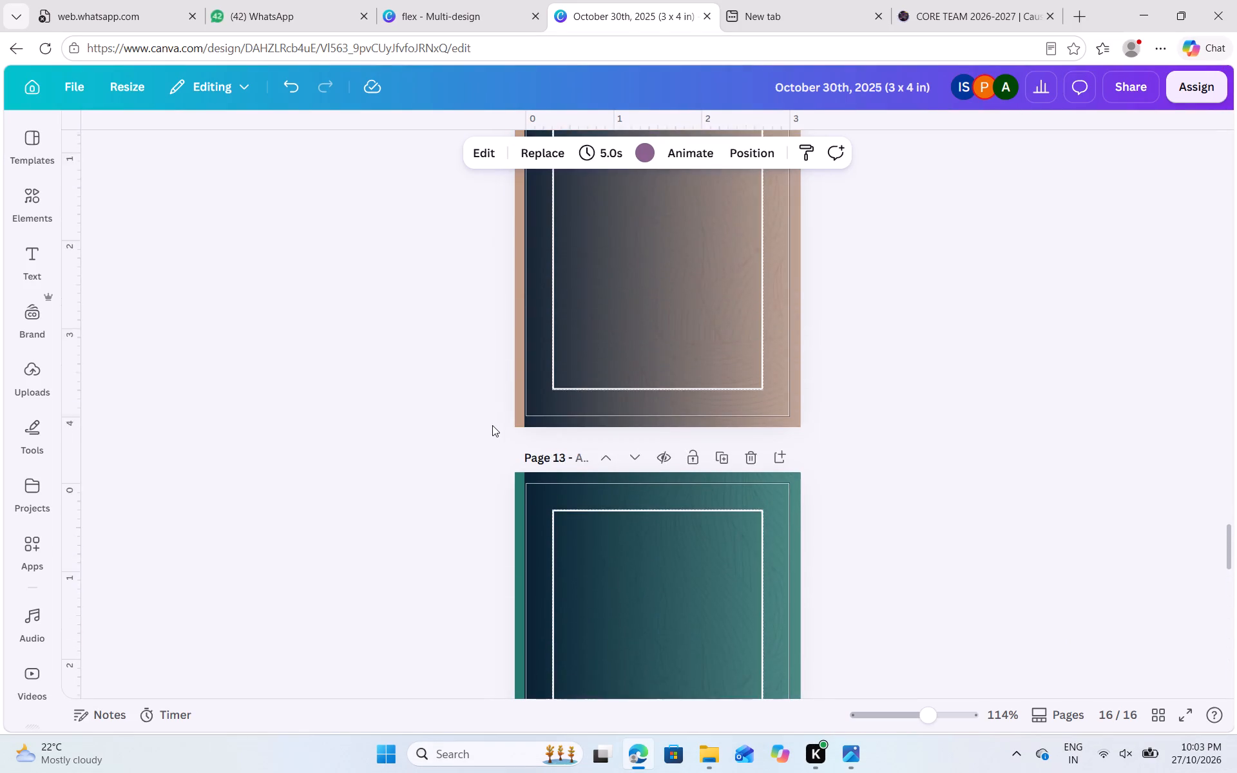
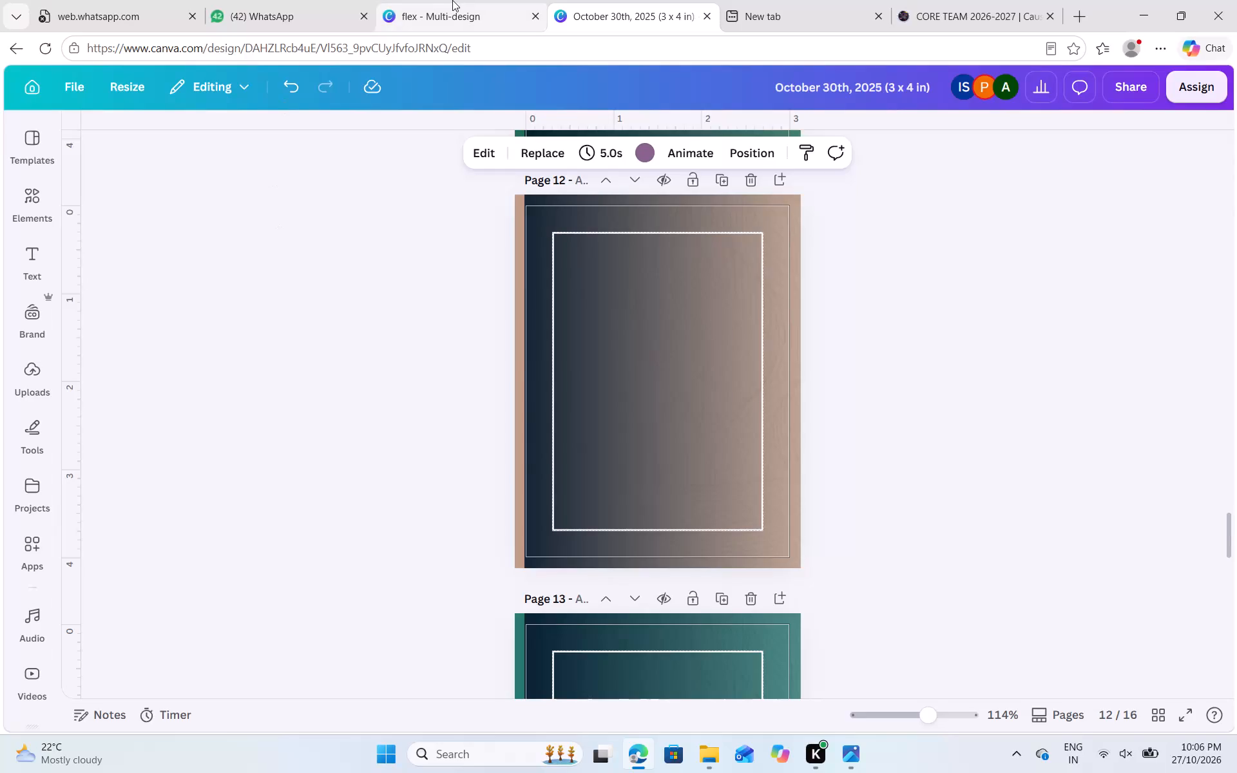
Switch to the flex design and review its event banners, ending on the untitled line-track robot banner on page 9.
{"action": "left_click", "coordinate": [452, 0]}
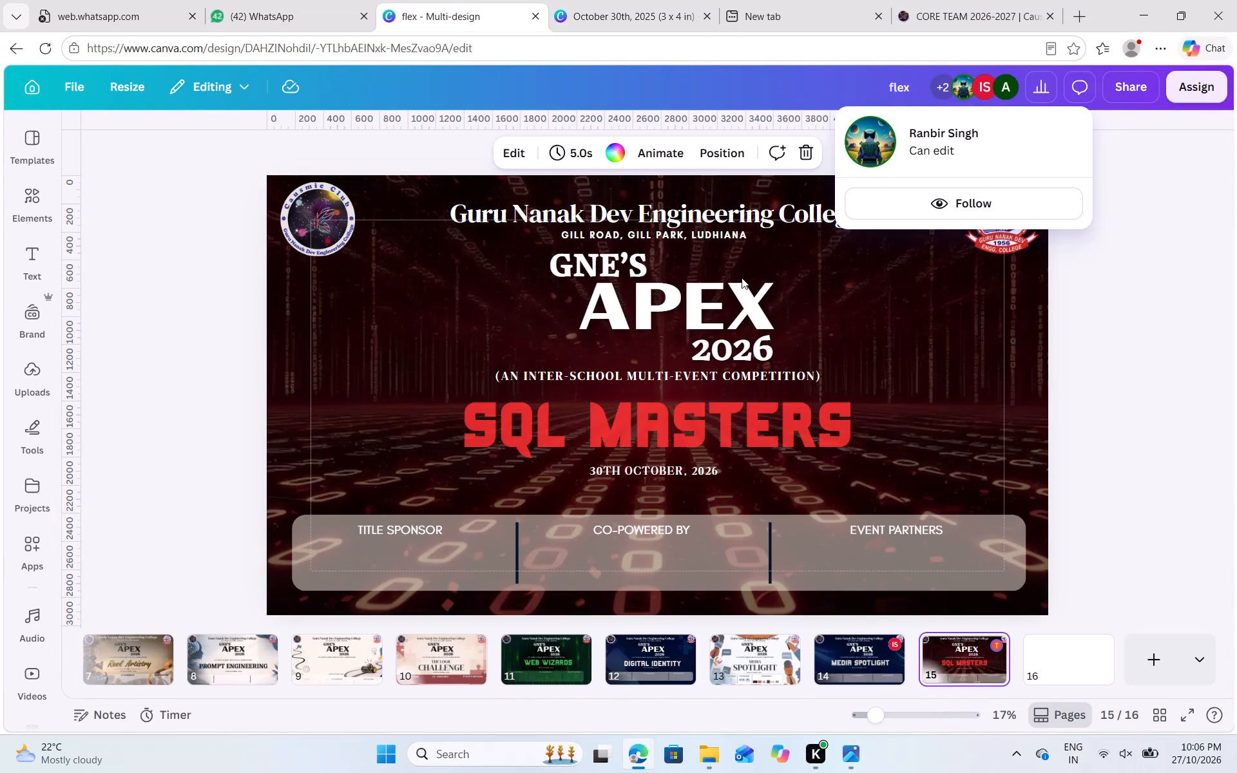
{"action": "scroll", "coordinate": [952, 648], "scroll_direction": "left", "scroll_amount": 1}
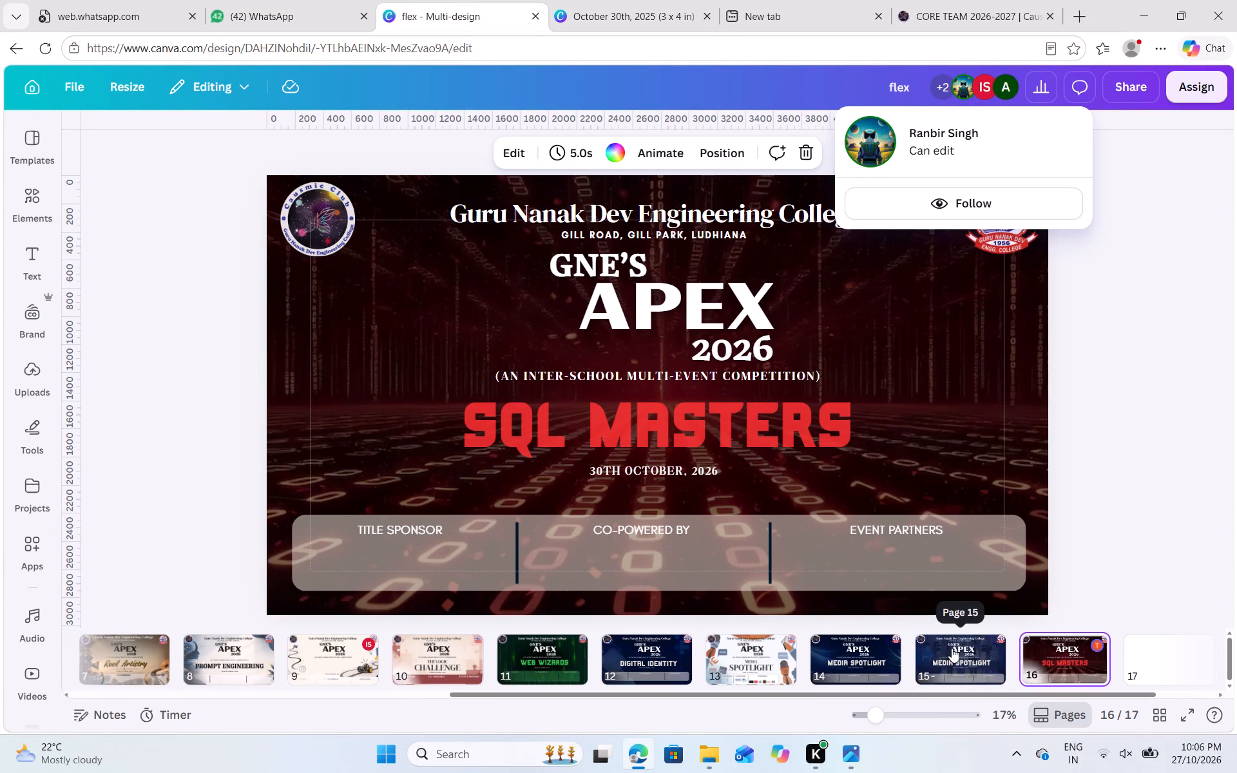
{"action": "scroll", "coordinate": [952, 648], "scroll_direction": "left", "scroll_amount": 1}
{"action": "scroll", "coordinate": [952, 648], "scroll_direction": "right", "scroll_amount": 4}
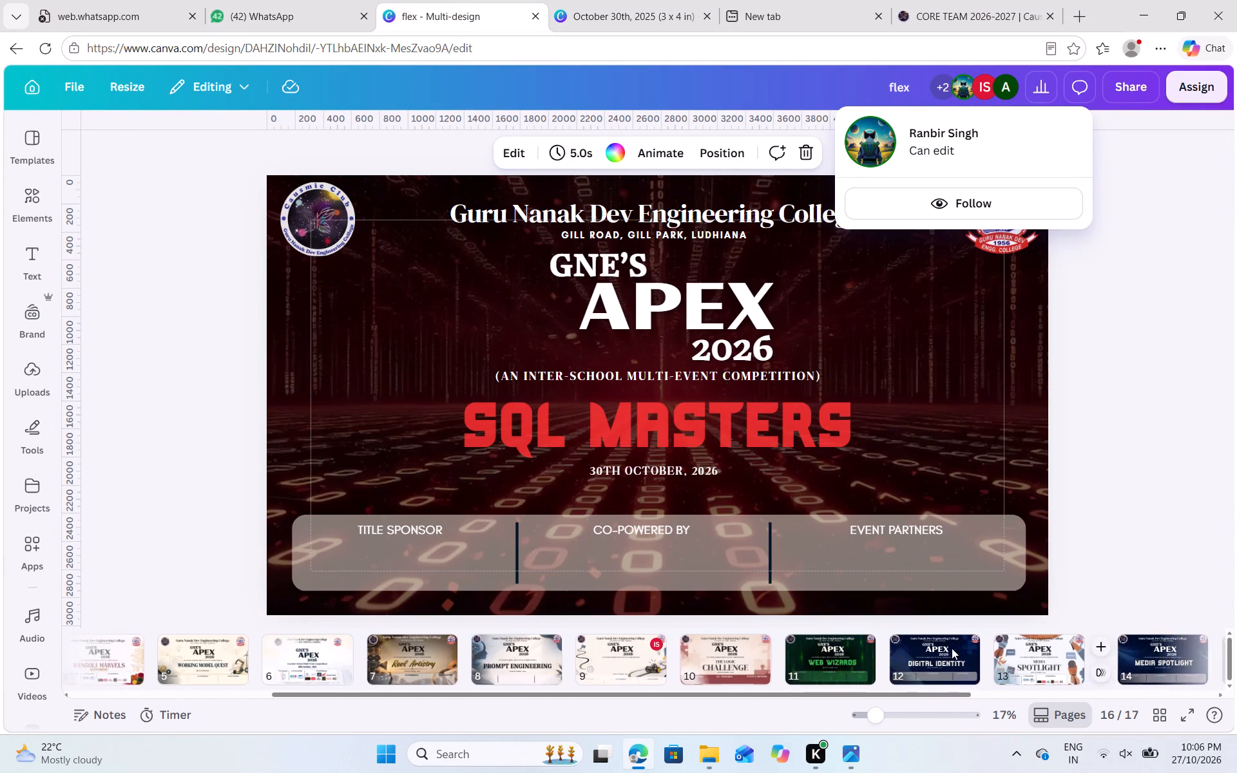
{"action": "scroll", "coordinate": [952, 648], "scroll_direction": "right", "scroll_amount": 5}
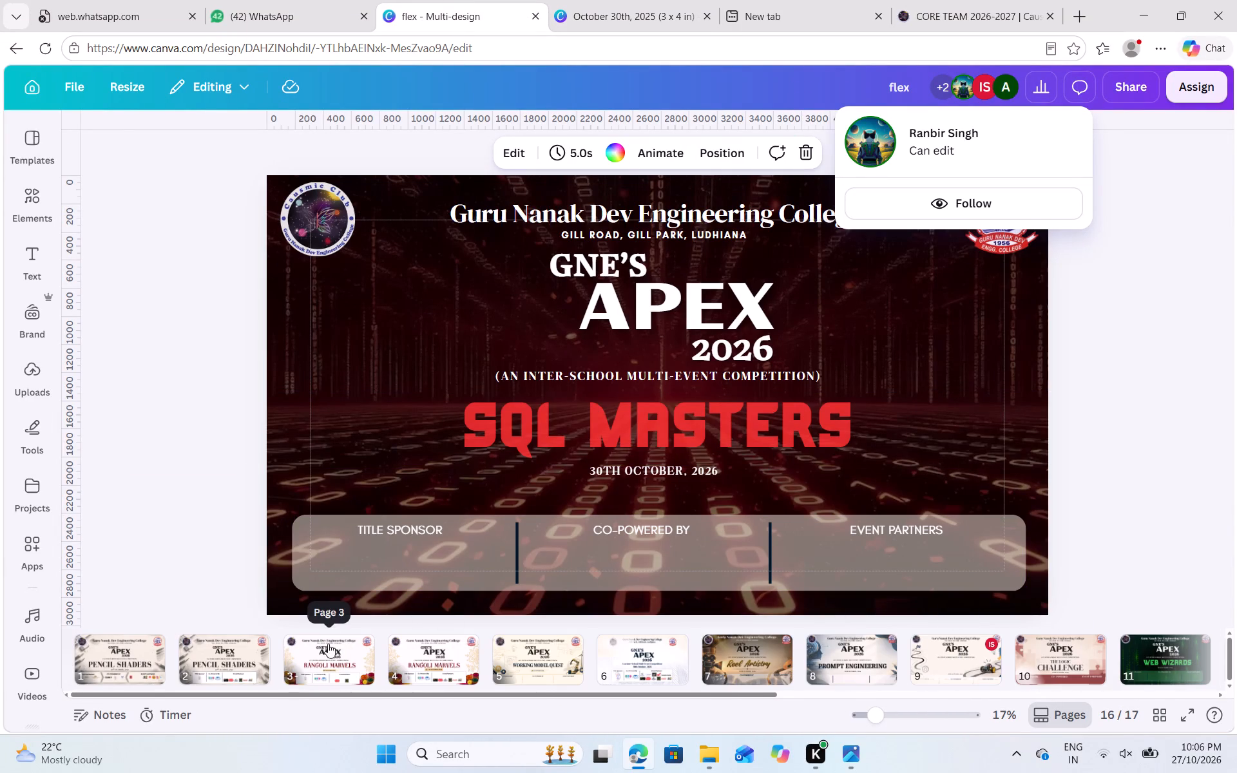
{"action": "left_click", "coordinate": [338, 644]}
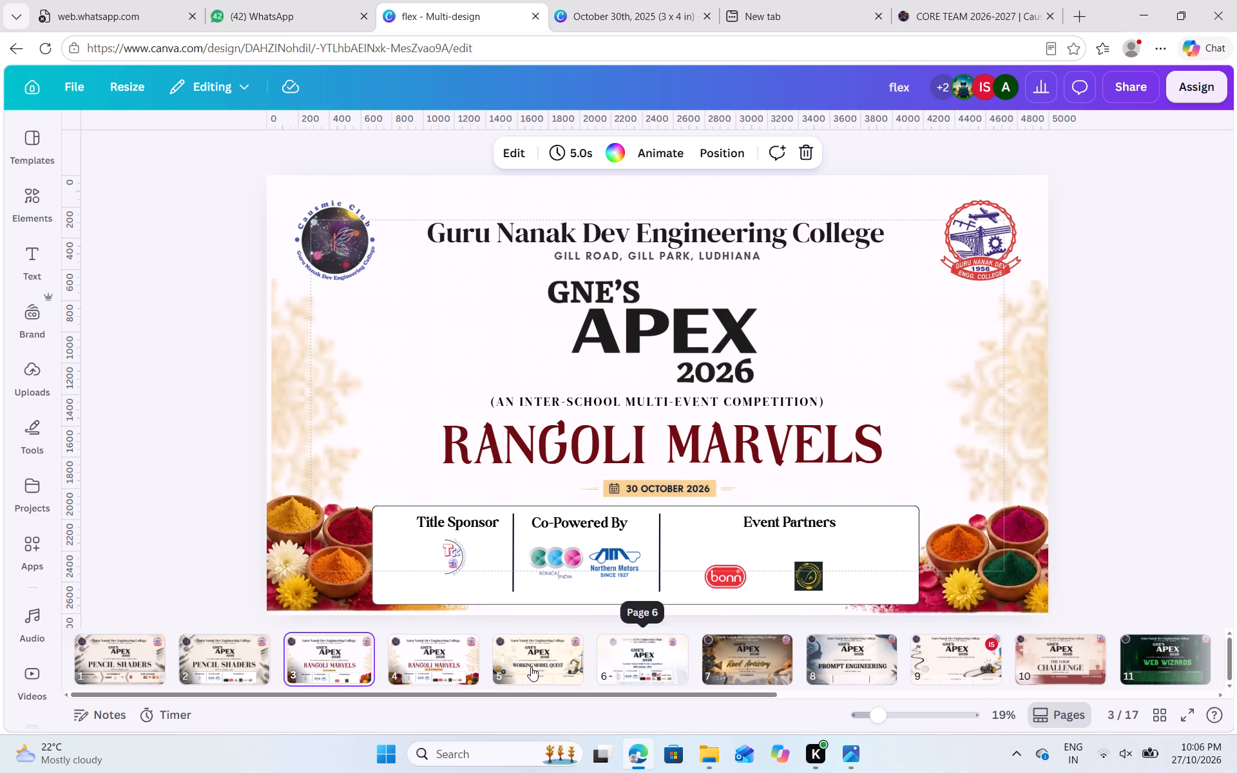
{"action": "left_click", "coordinate": [530, 665]}
{"action": "scroll", "coordinate": [727, 680], "scroll_direction": "left", "scroll_amount": 6}
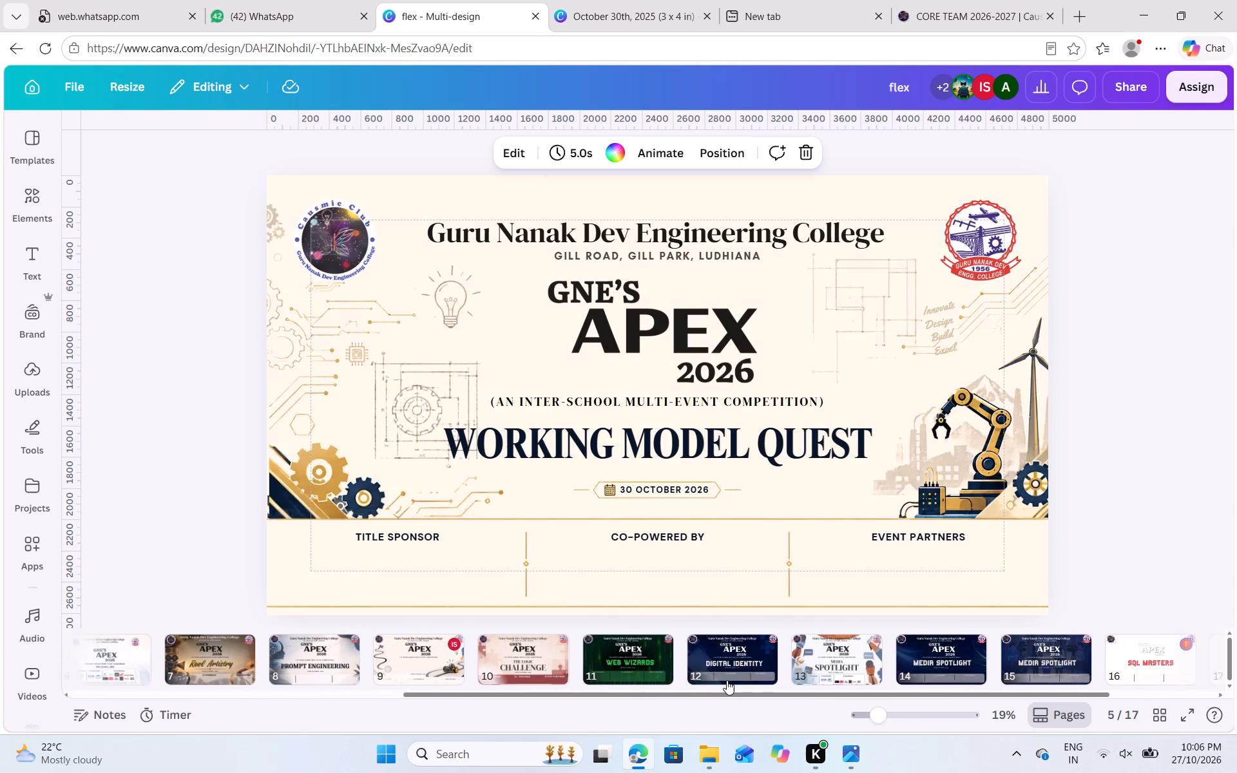
{"action": "scroll", "coordinate": [727, 680], "scroll_direction": "left", "scroll_amount": 5}
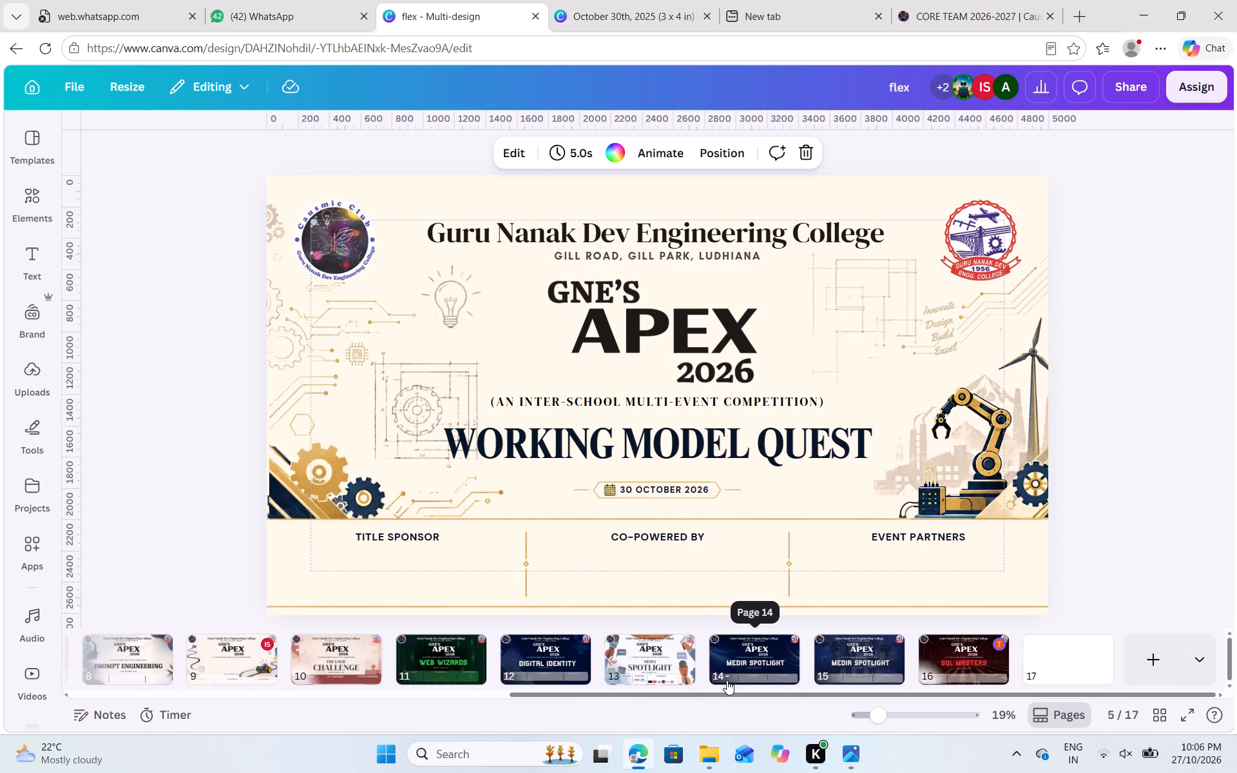
{"action": "scroll", "coordinate": [727, 680], "scroll_direction": "right", "scroll_amount": 11}
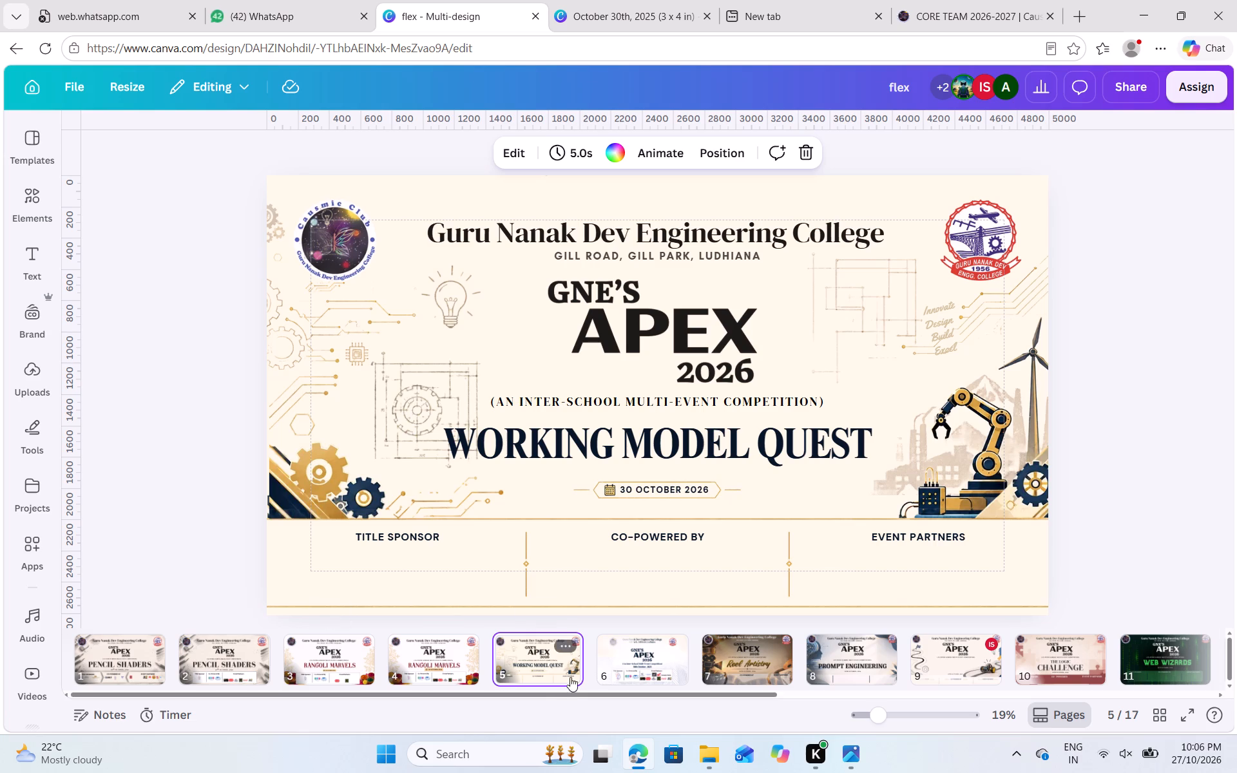
{"action": "left_click", "coordinate": [626, 658]}
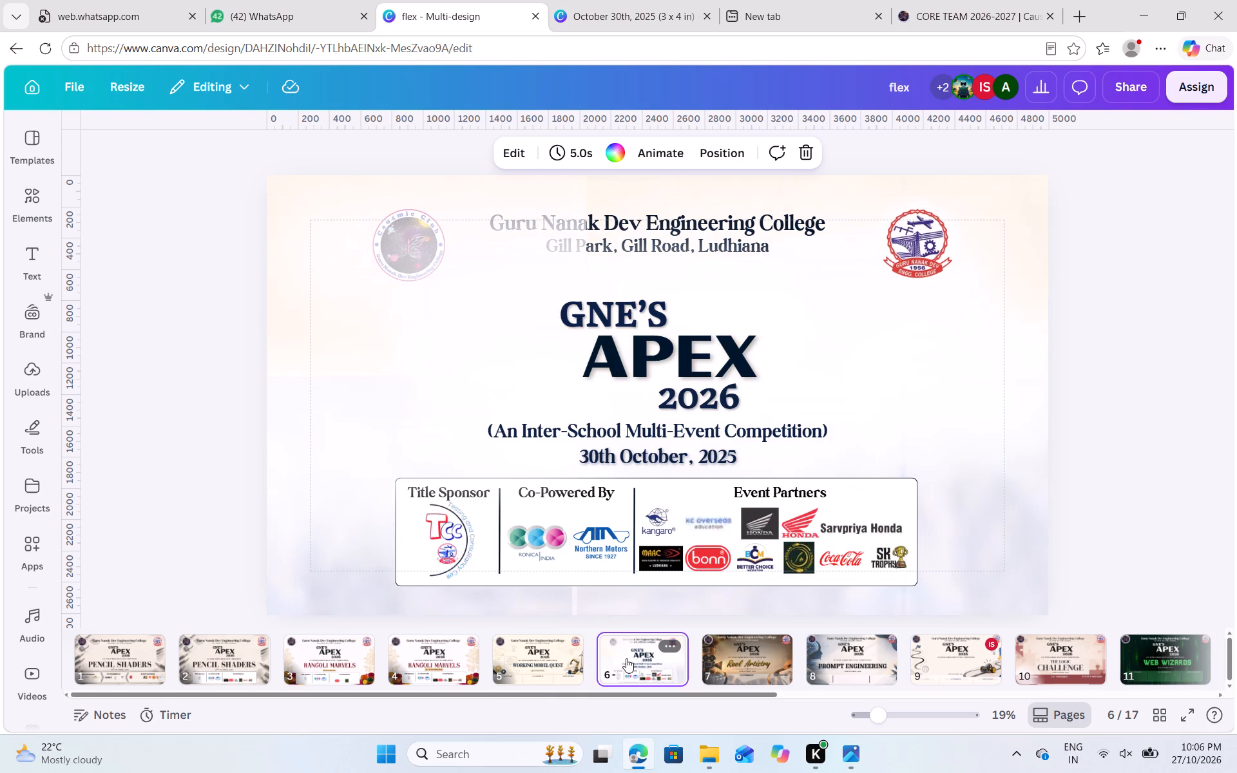
{"action": "scroll", "coordinate": [626, 658], "scroll_direction": "left", "scroll_amount": 3}
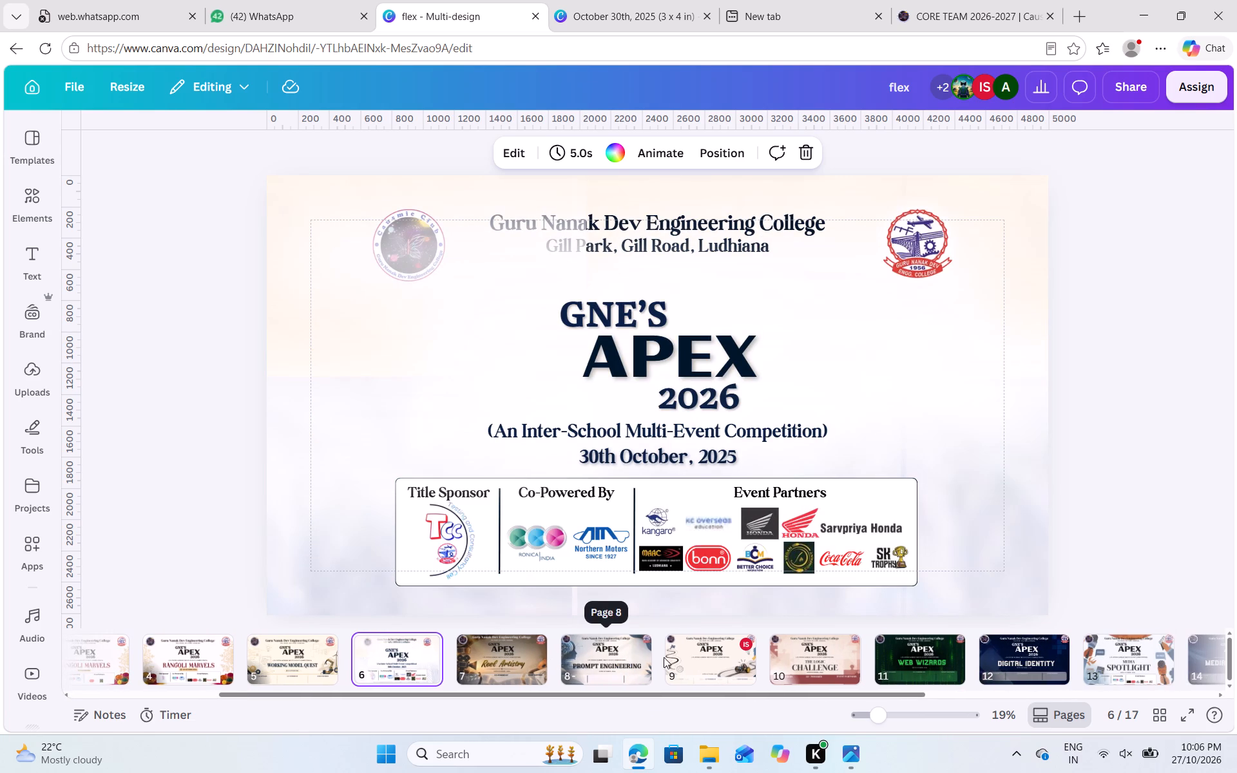
{"action": "left_click", "coordinate": [694, 658]}
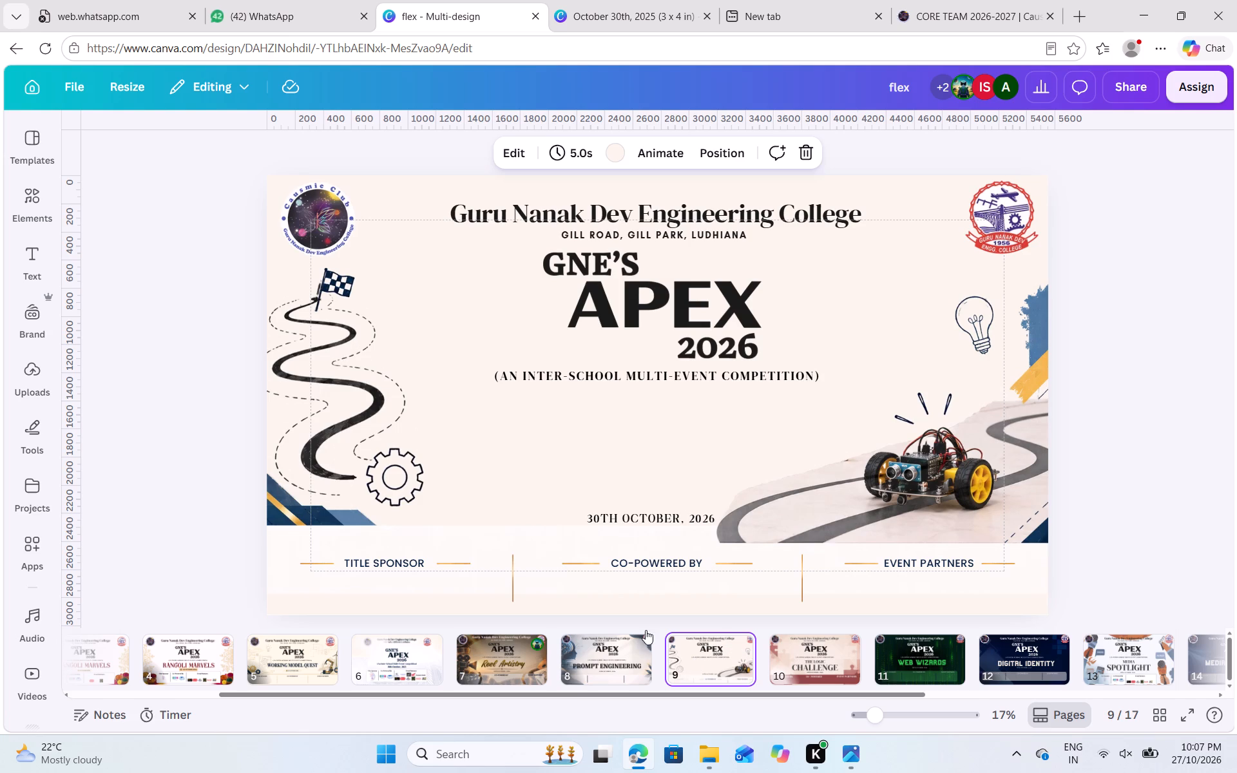
Copy the "THE LOGIC" title line from the page 10 banner onto the robot banner on page 9.
{"action": "left_click", "coordinate": [807, 668]}
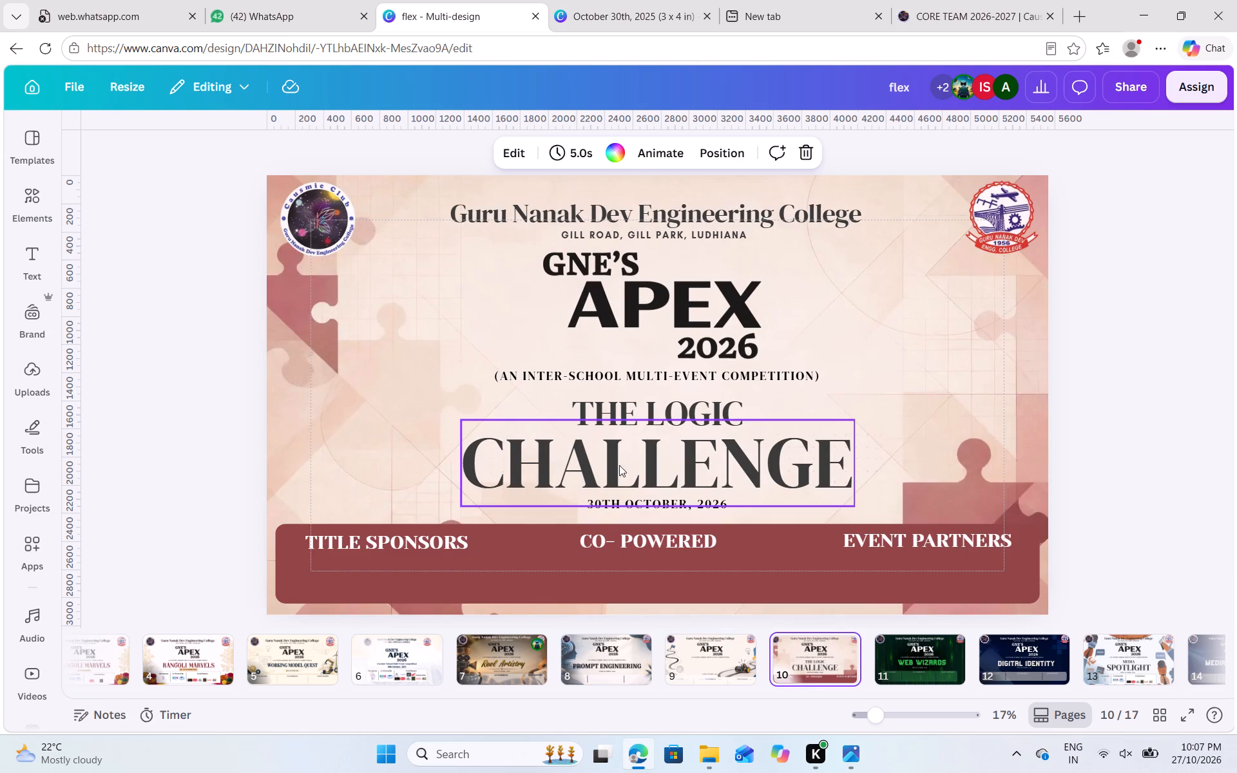
{"action": "left_click", "coordinate": [647, 404]}
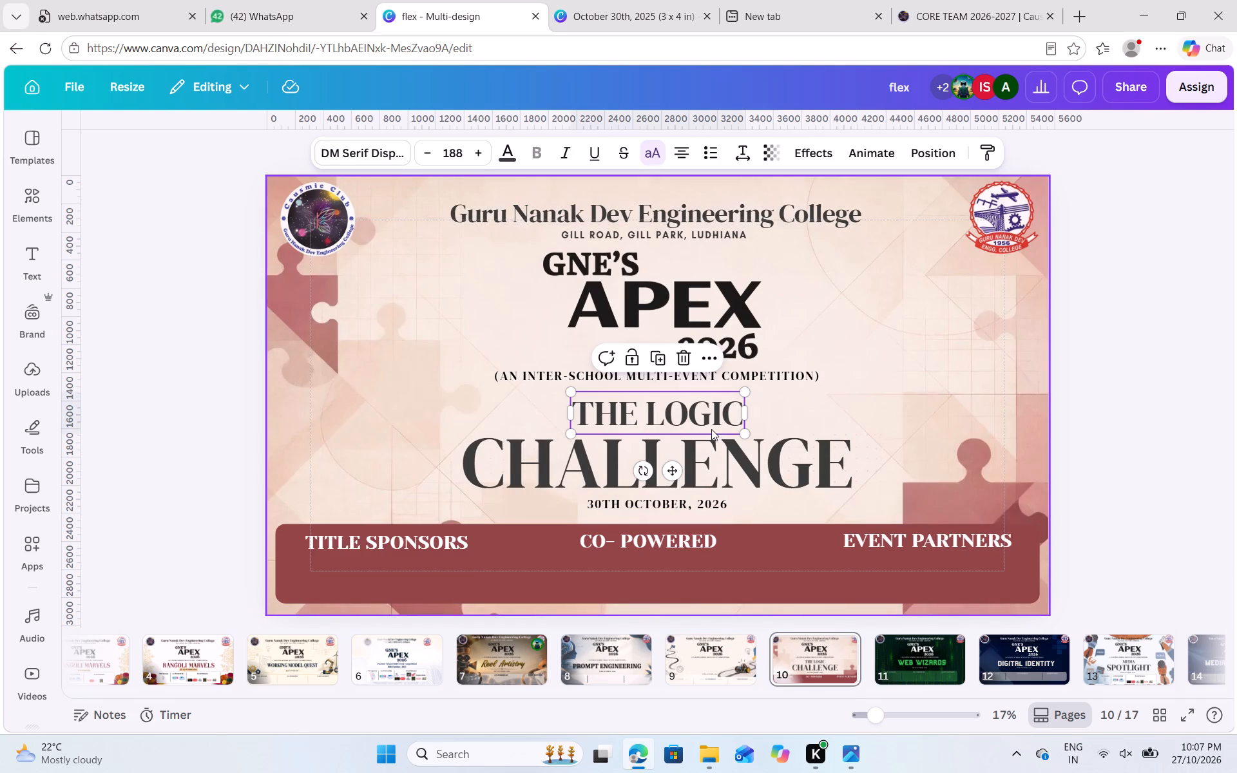
{"action": "left_click", "coordinate": [700, 404]}
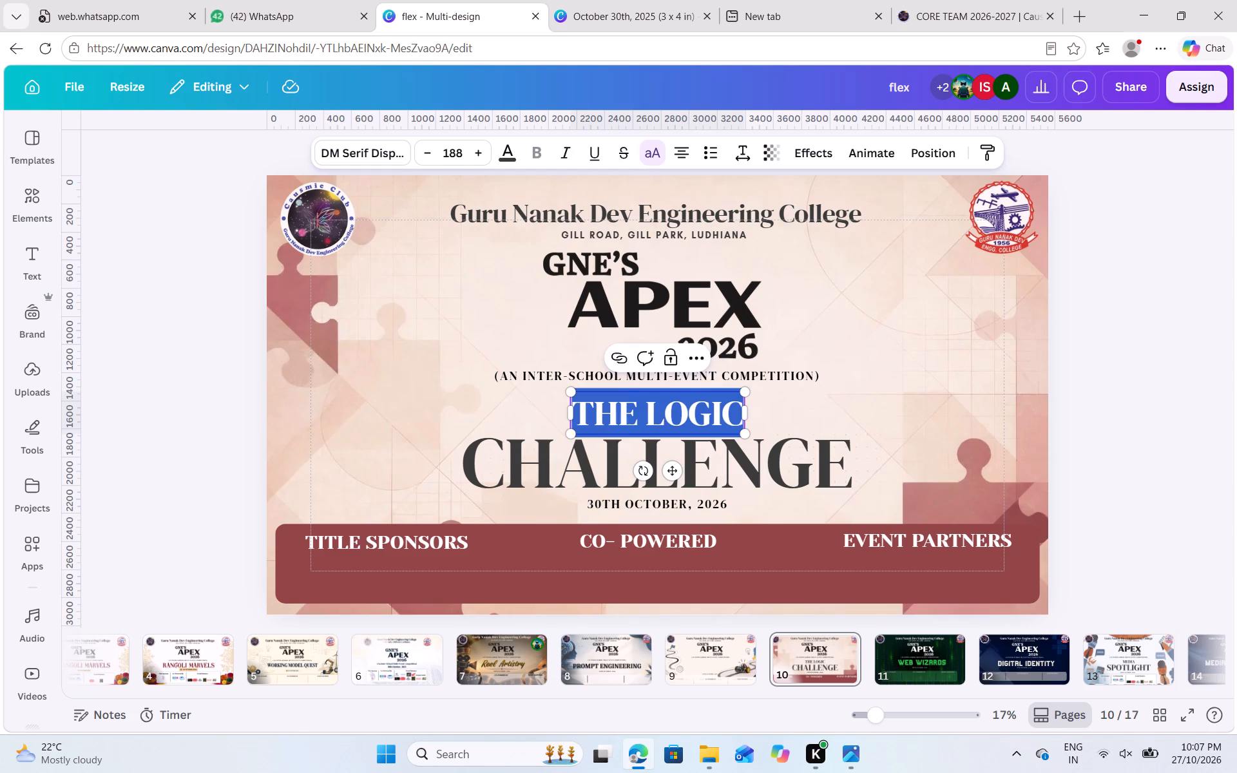
{"action": "left_click", "coordinate": [908, 426]}
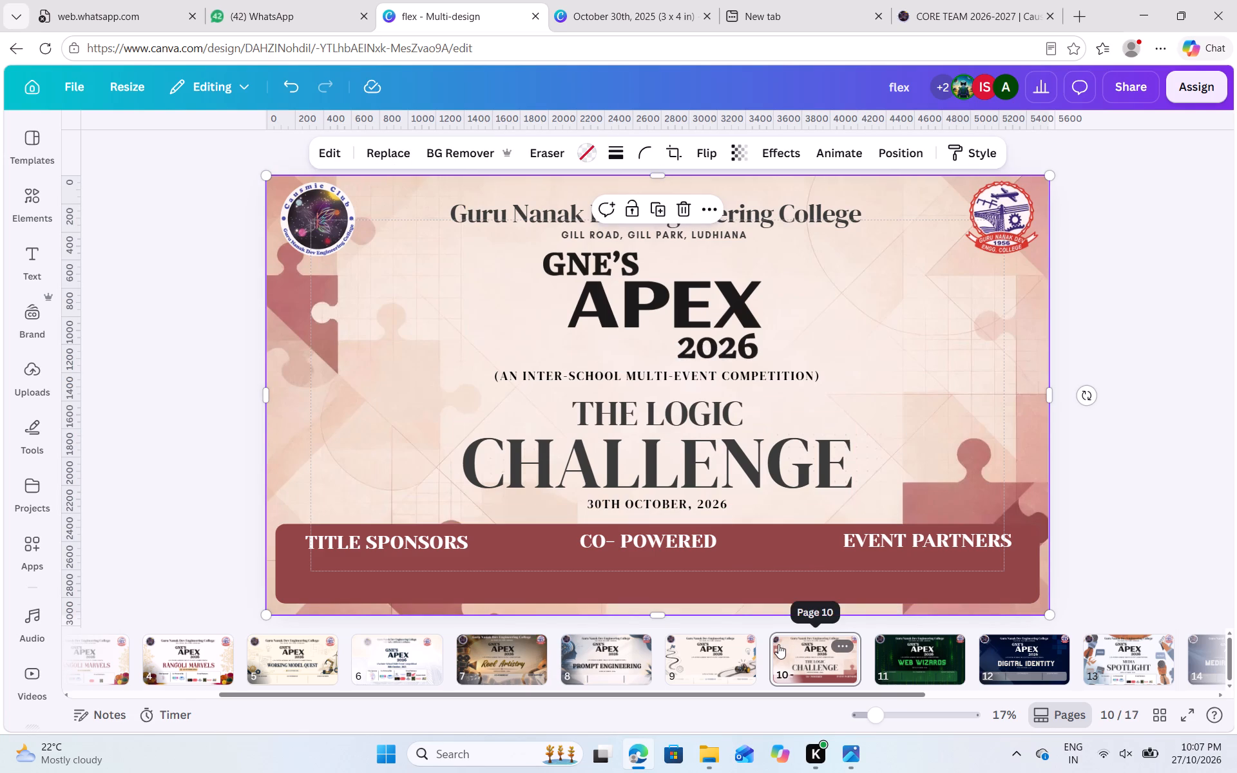
{"action": "left_click", "coordinate": [653, 408]}
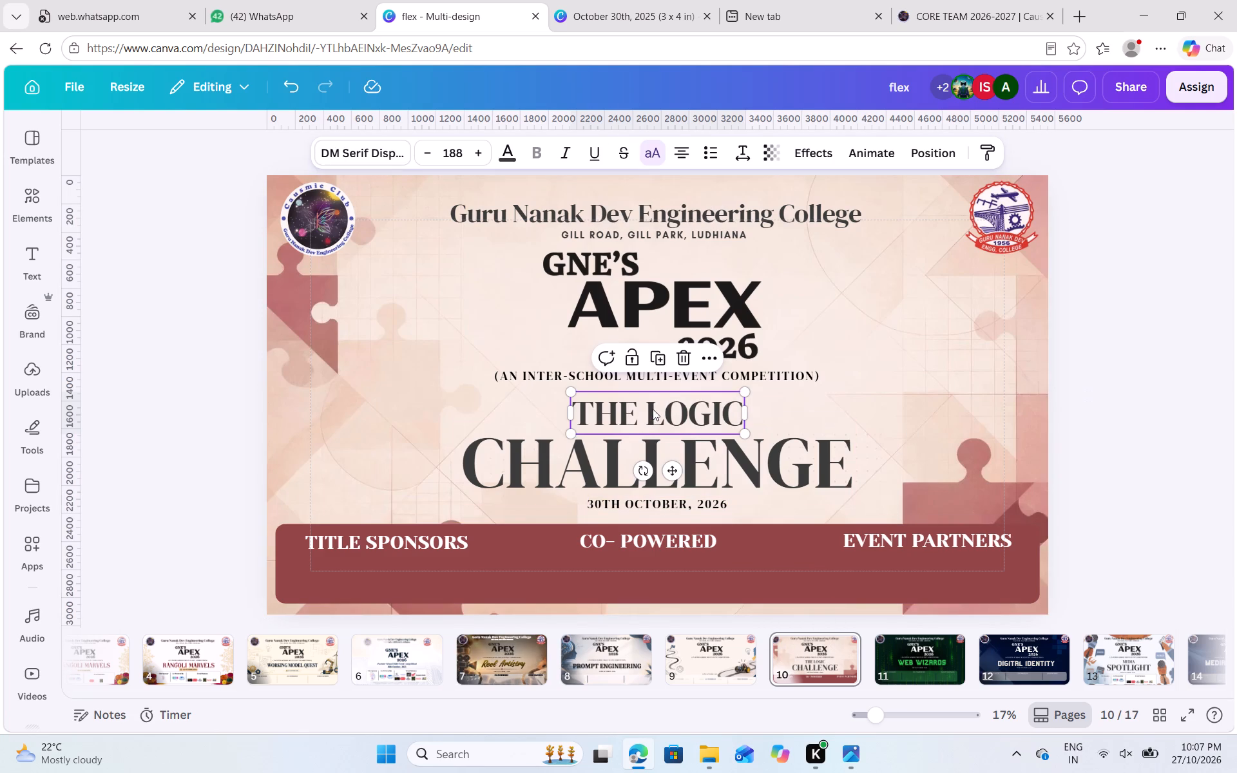
{"action": "key", "text": "ctrl+c"}
{"action": "left_click", "coordinate": [740, 664]}
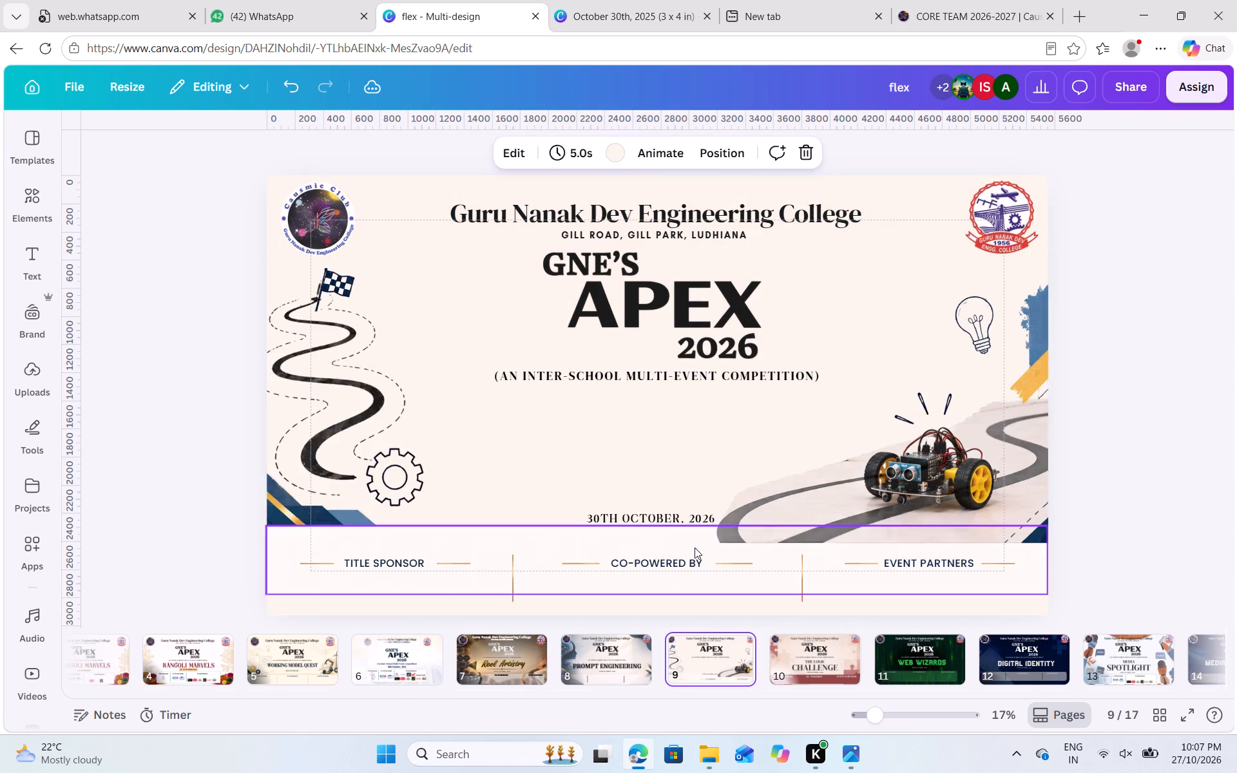
{"action": "key", "text": "ctrl+v"}
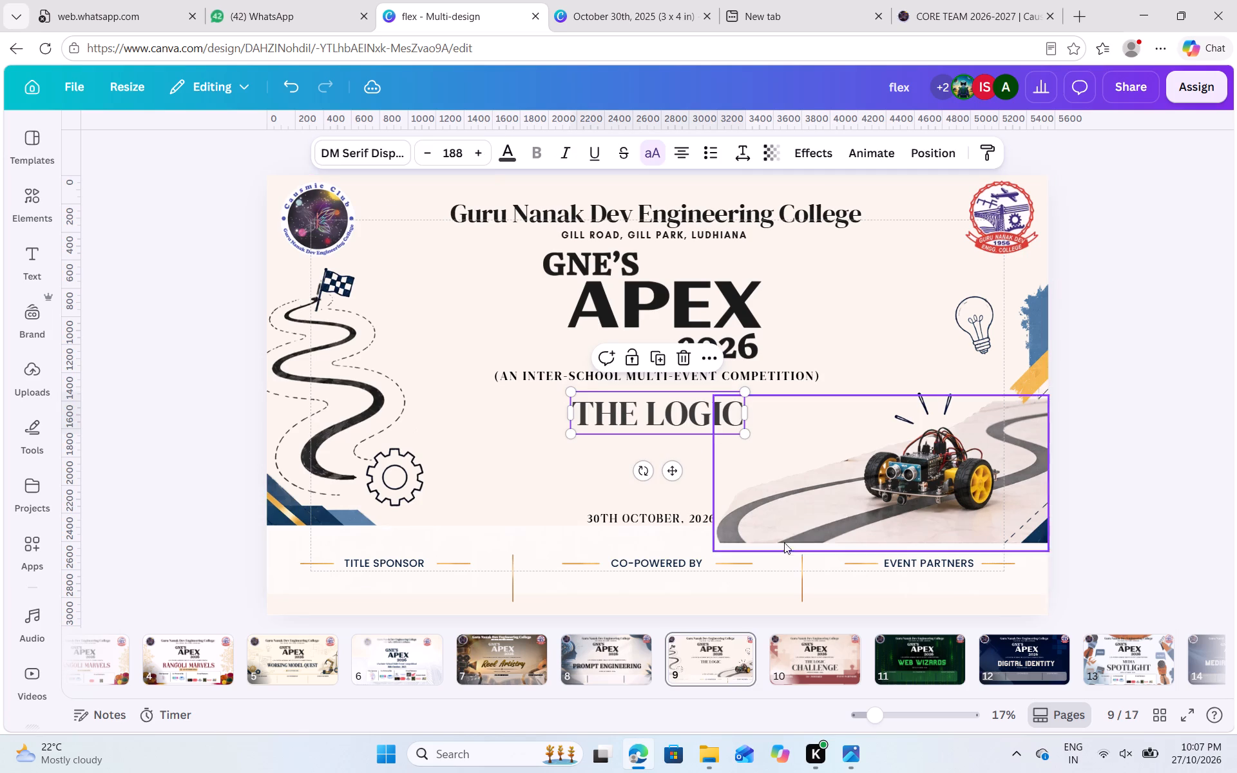
Copy the large "CHALLENGE" title word from the page 10 banner onto the page 9 robot banner.
{"action": "left_click", "coordinate": [801, 643]}
{"action": "left_click", "coordinate": [703, 448]}
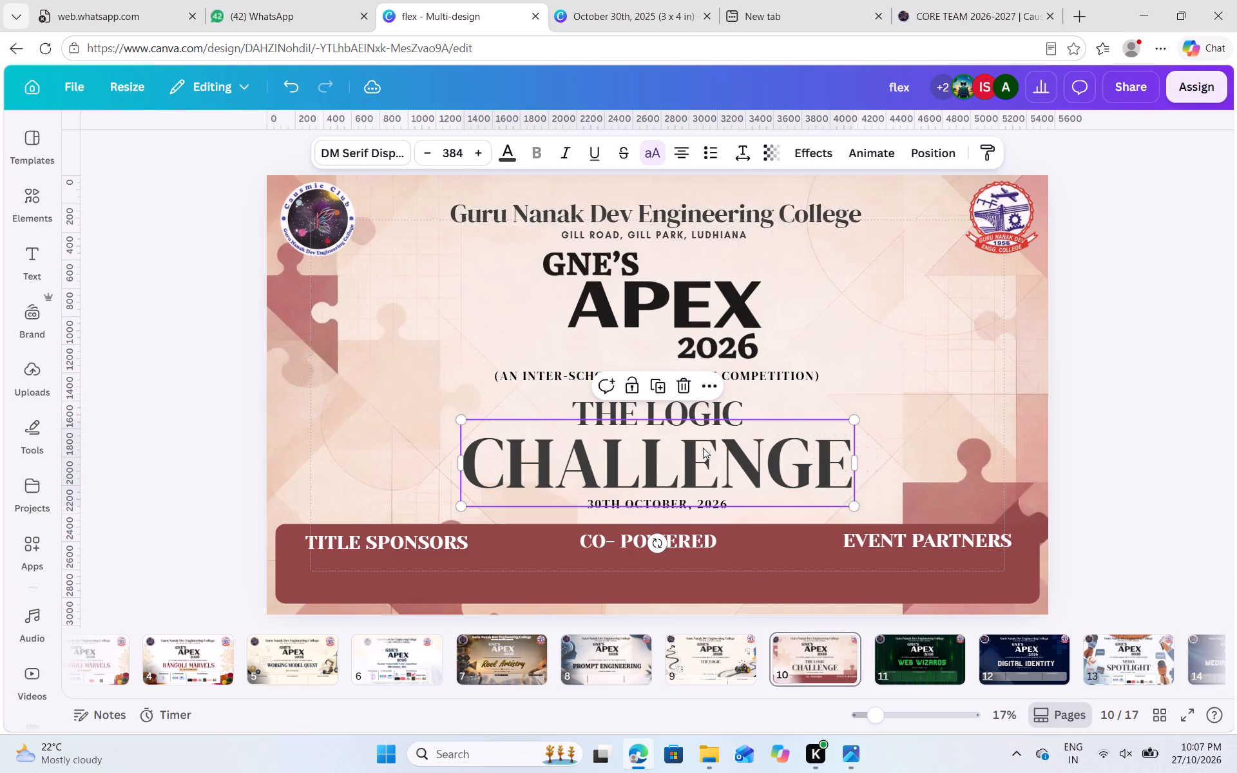
{"action": "key", "text": "ctrl+c"}
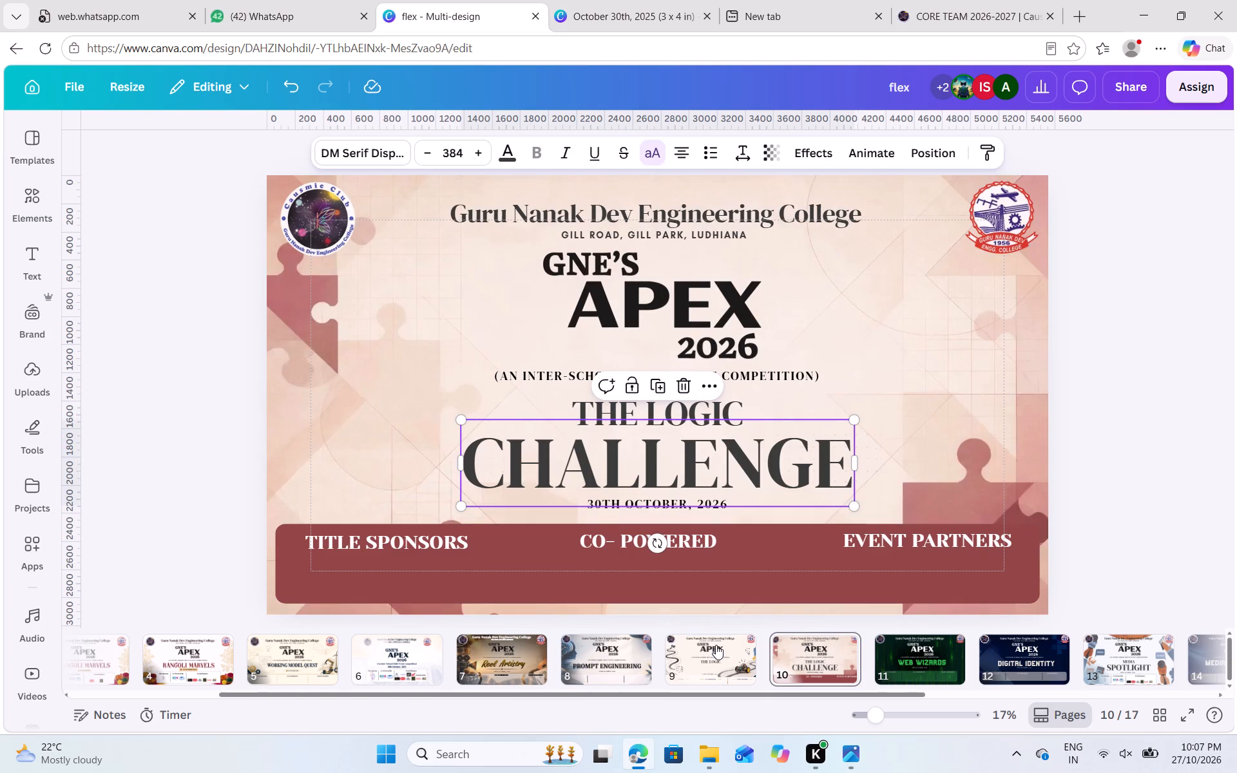
{"action": "left_click", "coordinate": [710, 650]}
{"action": "key", "text": "ctrl+v"}
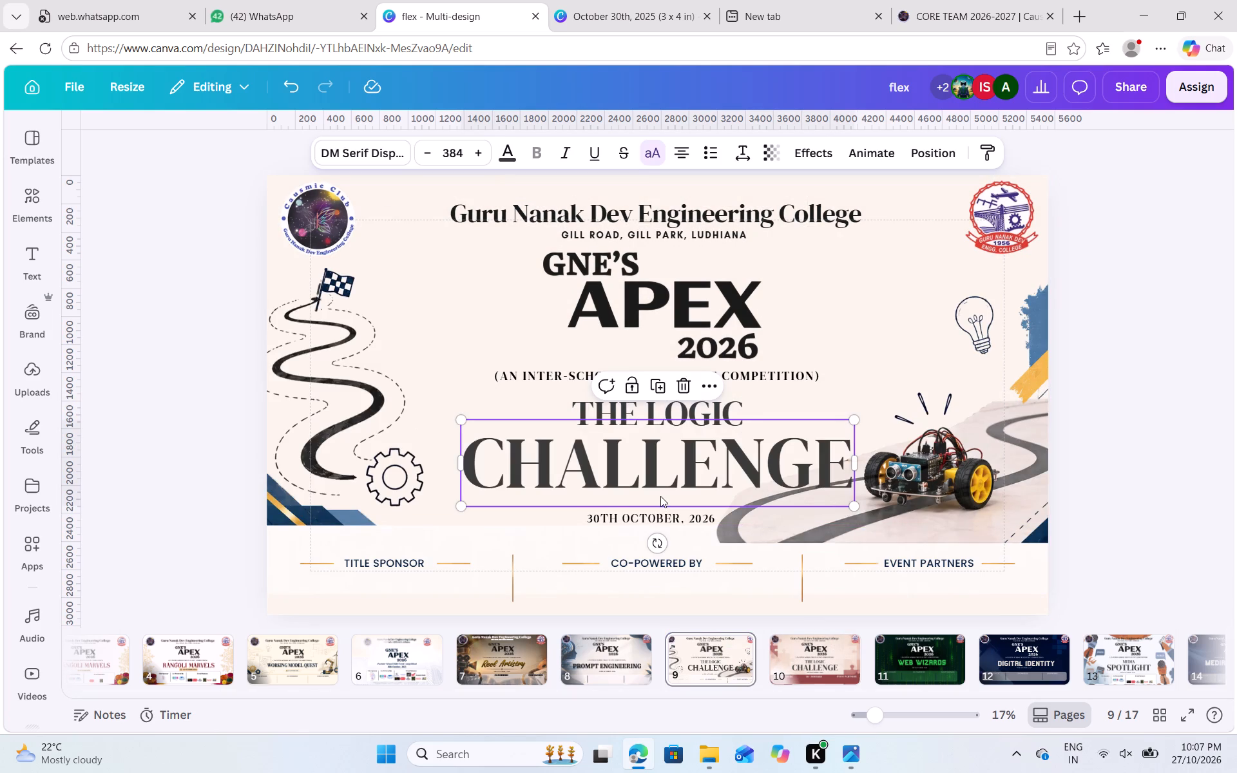
Retitle the page 9 banner by replacing "THE LOGIC" with "LINE" and "CHALLENGE" with "FOLLOWING".
{"action": "left_click", "coordinate": [700, 404]}
{"action": "double_click", "coordinate": [698, 403]}
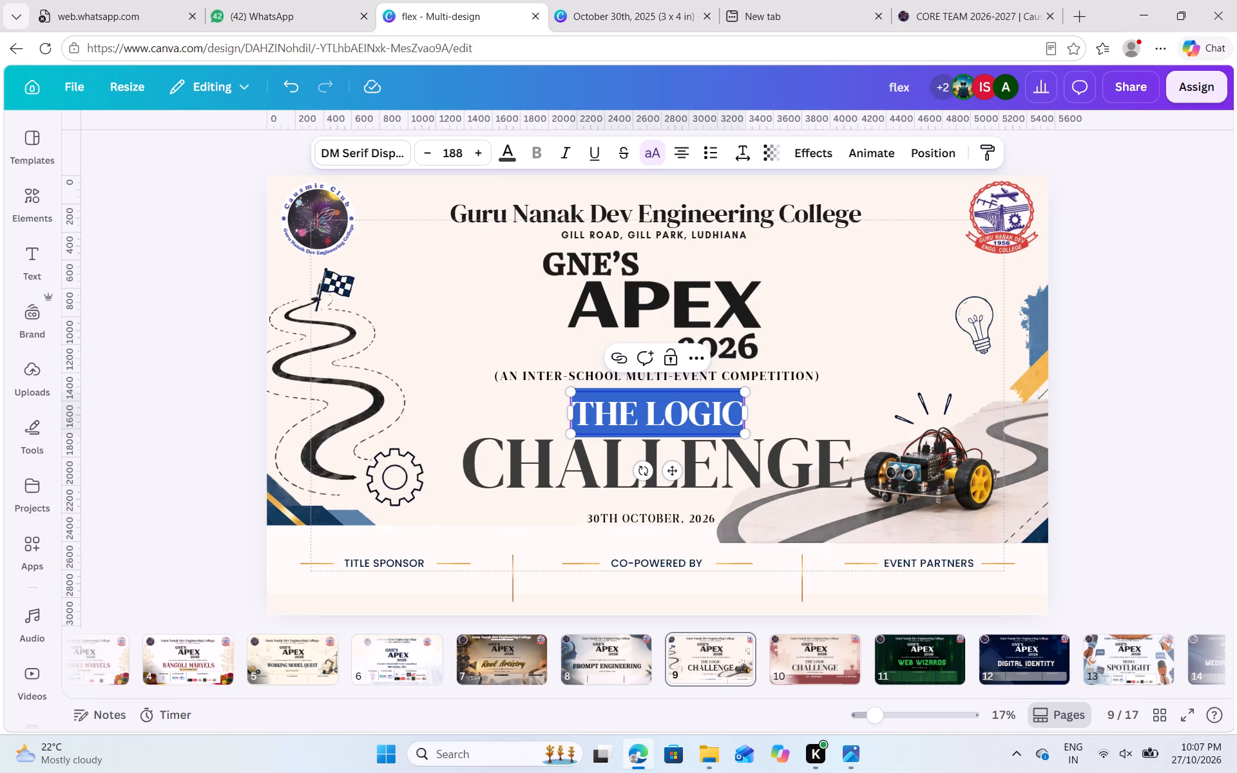
{"action": "type", "text": "LINE"}
{"action": "double_click", "coordinate": [597, 453]}
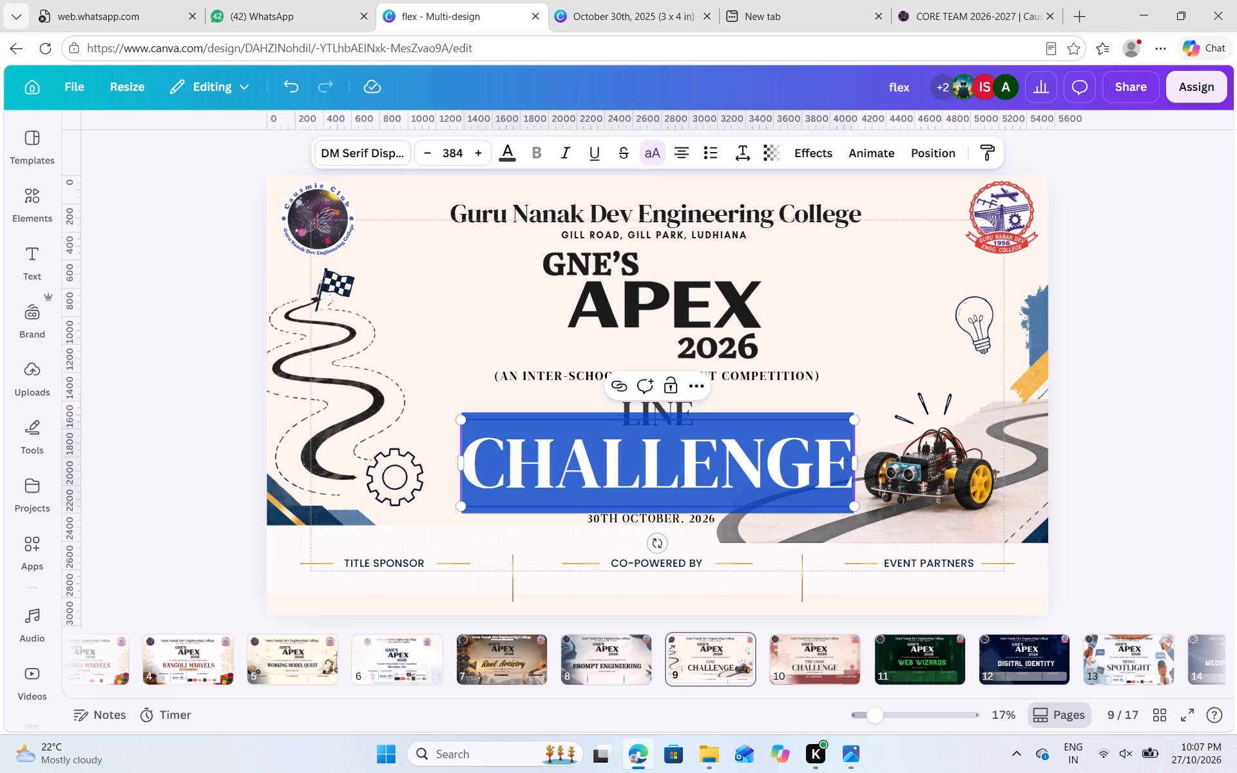
{"action": "key", "text": "f"}
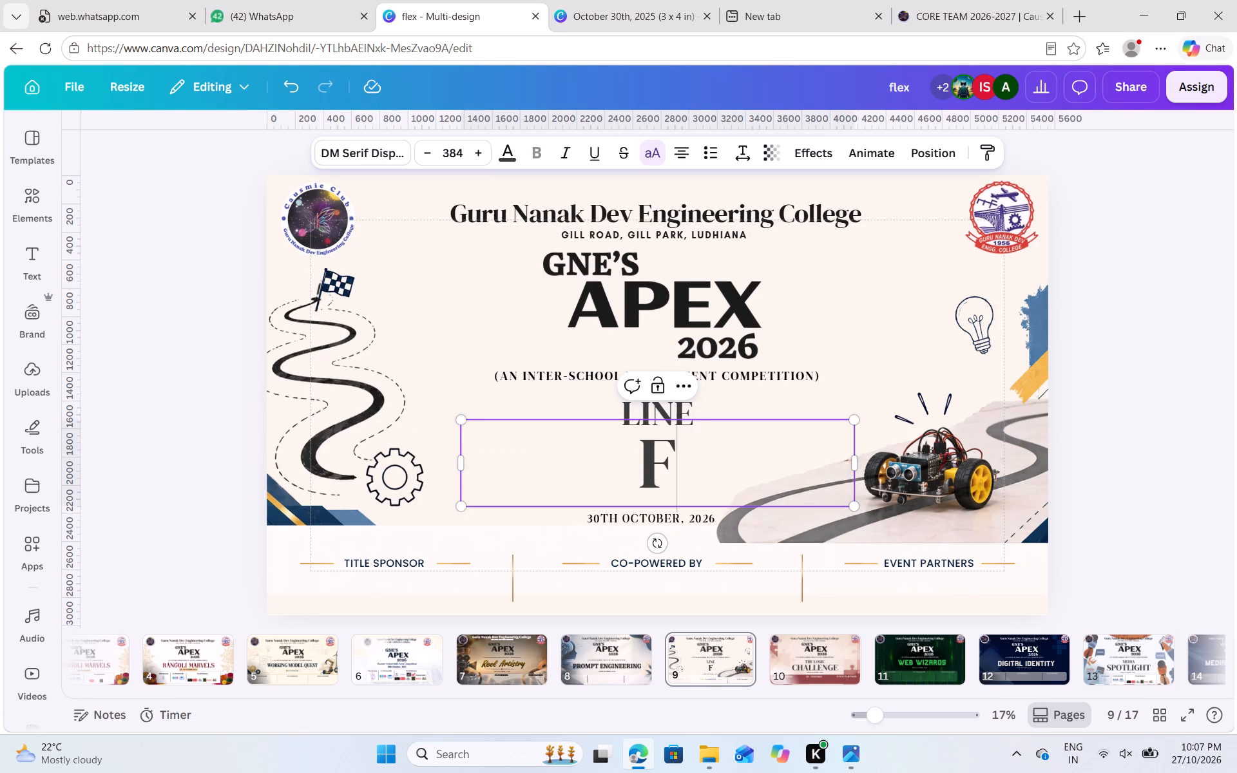
{"action": "type", "text": "OLL"}
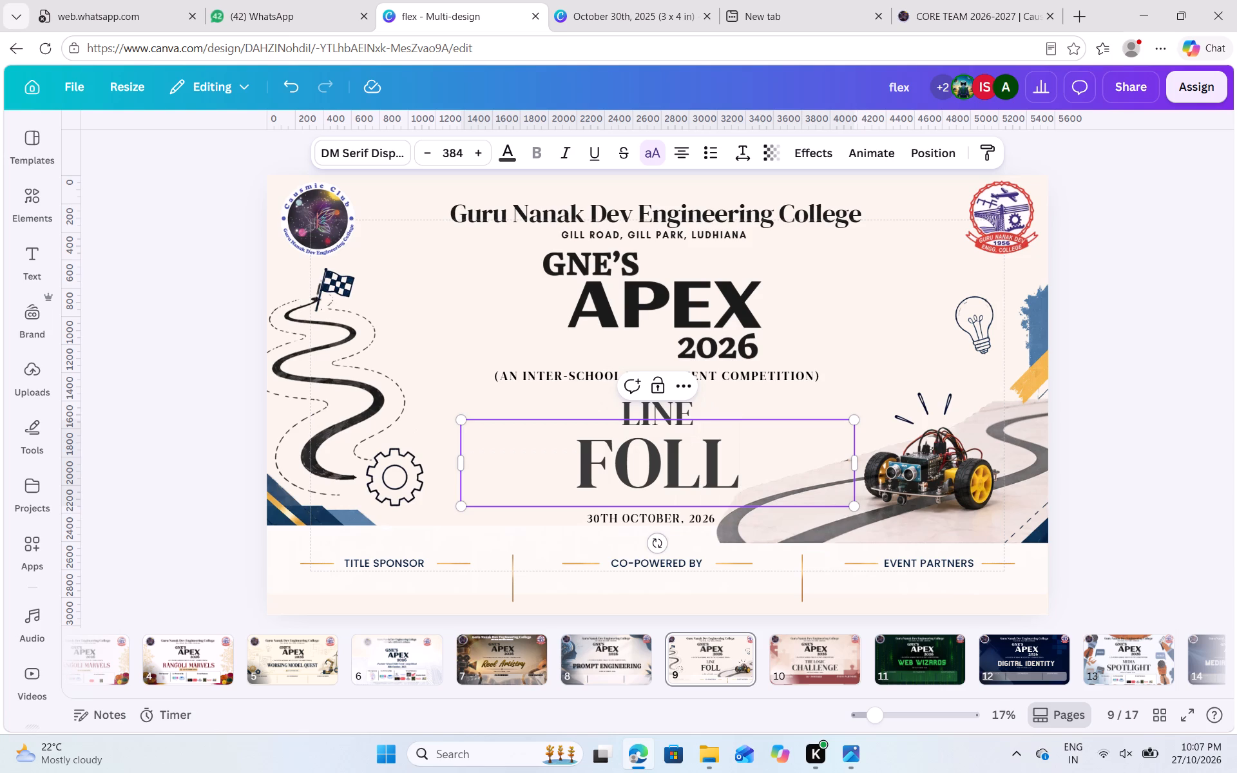
{"action": "type", "text": "OWING"}
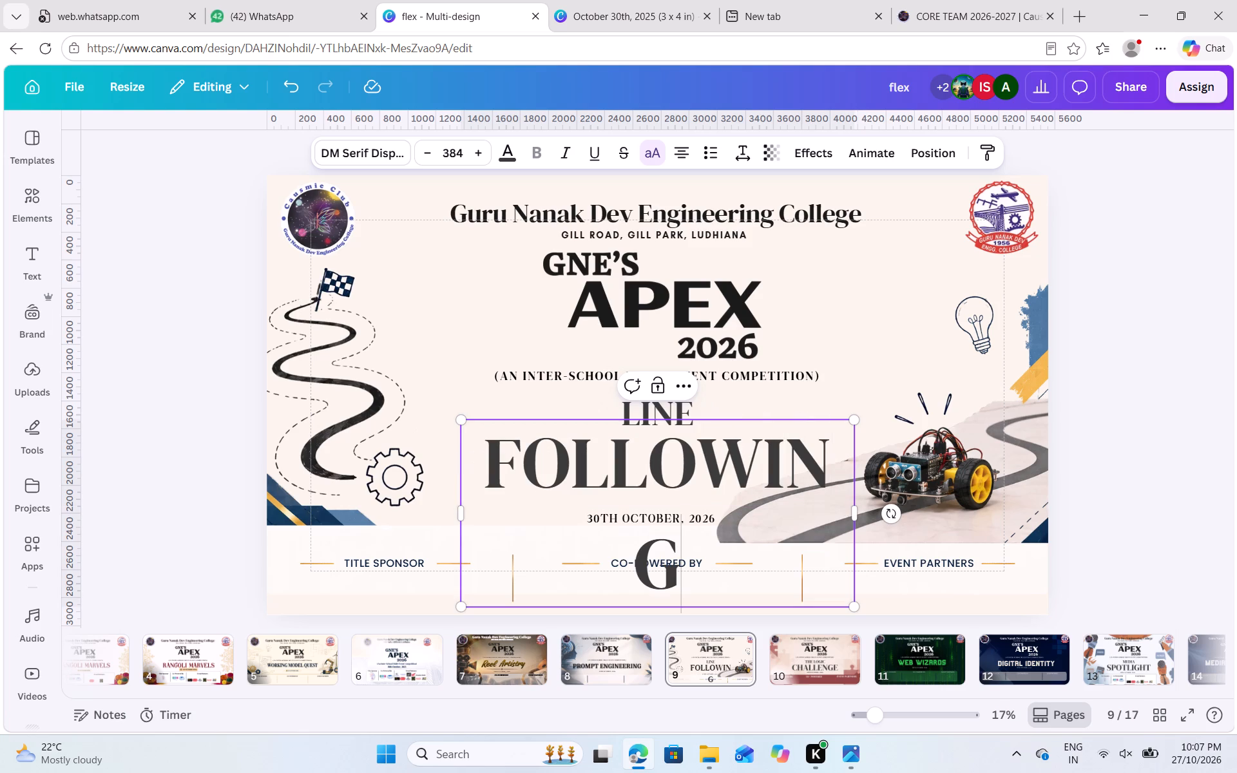
Search the web for "line follower robot" in the new browser tab and examine how the results word the name.
{"action": "left_click", "coordinate": [799, 0]}
{"action": "left_click", "coordinate": [670, 46]}
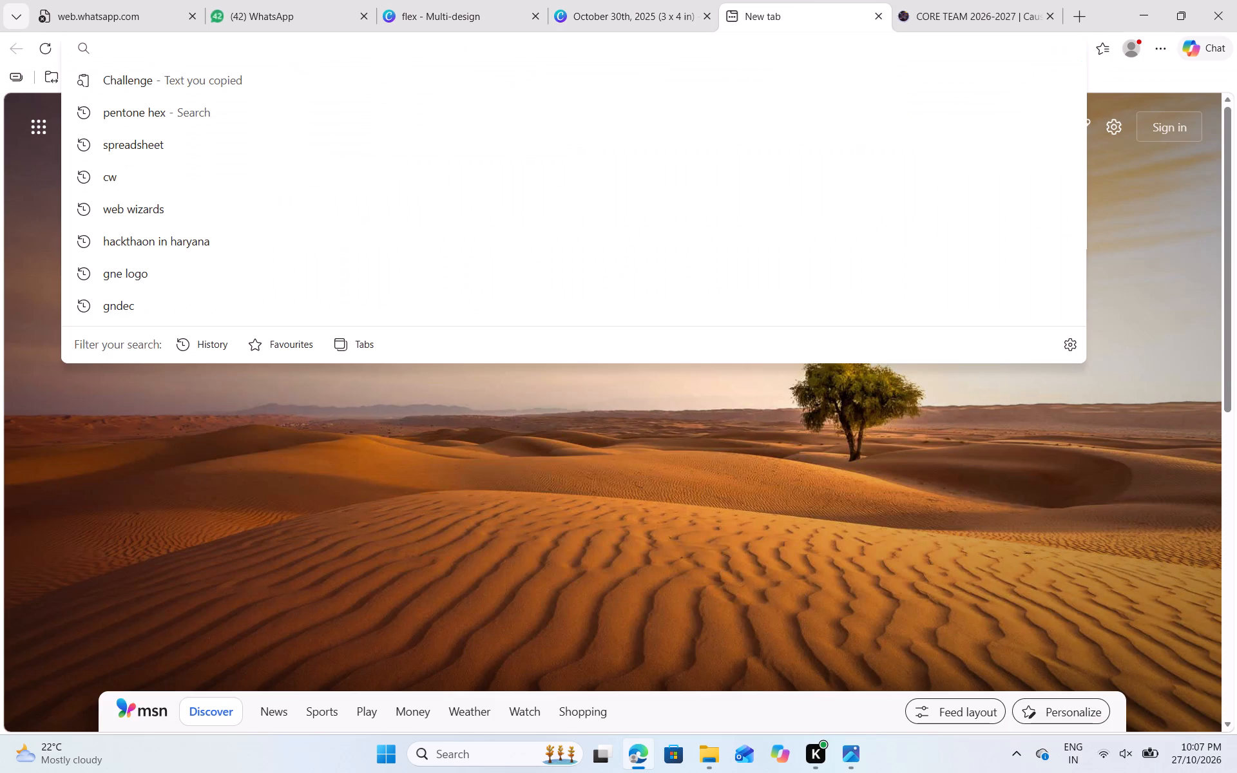
{"action": "type", "text": "LINE"}
{"action": "key", "text": "space"}
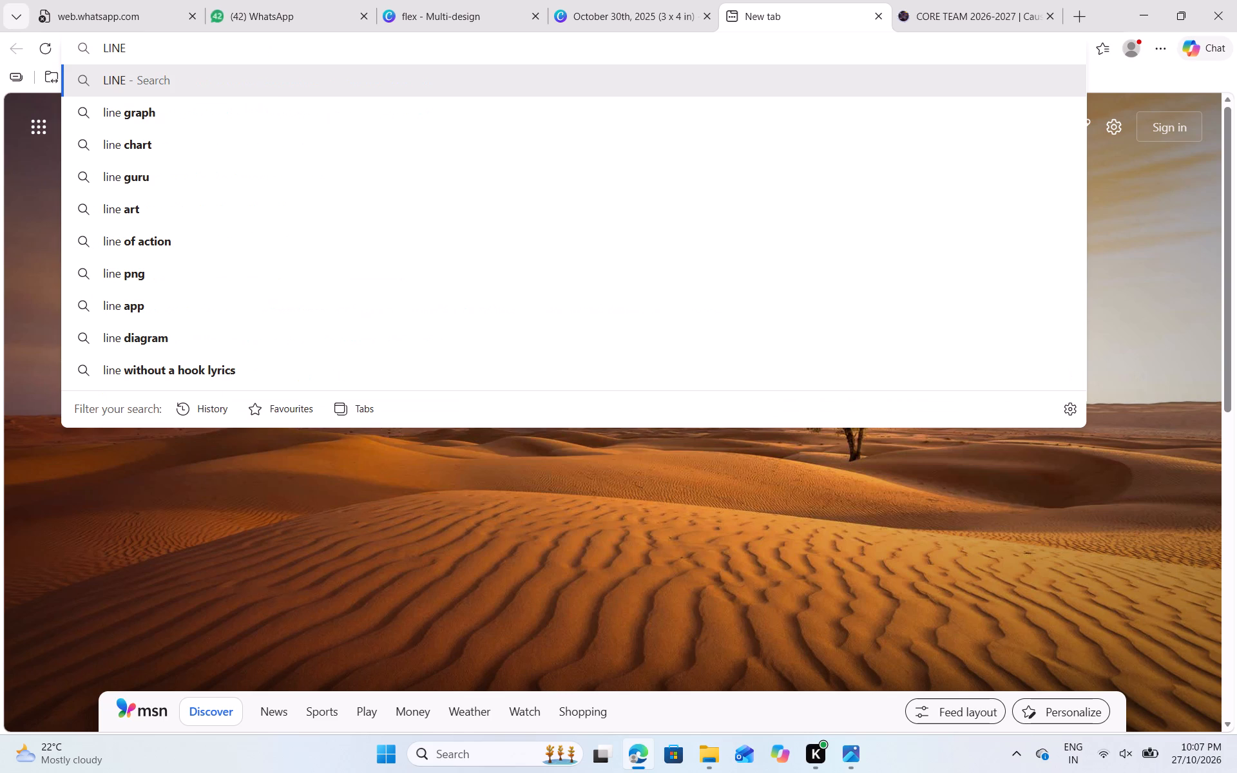
{"action": "type", "text": "FOLL"}
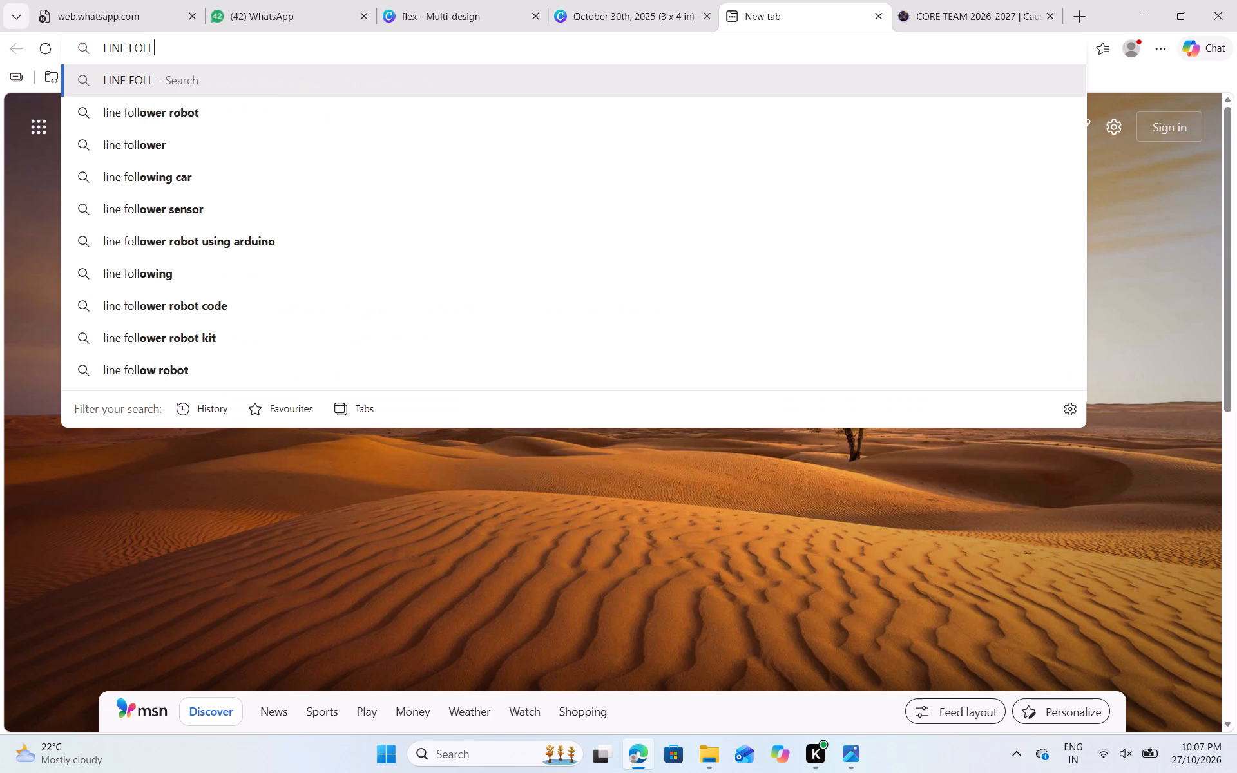
{"action": "key", "text": "Down"}
{"action": "key", "text": "Return"}
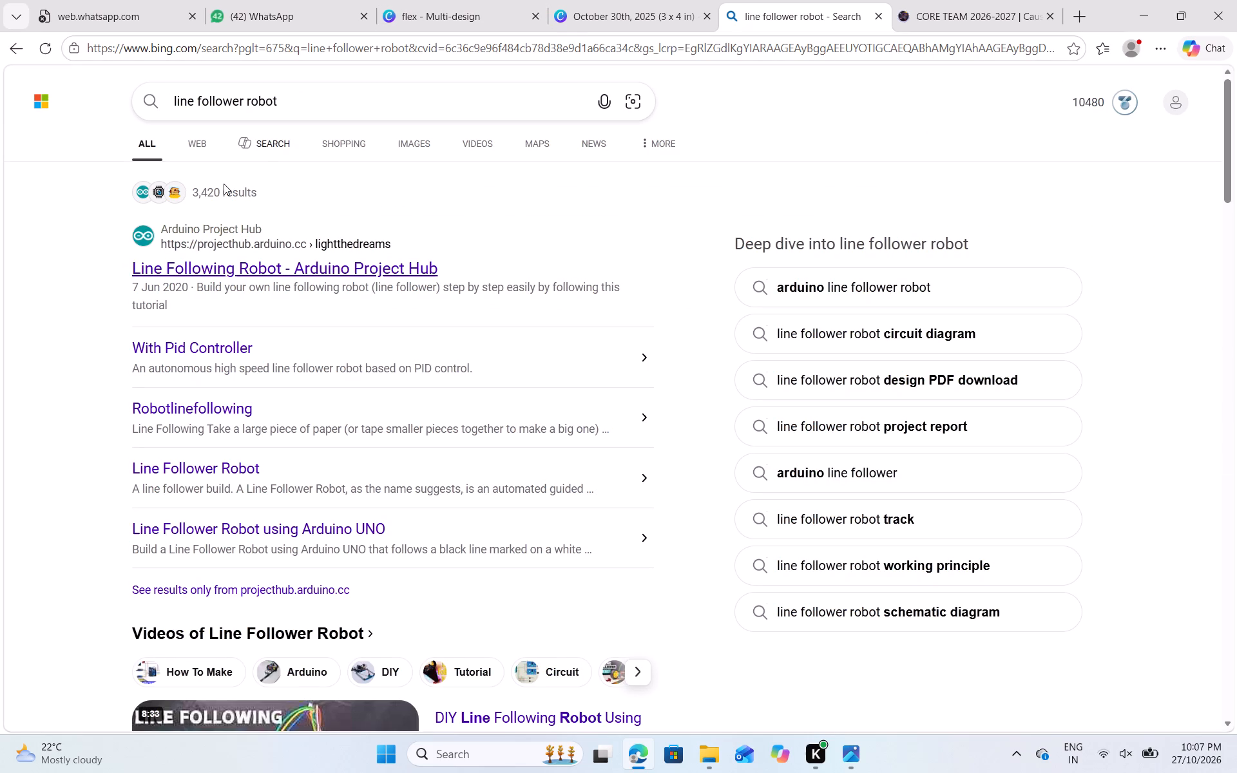
{"action": "scroll", "coordinate": [175, 273], "scroll_direction": "down", "scroll_amount": 1}
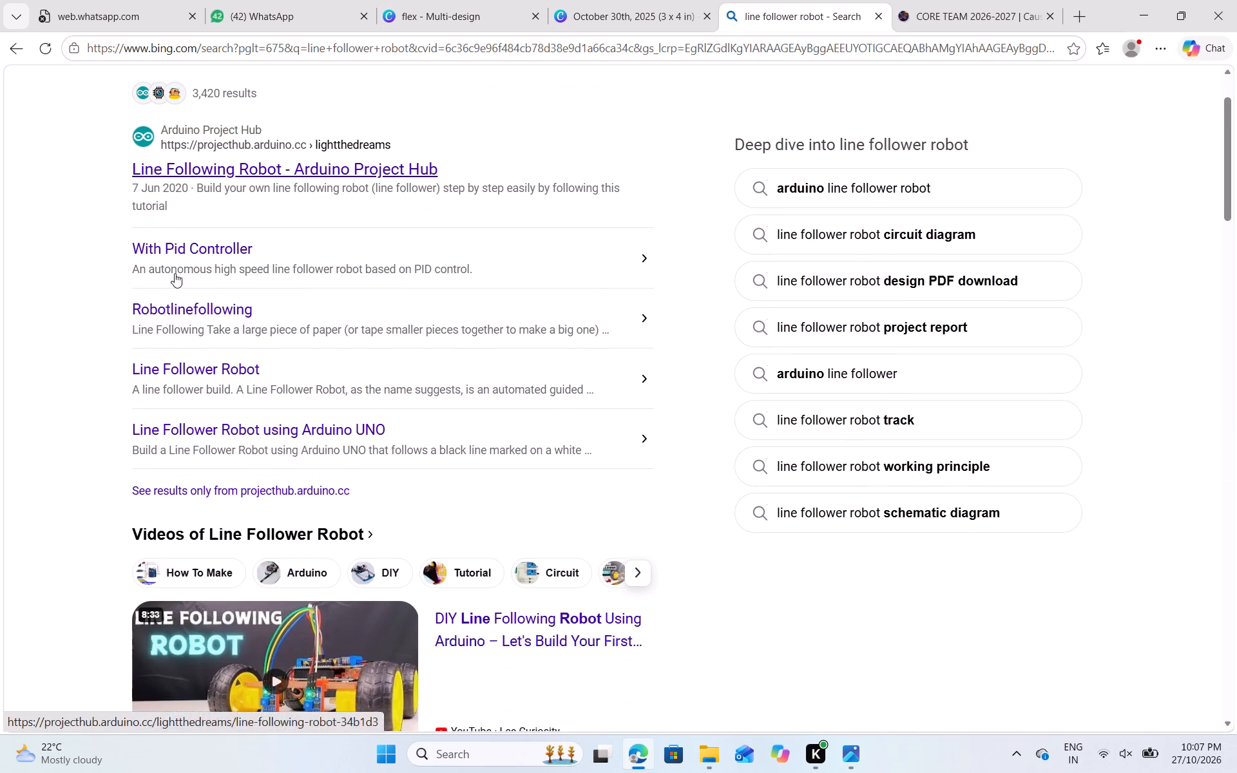
{"action": "scroll", "coordinate": [175, 273], "scroll_direction": "down", "scroll_amount": 1}
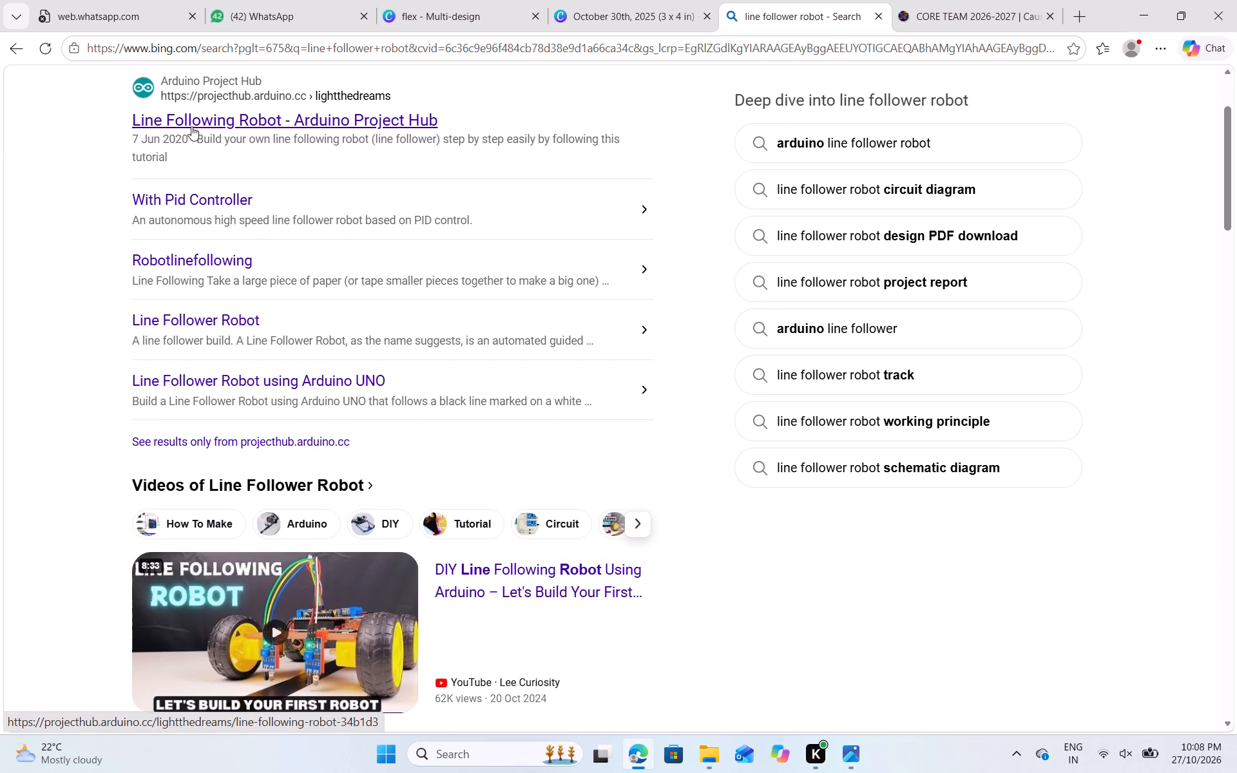
Return to the flex design and widen the "FOLLOWING" text box on page 9 so the word fits on one line.
{"action": "left_click", "coordinate": [649, 0]}
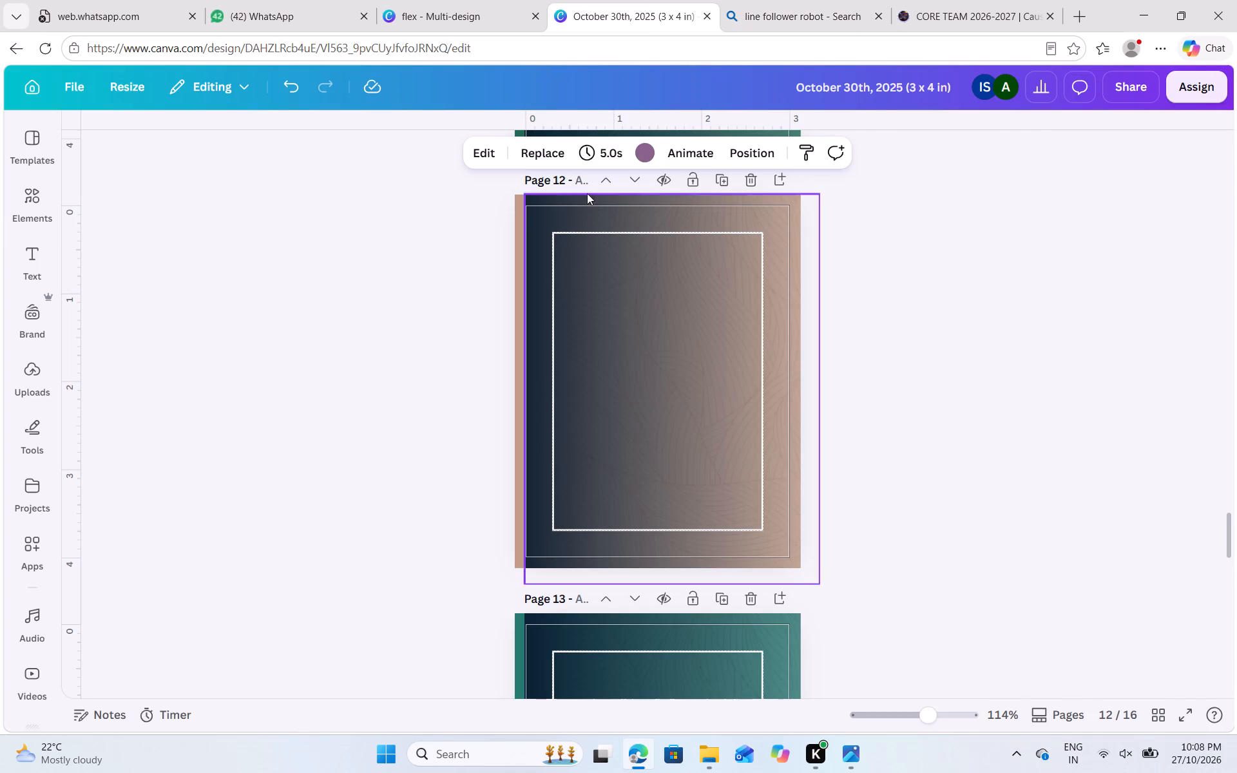
{"action": "left_click", "coordinate": [466, 0]}
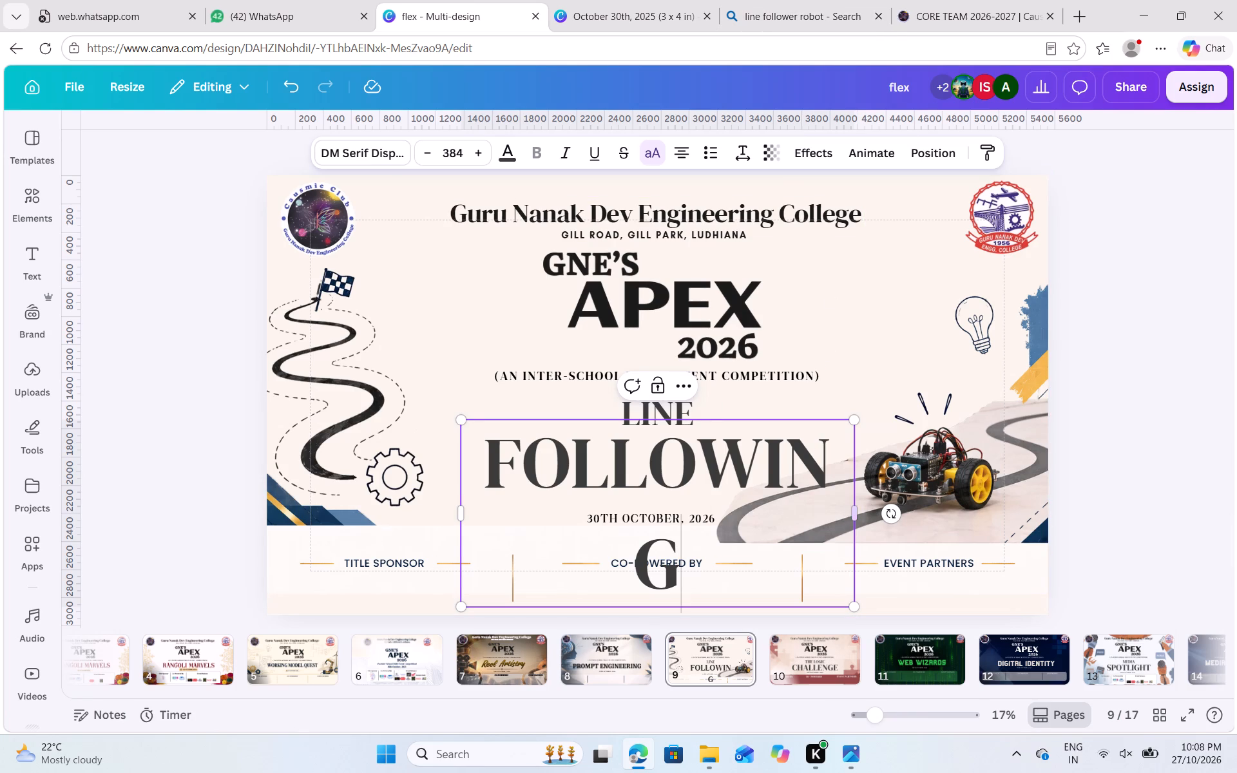
{"action": "left_click_drag", "start_coordinate": [856, 515], "coordinate": [893, 505]}
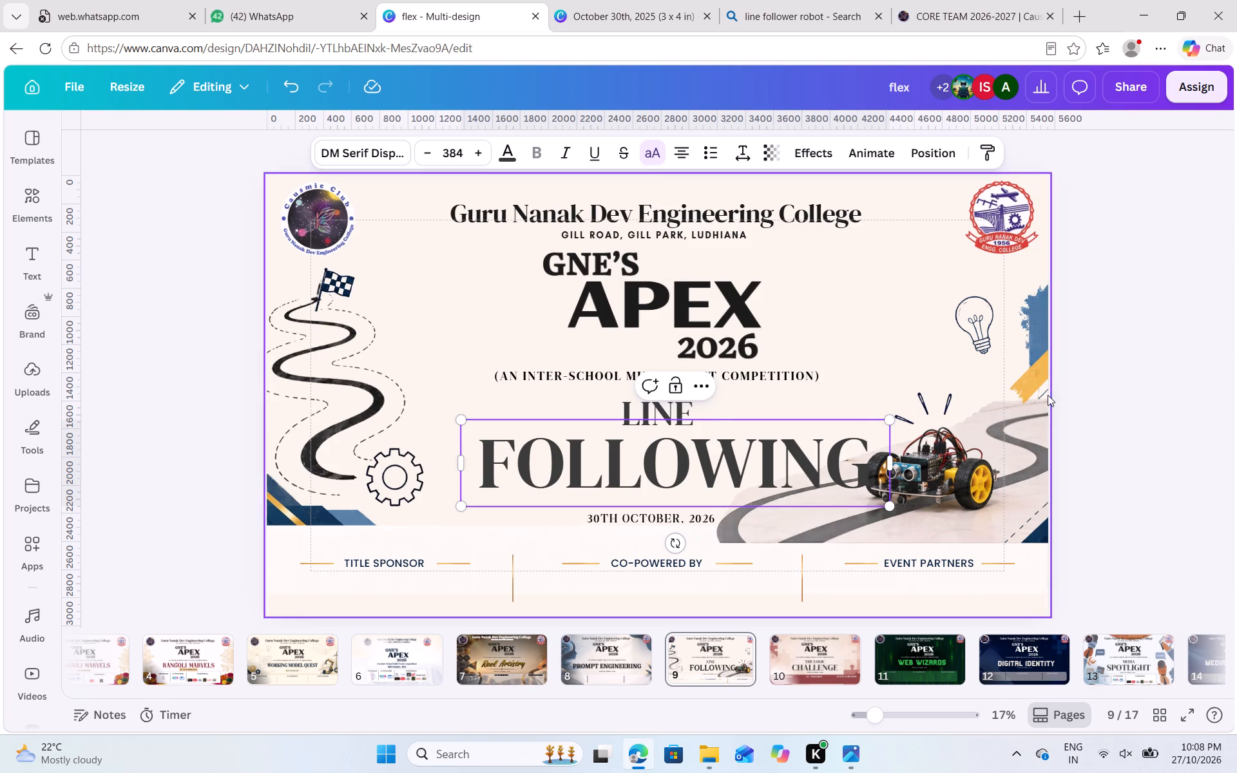
Extend the small "LINE" title on page 9 with the copied word "FOLLOWING" and widen its box so "LINE FOLLOWING" fits on one line.
{"action": "left_click", "coordinate": [1102, 370]}
{"action": "left_click", "coordinate": [763, 437]}
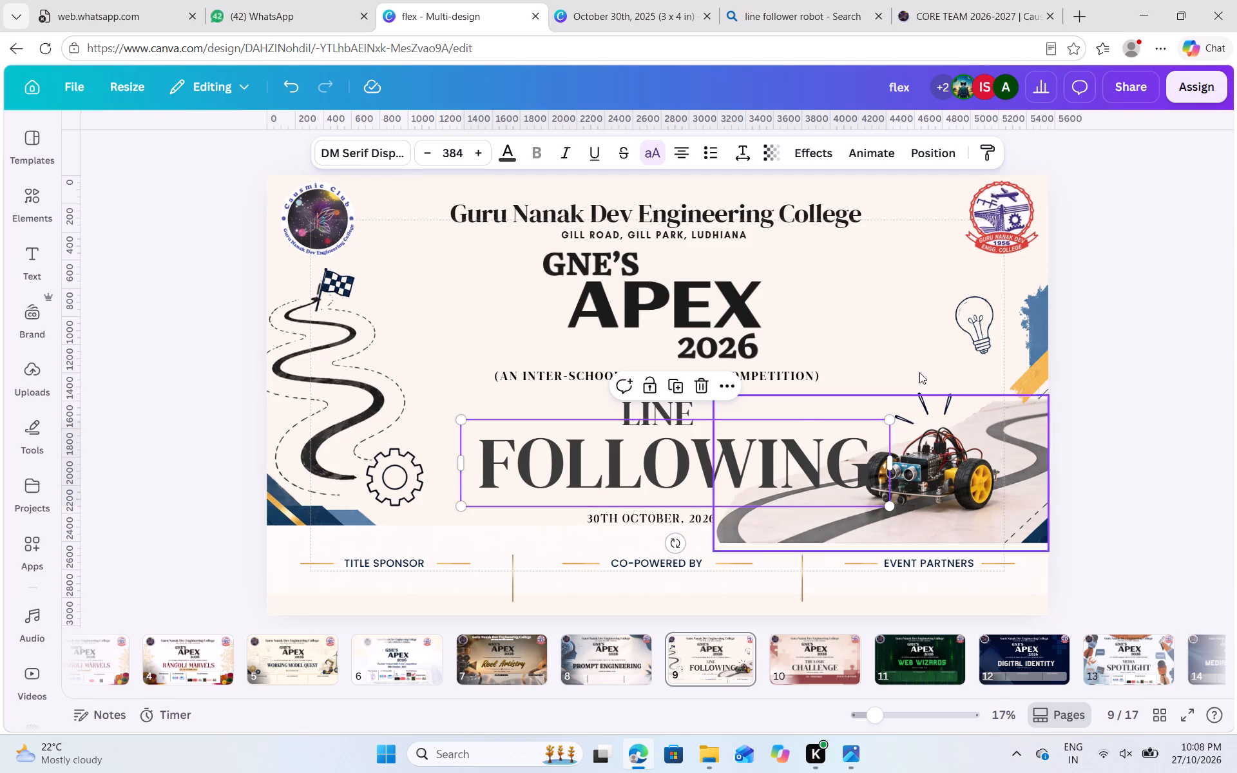
{"action": "left_click", "coordinate": [1093, 327]}
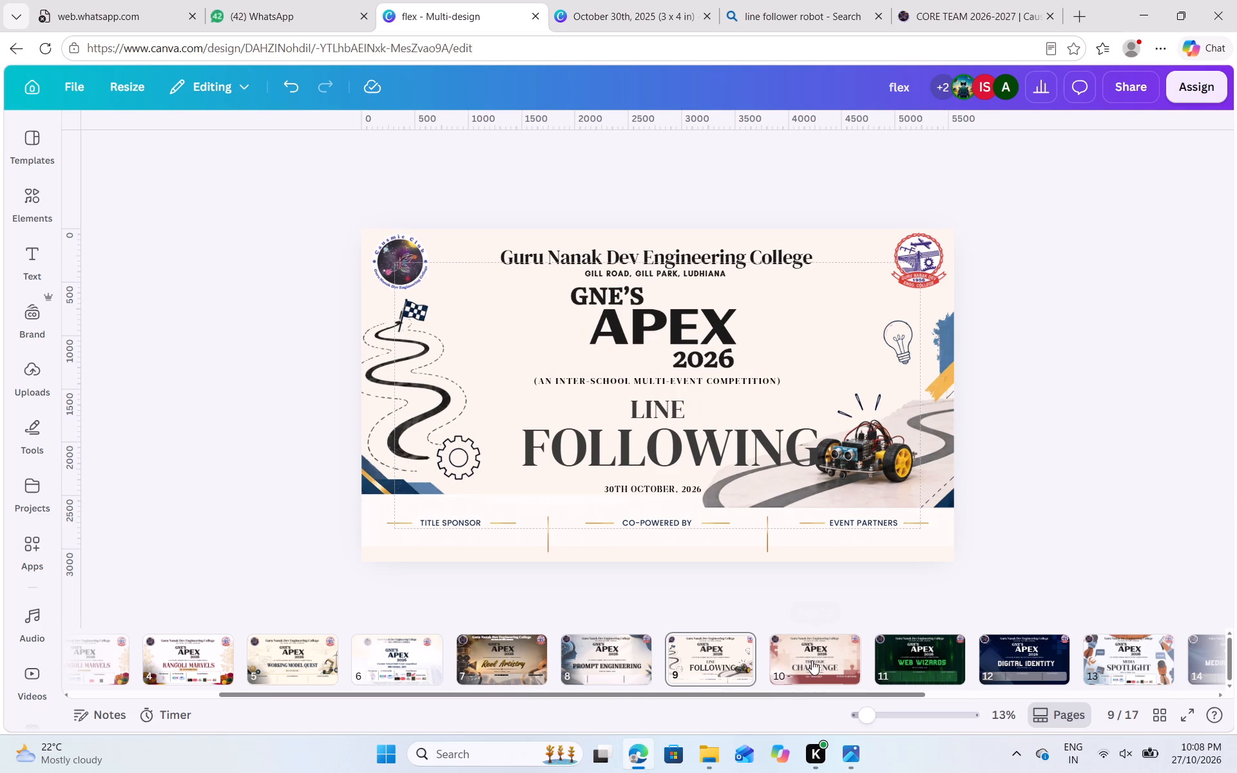
{"action": "left_click", "coordinate": [682, 448]}
{"action": "left_click", "coordinate": [683, 408]}
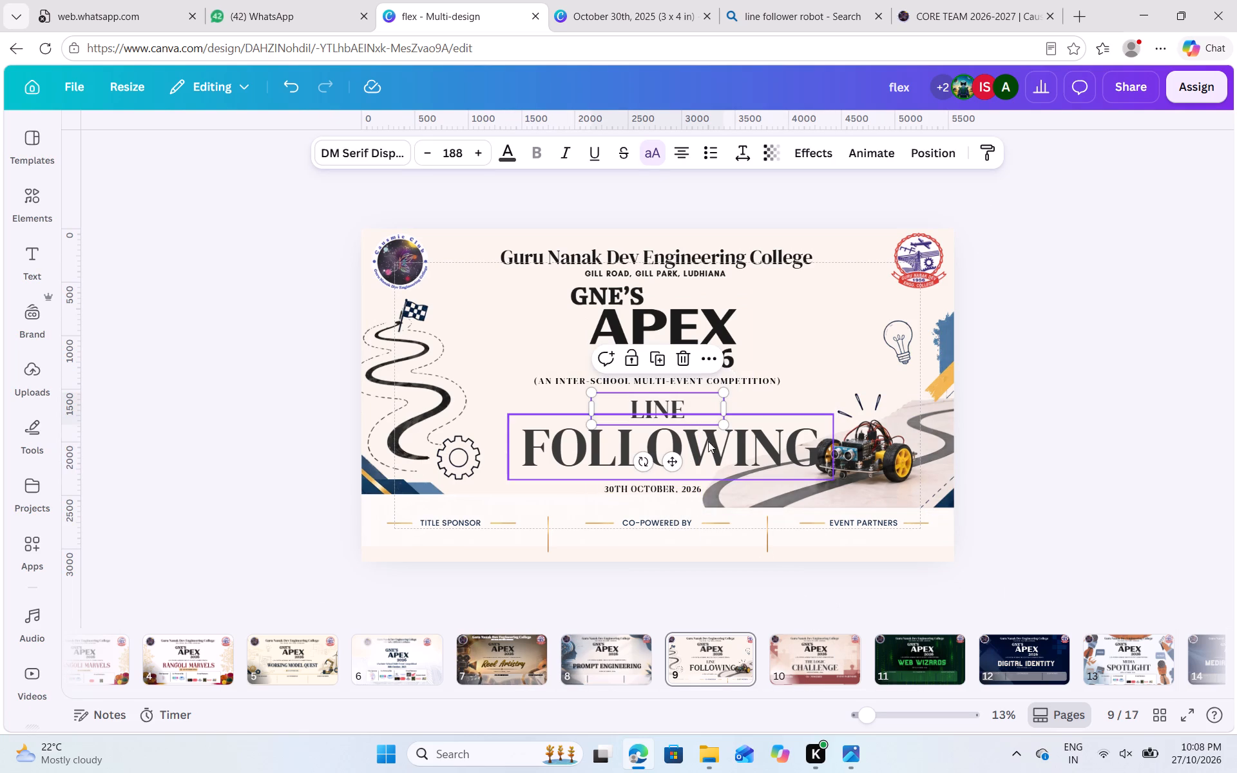
{"action": "double_click", "coordinate": [713, 446]}
{"action": "key", "text": "ctrl+a"}
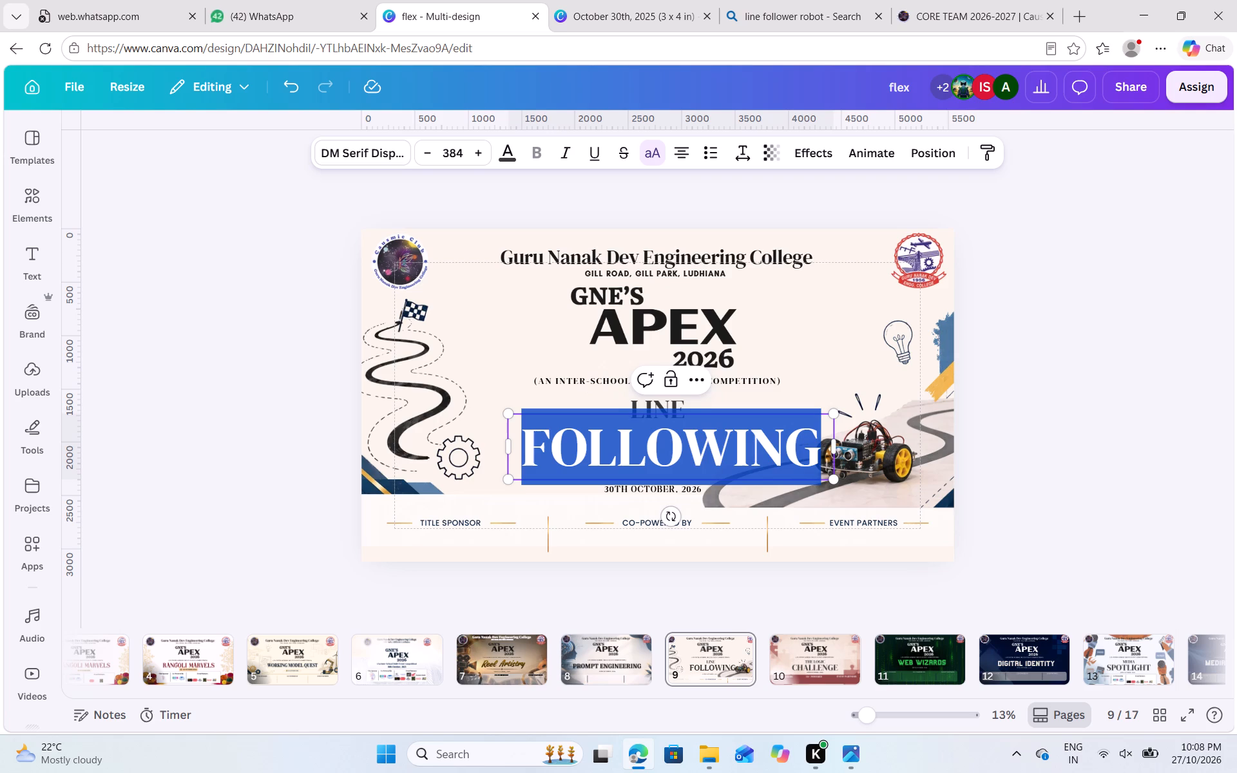
{"action": "key", "text": "ctrl+c"}
{"action": "left_click", "coordinate": [713, 383]}
{"action": "left_click", "coordinate": [753, 384]}
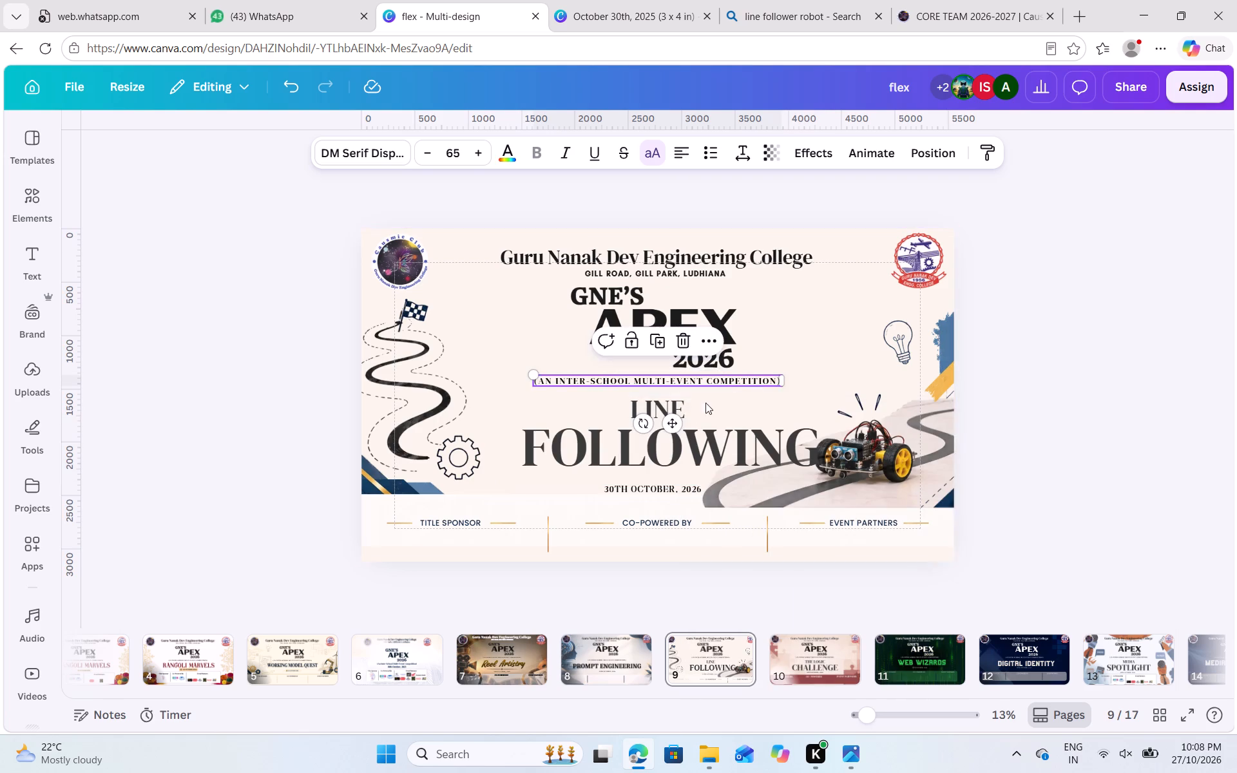
{"action": "left_click", "coordinate": [669, 403]}
{"action": "left_click", "coordinate": [677, 402]}
{"action": "left_click", "coordinate": [691, 405]}
{"action": "key", "text": "space"}
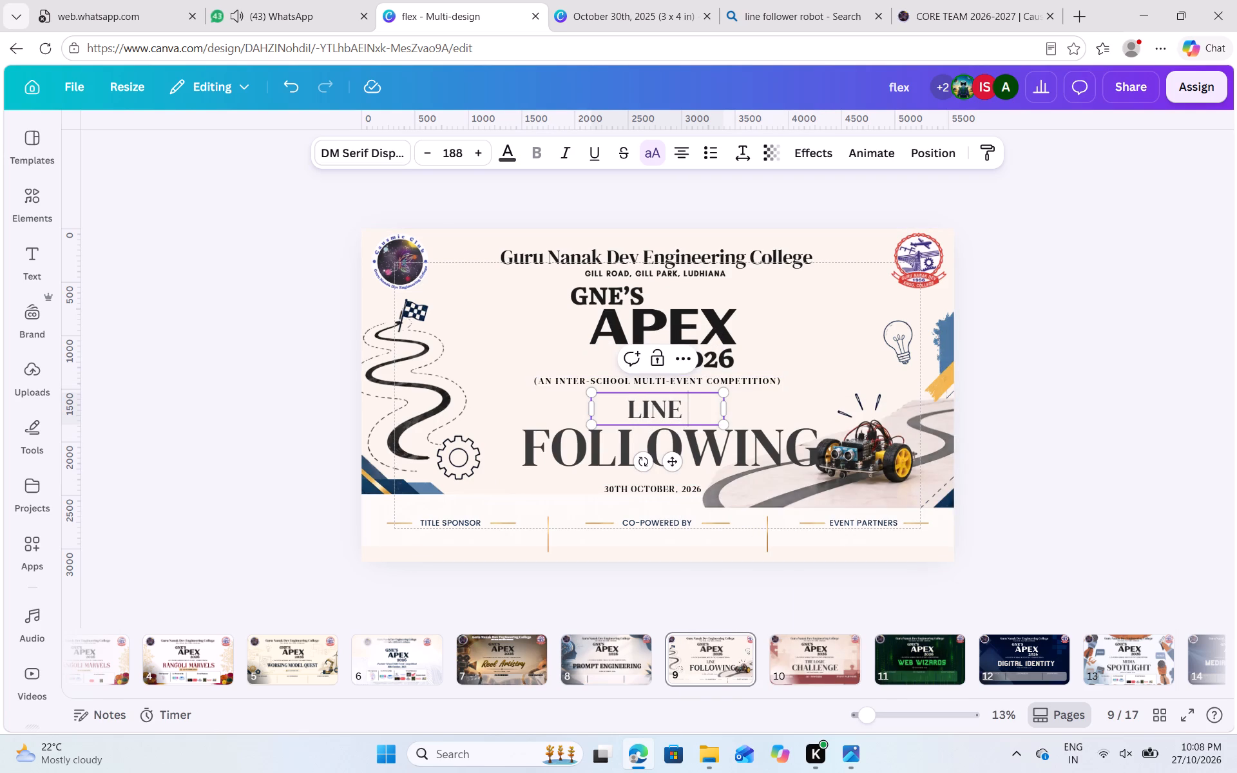
{"action": "key", "text": "ctrl+v"}
{"action": "left_click_drag", "start_coordinate": [727, 448], "coordinate": [806, 442]}
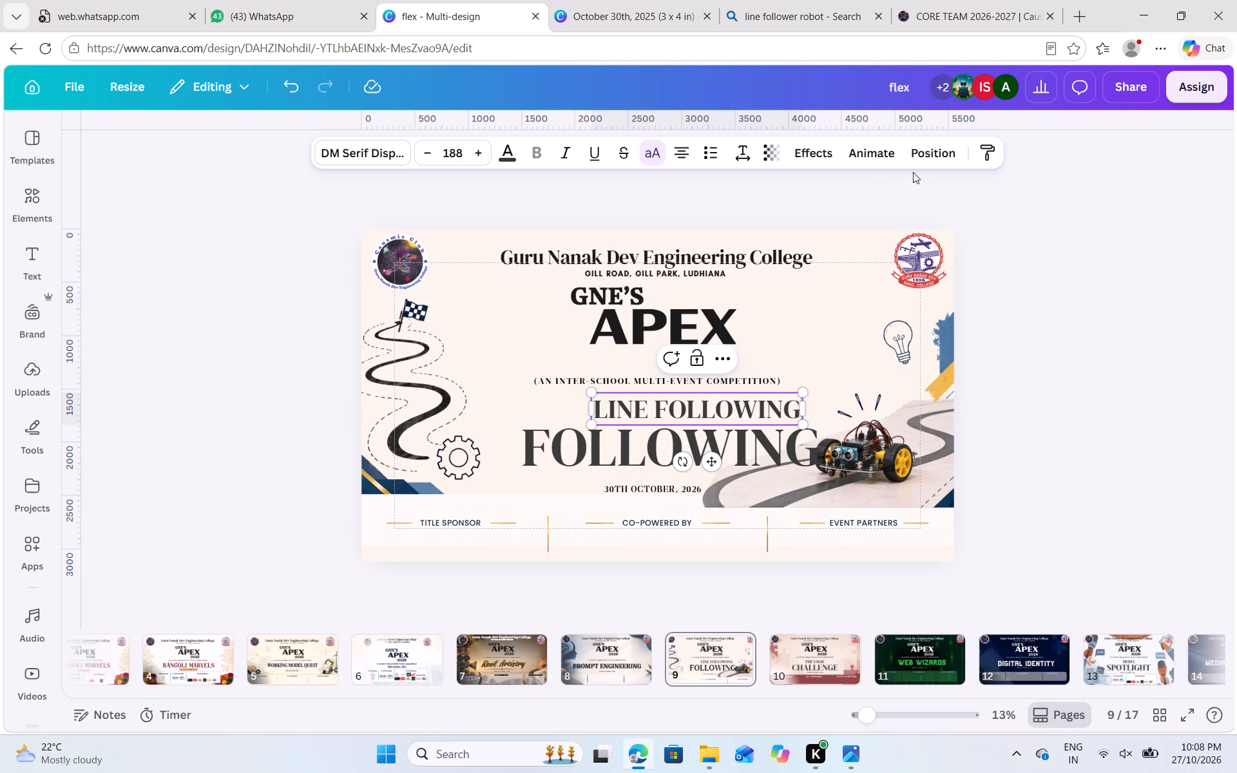
Centre the "LINE FOLLOWING" title line horizontally on the page.
{"action": "left_click", "coordinate": [925, 160]}
{"action": "left_click", "coordinate": [292, 430]}
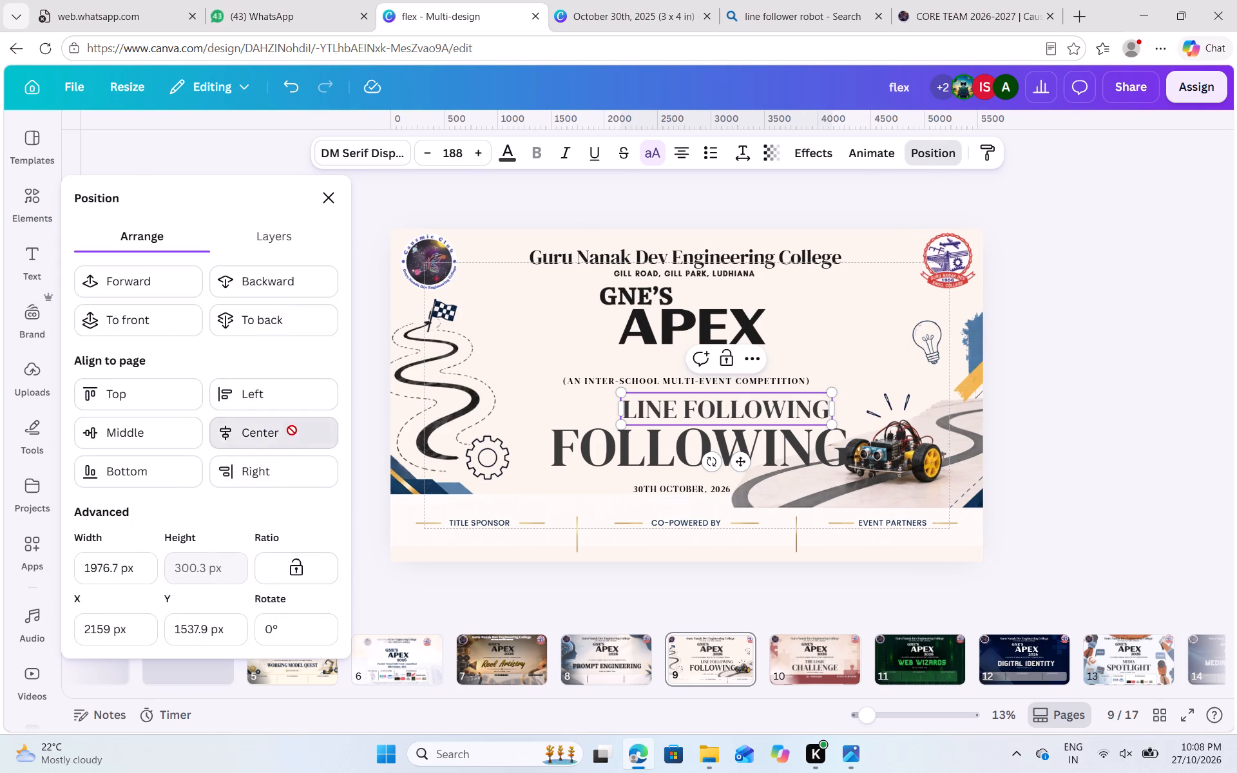
Replace the large title word "FOLLOWING" with "ROBOT".
{"action": "triple_click", "coordinate": [742, 444]}
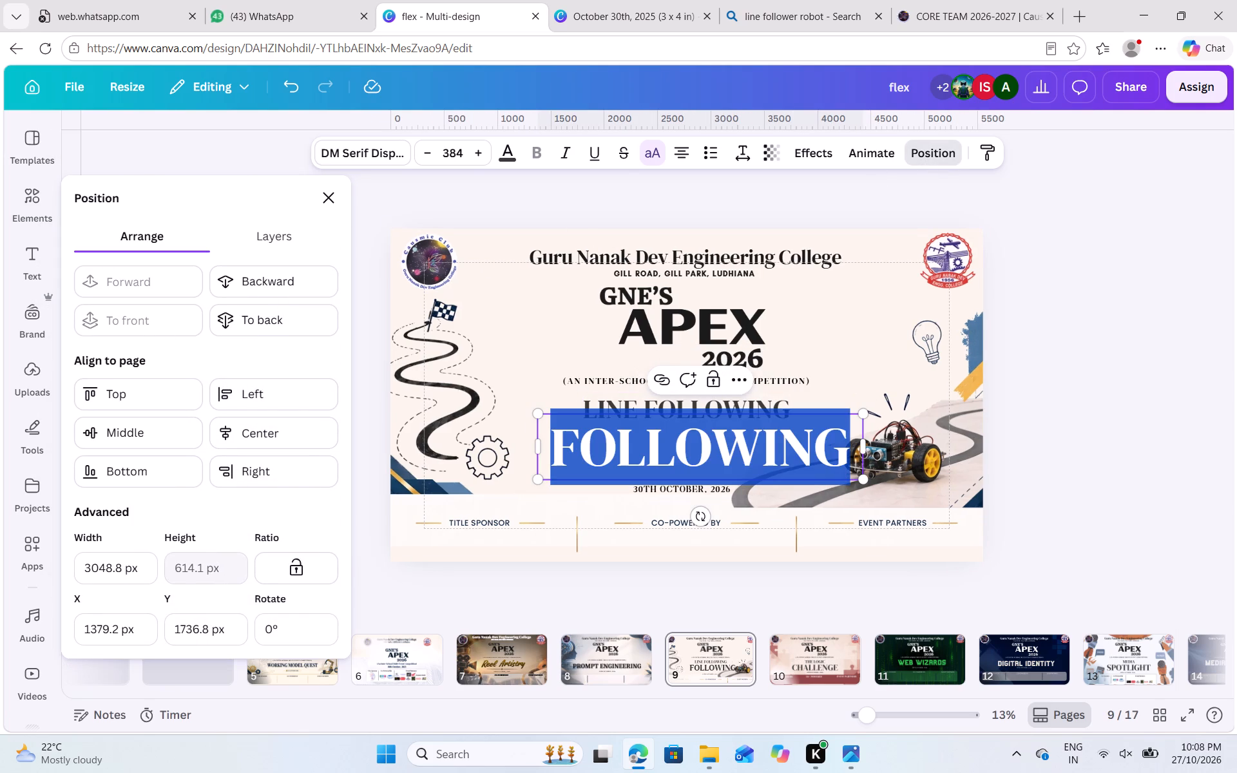
{"action": "type", "text": "ROBOT"}
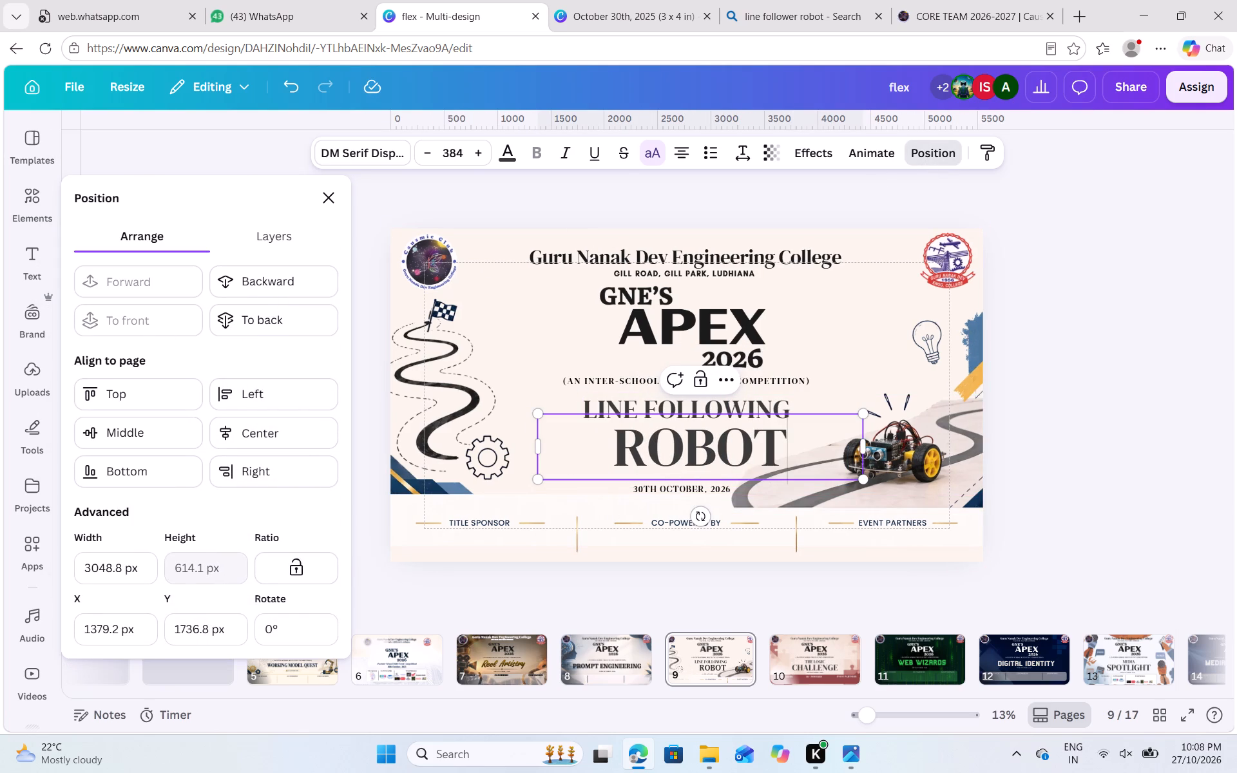
{"action": "left_click", "coordinate": [611, 461]}
{"action": "key", "text": "BackSpace"}
{"action": "left_click", "coordinate": [1035, 372]}
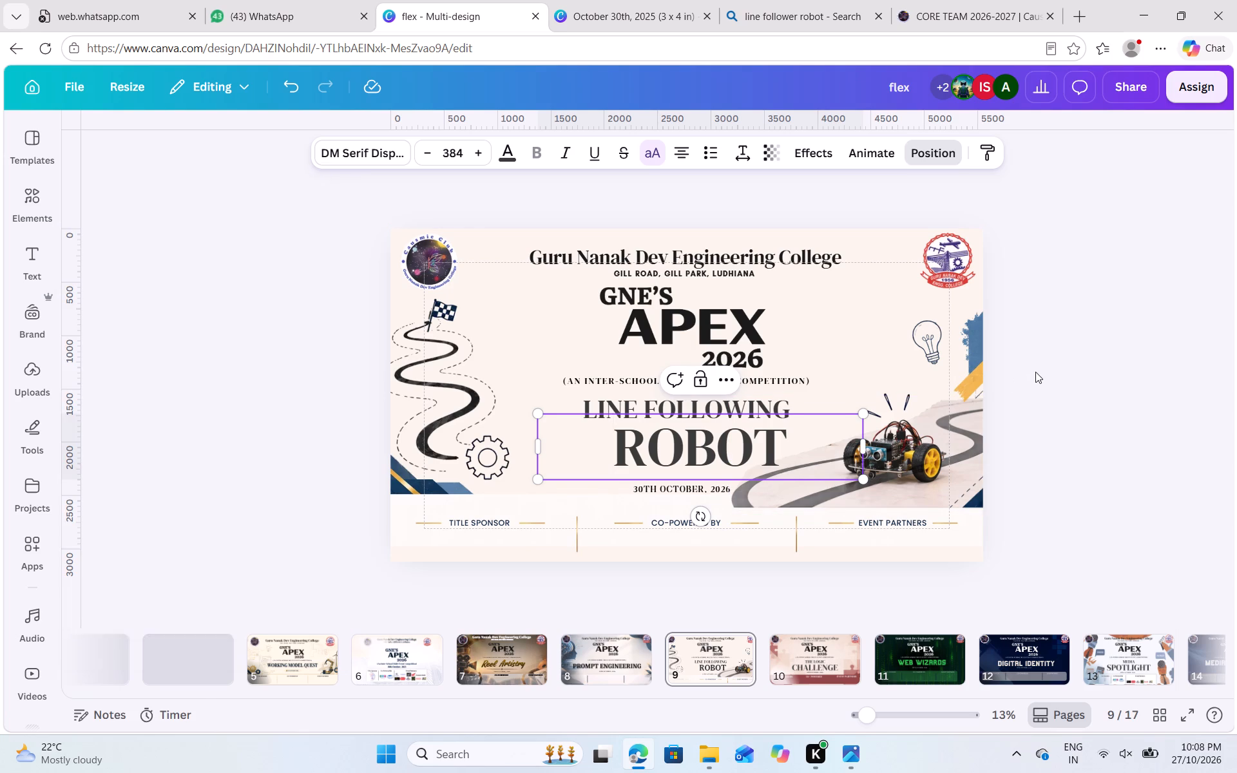
{"action": "left_click", "coordinate": [1035, 372]}
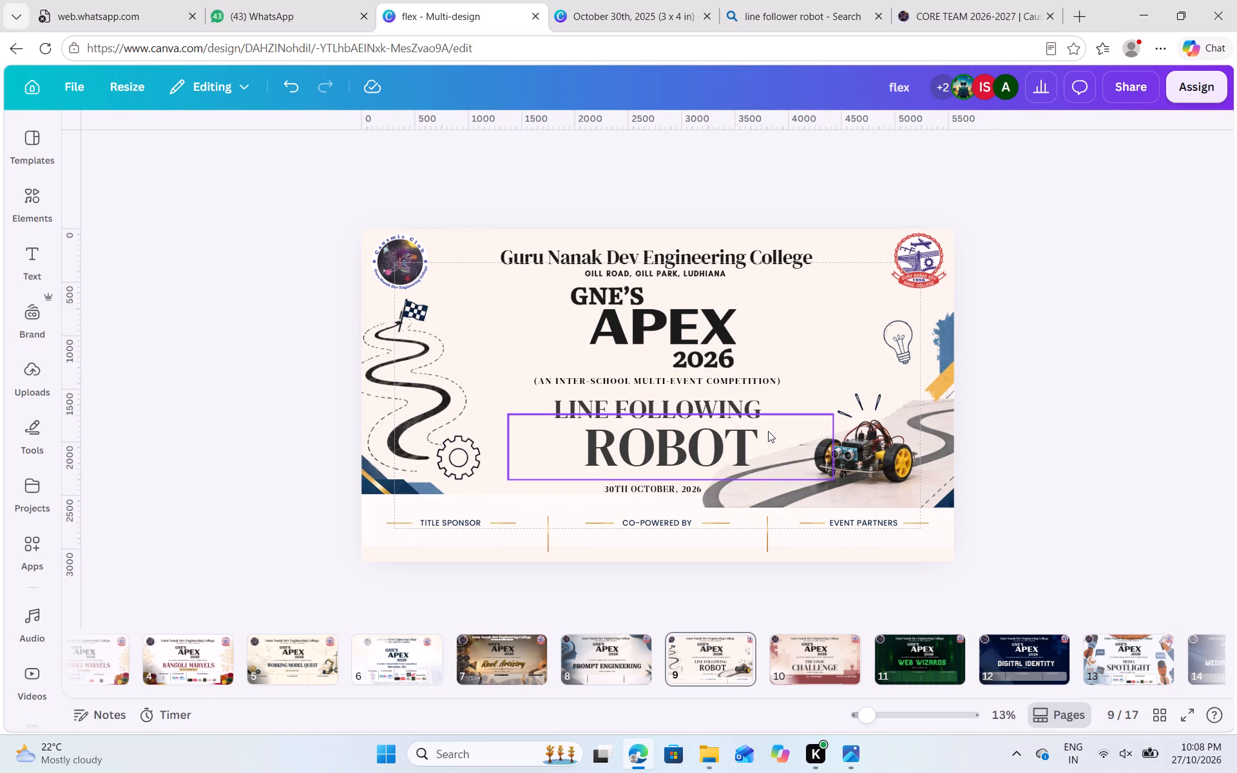
Narrow the "ROBOT" text box to fit its word and centre it horizontally on the page.
{"action": "left_click", "coordinate": [740, 452]}
{"action": "left_click_drag", "start_coordinate": [838, 448], "coordinate": [696, 448]}
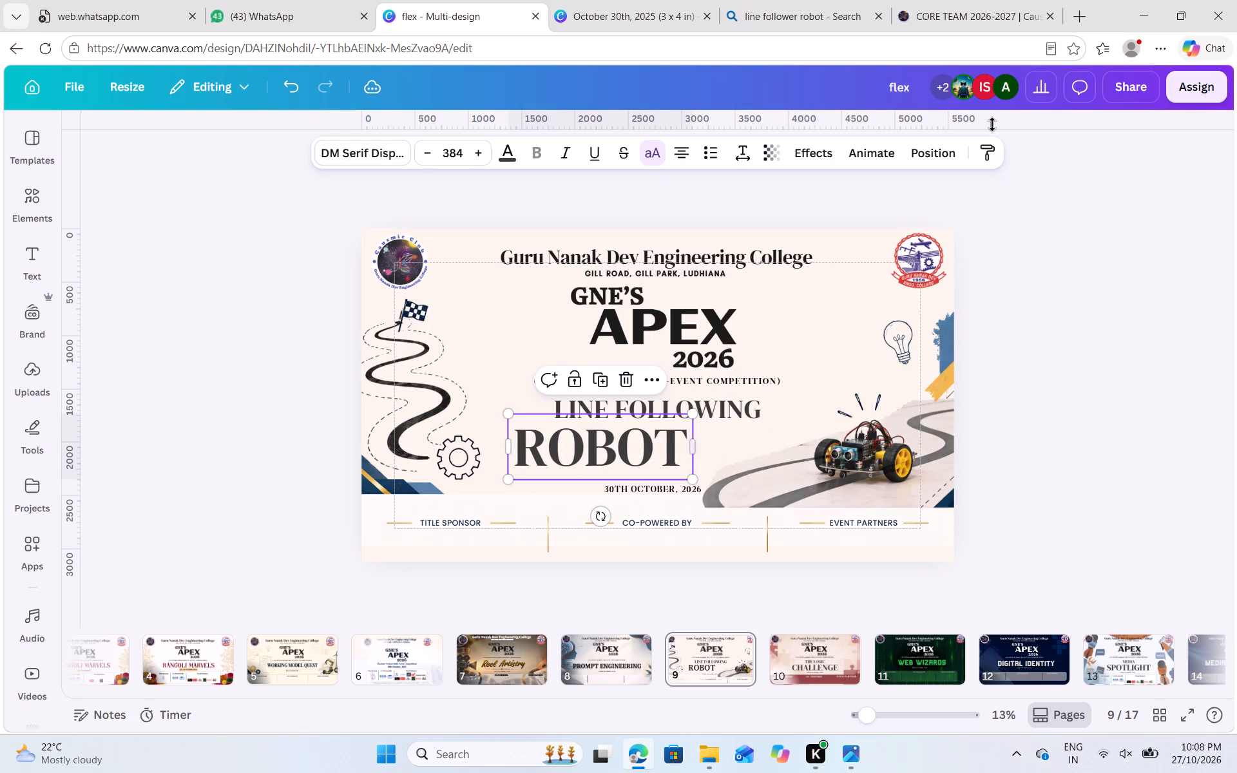
{"action": "left_click", "coordinate": [918, 149]}
{"action": "left_click", "coordinate": [285, 434]}
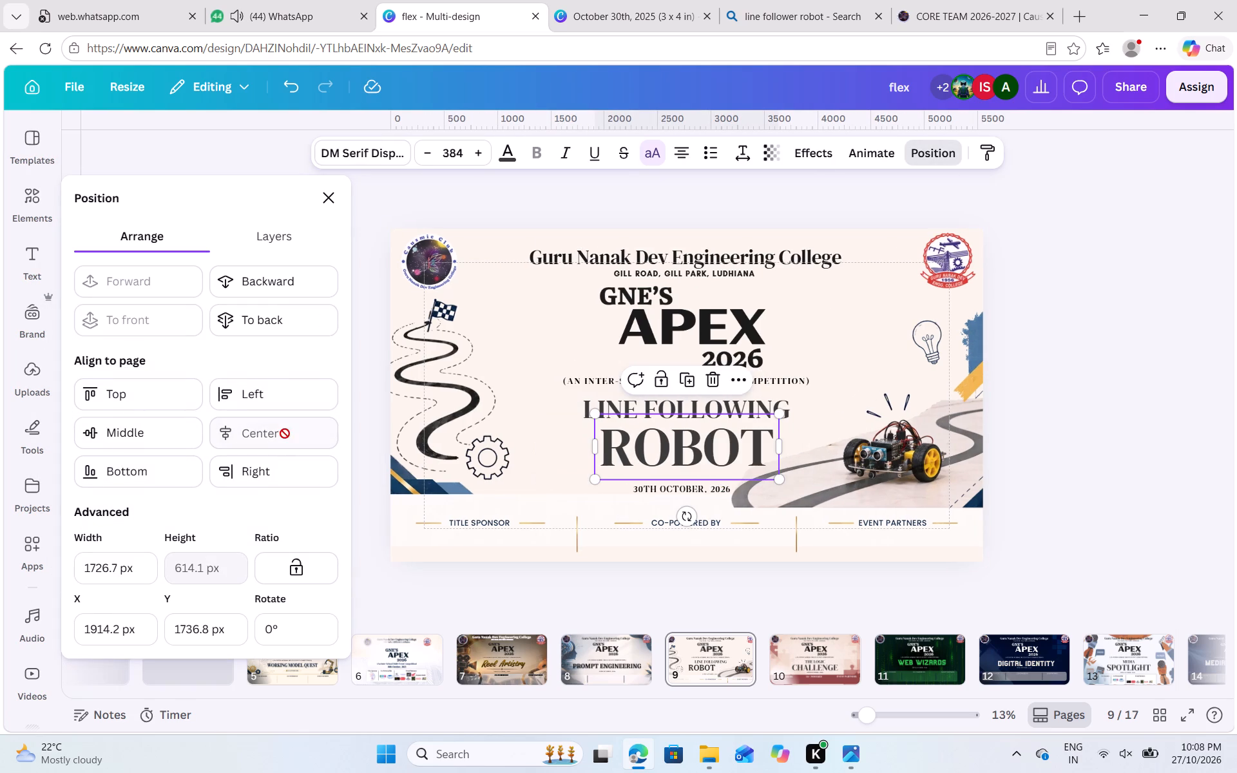
{"action": "left_click", "coordinate": [1135, 347]}
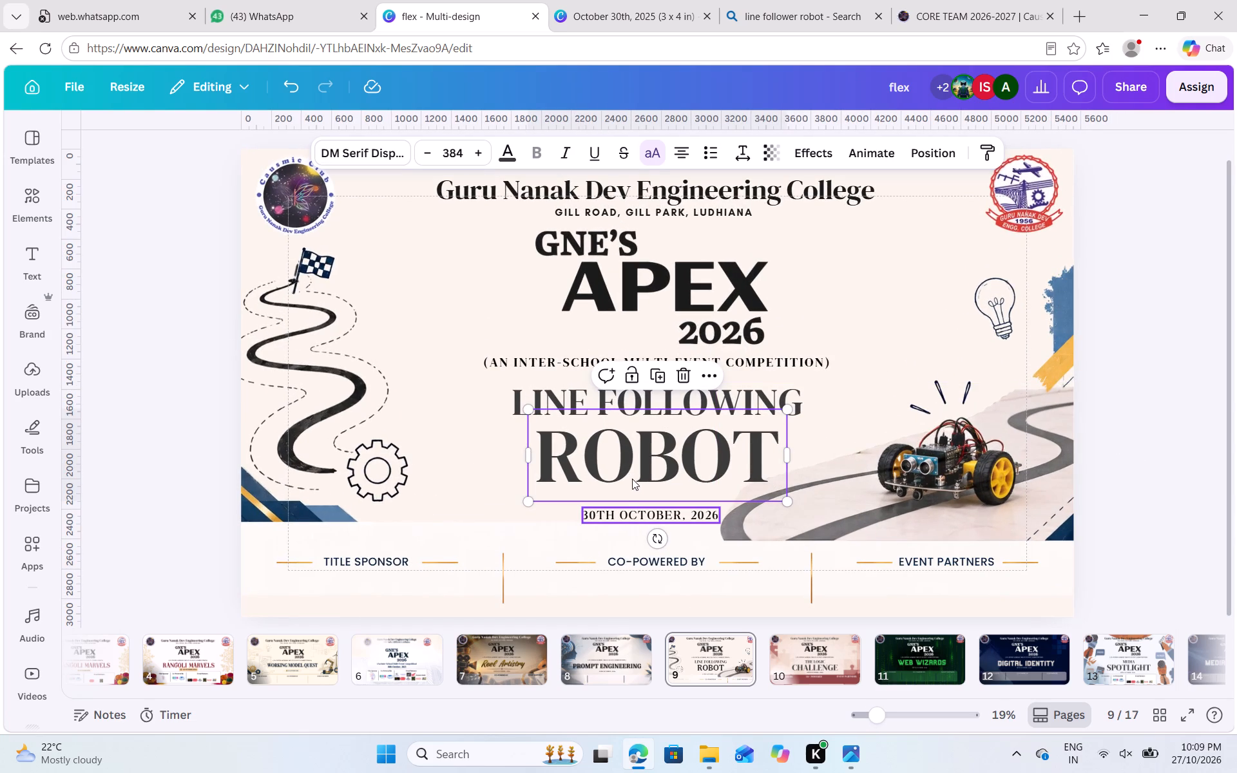
Enlarge the "ROBOT" title proportionally to a font size of about 529.
{"action": "left_click", "coordinate": [651, 470]}
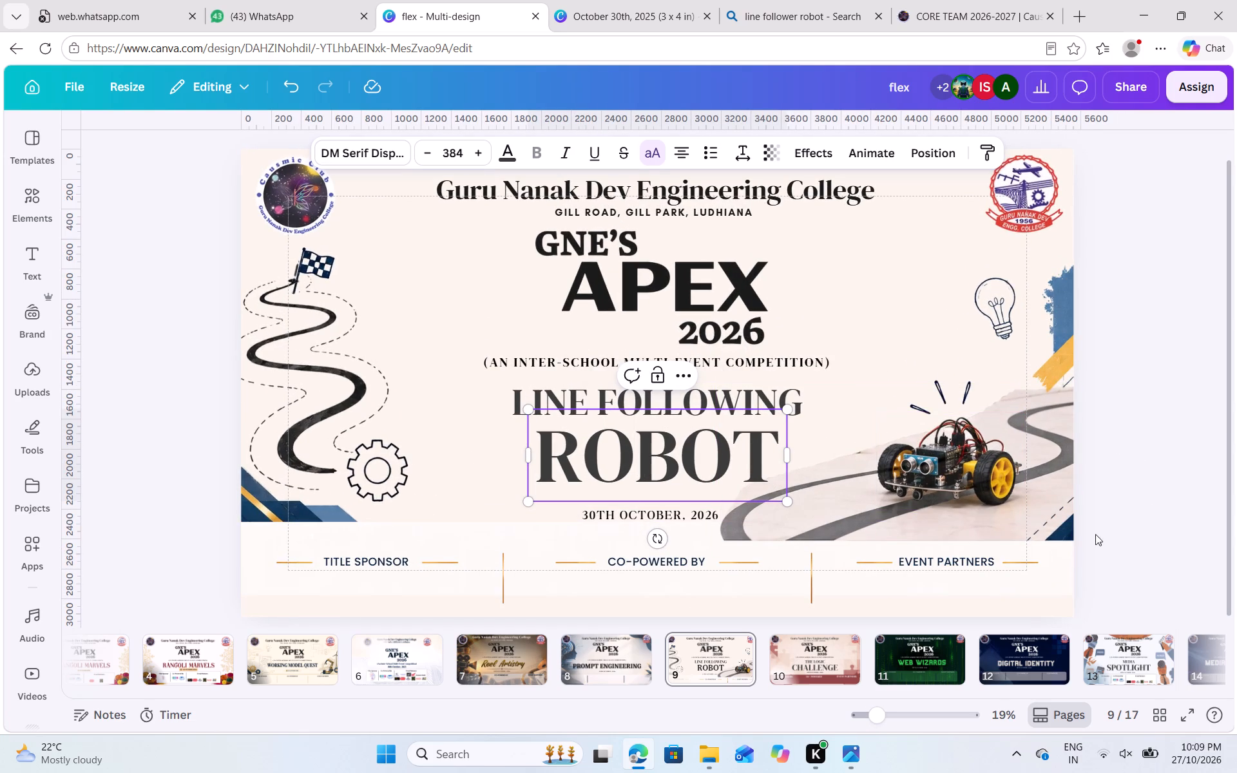
{"action": "left_click", "coordinate": [1161, 495]}
{"action": "left_click", "coordinate": [660, 437]}
{"action": "left_click_drag", "start_coordinate": [785, 502], "coordinate": [819, 521]}
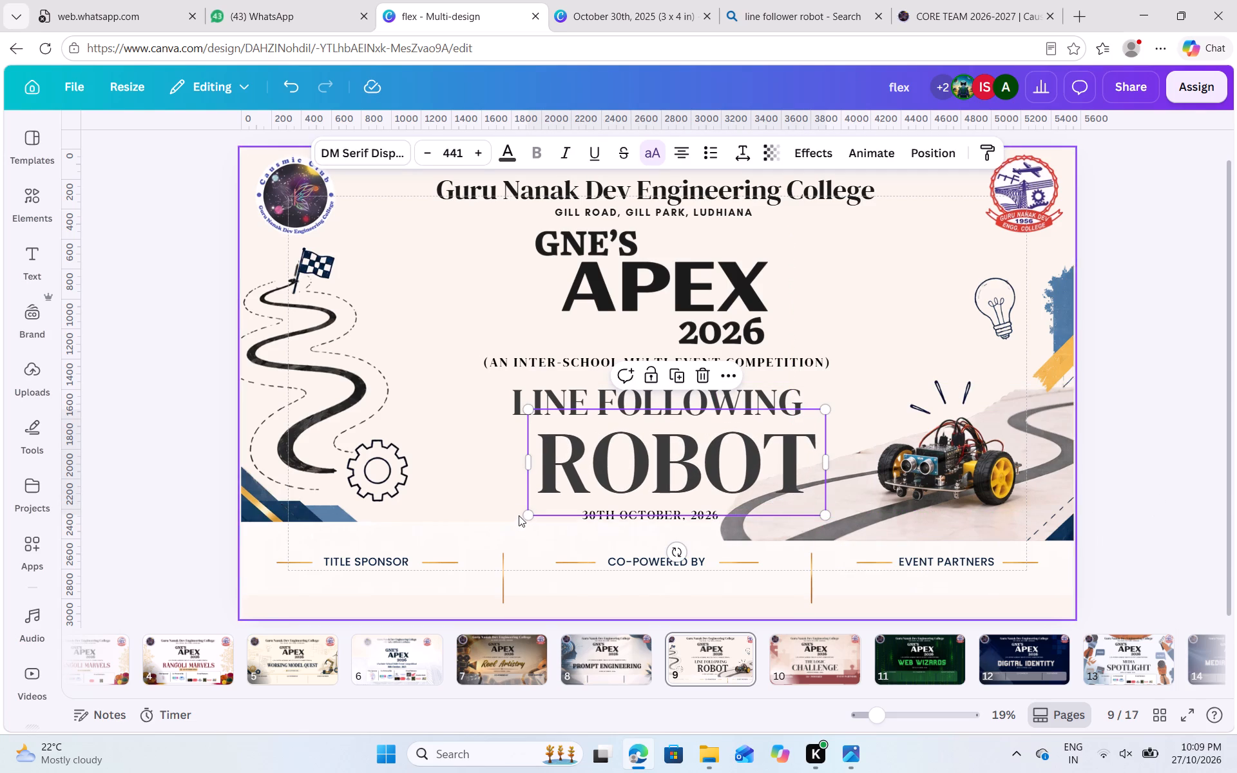
{"action": "left_click_drag", "start_coordinate": [527, 513], "coordinate": [500, 523]}
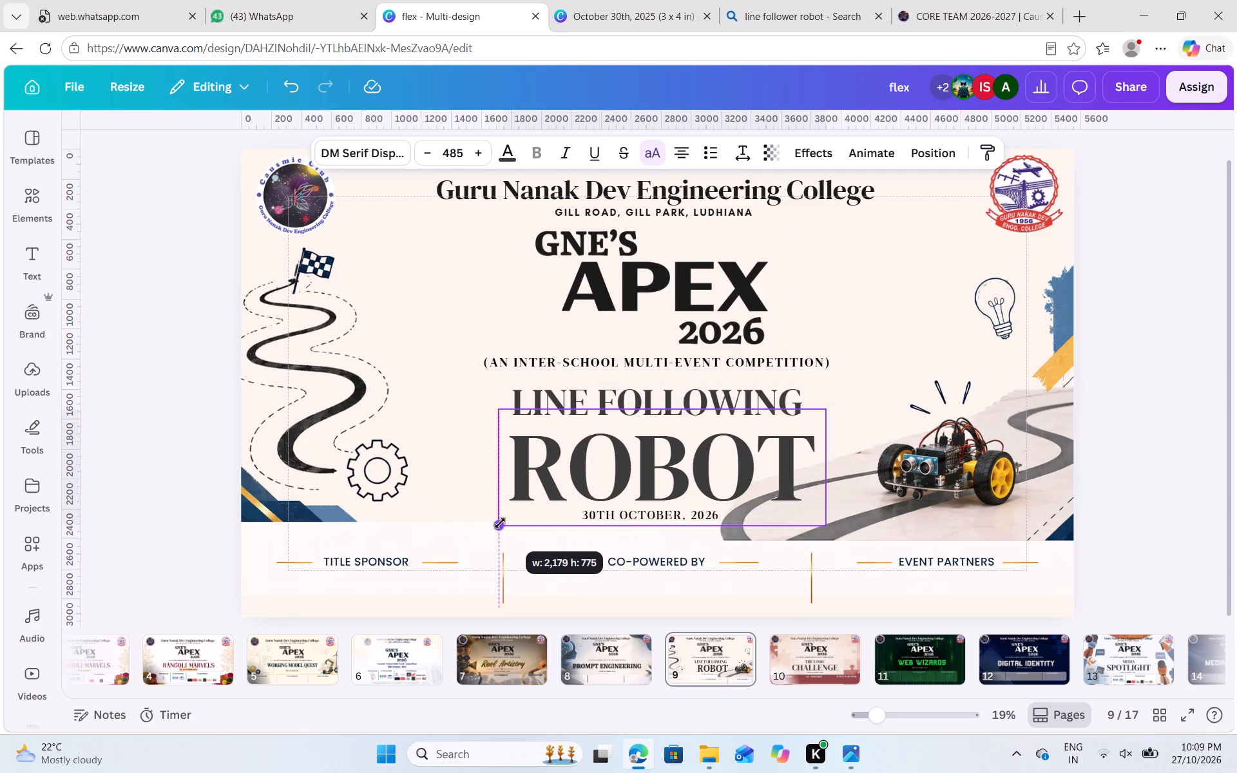
{"action": "left_click_drag", "start_coordinate": [500, 523], "coordinate": [488, 526]}
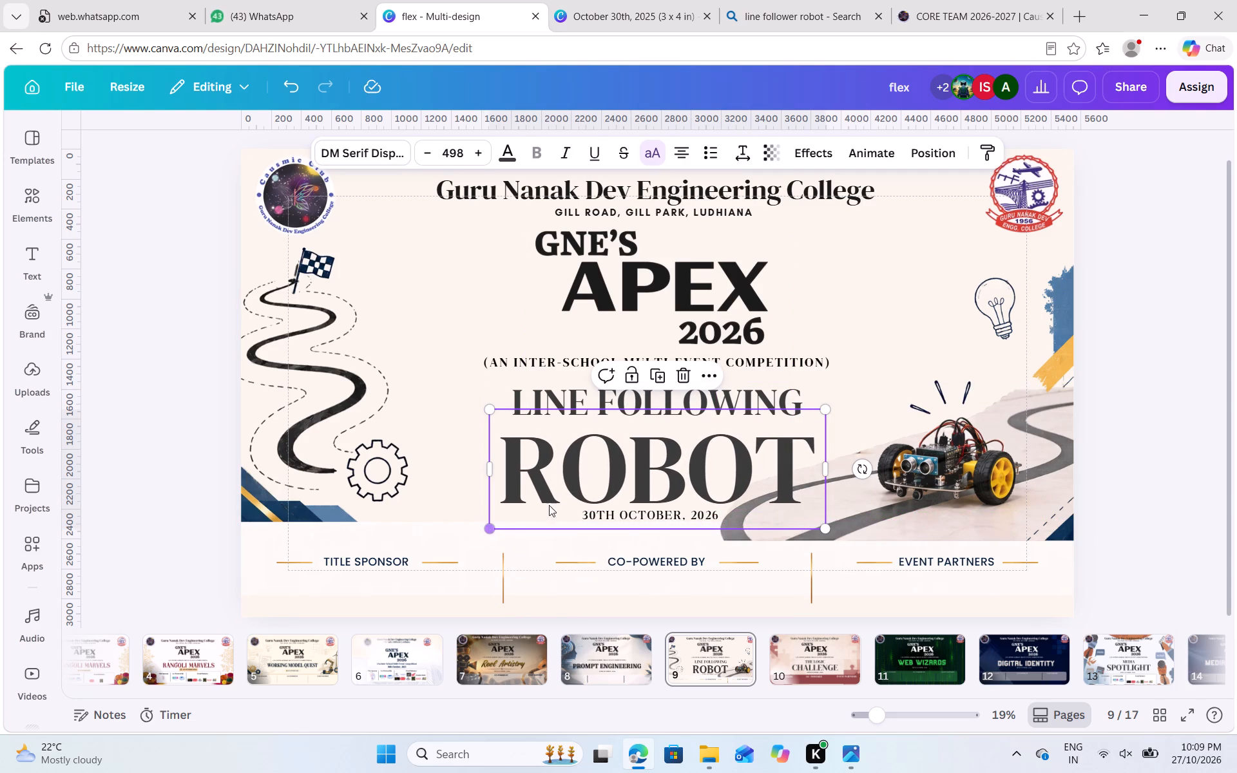
{"action": "left_click_drag", "start_coordinate": [827, 409], "coordinate": [845, 397]}
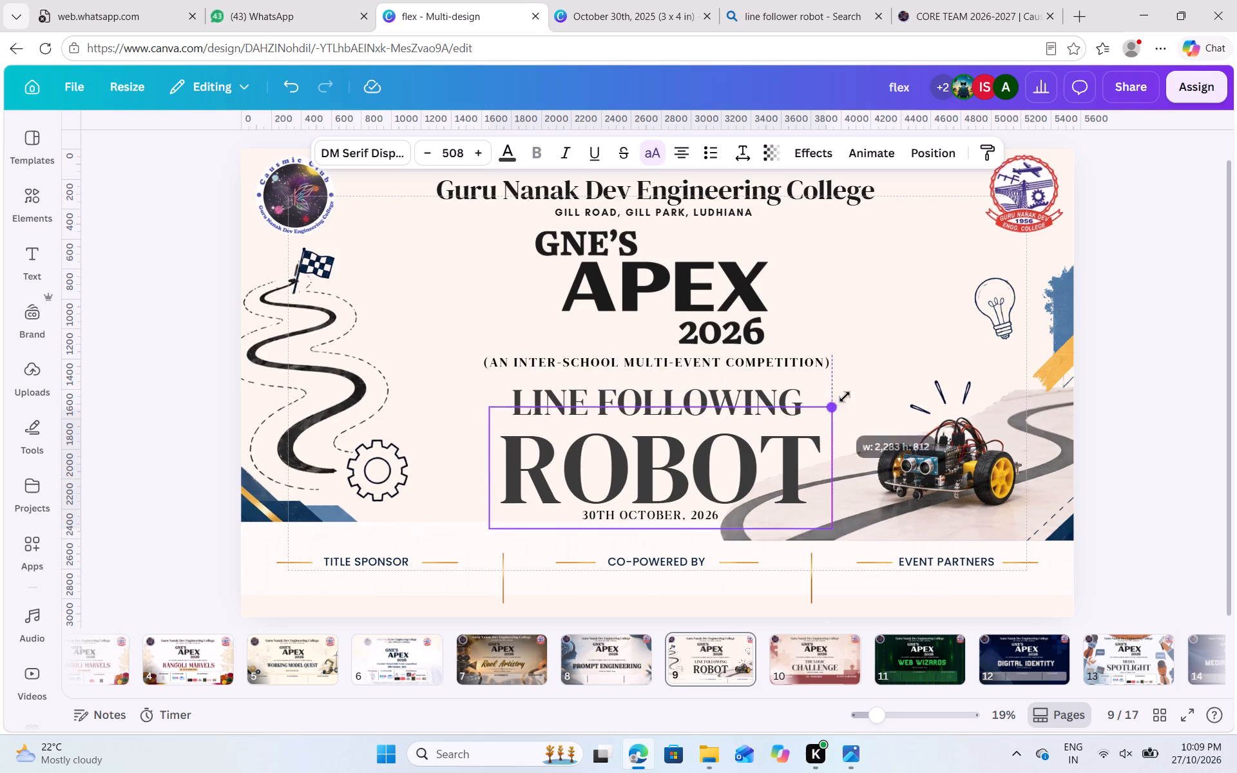
{"action": "left_click_drag", "start_coordinate": [845, 397], "coordinate": [845, 397]}
Move the enlarged "ROBOT" title up between "LINE FOLLOWING" and the date, and centre it horizontally on the page.
{"action": "left_click_drag", "start_coordinate": [673, 464], "coordinate": [668, 452]}
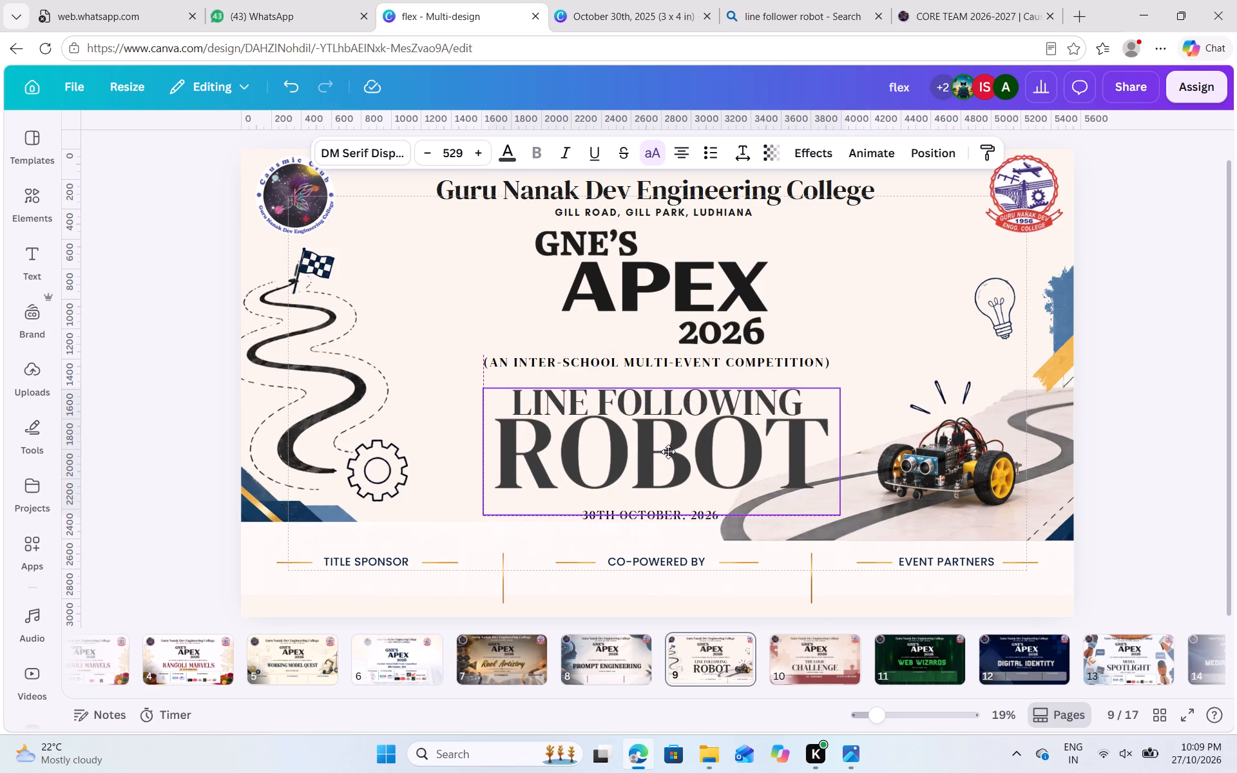
{"action": "left_click_drag", "start_coordinate": [668, 452], "coordinate": [675, 459]}
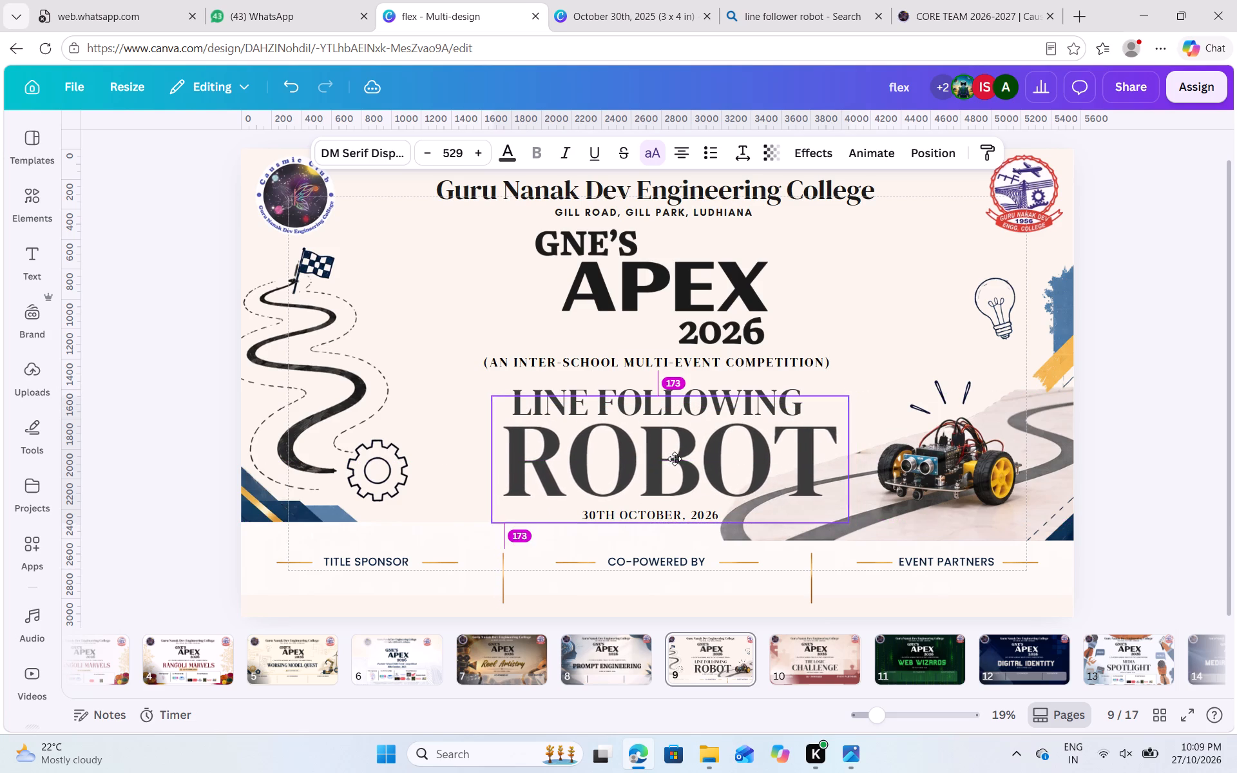
{"action": "left_click_drag", "start_coordinate": [675, 459], "coordinate": [675, 457]}
{"action": "left_click", "coordinate": [932, 147]}
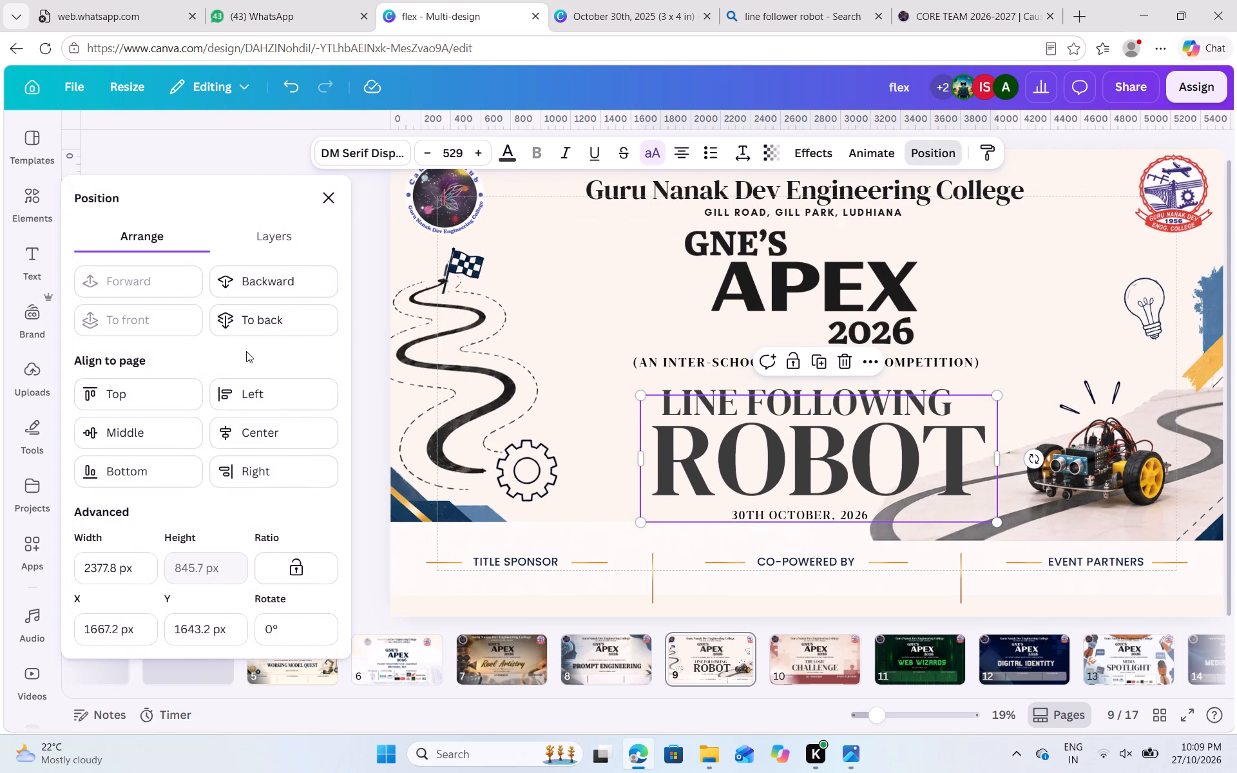
{"action": "left_click", "coordinate": [291, 437]}
Reduce the "LINE FOLLOWING" title's font size to 170.
{"action": "left_click", "coordinate": [703, 387]}
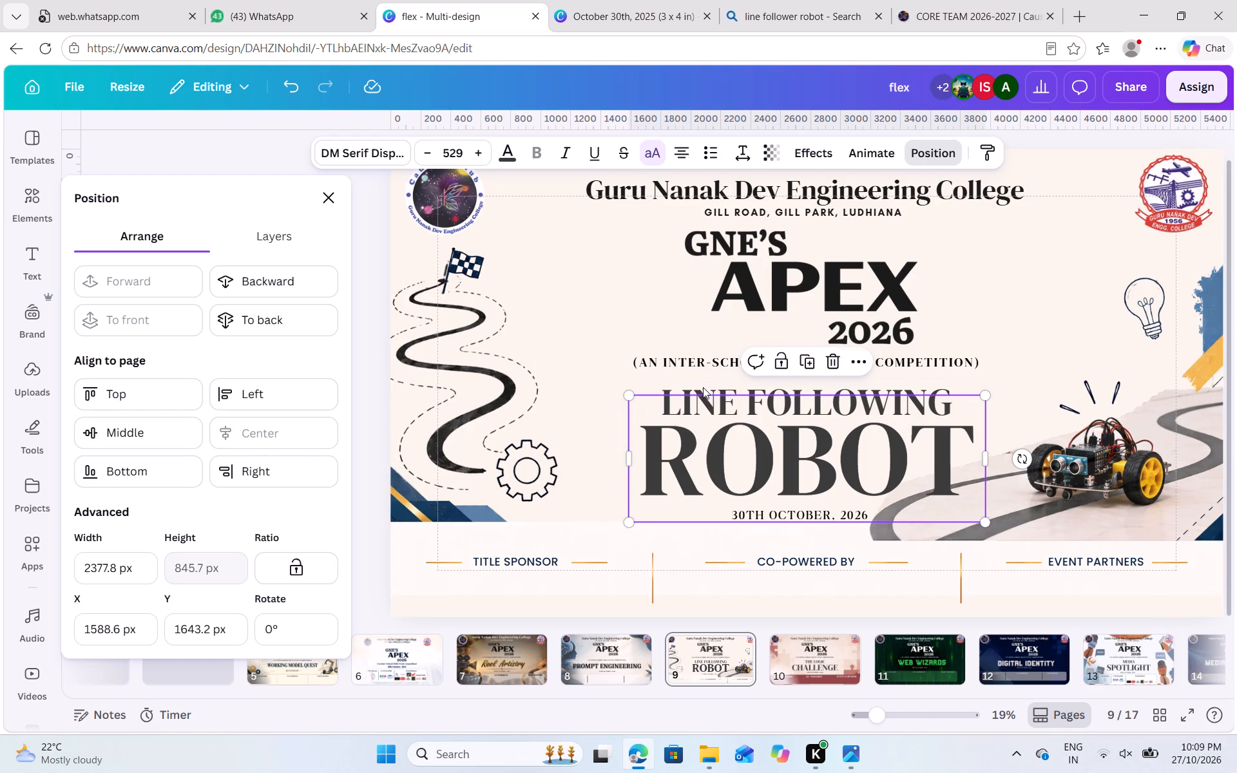
{"action": "left_click", "coordinate": [687, 379]}
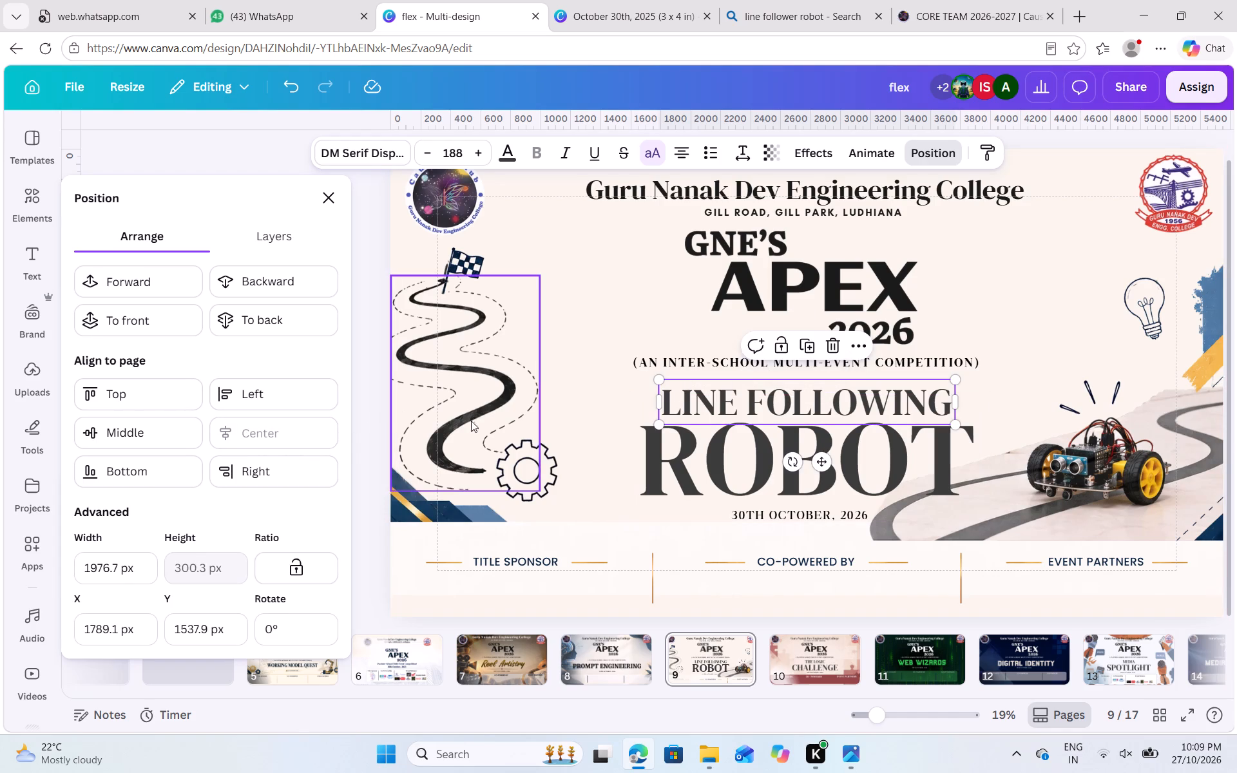
{"action": "left_click", "coordinate": [600, 394]}
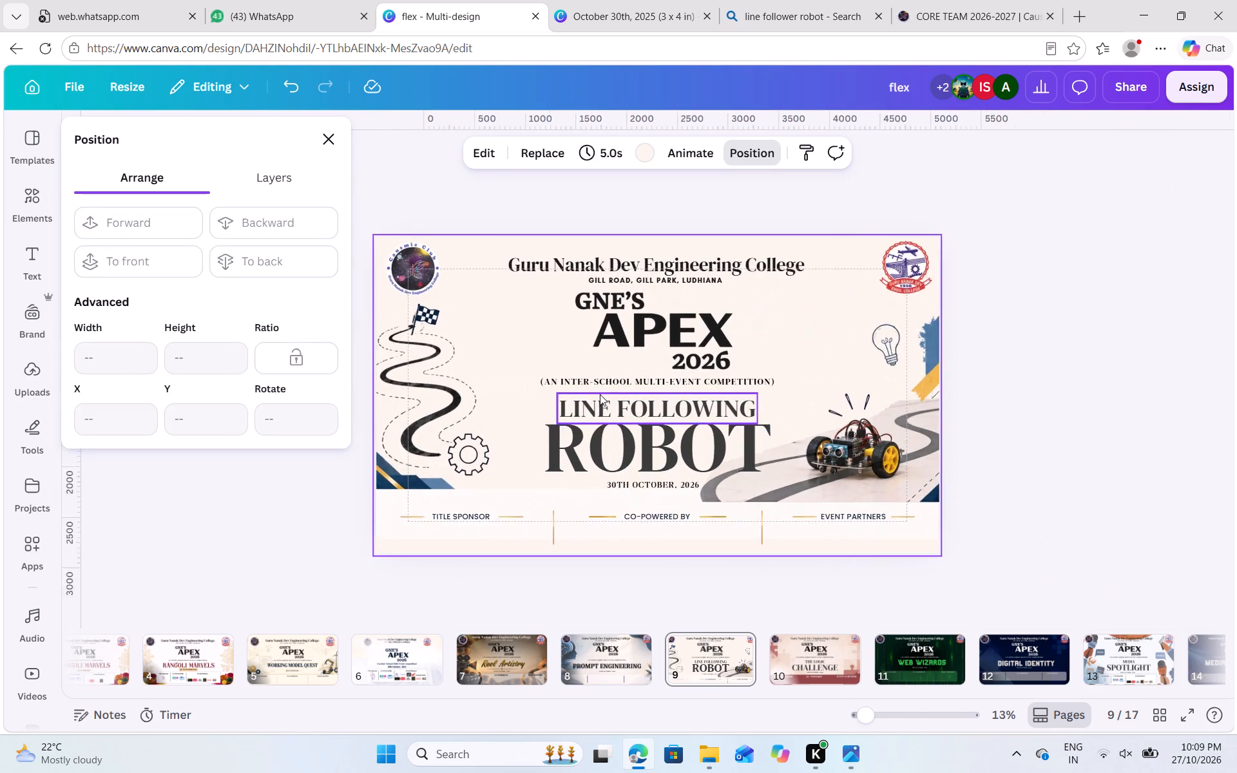
{"action": "left_click", "coordinate": [673, 410]}
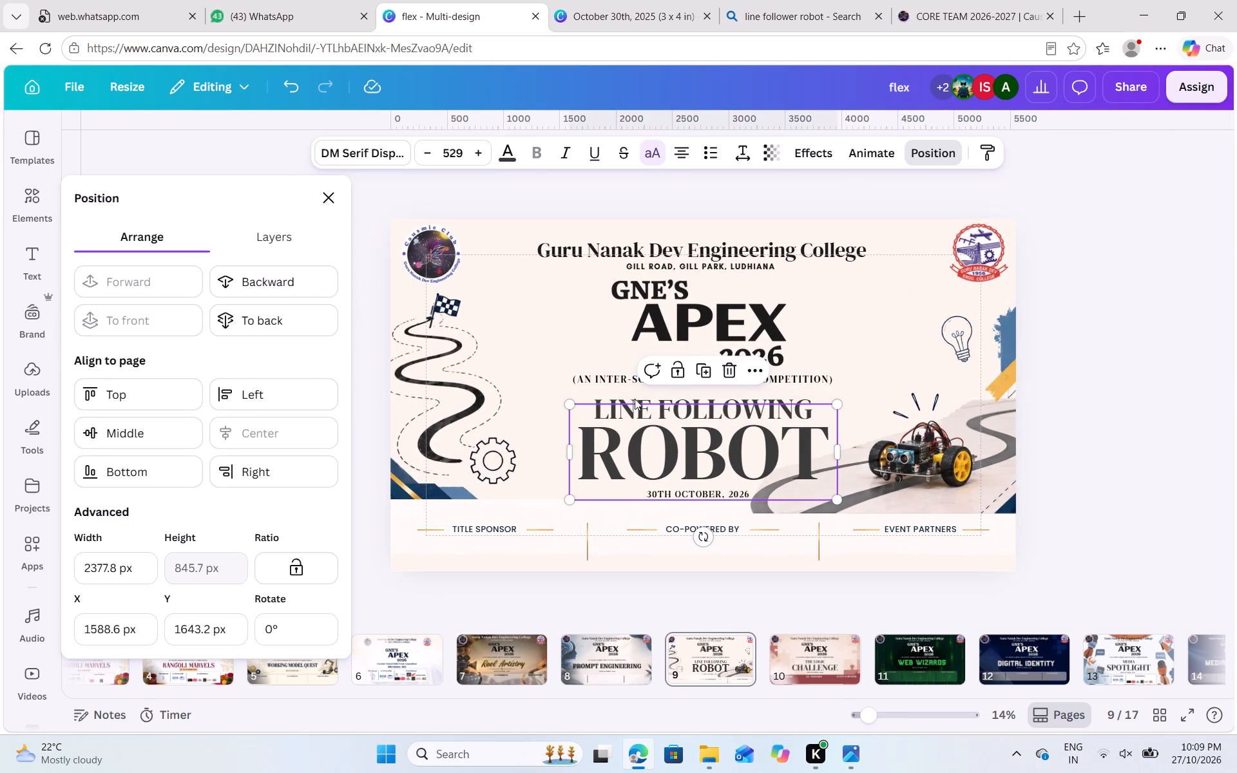
{"action": "left_click", "coordinate": [631, 398]}
{"action": "left_click", "coordinate": [625, 392]}
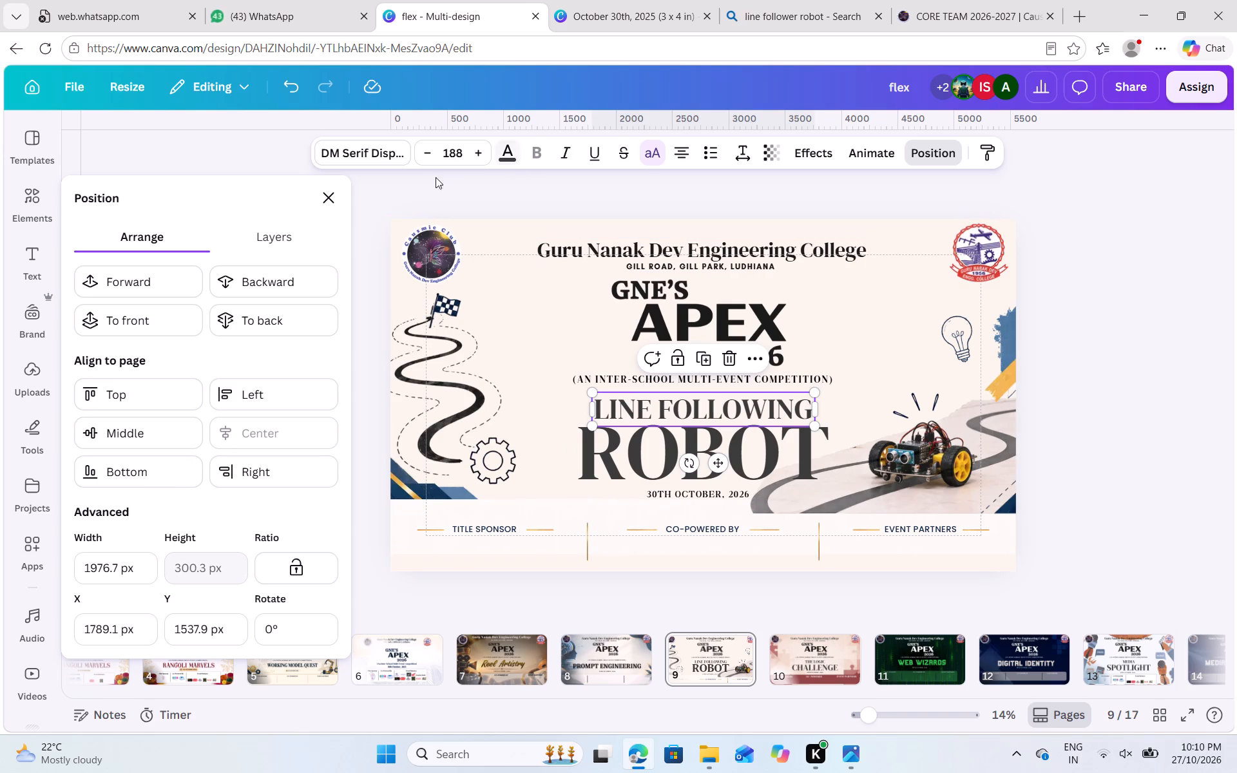
{"action": "left_click", "coordinate": [429, 158]}
{"action": "triple_click", "coordinate": [431, 158]}
{"action": "left_click", "coordinate": [431, 158]}
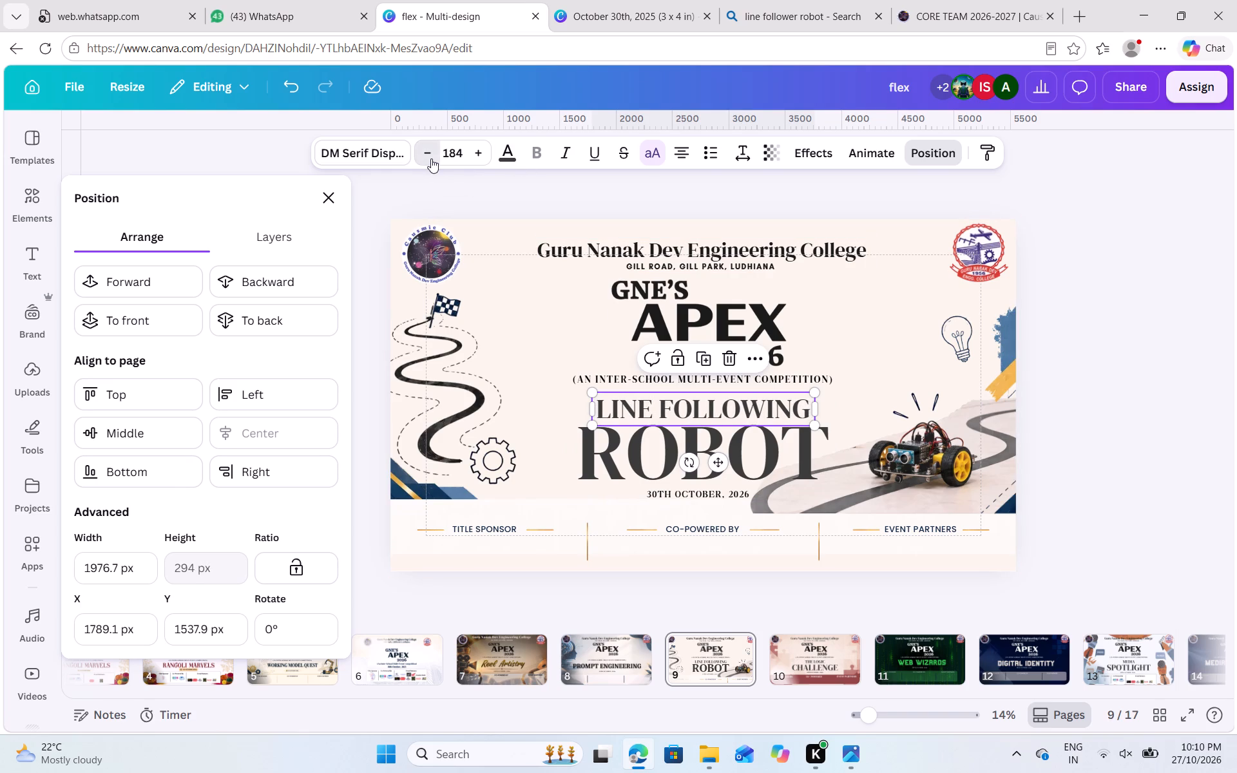
{"action": "left_click", "coordinate": [431, 158]}
{"action": "left_click", "coordinate": [431, 158]}
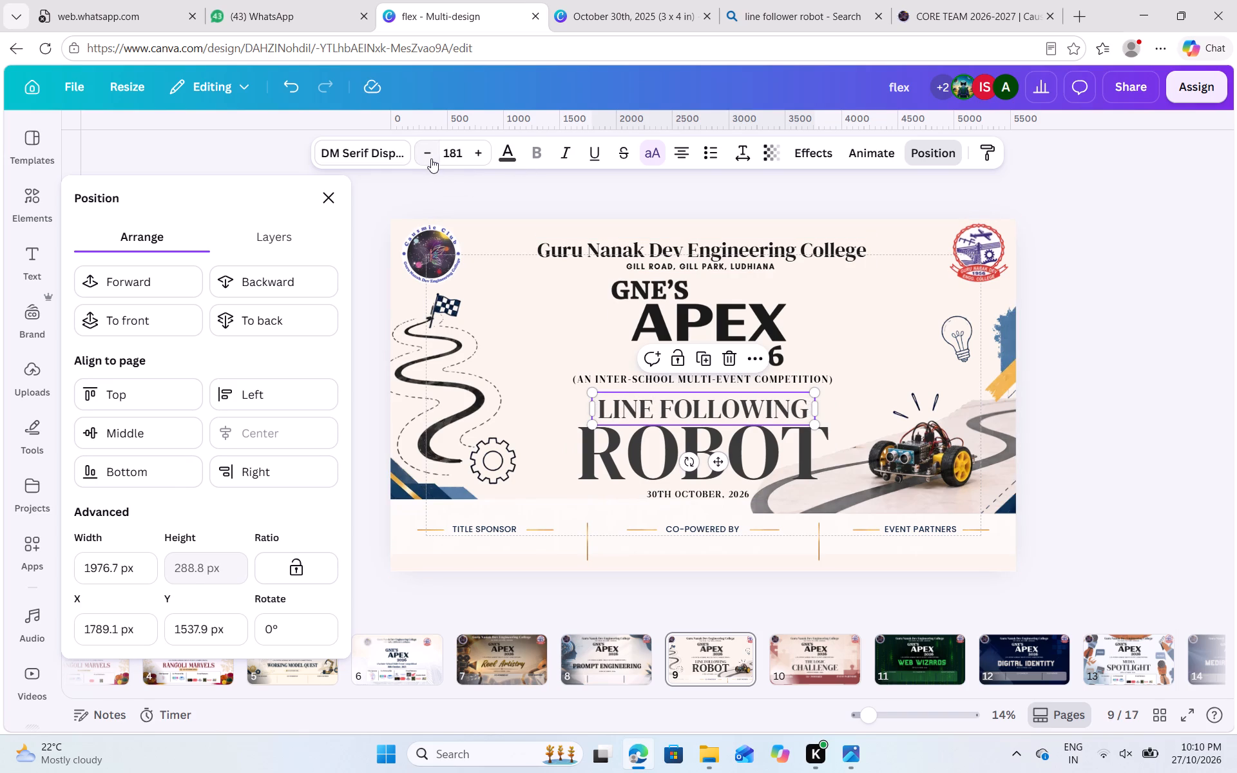
{"action": "triple_click", "coordinate": [431, 158]}
{"action": "double_click", "coordinate": [431, 158]}
{"action": "triple_click", "coordinate": [431, 158]}
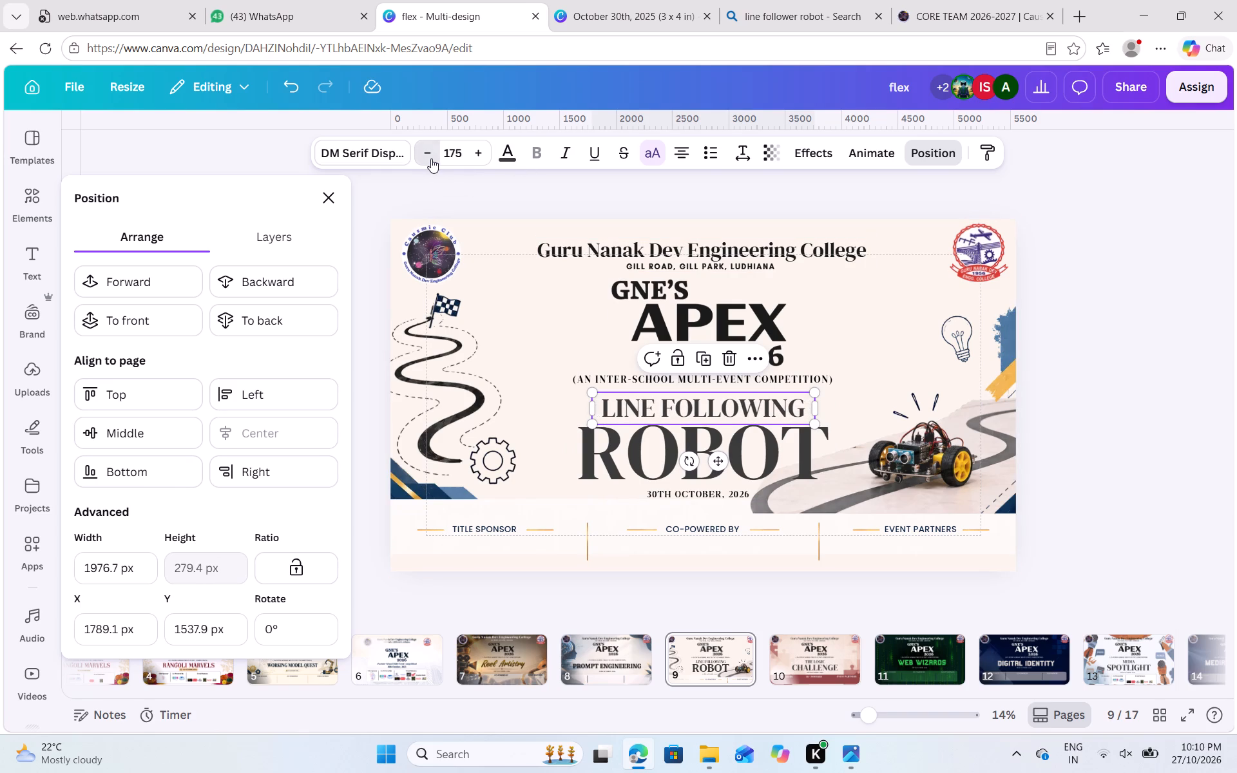
{"action": "left_click", "coordinate": [431, 158]}
{"action": "left_click", "coordinate": [431, 158]}
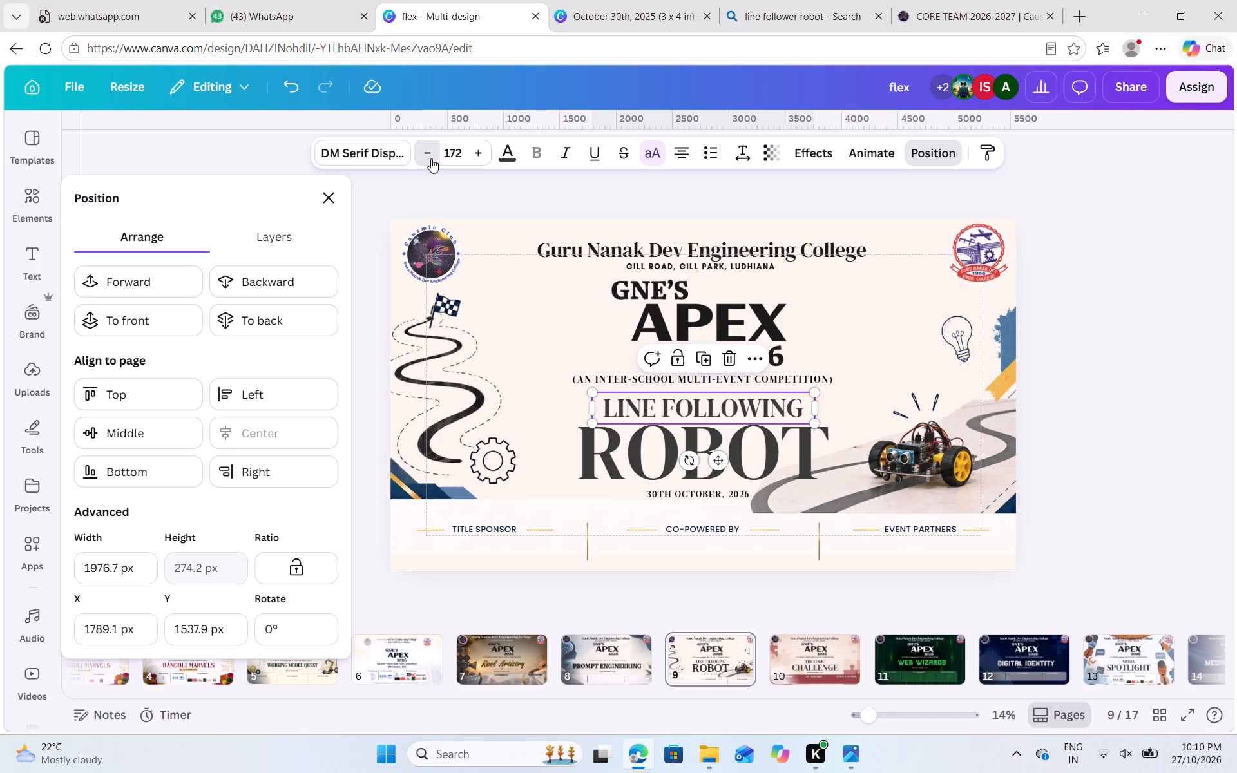
{"action": "left_click", "coordinate": [431, 158]}
{"action": "left_click", "coordinate": [1068, 416]}
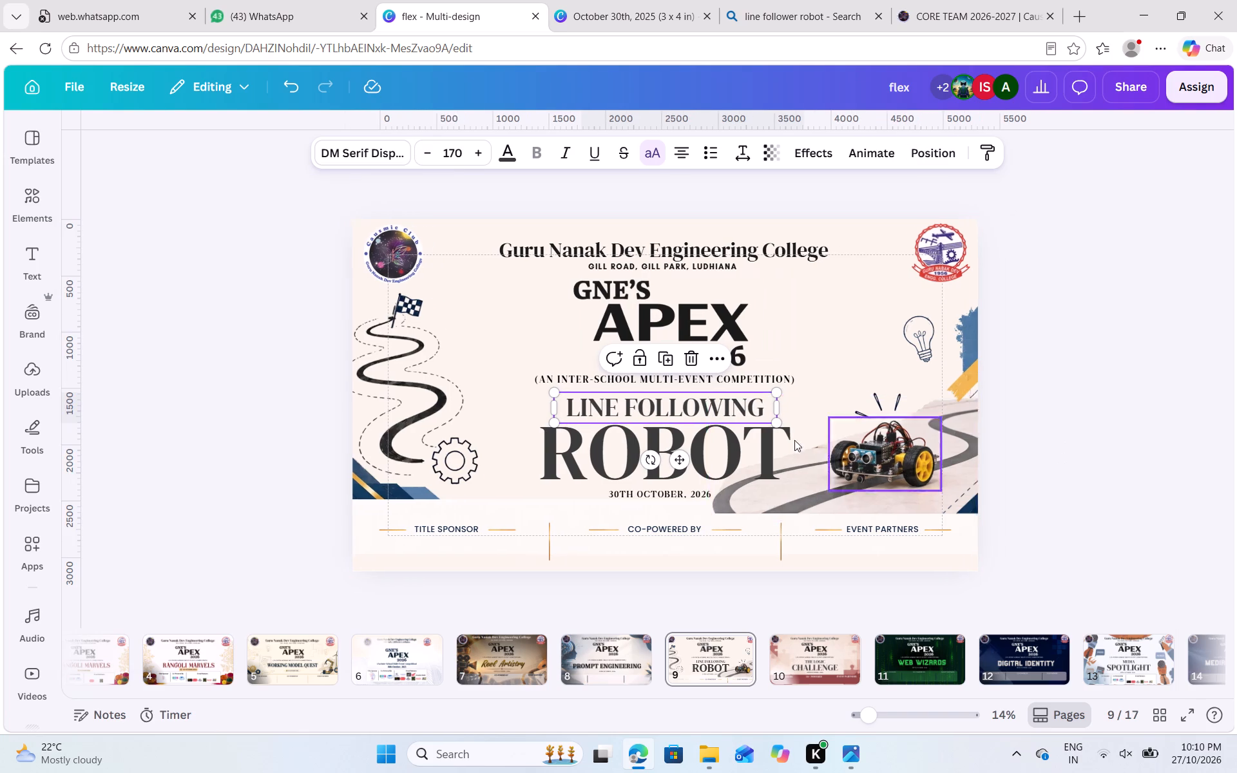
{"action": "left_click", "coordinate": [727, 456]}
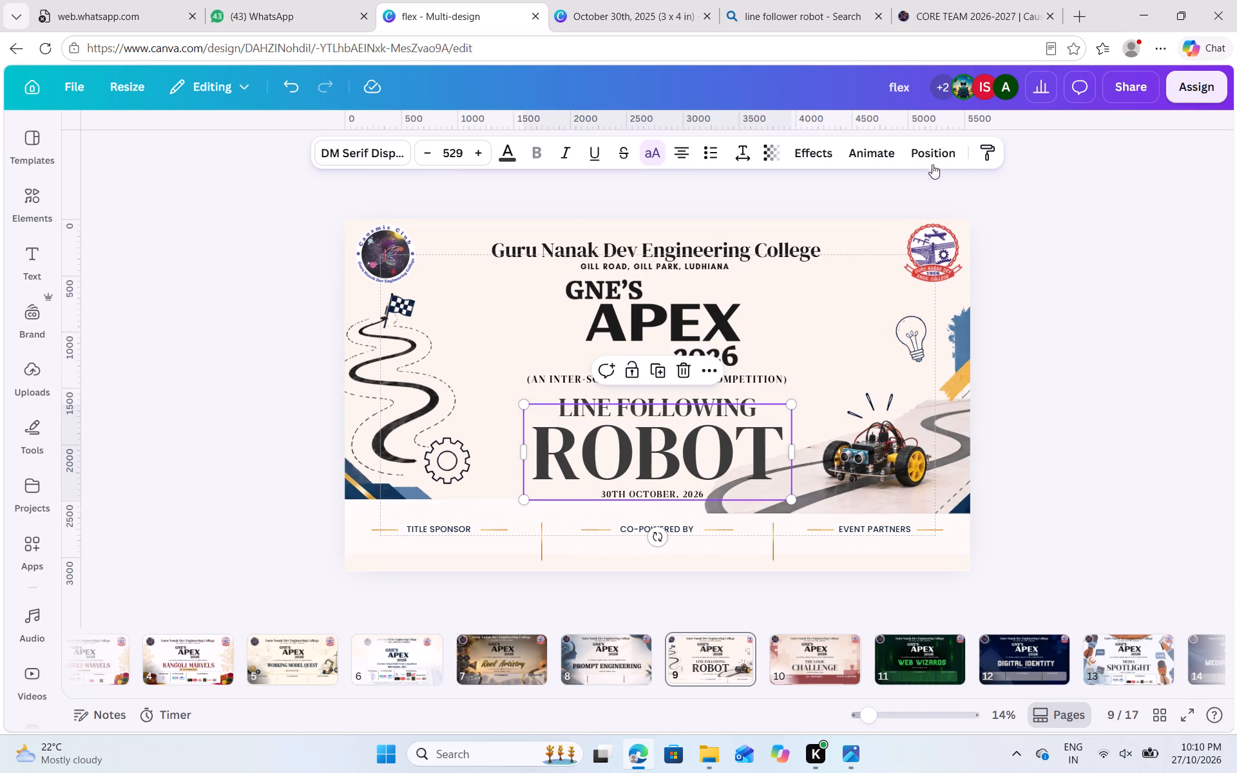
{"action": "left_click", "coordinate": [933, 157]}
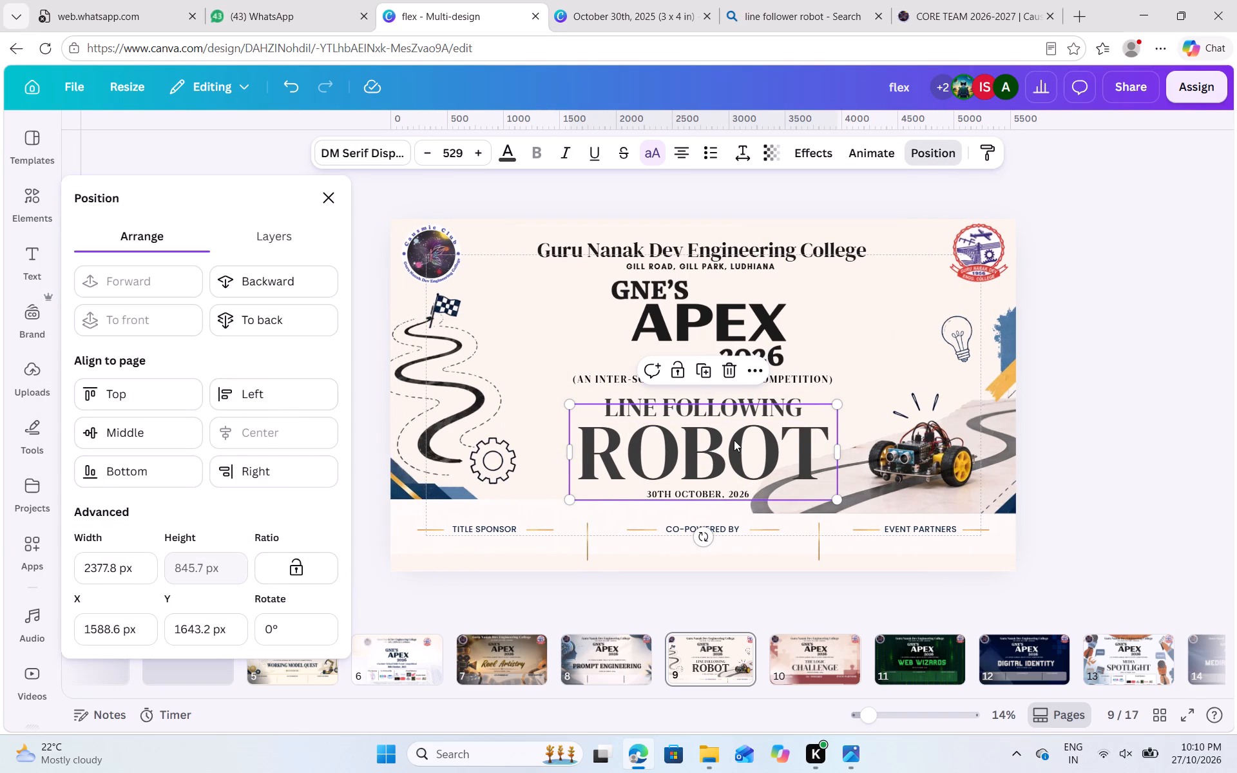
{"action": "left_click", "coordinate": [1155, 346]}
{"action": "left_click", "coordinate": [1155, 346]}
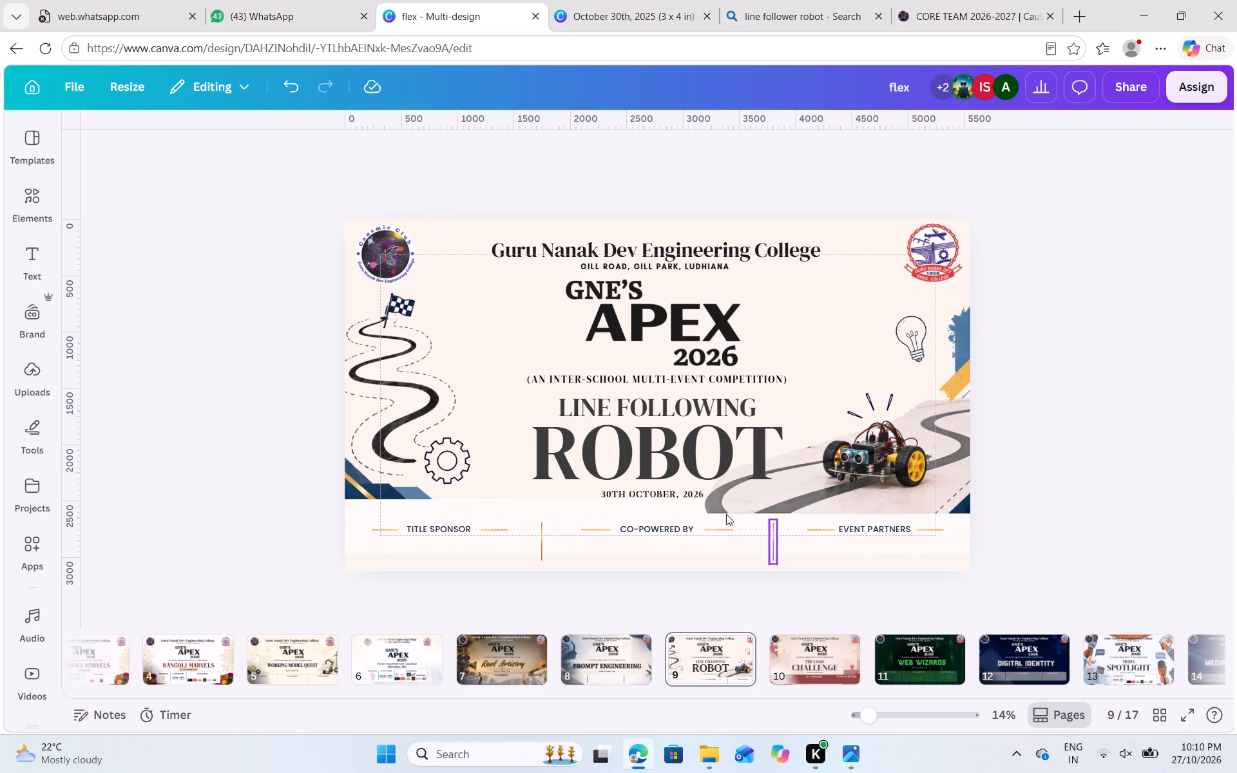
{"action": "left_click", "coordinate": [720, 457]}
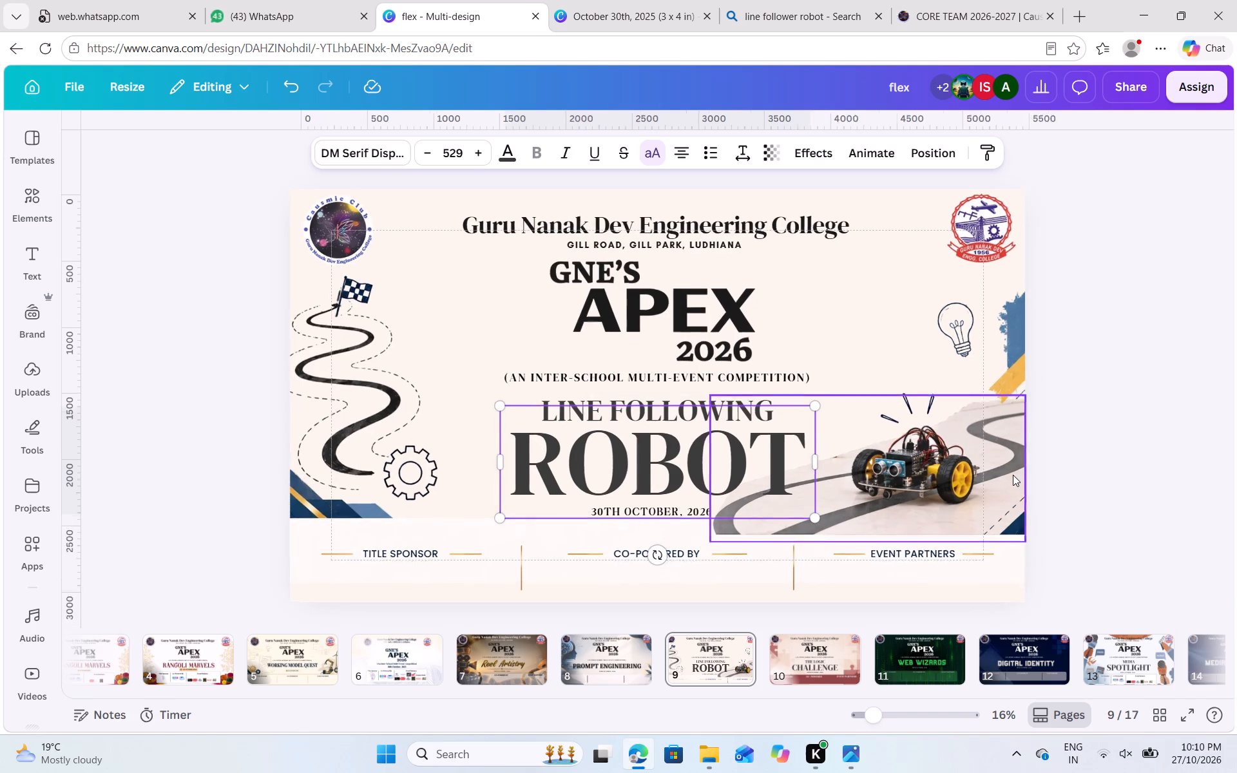
Remove the curved-track photo and the robot car picture from the lower right of the page 9 banner.
{"action": "left_click_drag", "start_coordinate": [1029, 464], "coordinate": [996, 412]}
{"action": "left_click", "coordinate": [1088, 495]}
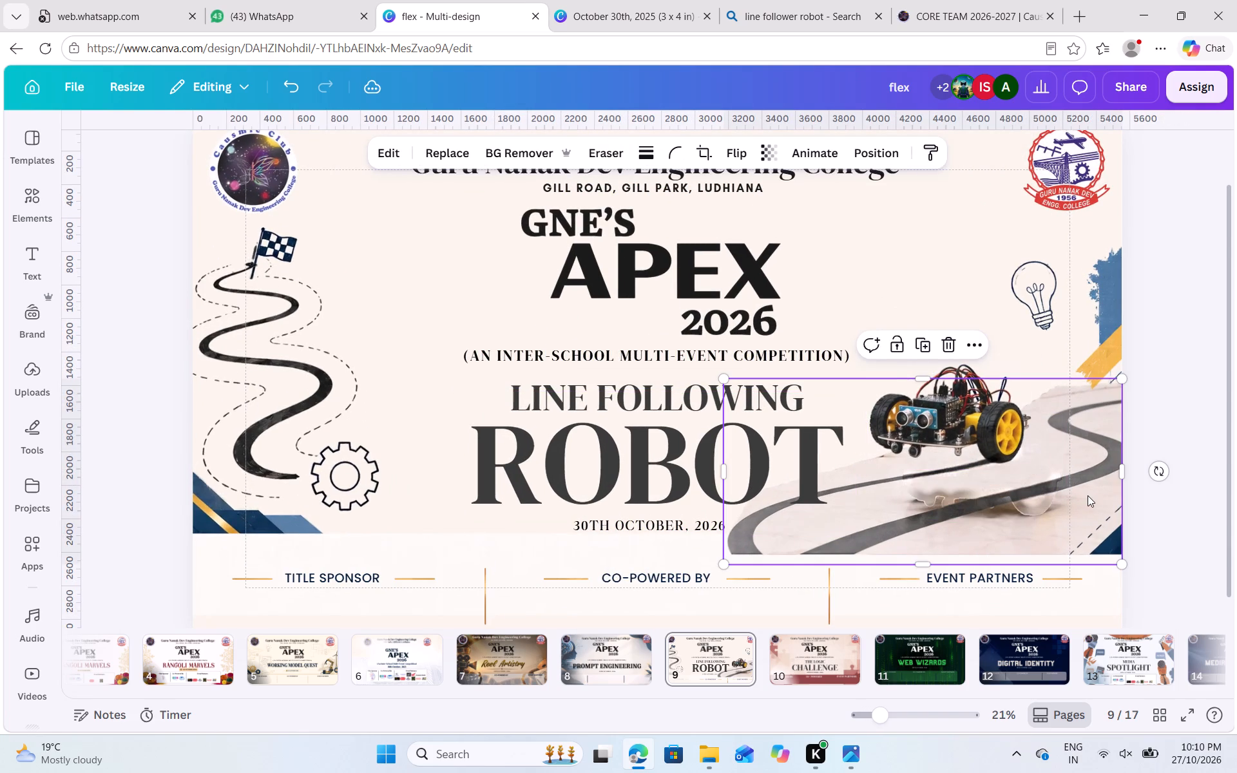
{"action": "key", "text": "Delete"}
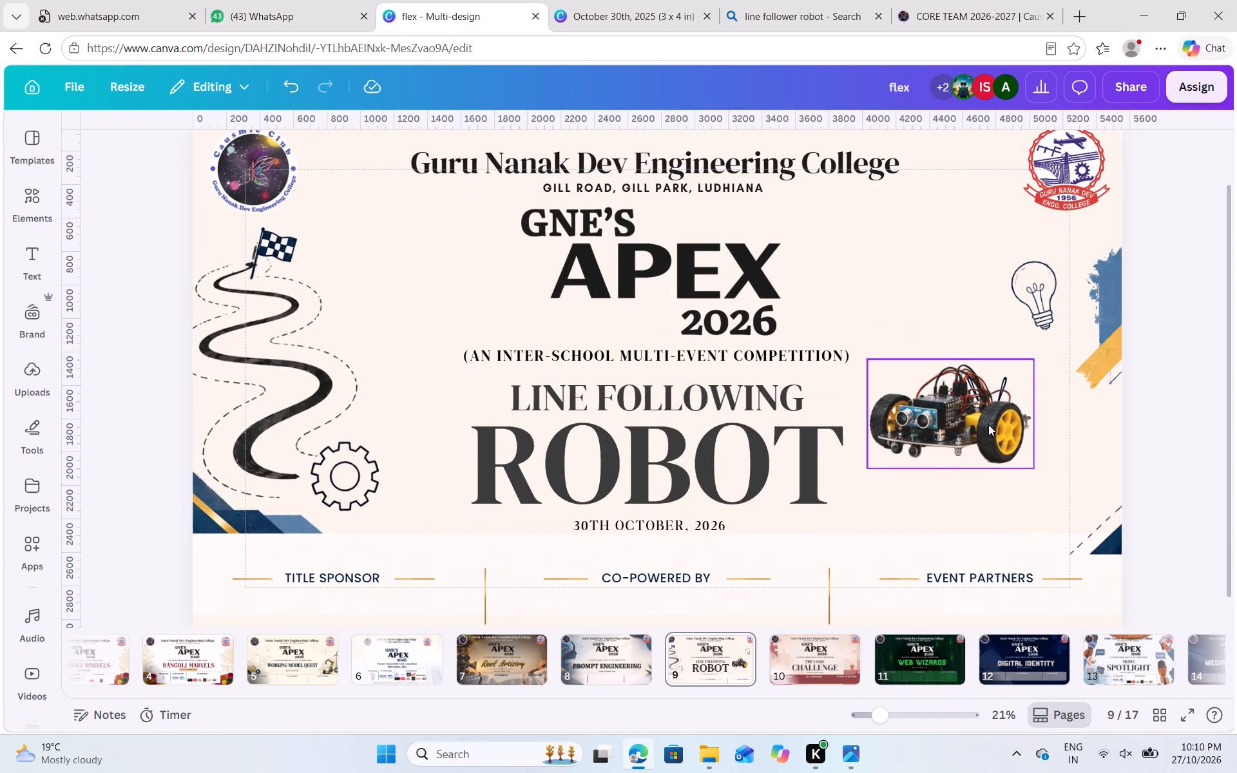
{"action": "left_click", "coordinate": [988, 425]}
{"action": "left_click", "coordinate": [975, 322]}
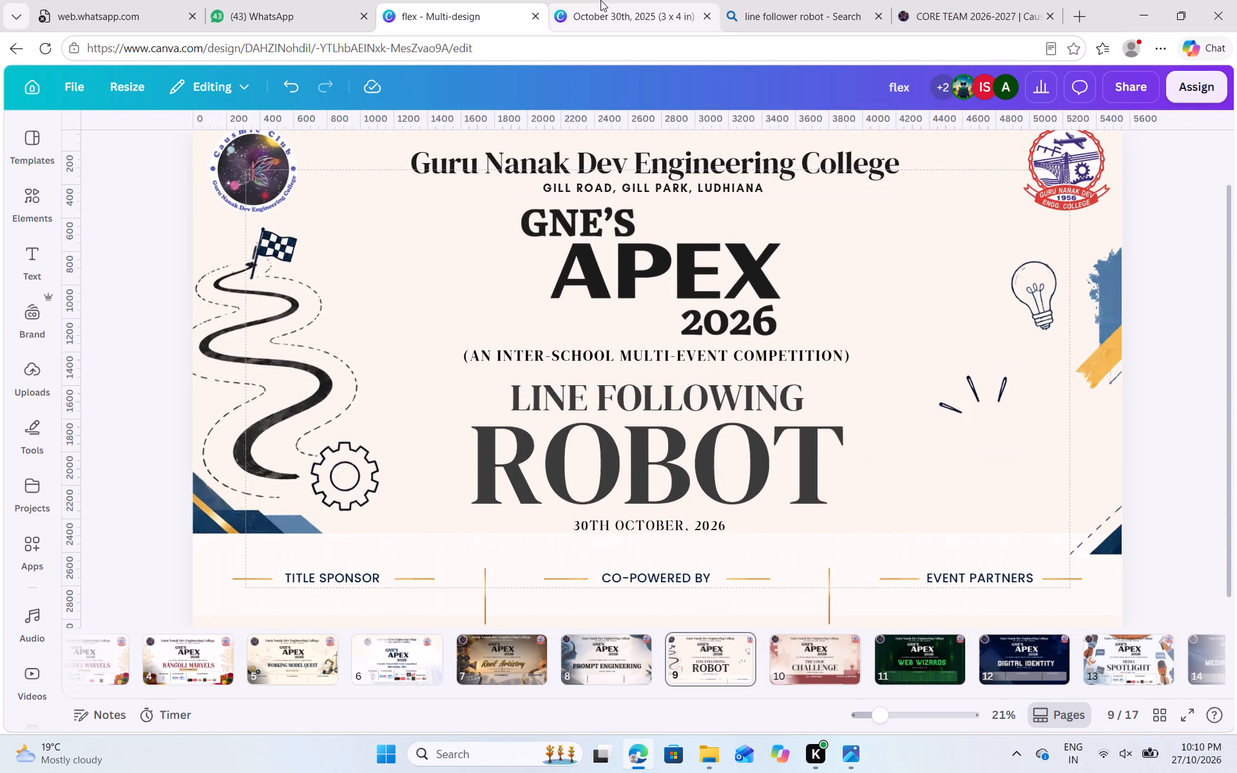
Switch to the Bing search for "line follower robot" and show its image results.
{"action": "left_click", "coordinate": [600, 0]}
{"action": "left_click_drag", "start_coordinate": [754, 1], "coordinate": [596, 3]}
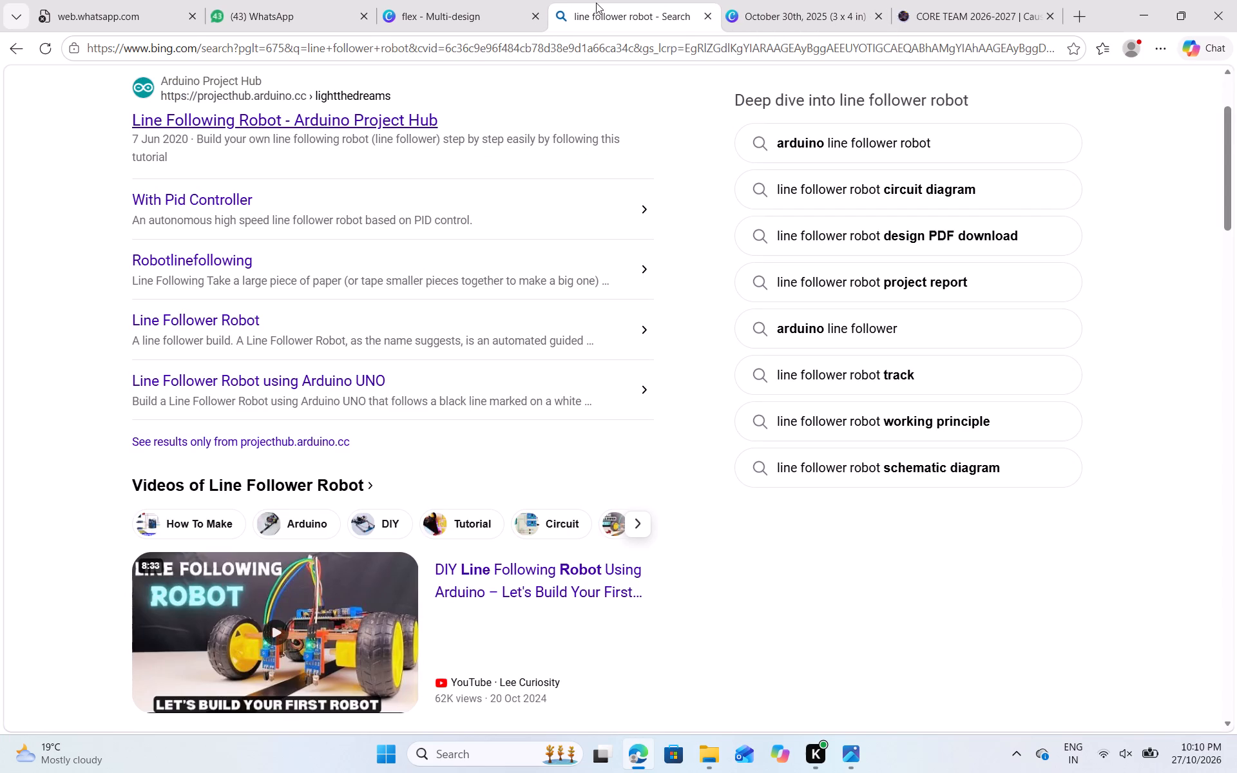
{"action": "scroll", "coordinate": [348, 229], "scroll_direction": "up", "scroll_amount": 8}
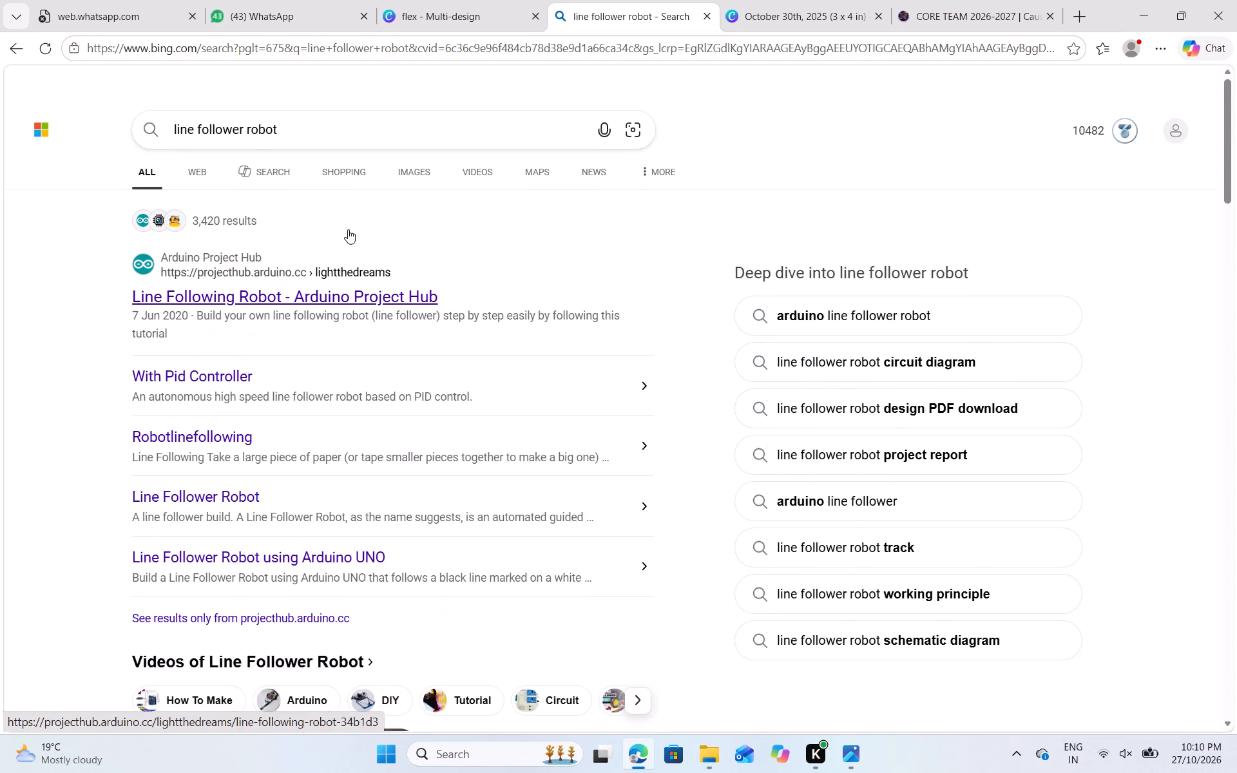
{"action": "left_click", "coordinate": [323, 142]}
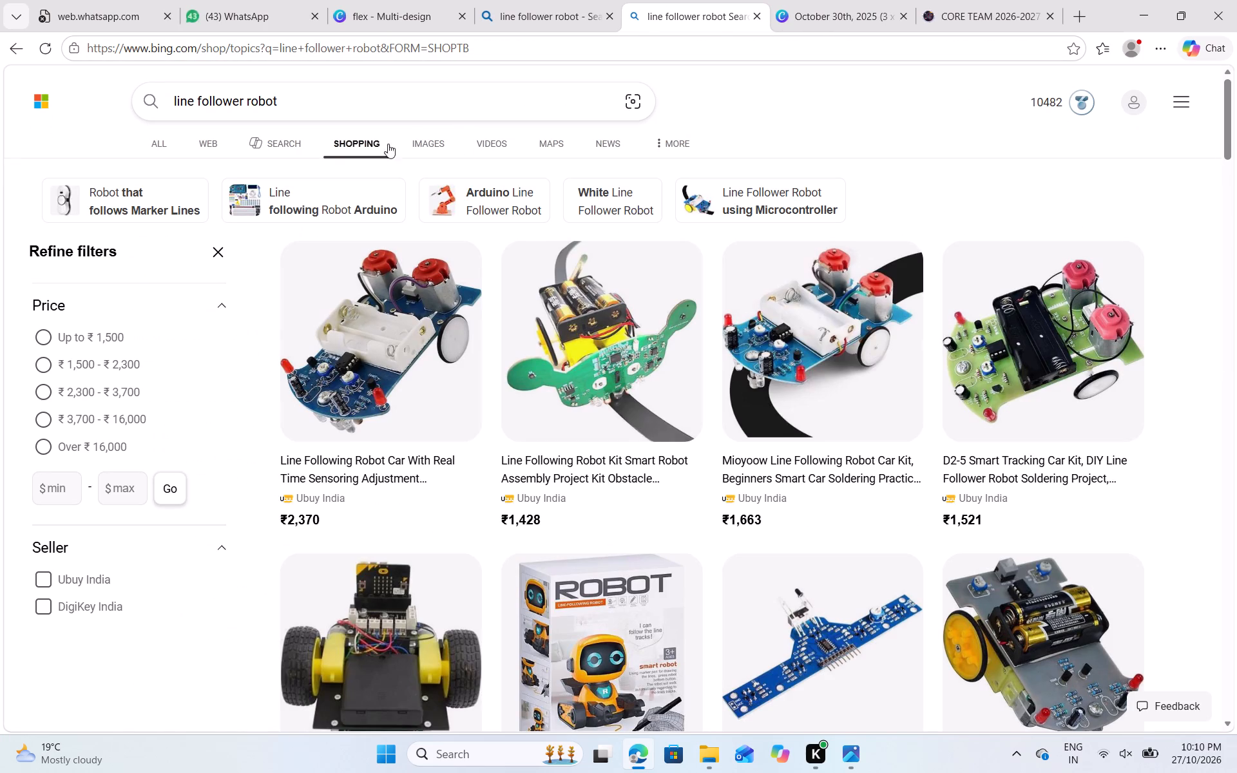
{"action": "left_click", "coordinate": [419, 145]}
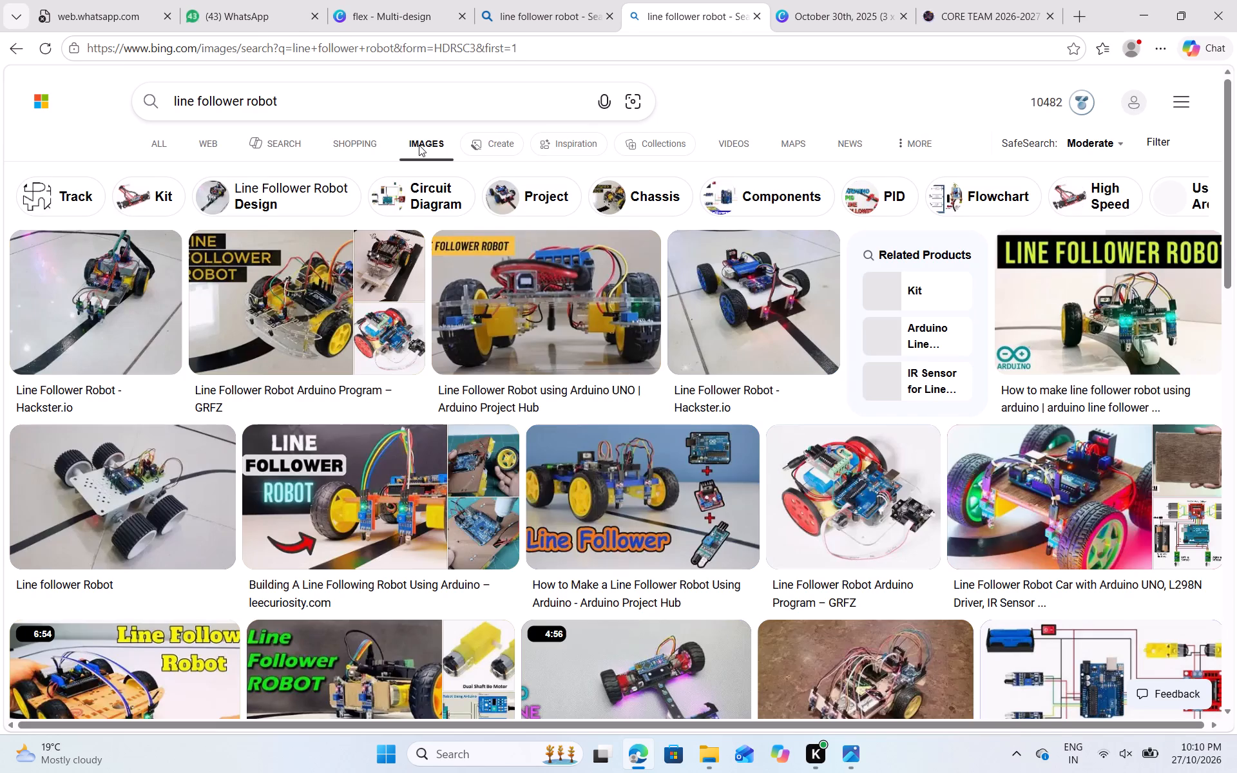
Look through the "line follower robot" image results for a picture suitable for the banner.
{"action": "scroll", "coordinate": [419, 145], "scroll_direction": "down", "scroll_amount": 2}
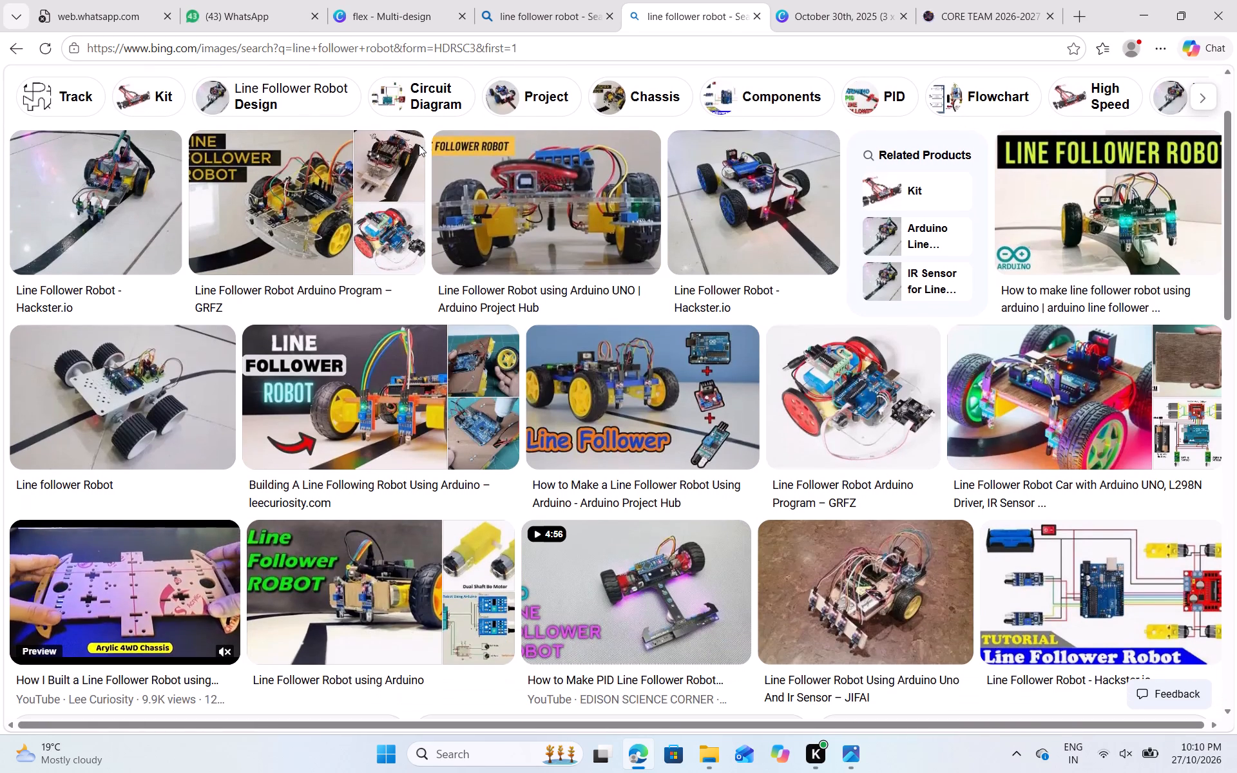
{"action": "scroll", "coordinate": [419, 145], "scroll_direction": "down", "scroll_amount": 5}
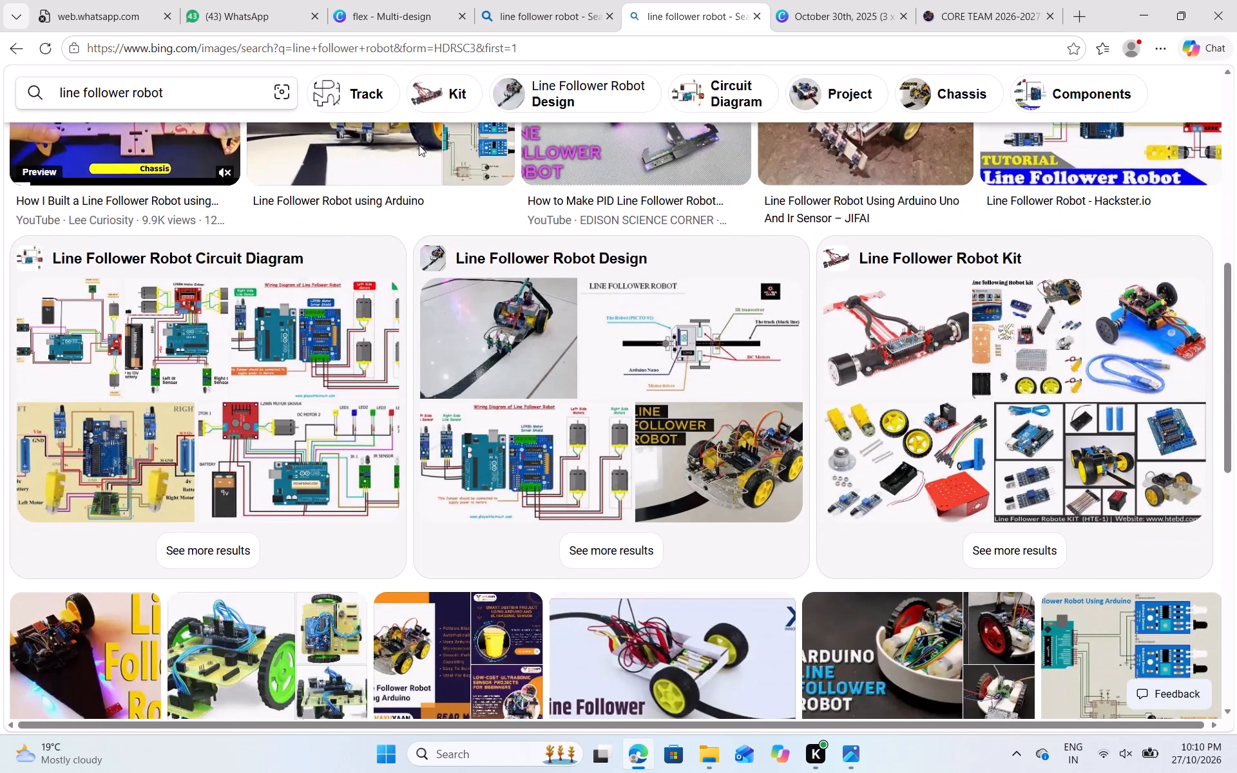
{"action": "scroll", "coordinate": [419, 145], "scroll_direction": "down", "scroll_amount": 4}
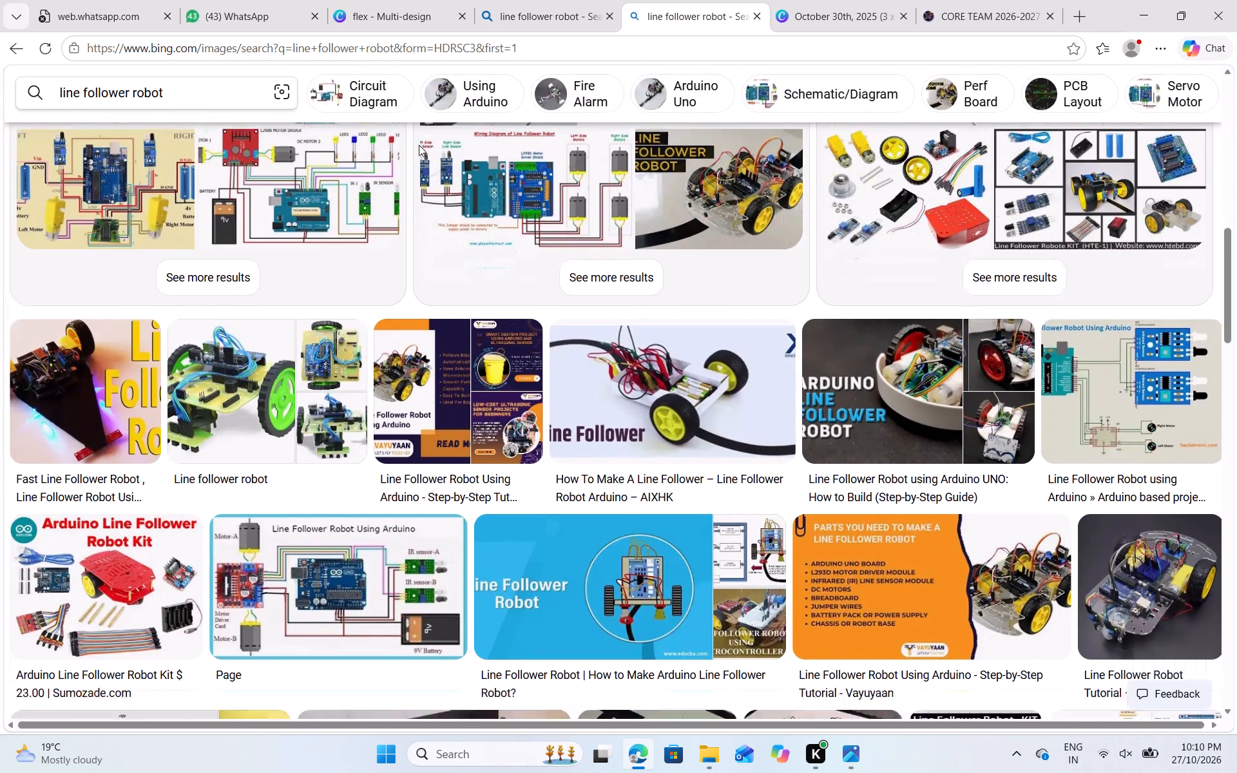
{"action": "scroll", "coordinate": [419, 145], "scroll_direction": "down", "scroll_amount": 4}
{"action": "scroll", "coordinate": [419, 145], "scroll_direction": "up", "scroll_amount": 8}
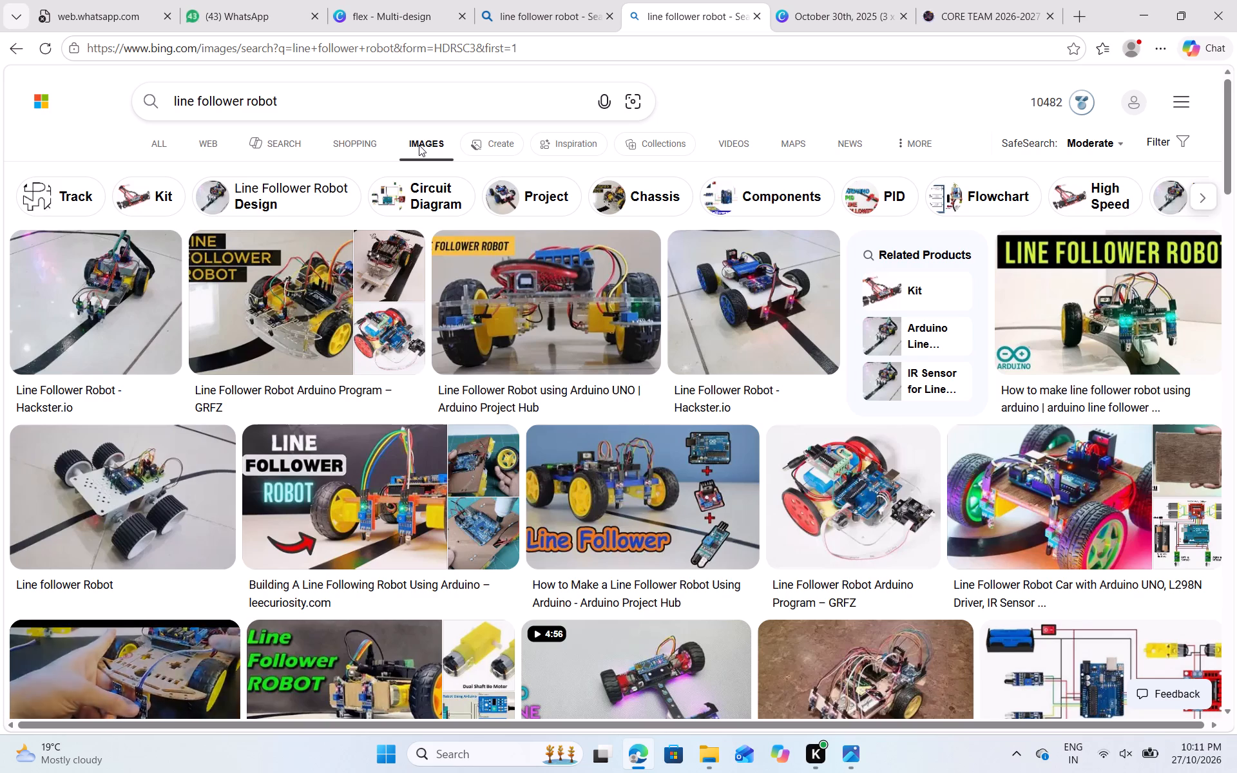
{"action": "scroll", "coordinate": [419, 145], "scroll_direction": "down", "scroll_amount": 3}
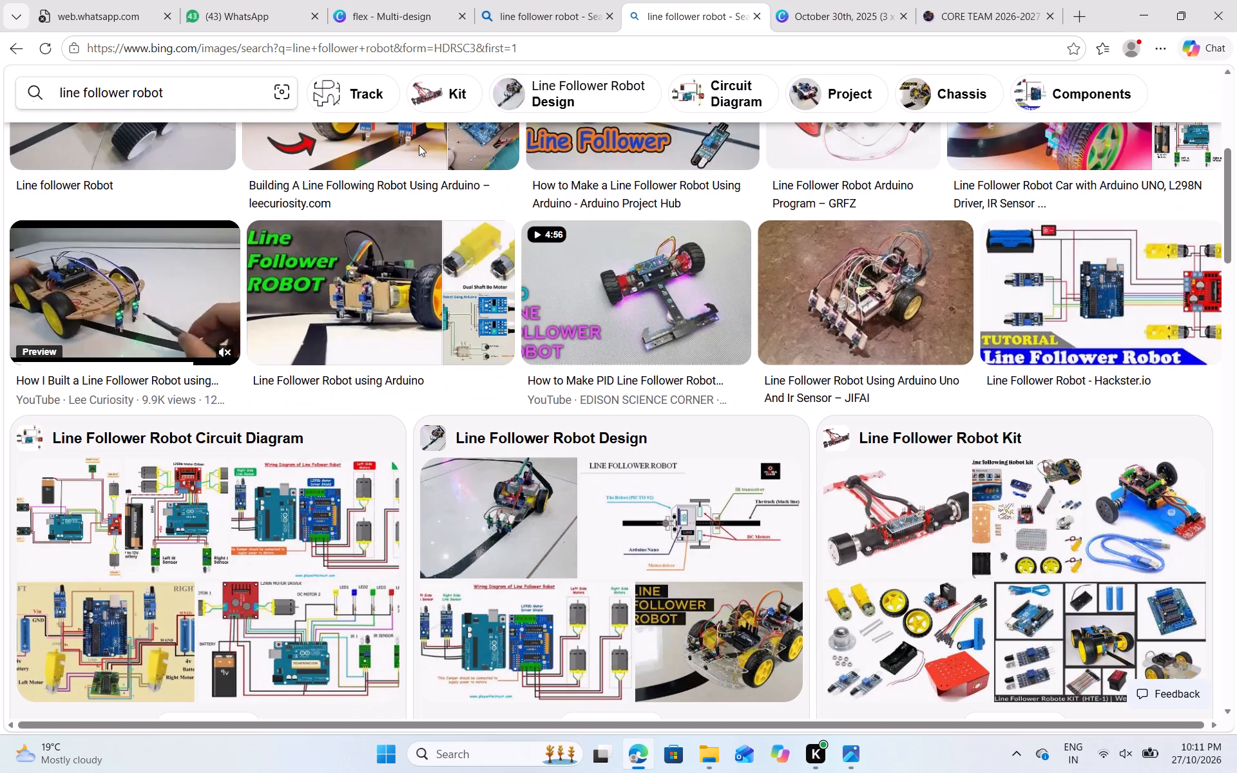
{"action": "scroll", "coordinate": [379, 332], "scroll_direction": "down", "scroll_amount": 6}
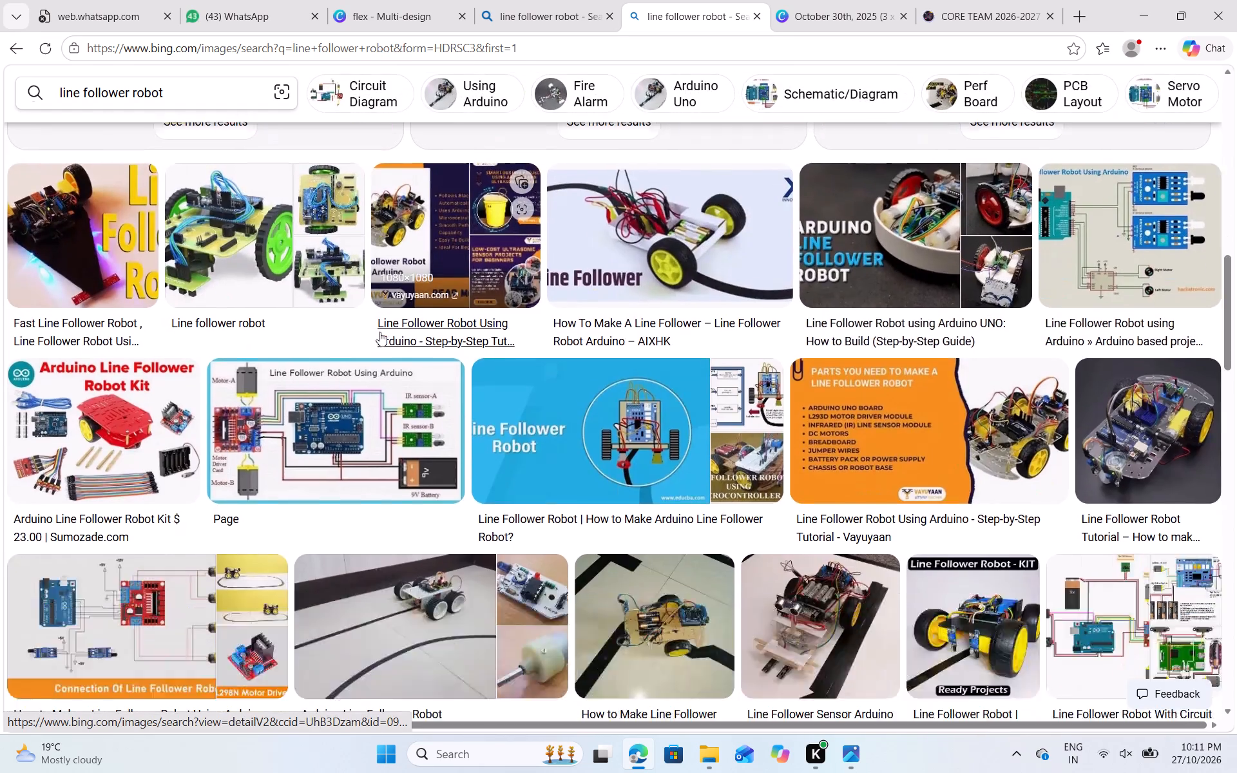
{"action": "scroll", "coordinate": [379, 332], "scroll_direction": "down", "scroll_amount": 4}
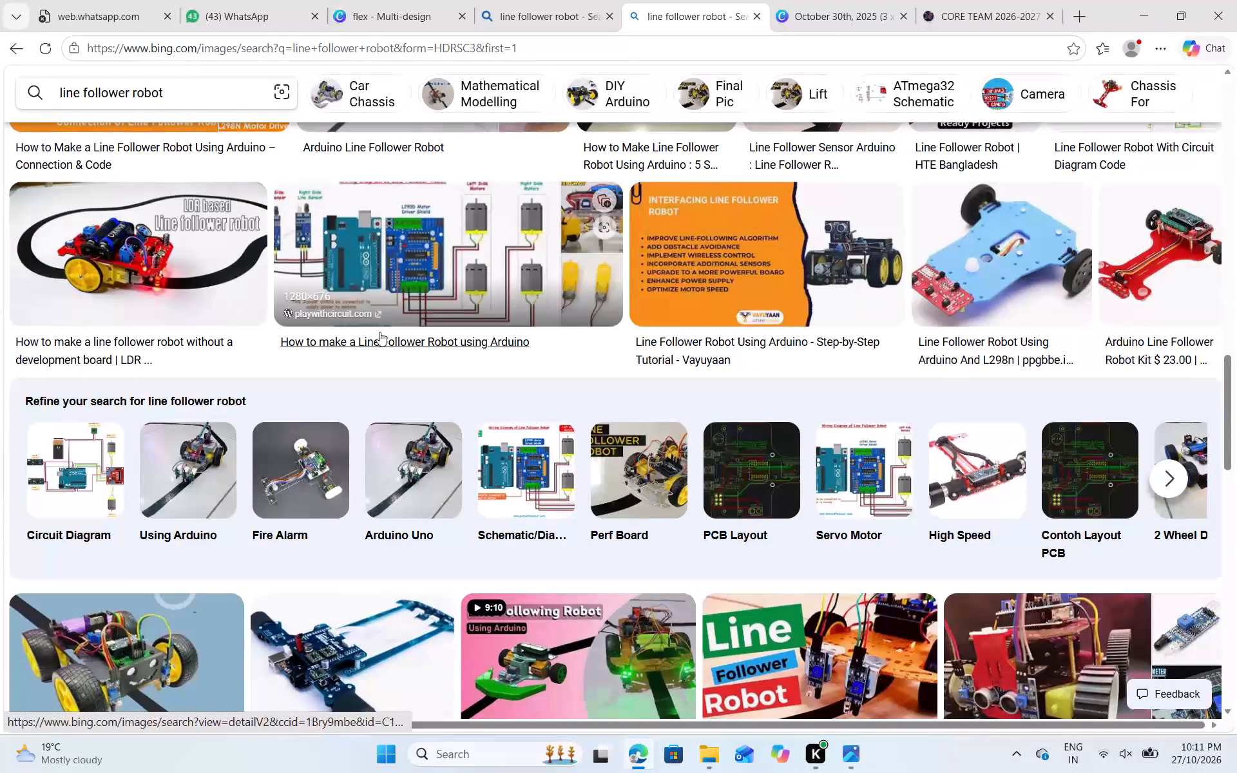
{"action": "scroll", "coordinate": [379, 332], "scroll_direction": "down", "scroll_amount": 1}
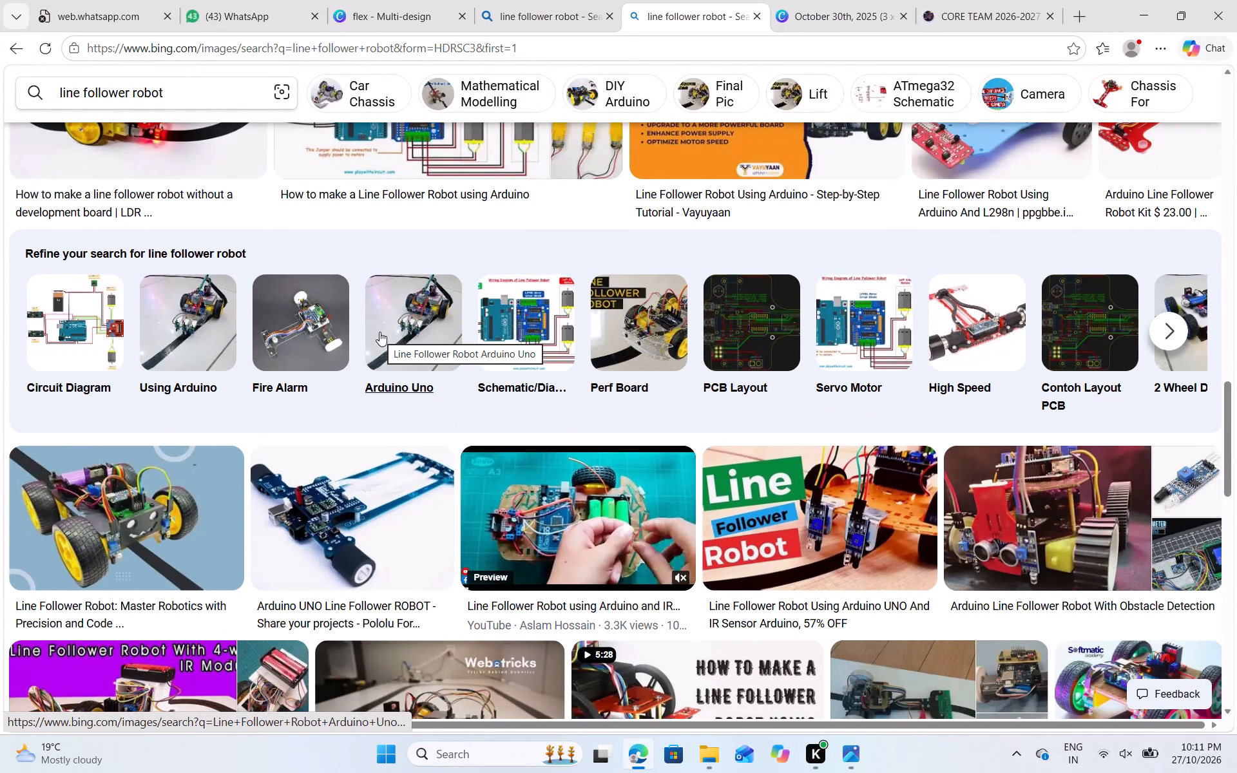
{"action": "scroll", "coordinate": [379, 332], "scroll_direction": "down", "scroll_amount": 2}
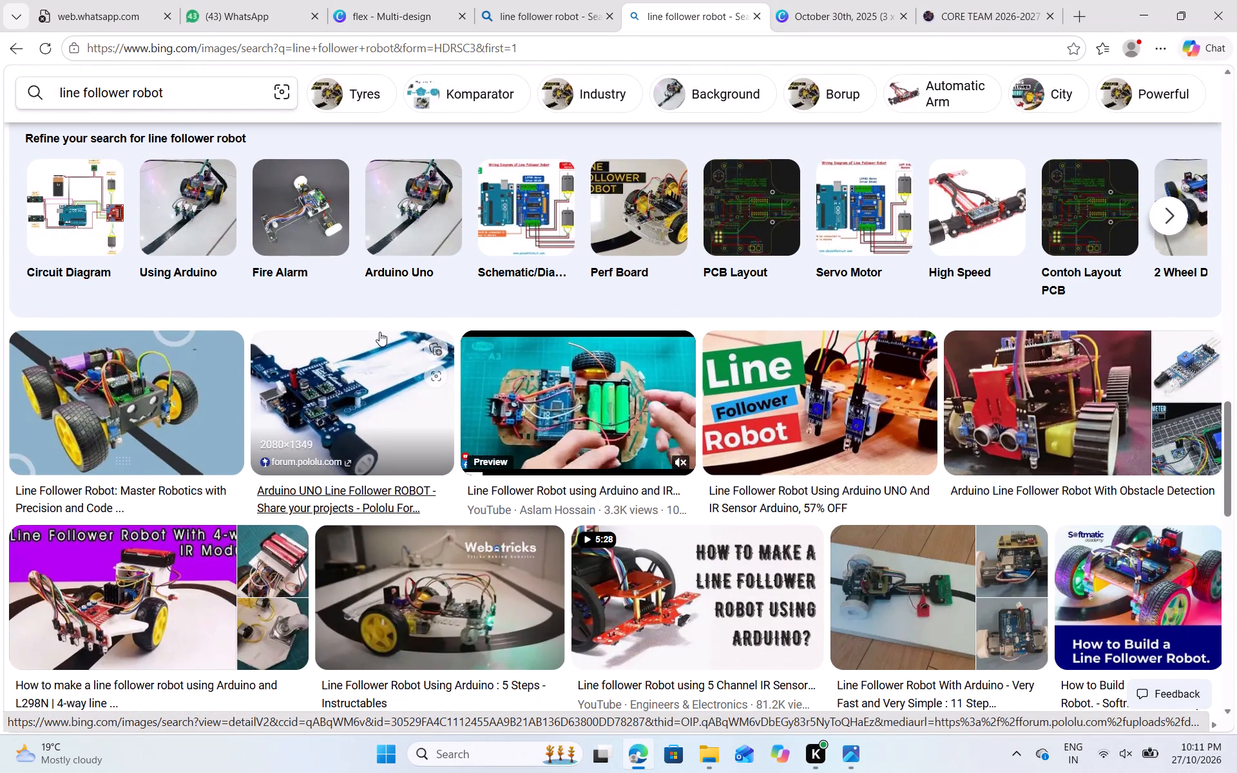
{"action": "scroll", "coordinate": [379, 332], "scroll_direction": "down", "scroll_amount": 3}
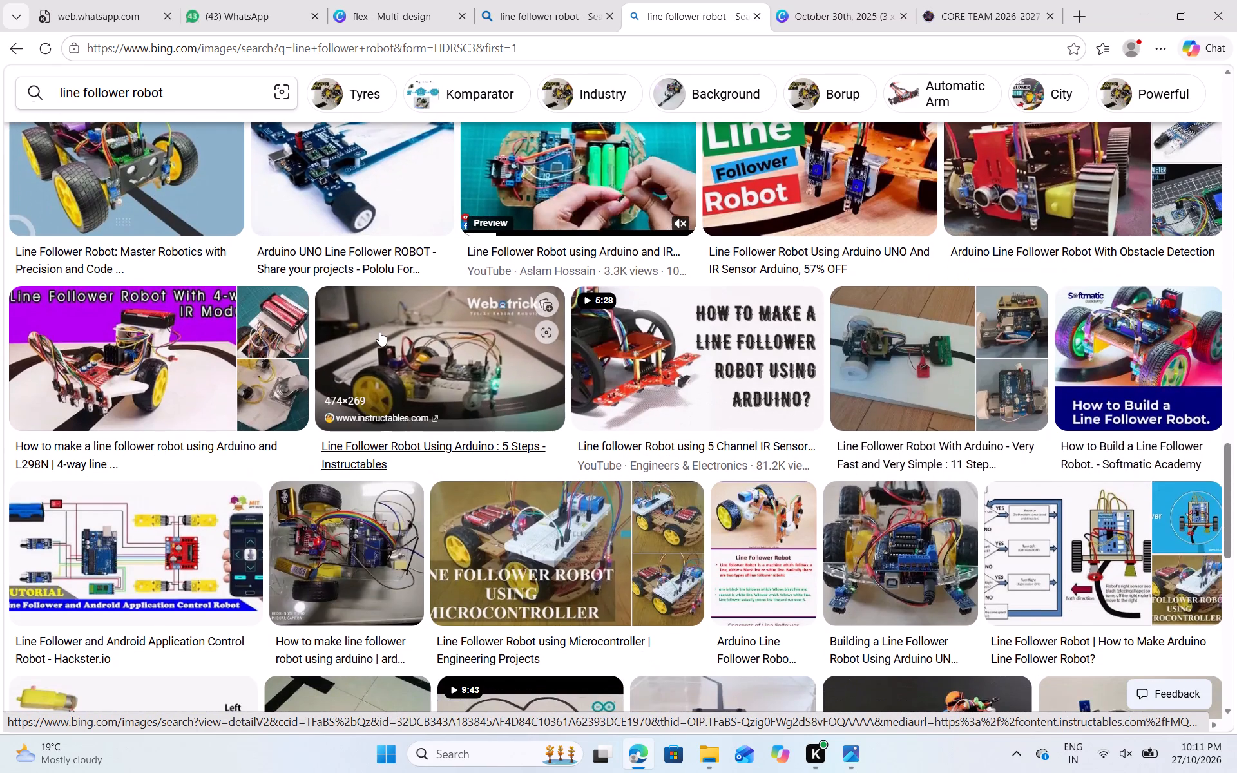
{"action": "scroll", "coordinate": [379, 332], "scroll_direction": "down", "scroll_amount": 4}
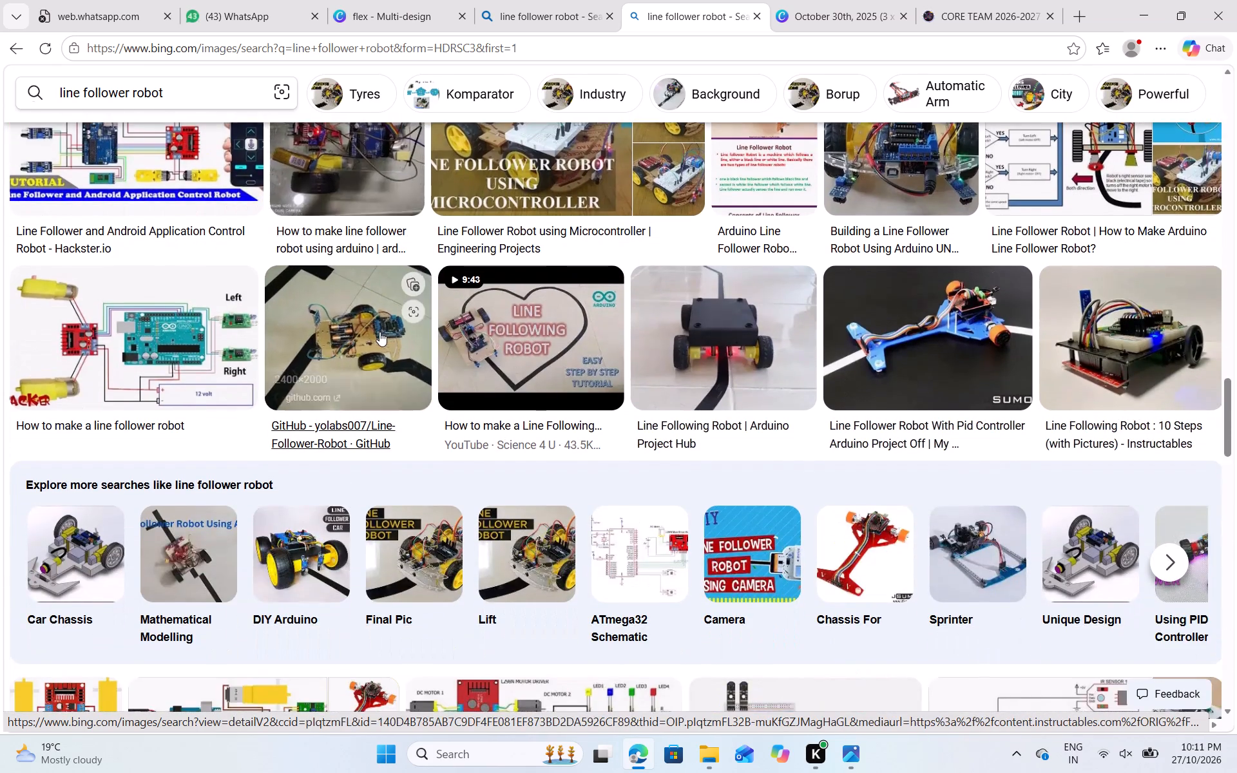
{"action": "scroll", "coordinate": [379, 332], "scroll_direction": "down", "scroll_amount": 7}
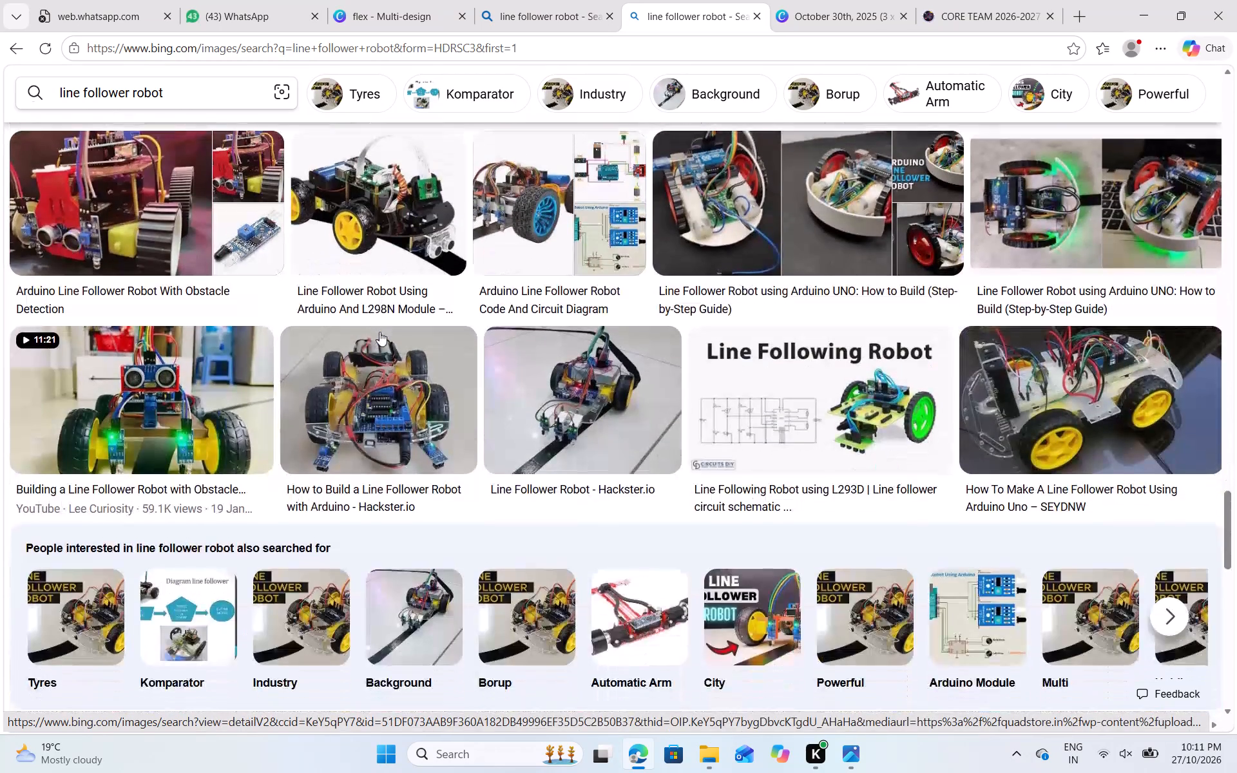
{"action": "scroll", "coordinate": [379, 332], "scroll_direction": "down", "scroll_amount": 6}
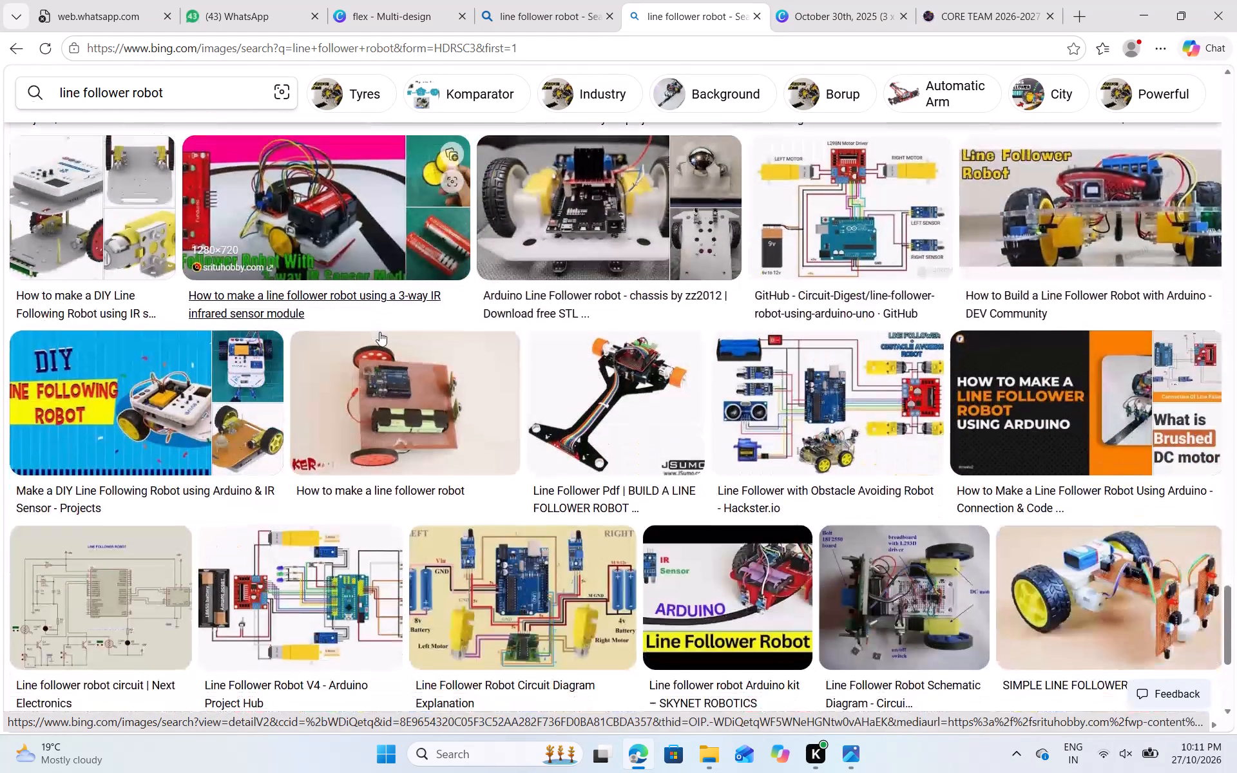
{"action": "scroll", "coordinate": [379, 332], "scroll_direction": "down", "scroll_amount": 1}
{"action": "scroll", "coordinate": [379, 332], "scroll_direction": "up", "scroll_amount": 17}
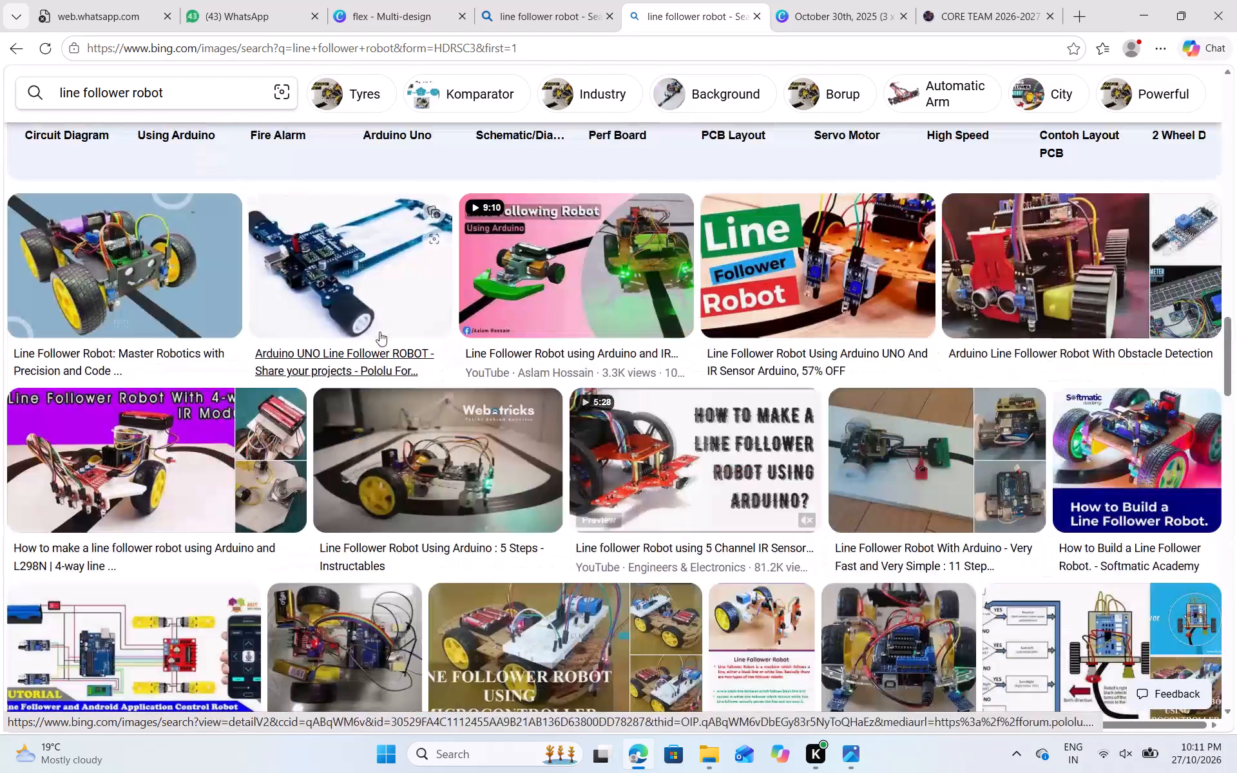
{"action": "scroll", "coordinate": [379, 332], "scroll_direction": "up", "scroll_amount": 15}
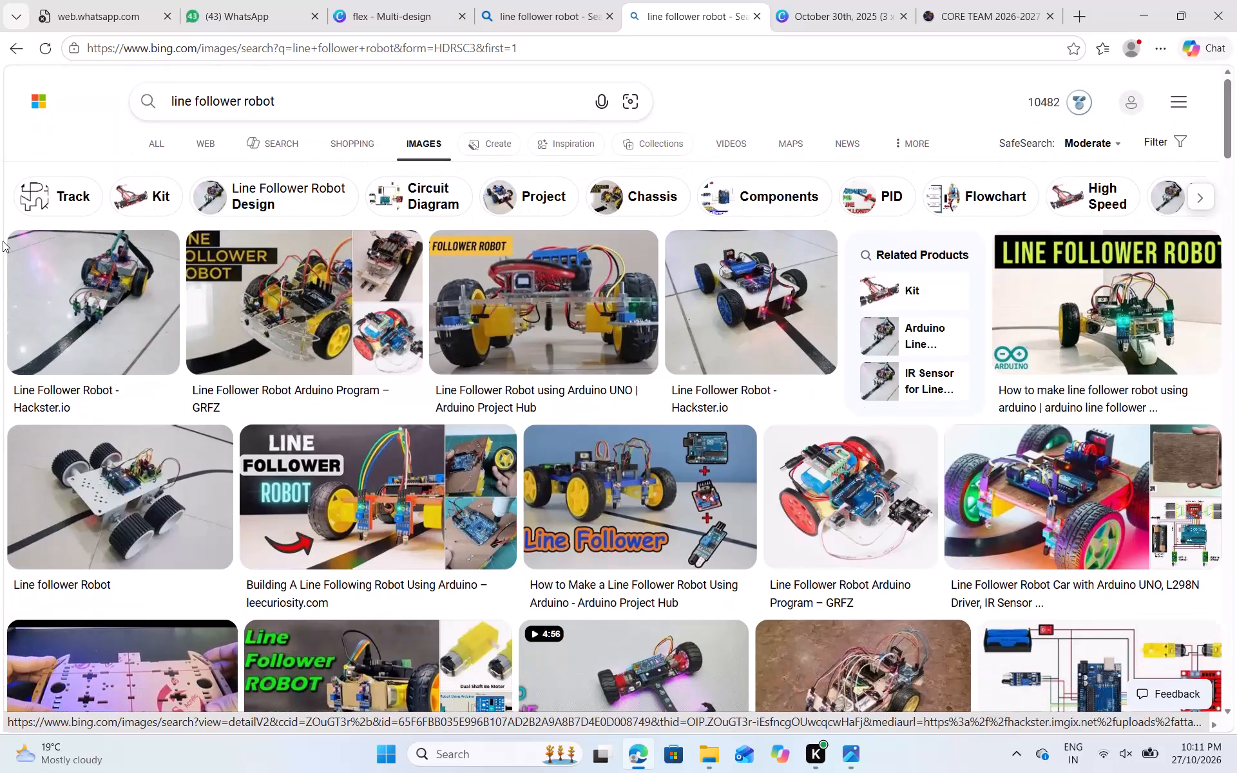
Narrow the image search to "Line Follower Robot Track" and look through the results for a track picture suited to the banner.
{"action": "left_click", "coordinate": [54, 195]}
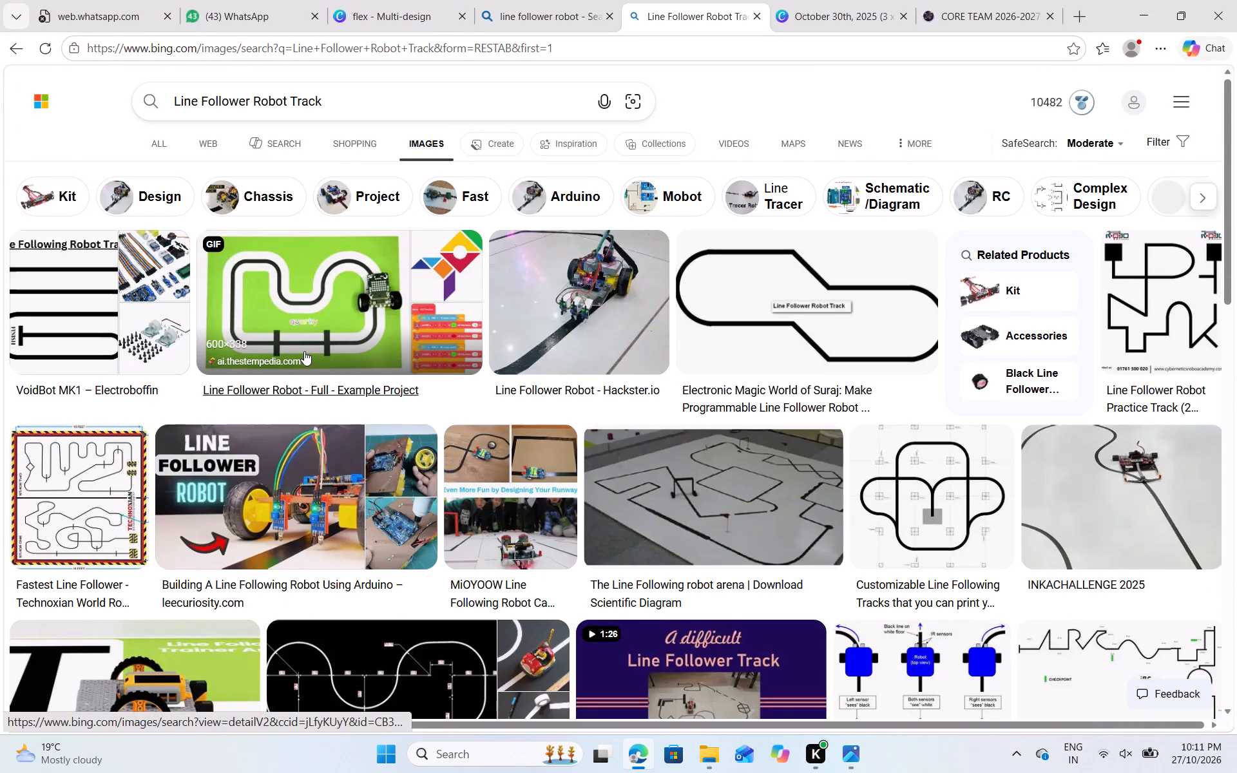
{"action": "scroll", "coordinate": [304, 351], "scroll_direction": "down", "scroll_amount": 2}
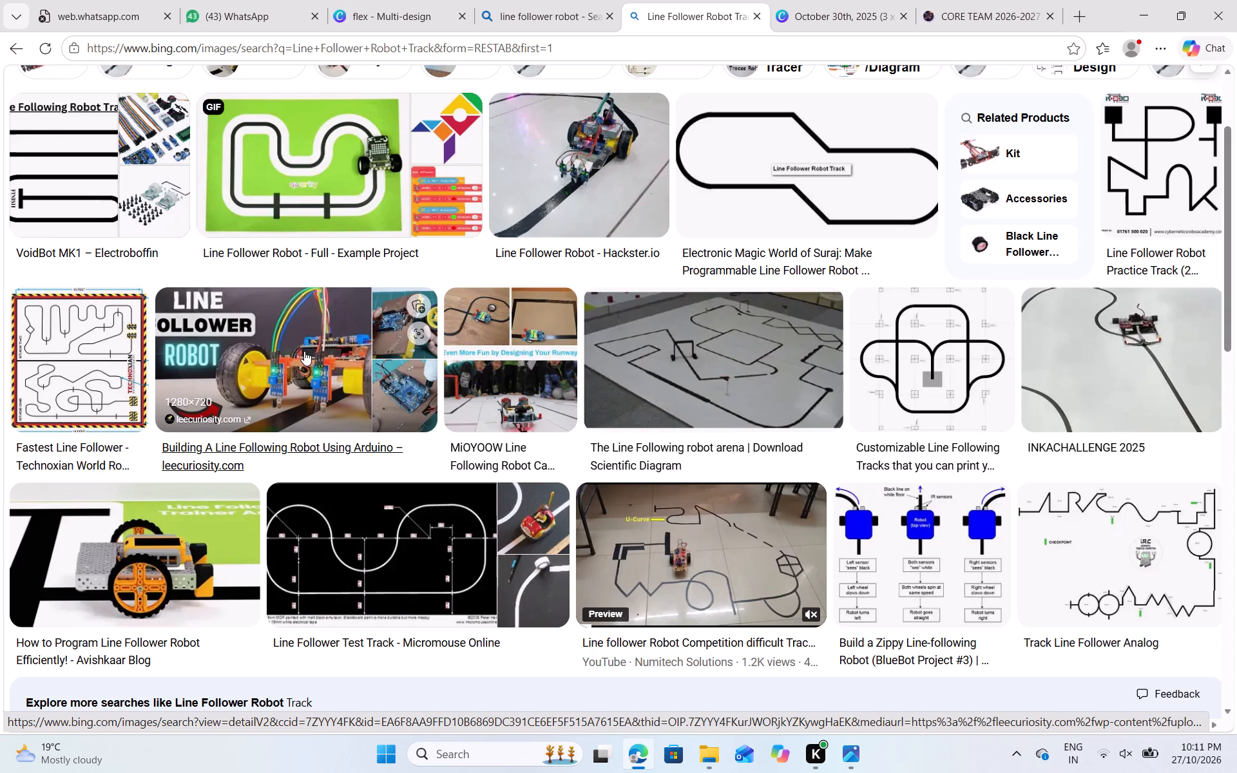
{"action": "scroll", "coordinate": [304, 351], "scroll_direction": "down", "scroll_amount": 1}
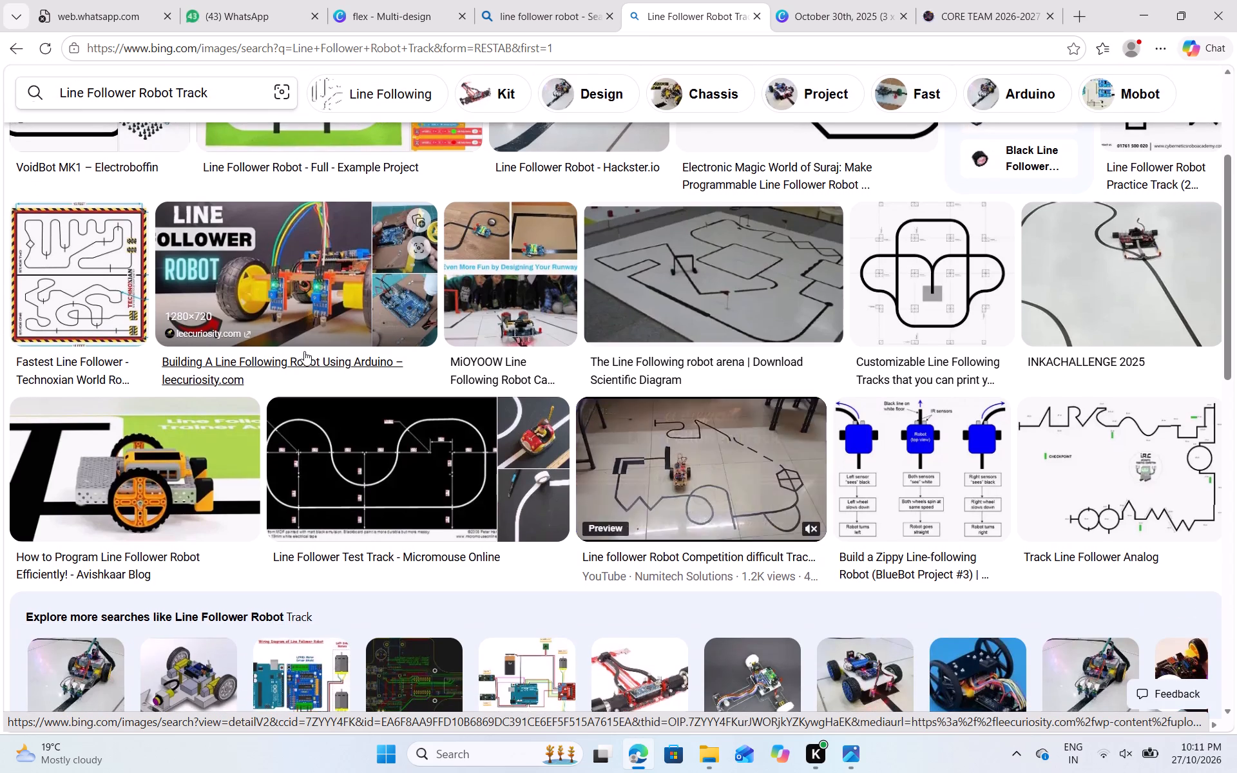
{"action": "scroll", "coordinate": [642, 363], "scroll_direction": "down", "scroll_amount": 4}
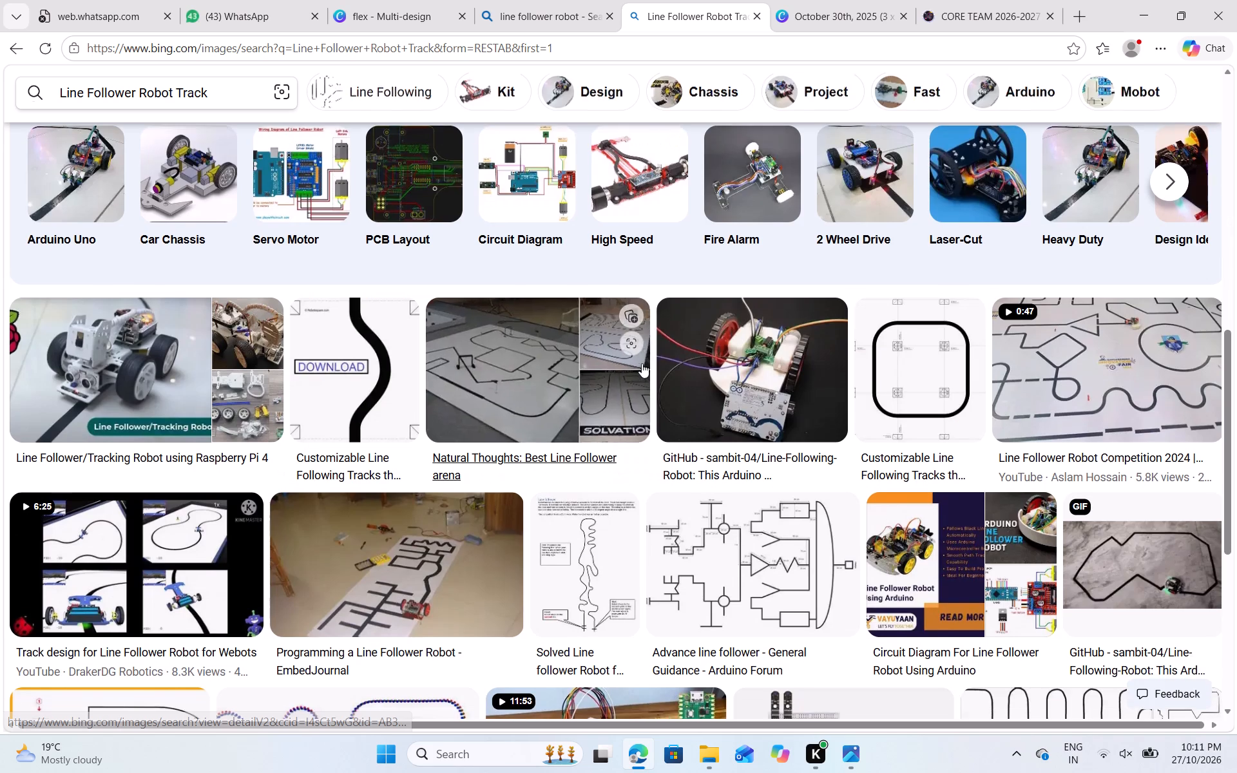
{"action": "scroll", "coordinate": [642, 363], "scroll_direction": "down", "scroll_amount": 2}
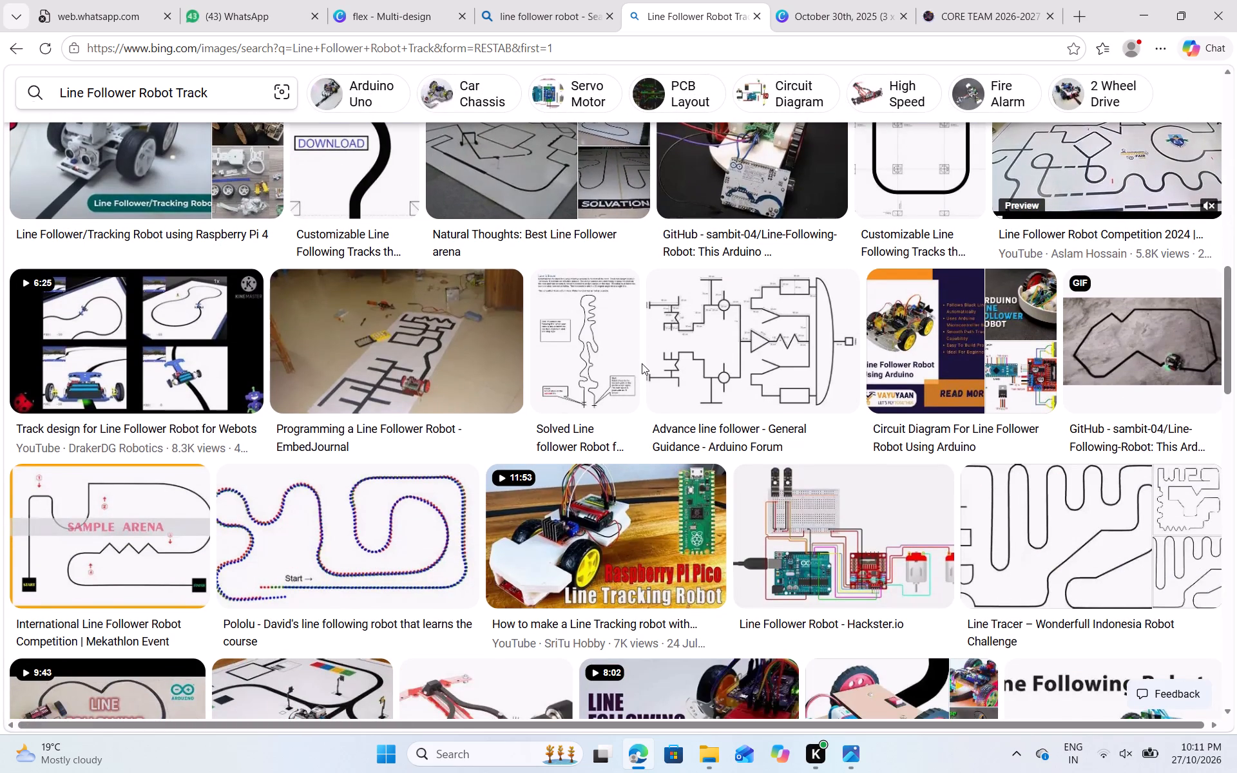
{"action": "scroll", "coordinate": [642, 363], "scroll_direction": "down", "scroll_amount": 3}
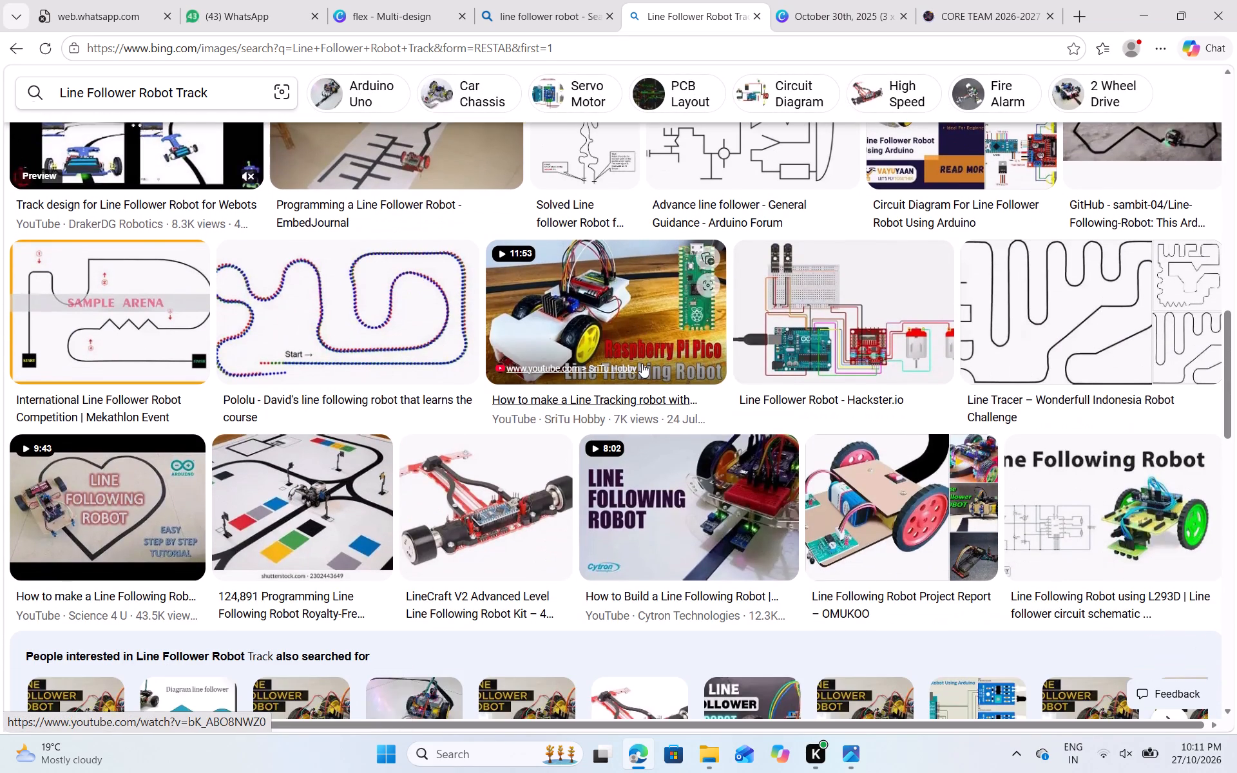
{"action": "scroll", "coordinate": [642, 363], "scroll_direction": "down", "scroll_amount": 1}
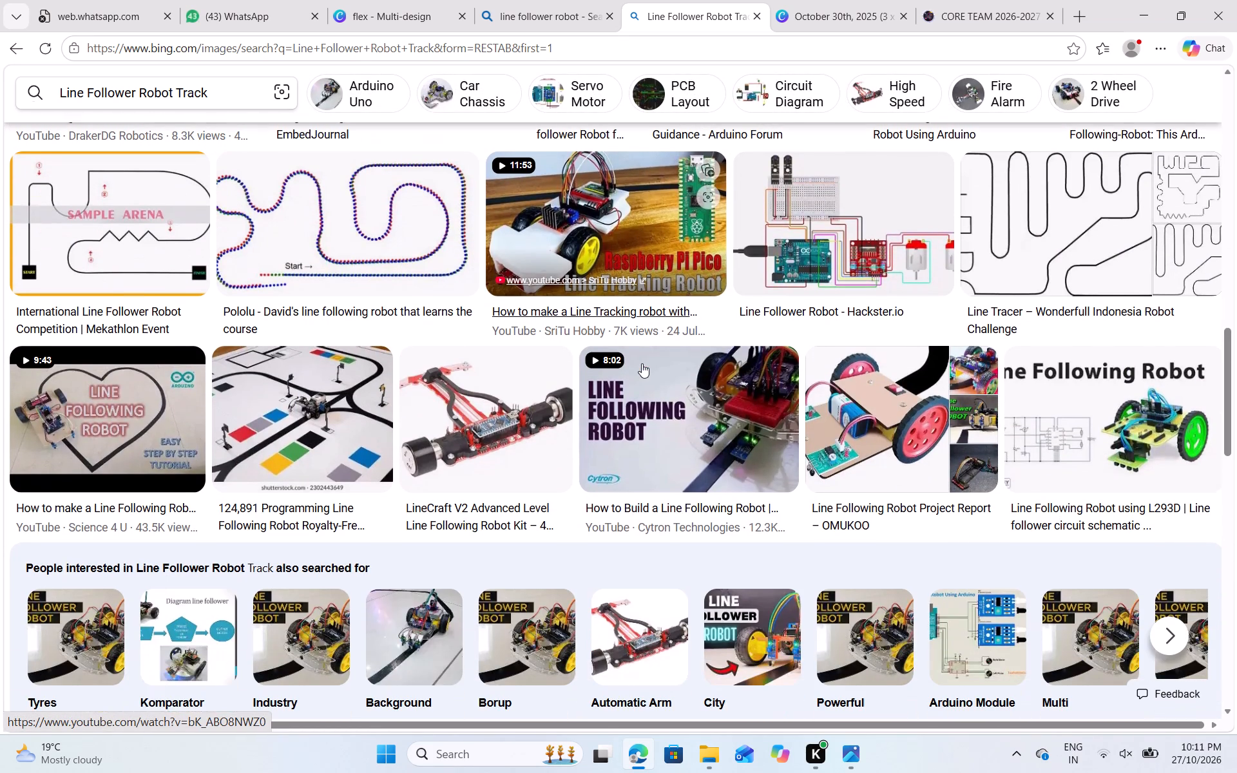
{"action": "scroll", "coordinate": [642, 363], "scroll_direction": "down", "scroll_amount": 3}
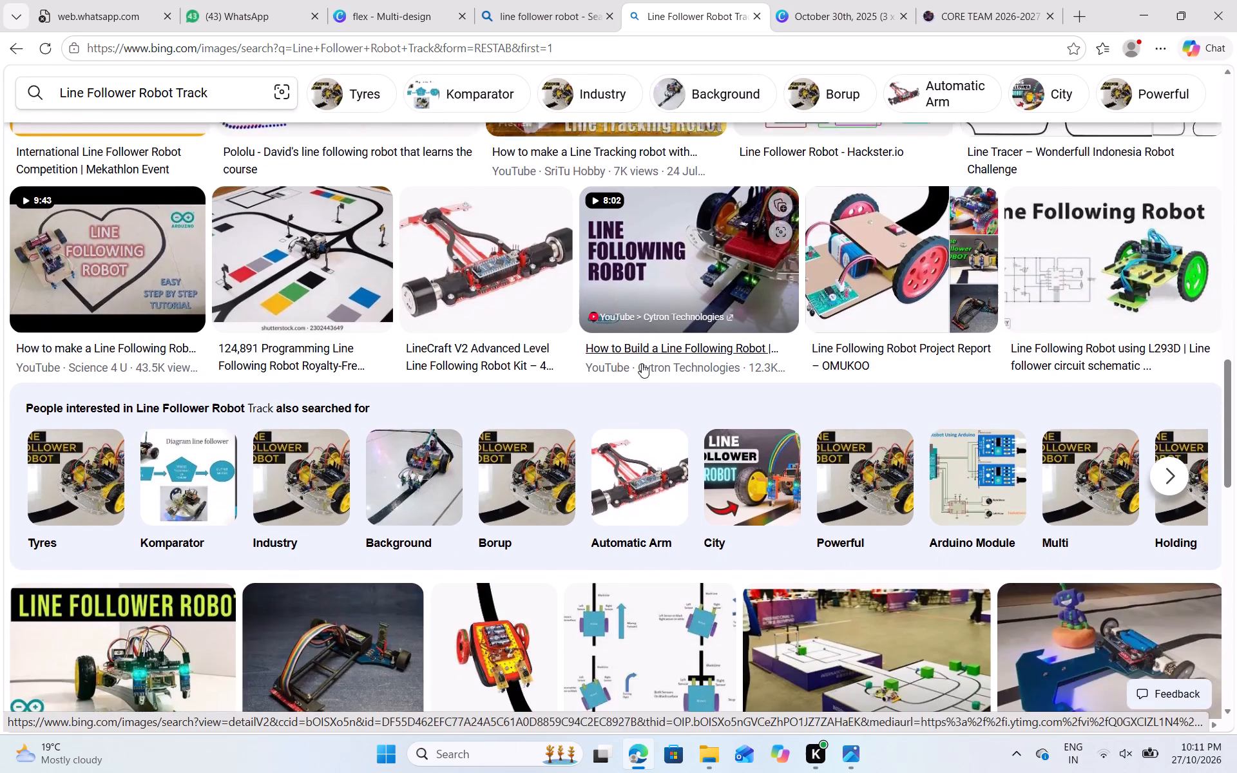
{"action": "scroll", "coordinate": [642, 363], "scroll_direction": "down", "scroll_amount": 4}
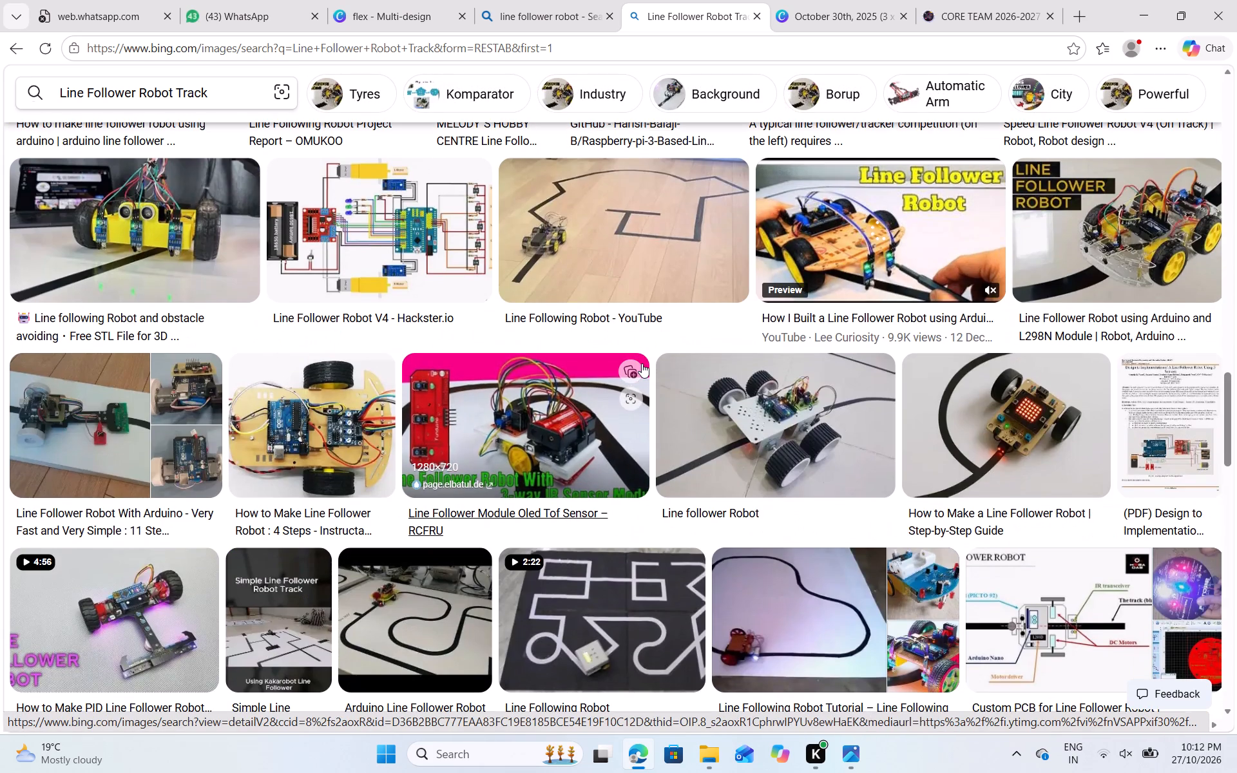
{"action": "scroll", "coordinate": [642, 363], "scroll_direction": "down", "scroll_amount": 3}
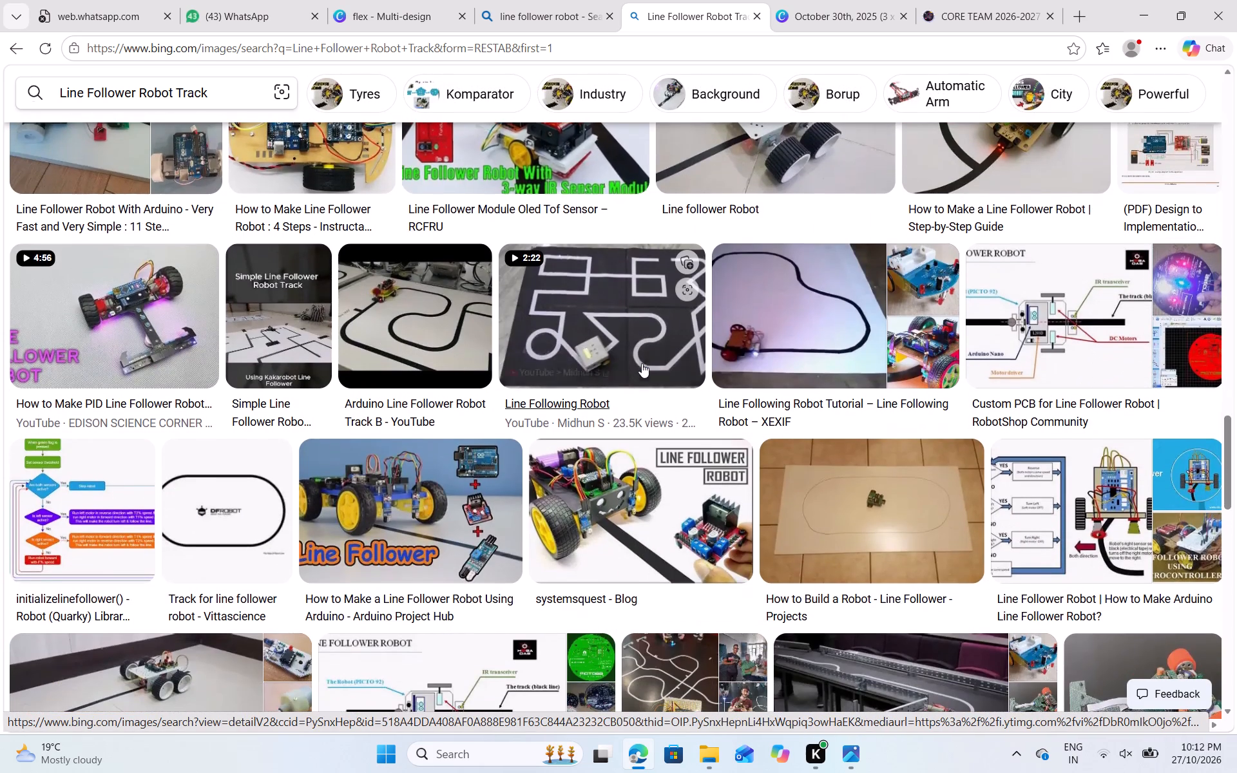
{"action": "scroll", "coordinate": [642, 363], "scroll_direction": "down", "scroll_amount": 2}
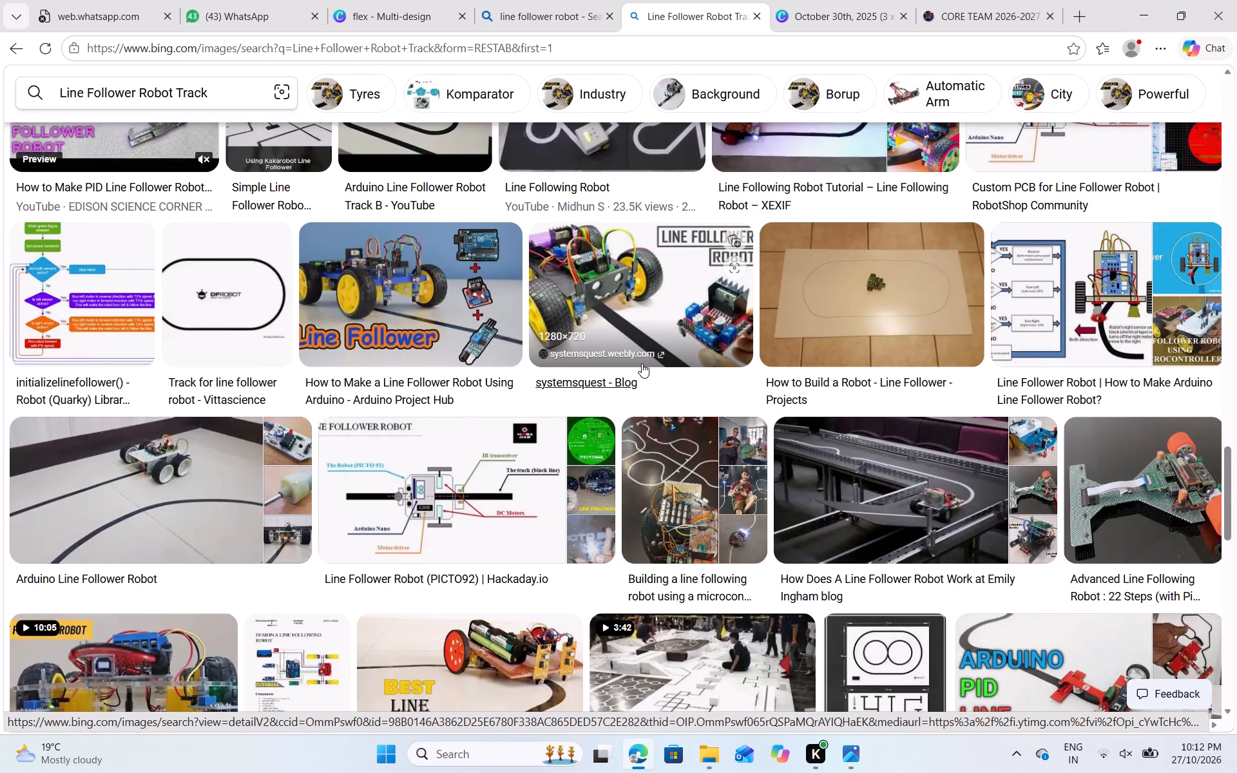
{"action": "scroll", "coordinate": [642, 363], "scroll_direction": "down", "scroll_amount": 4}
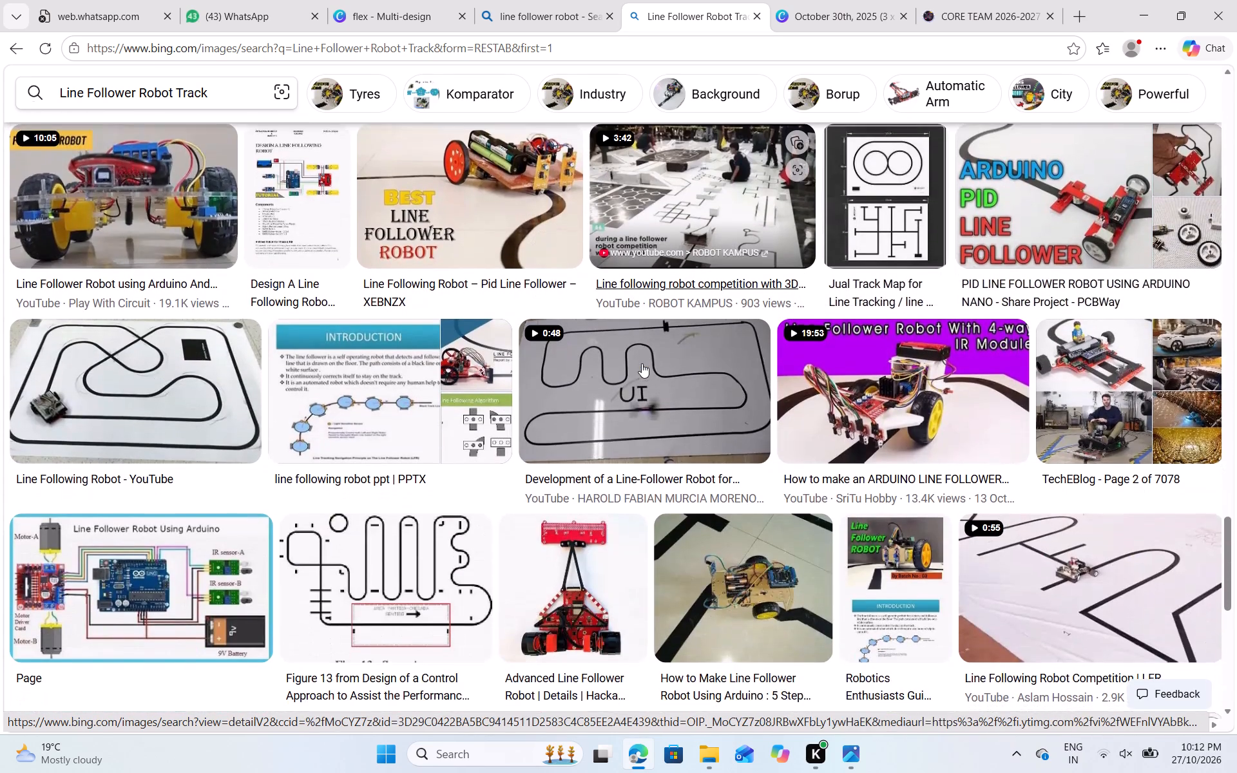
{"action": "scroll", "coordinate": [642, 363], "scroll_direction": "down", "scroll_amount": 3}
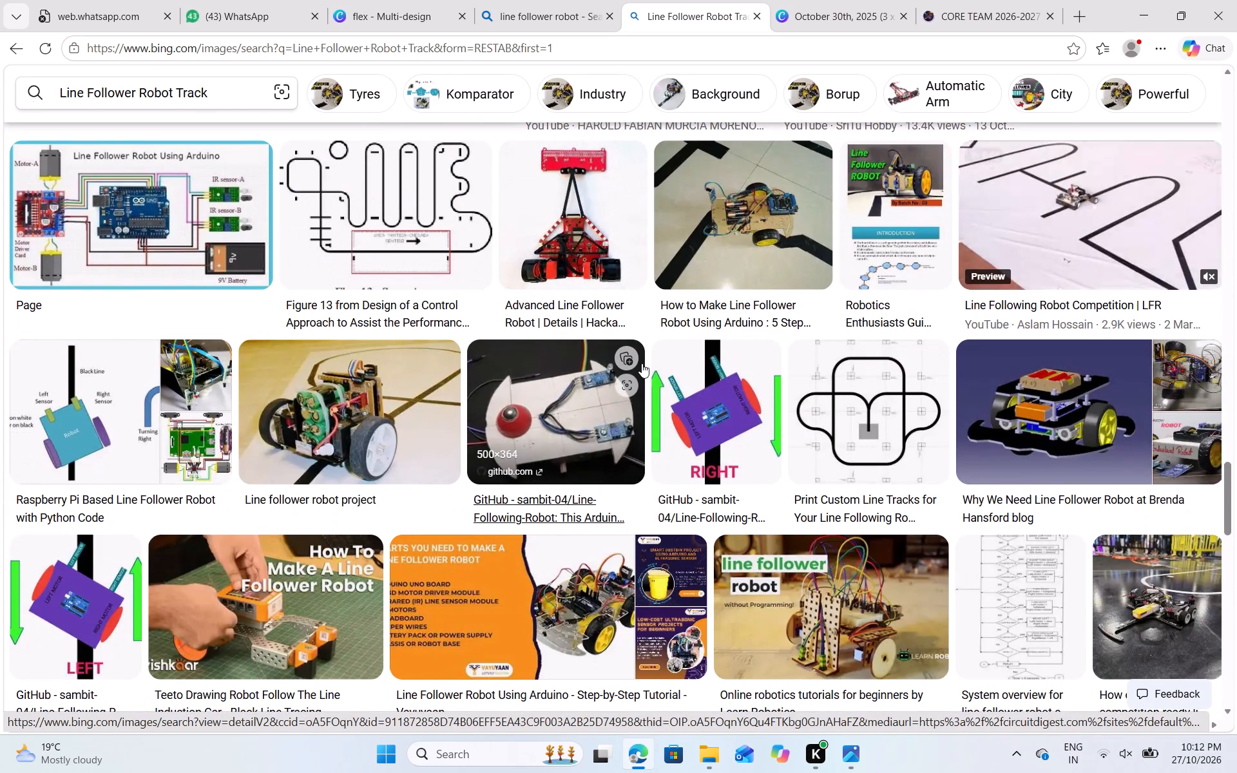
{"action": "scroll", "coordinate": [642, 363], "scroll_direction": "down", "scroll_amount": 3}
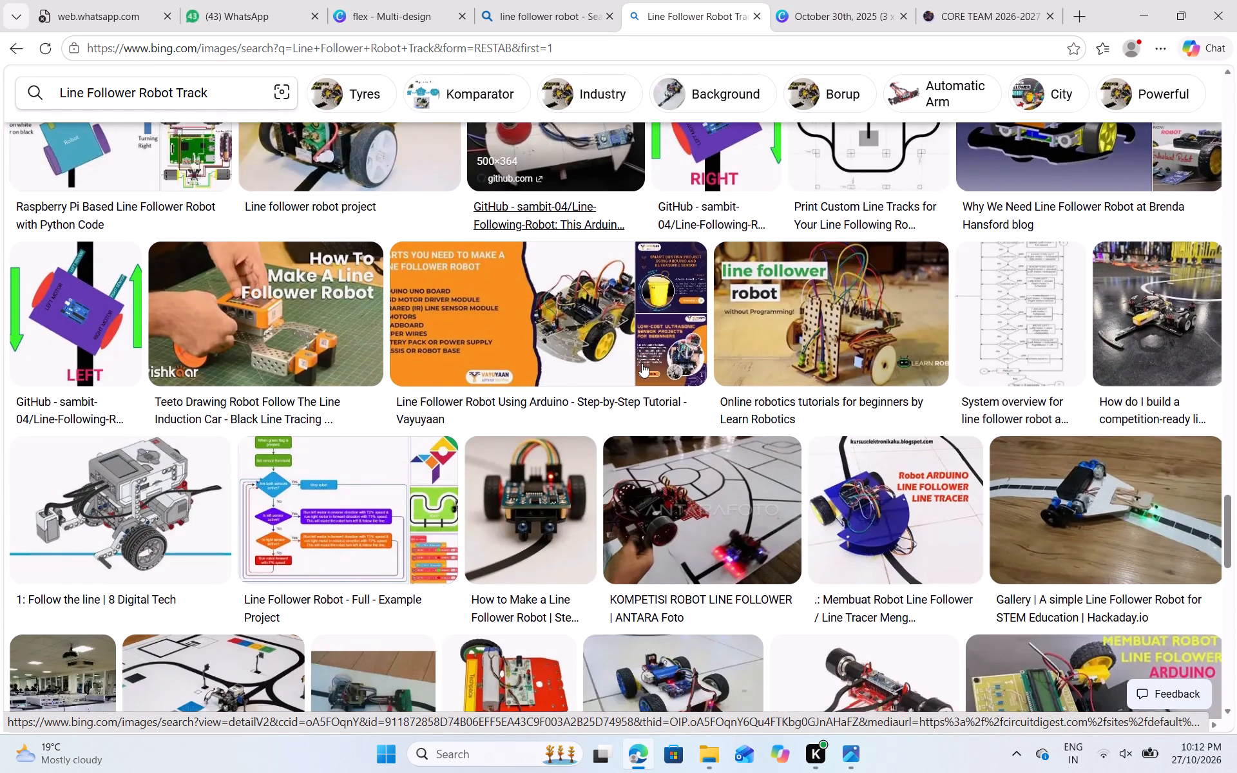
{"action": "scroll", "coordinate": [642, 363], "scroll_direction": "down", "scroll_amount": 3}
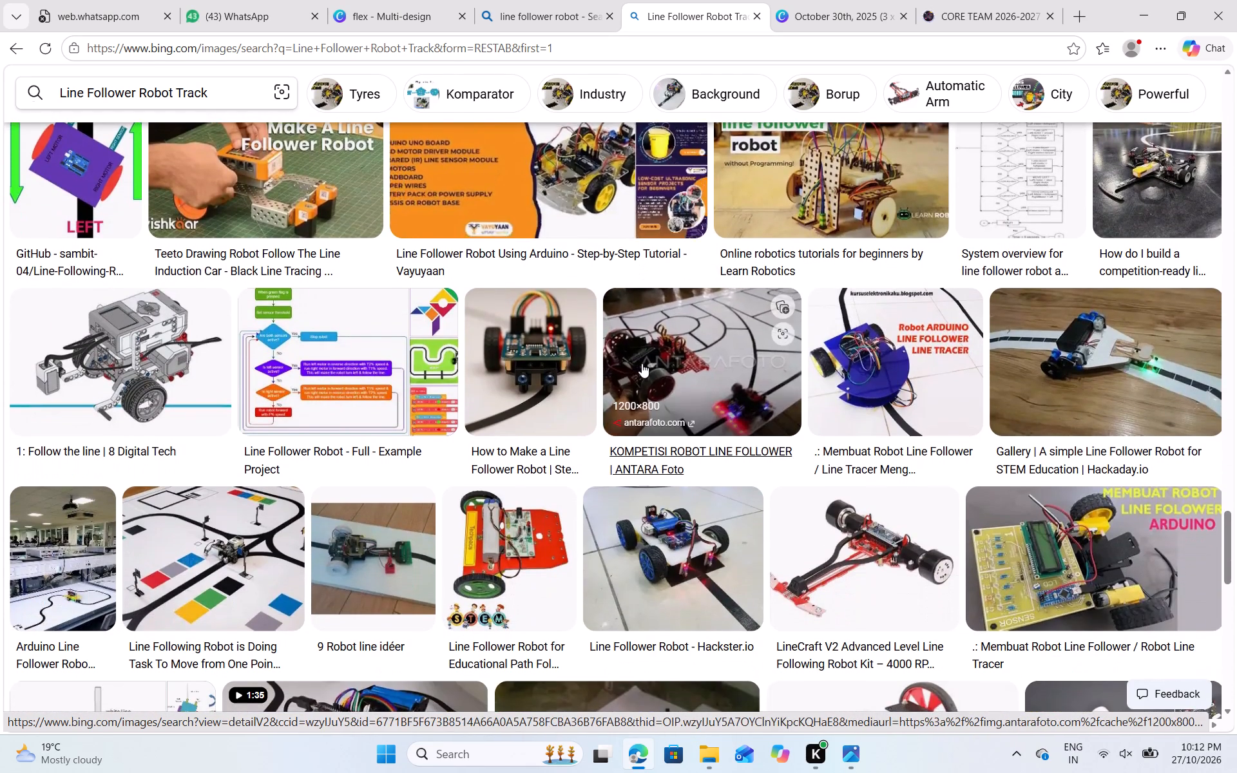
{"action": "scroll", "coordinate": [642, 363], "scroll_direction": "down", "scroll_amount": 2}
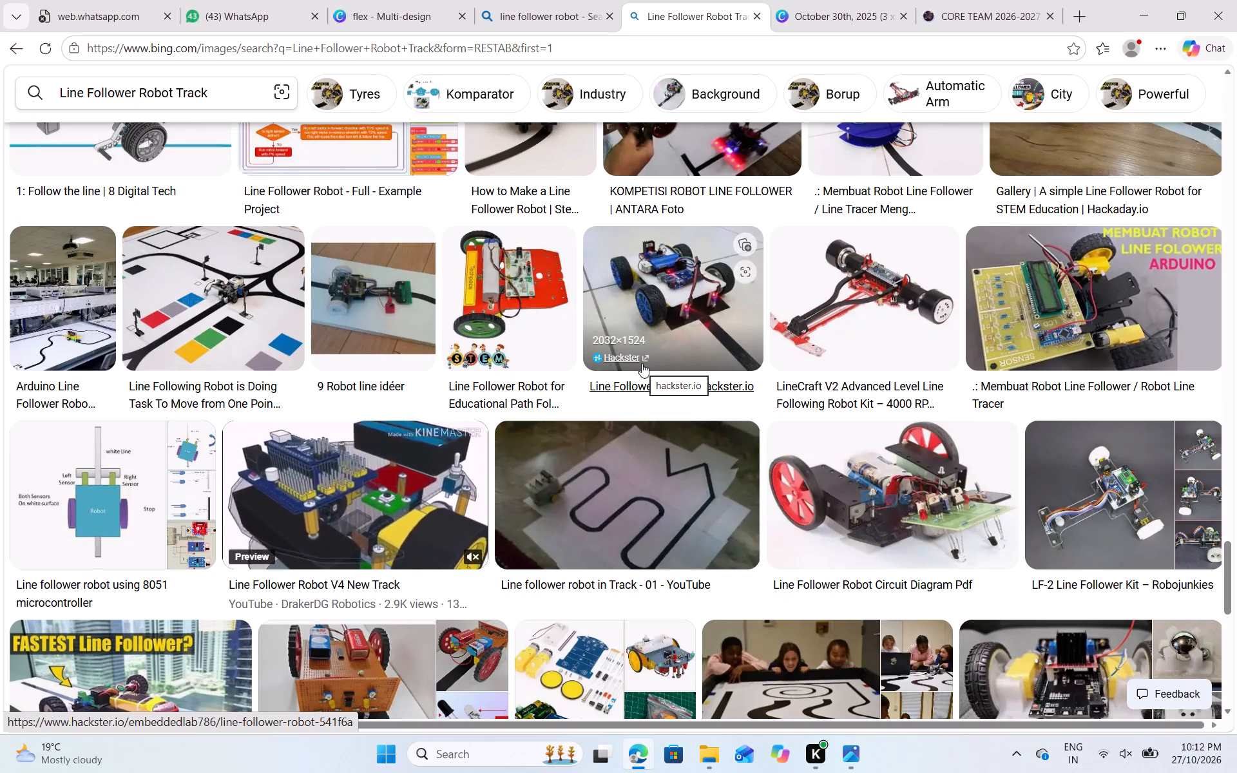
{"action": "scroll", "coordinate": [642, 363], "scroll_direction": "down", "scroll_amount": 1}
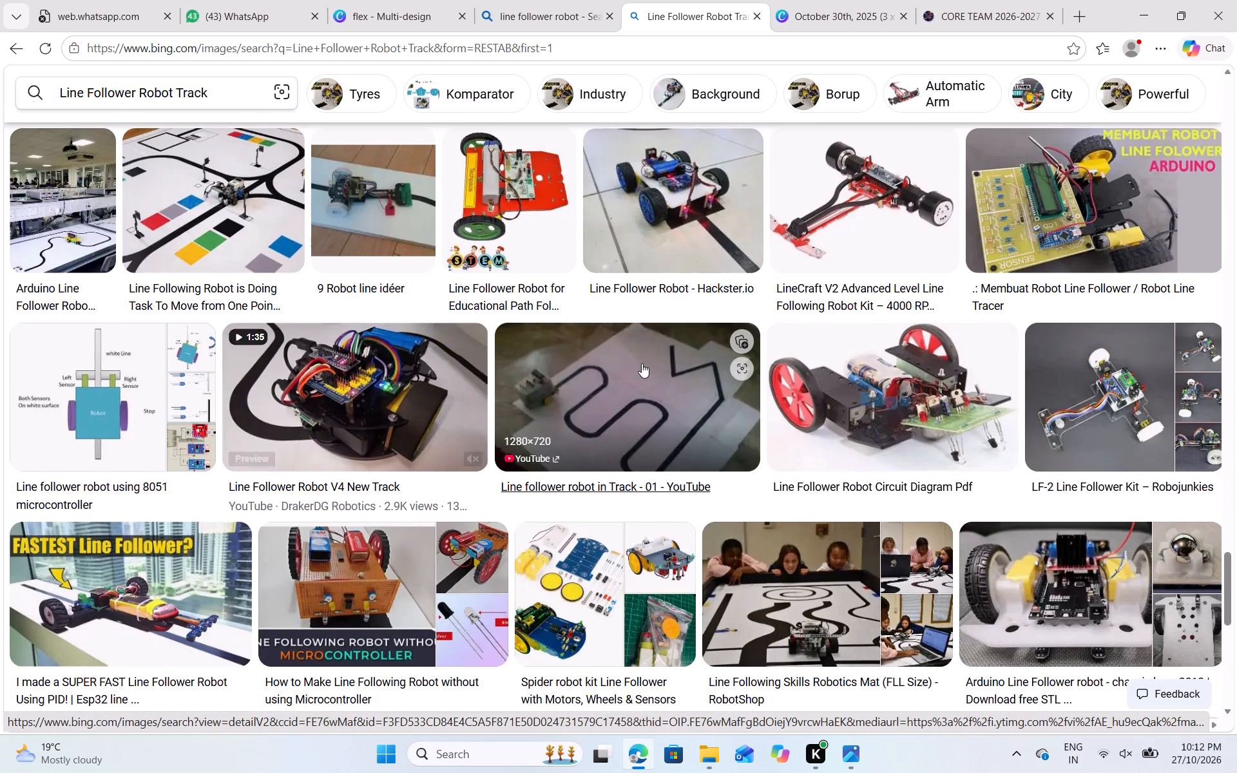
{"action": "scroll", "coordinate": [809, 405], "scroll_direction": "down", "scroll_amount": 3}
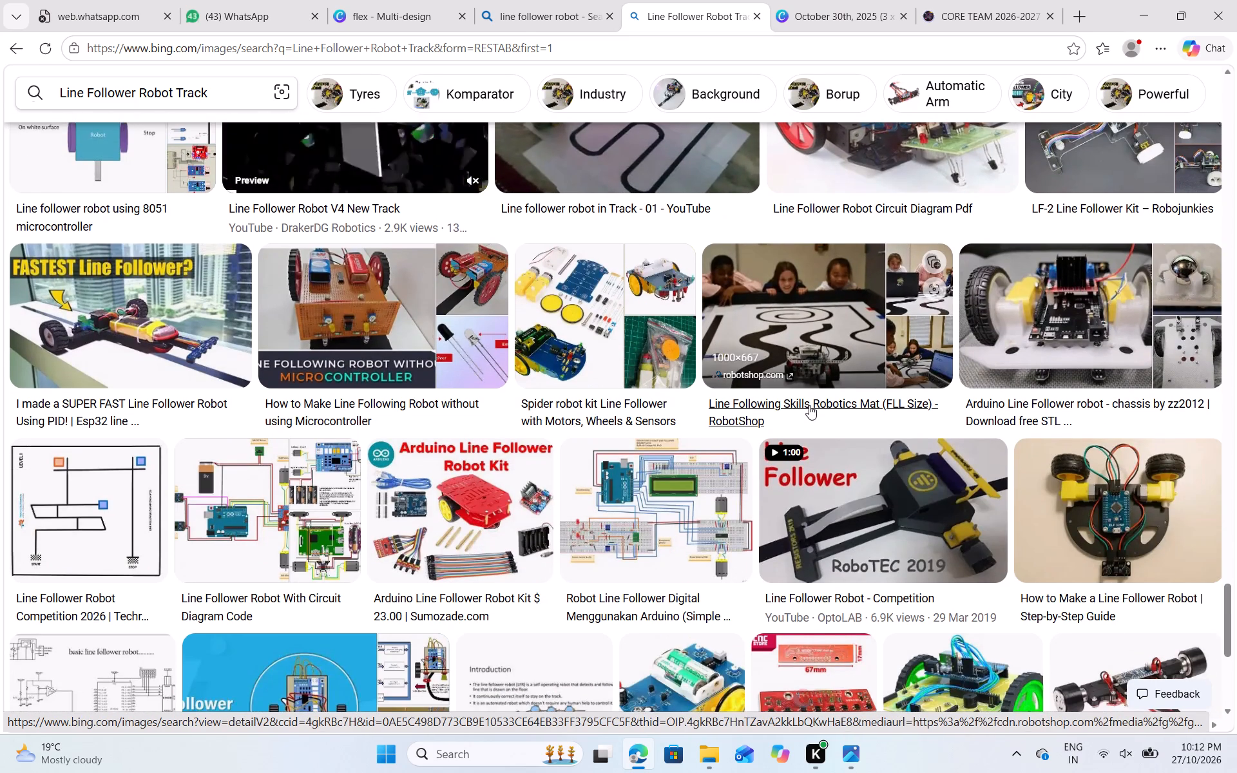
{"action": "scroll", "coordinate": [720, 431], "scroll_direction": "down", "scroll_amount": 2}
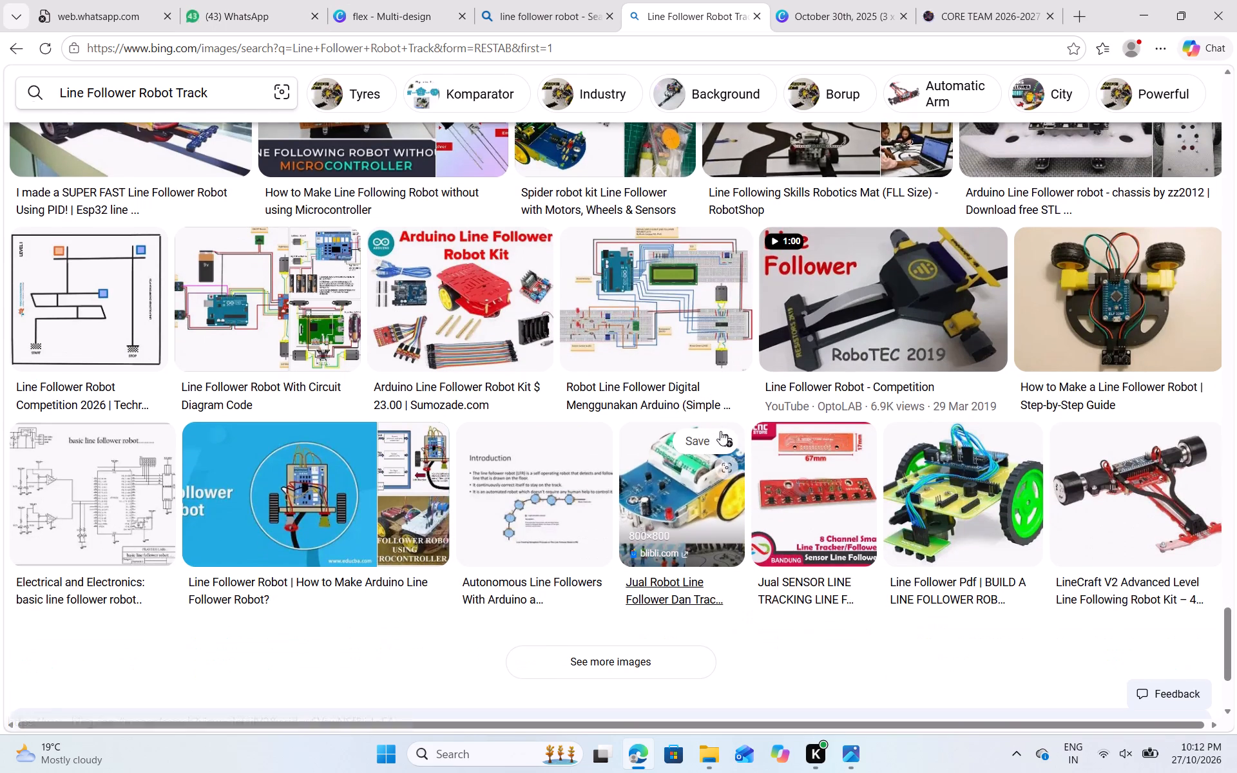
{"action": "scroll", "coordinate": [720, 431], "scroll_direction": "down", "scroll_amount": 1}
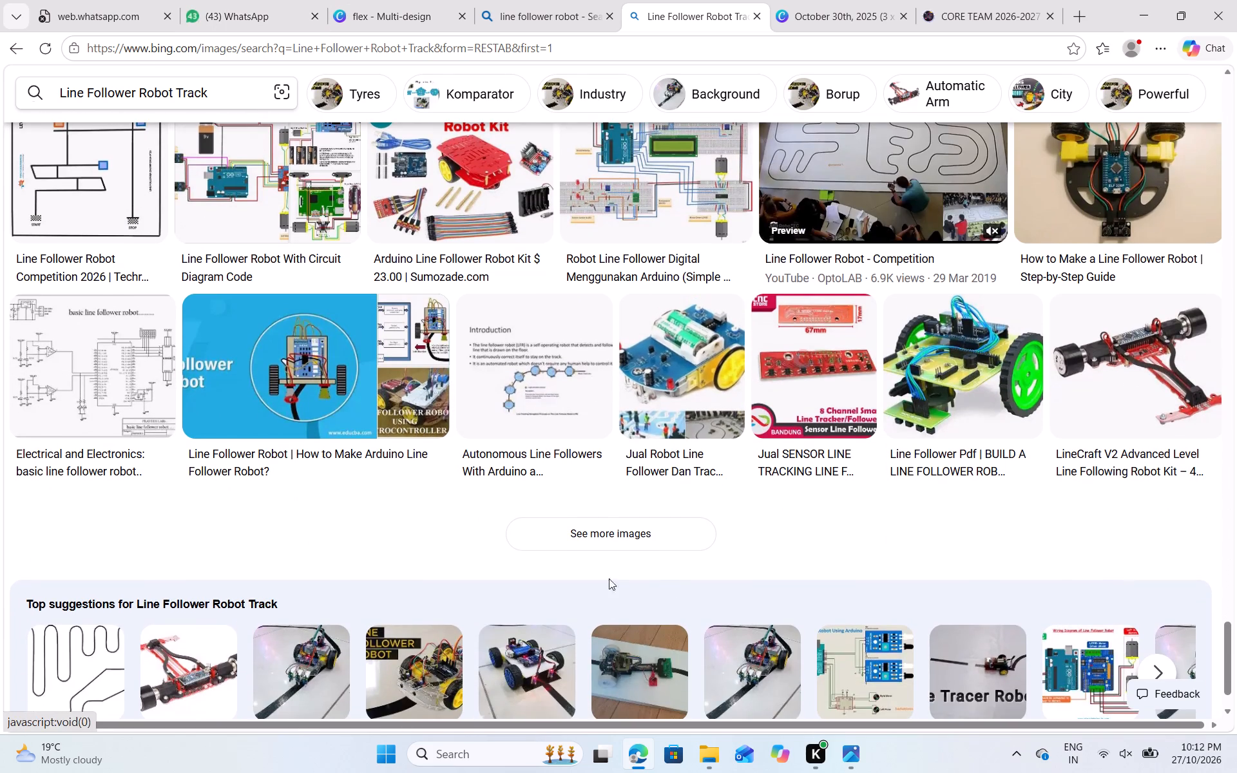
Load more "Line Follower Robot Track" images and examine the additional results for a usable track or robot picture.
{"action": "left_click", "coordinate": [629, 535]}
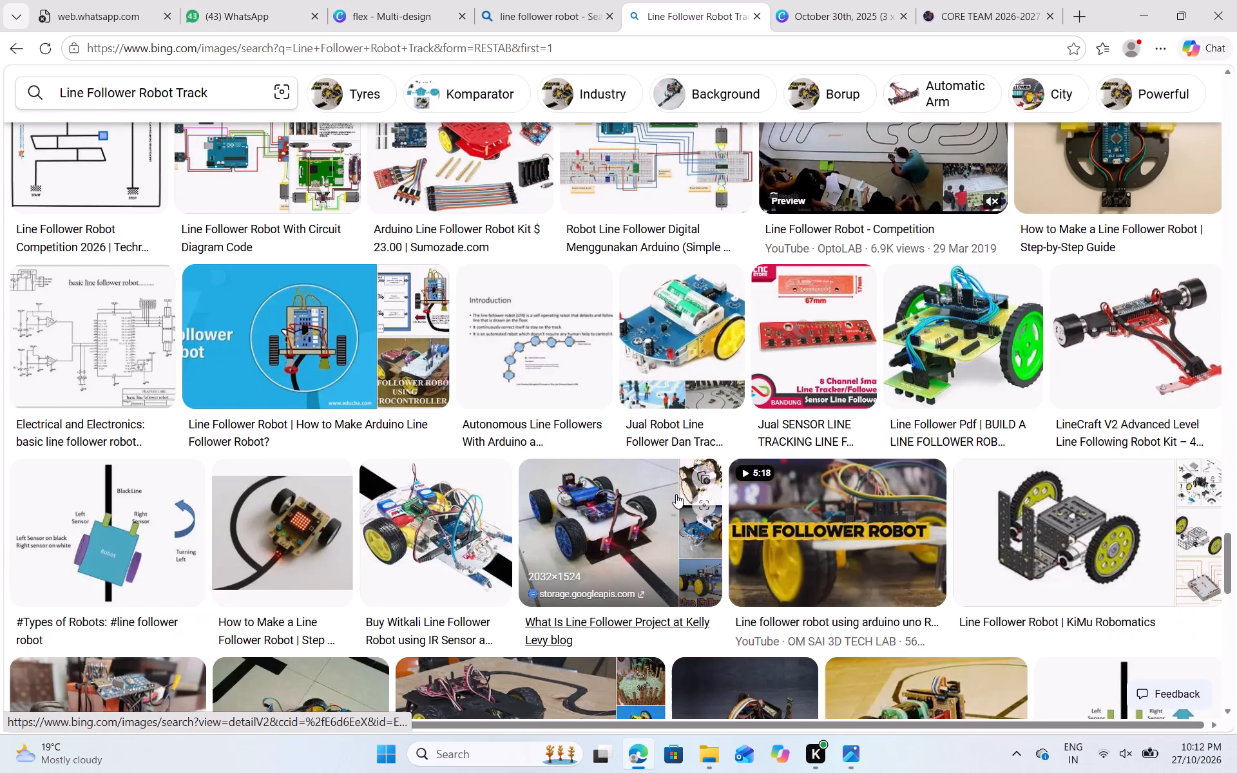
{"action": "scroll", "coordinate": [676, 494], "scroll_direction": "down", "scroll_amount": 4}
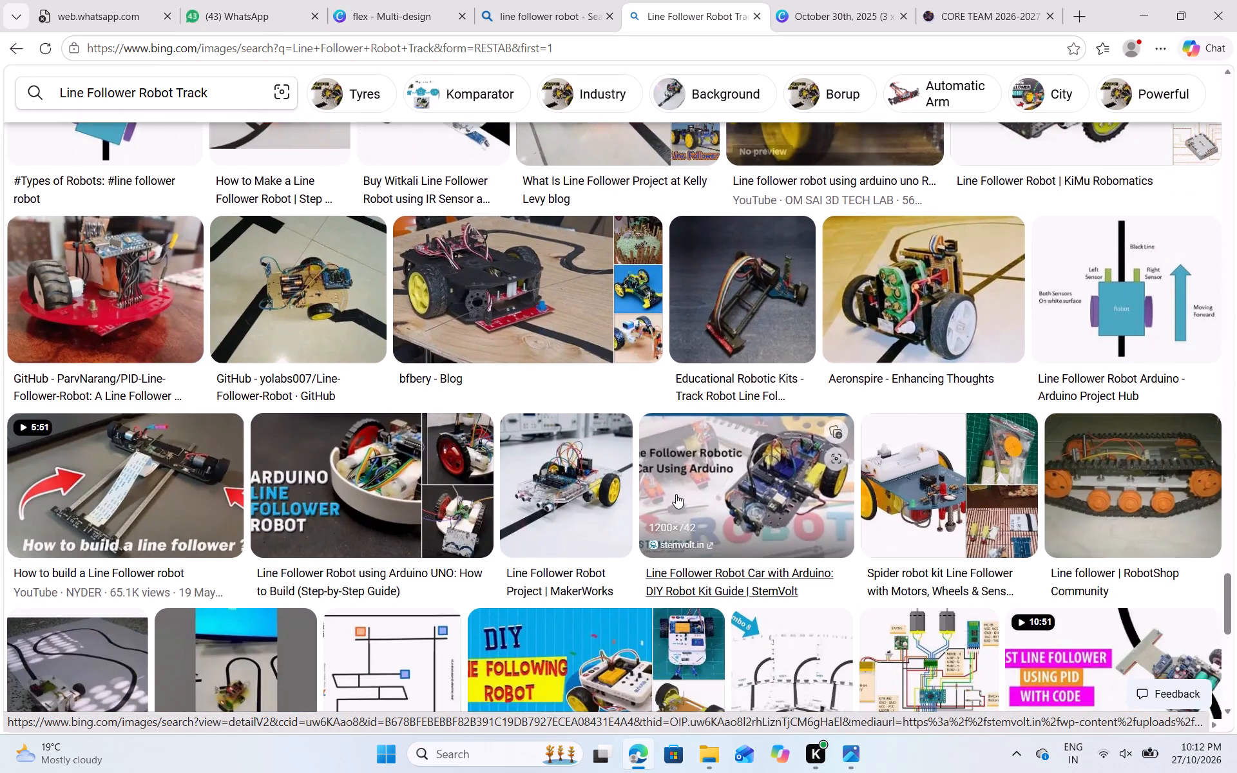
{"action": "scroll", "coordinate": [676, 494], "scroll_direction": "down", "scroll_amount": 3}
{"action": "scroll", "coordinate": [676, 494], "scroll_direction": "up", "scroll_amount": 18}
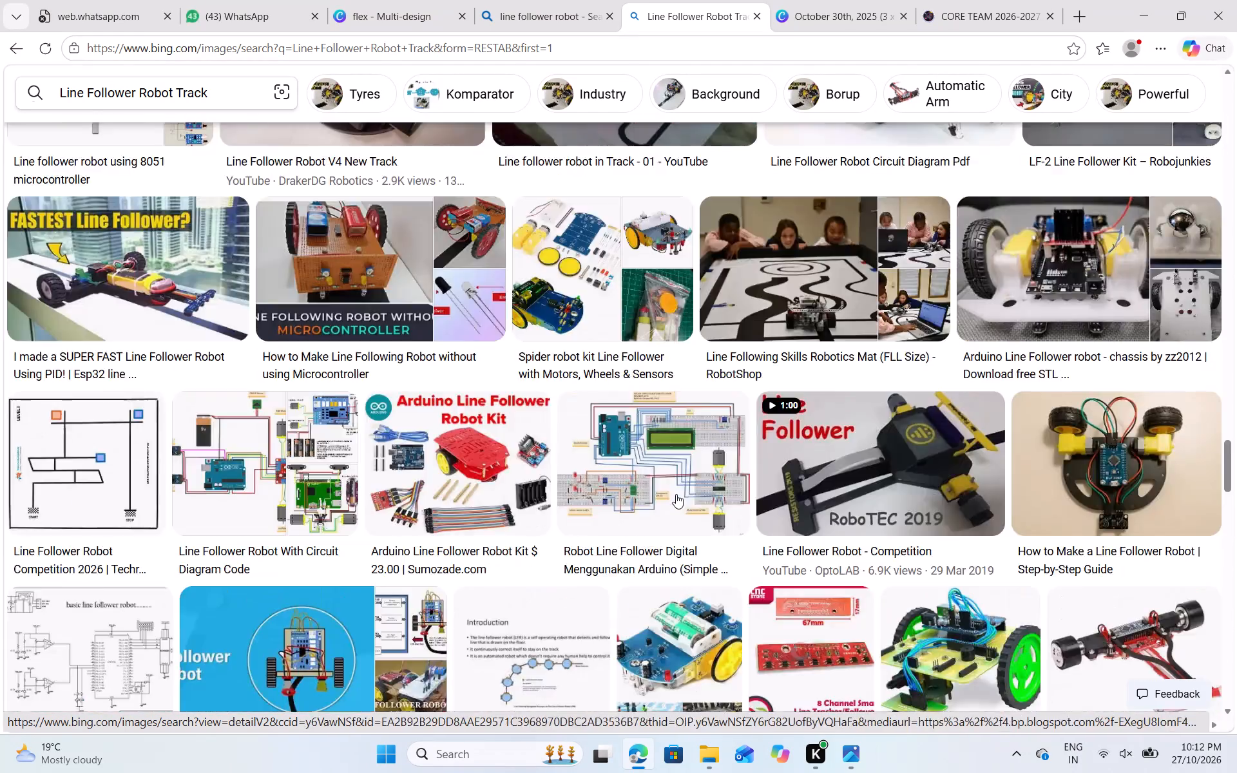
{"action": "scroll", "coordinate": [676, 494], "scroll_direction": "up", "scroll_amount": 13}
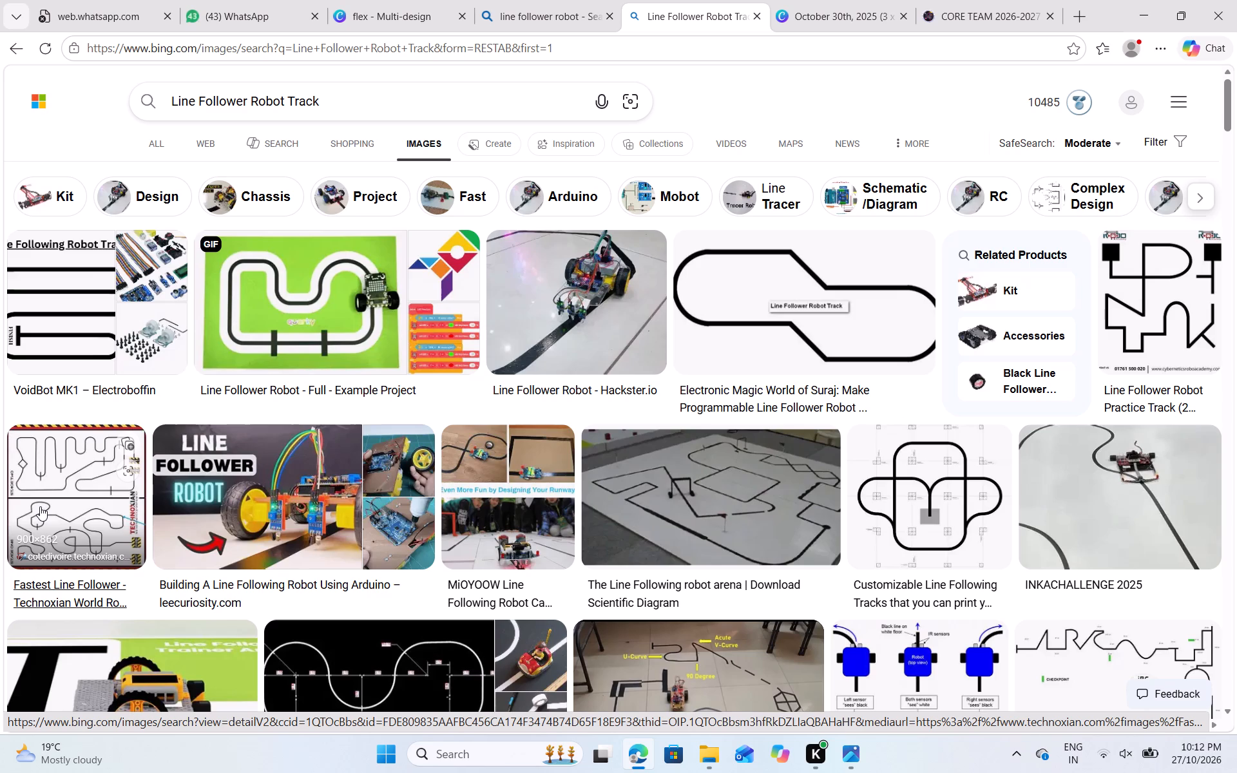
Search images for "line follower robot track background image".
{"action": "left_click", "coordinate": [388, 95]}
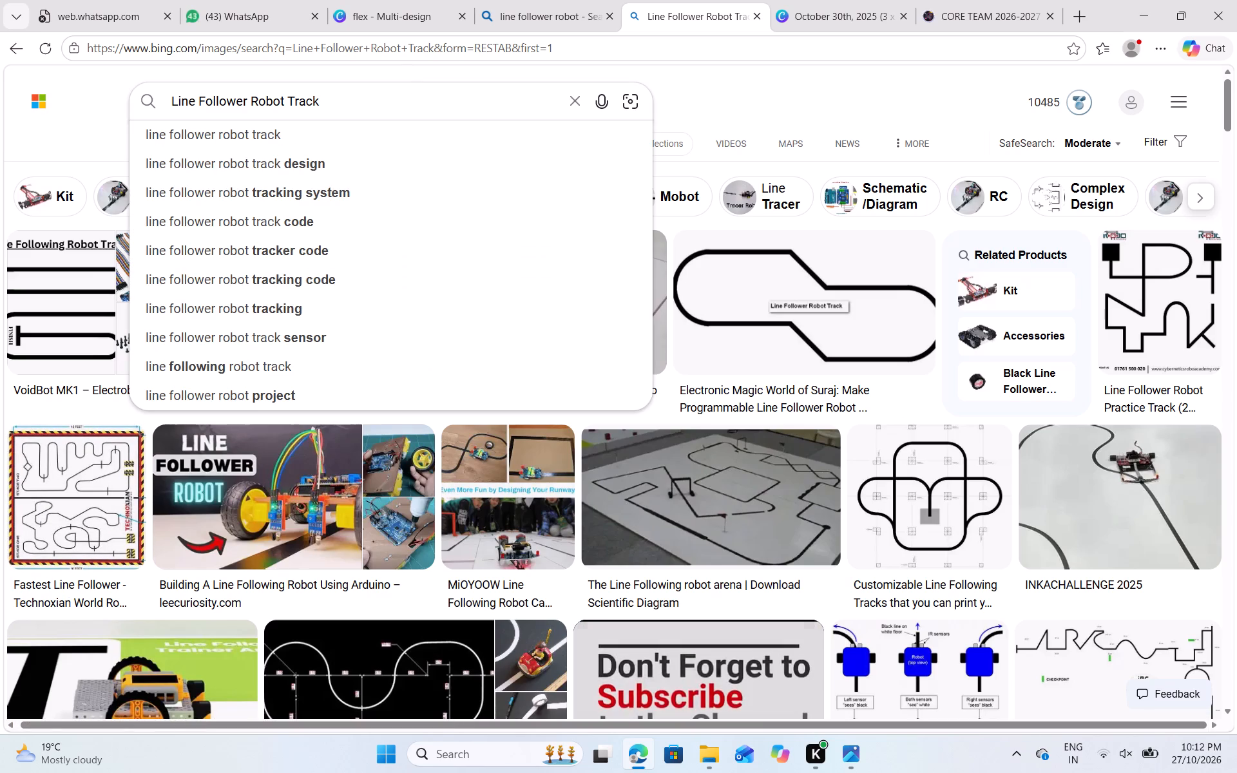
{"action": "key", "text": "space"}
{"action": "type", "text": "BACK"}
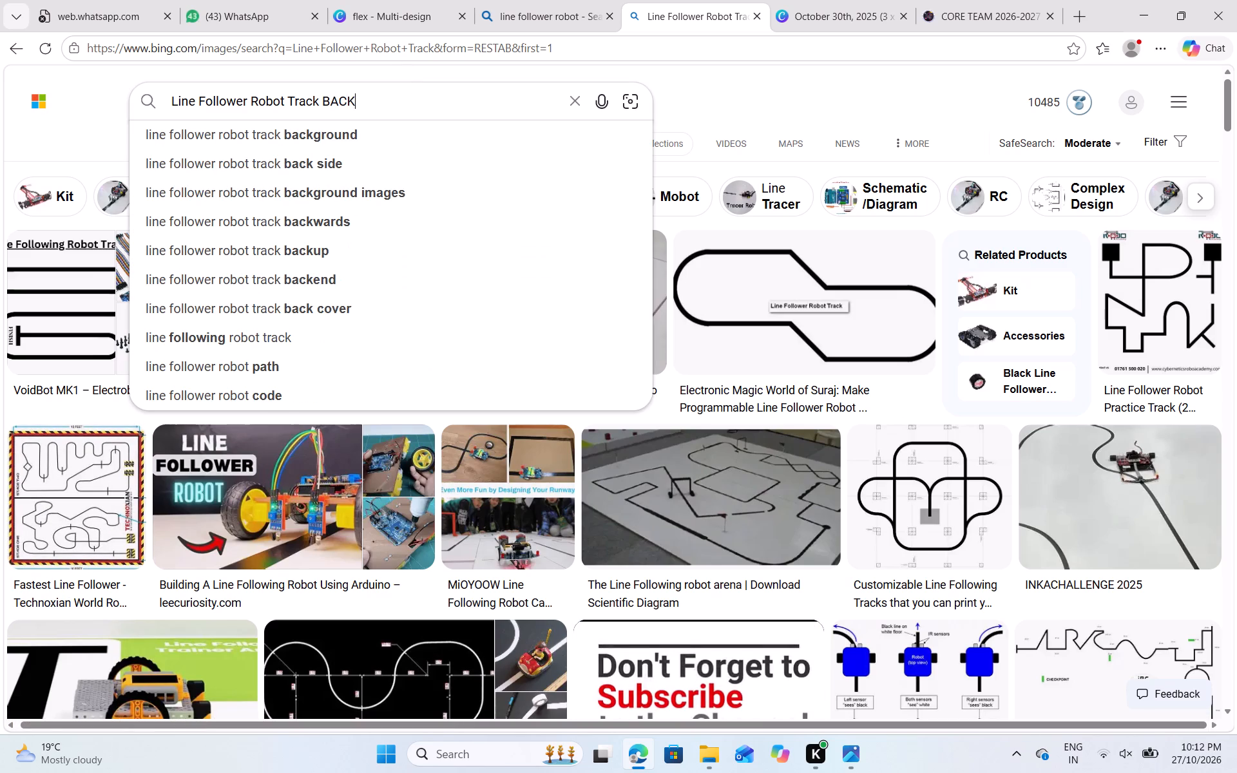
{"action": "type", "text": "GGR"}
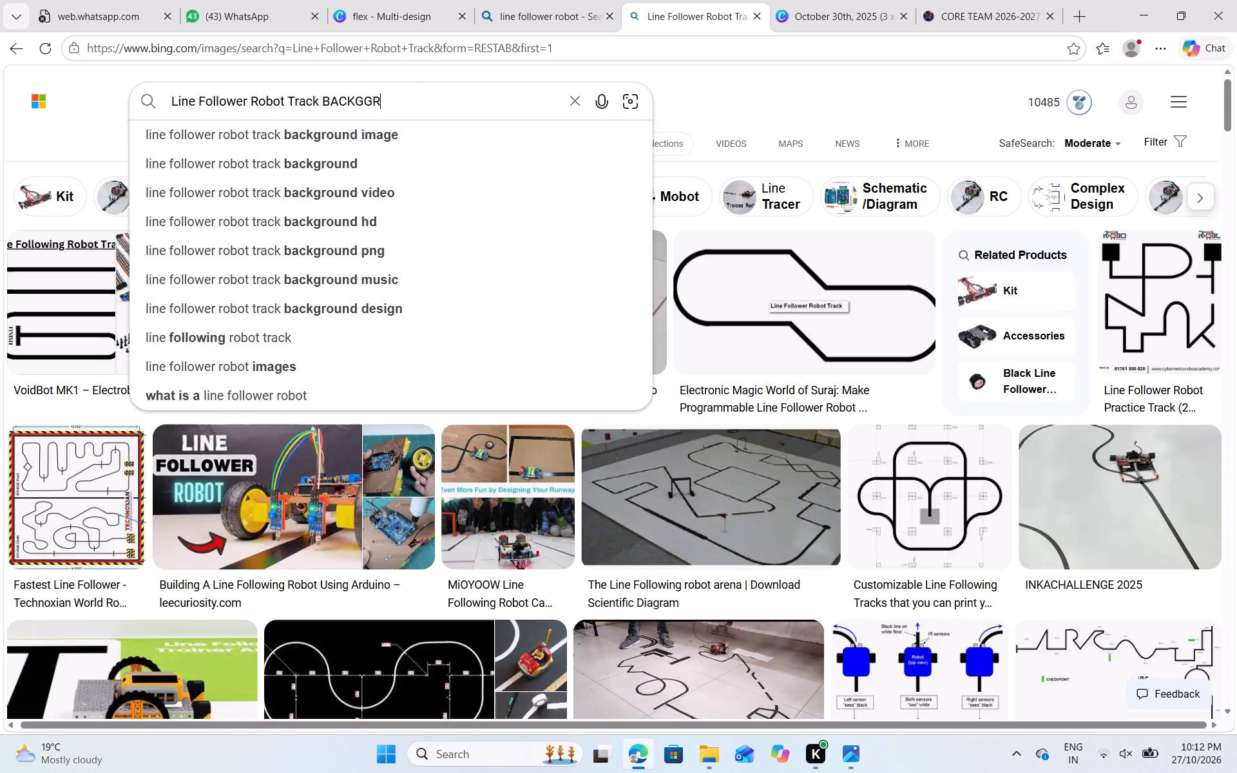
{"action": "key", "text": "Down"}
{"action": "key", "text": "Return"}
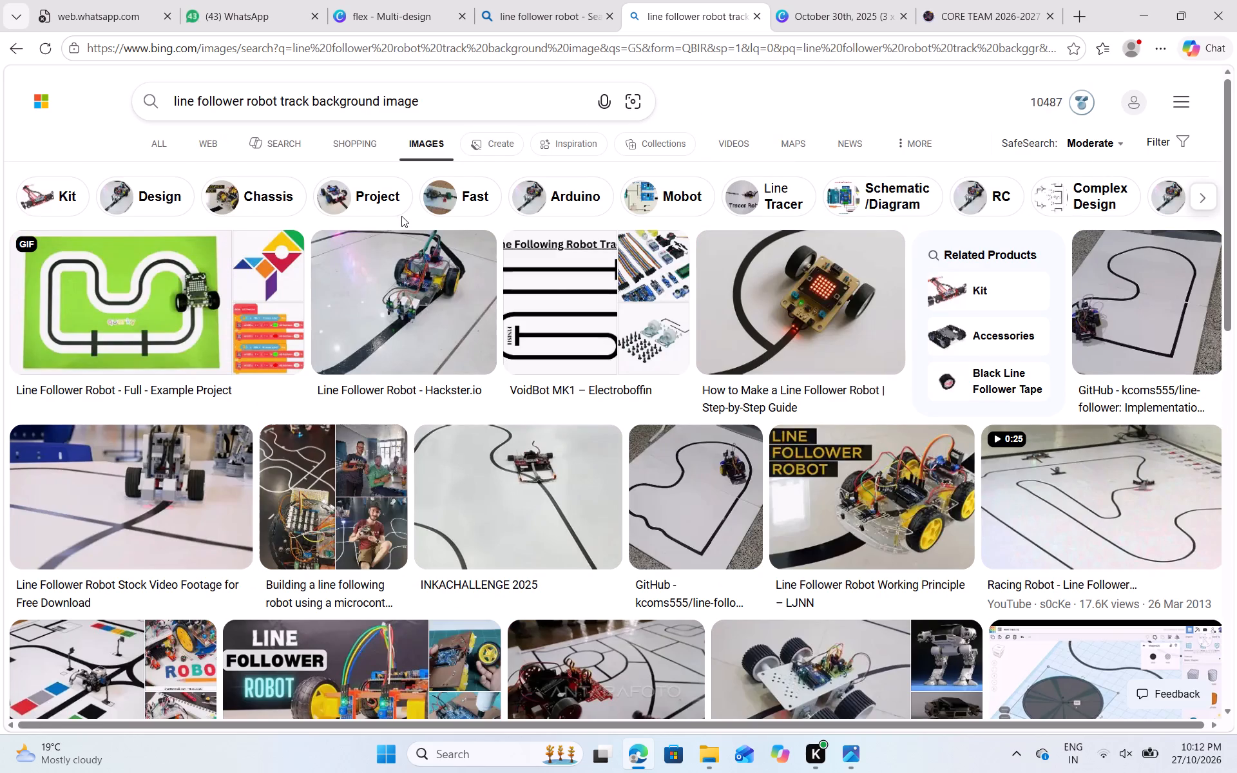
Look through the "line follower robot track background image" results for a track picture suited to the banner.
{"action": "scroll", "coordinate": [676, 361], "scroll_direction": "down", "scroll_amount": 4}
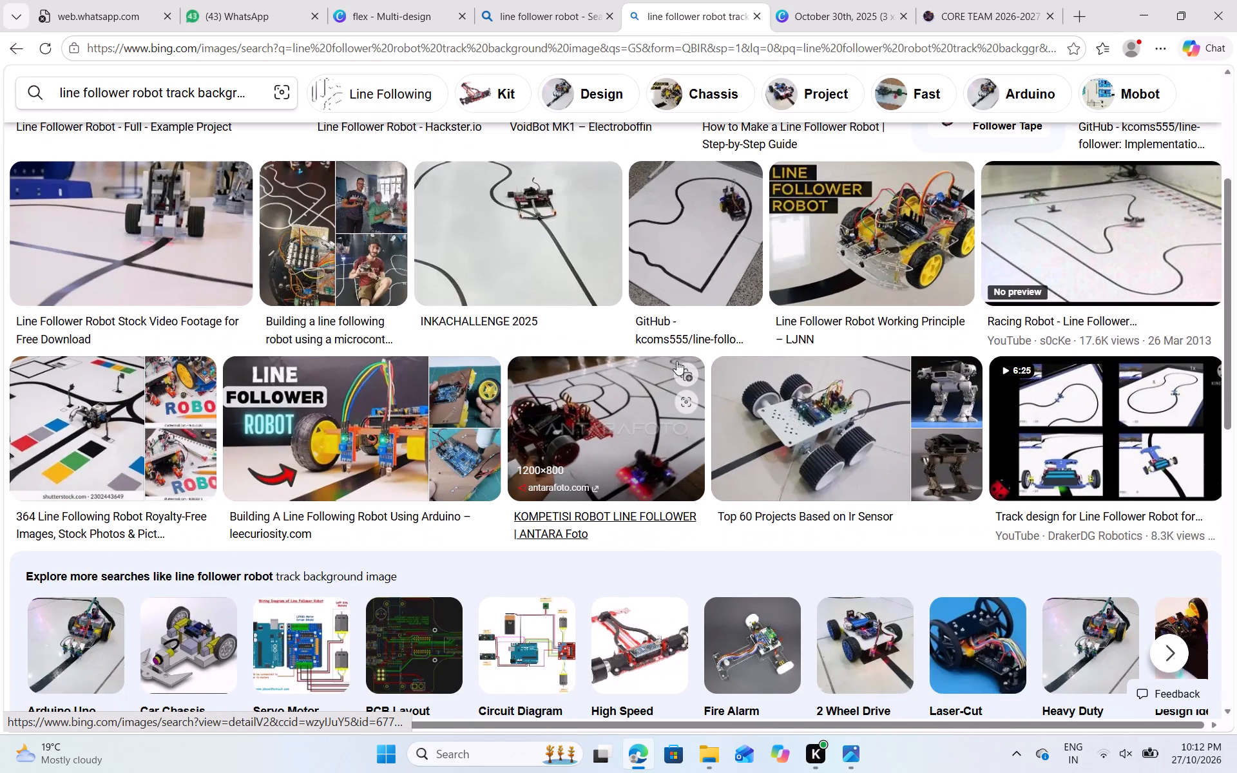
{"action": "scroll", "coordinate": [676, 361], "scroll_direction": "down", "scroll_amount": 5}
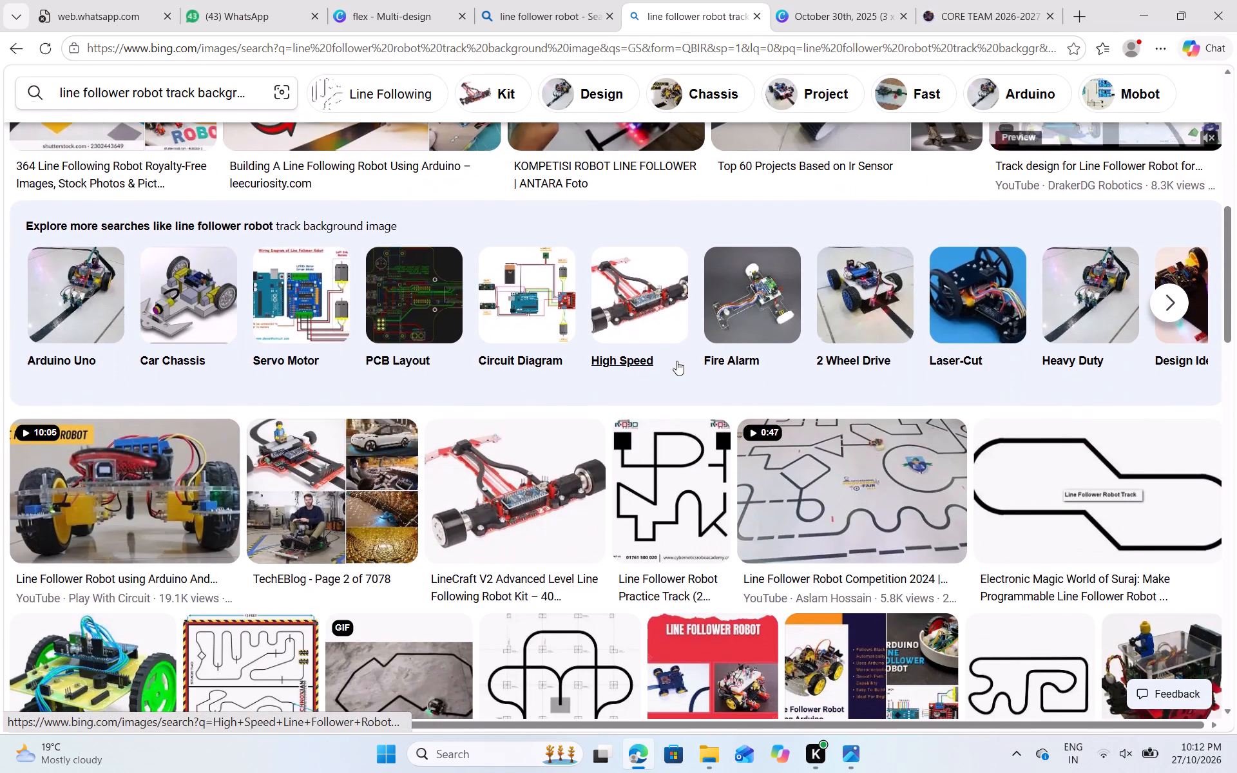
{"action": "scroll", "coordinate": [676, 361], "scroll_direction": "down", "scroll_amount": 2}
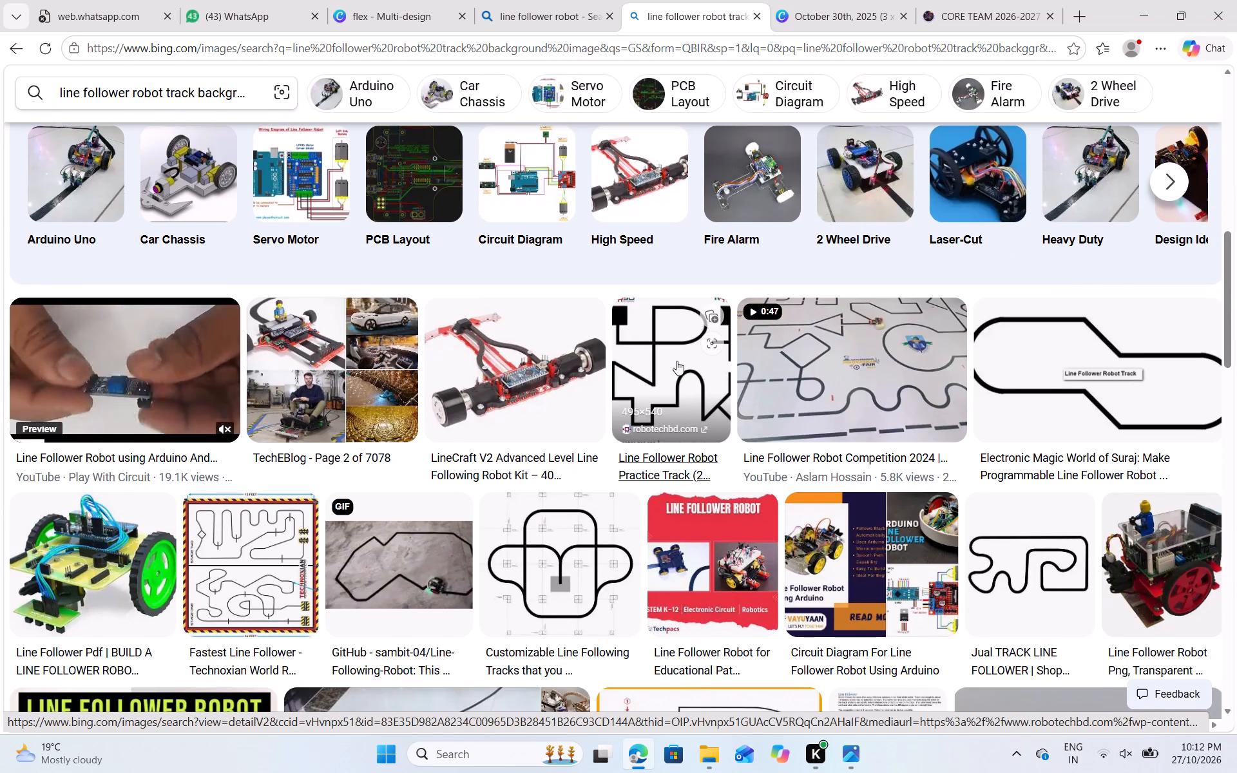
{"action": "scroll", "coordinate": [642, 399], "scroll_direction": "down", "scroll_amount": 1}
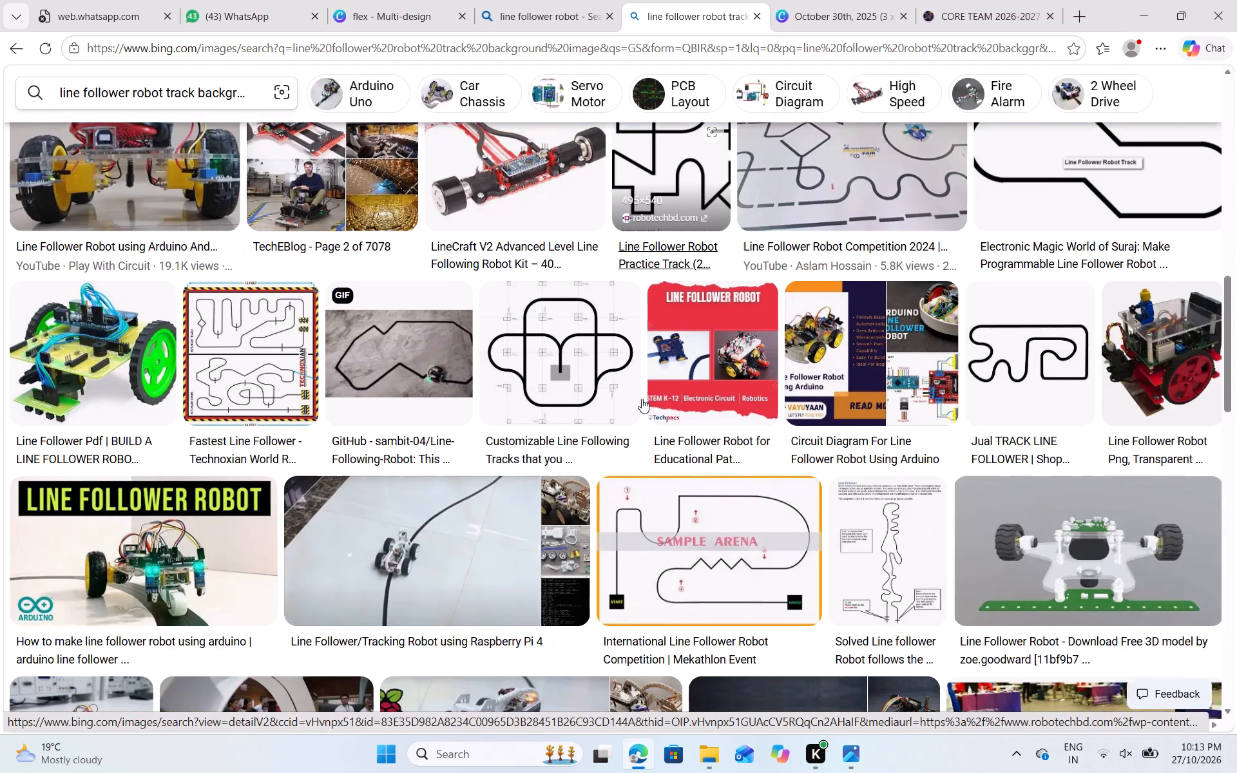
{"action": "scroll", "coordinate": [642, 399], "scroll_direction": "down", "scroll_amount": 4}
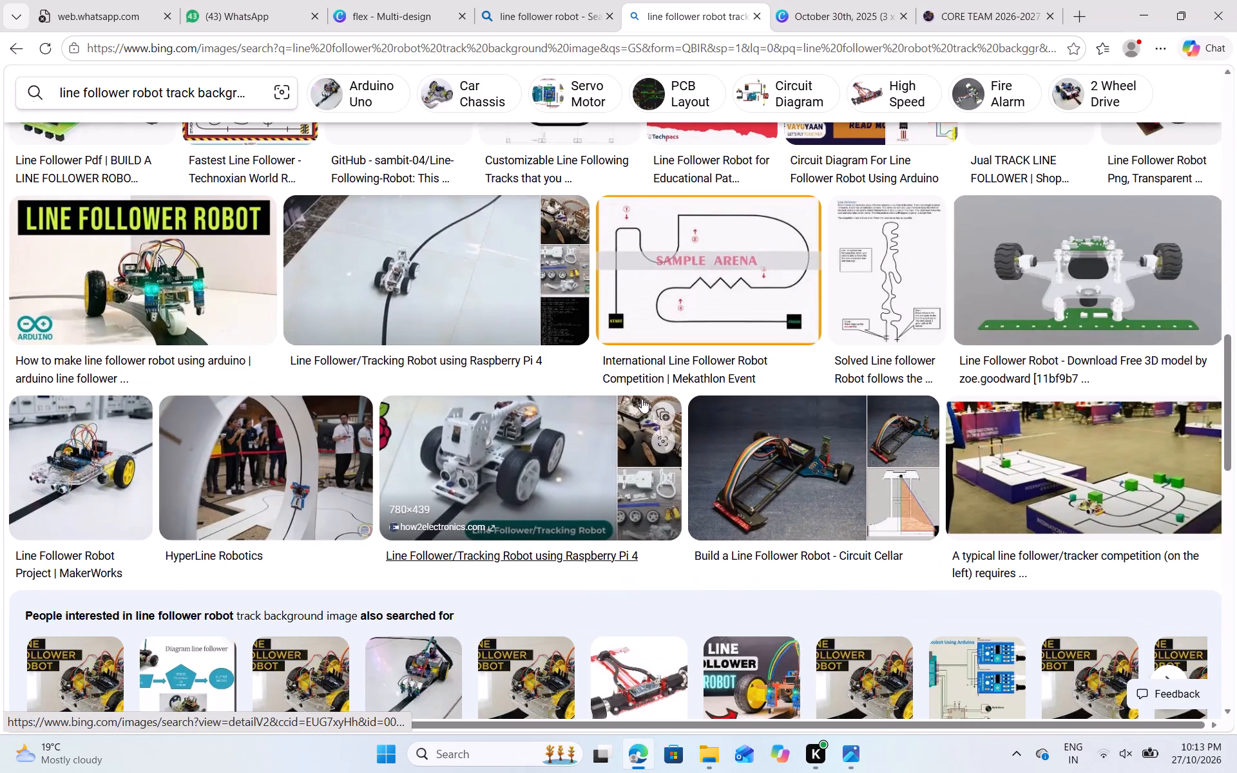
{"action": "scroll", "coordinate": [642, 399], "scroll_direction": "down", "scroll_amount": 1}
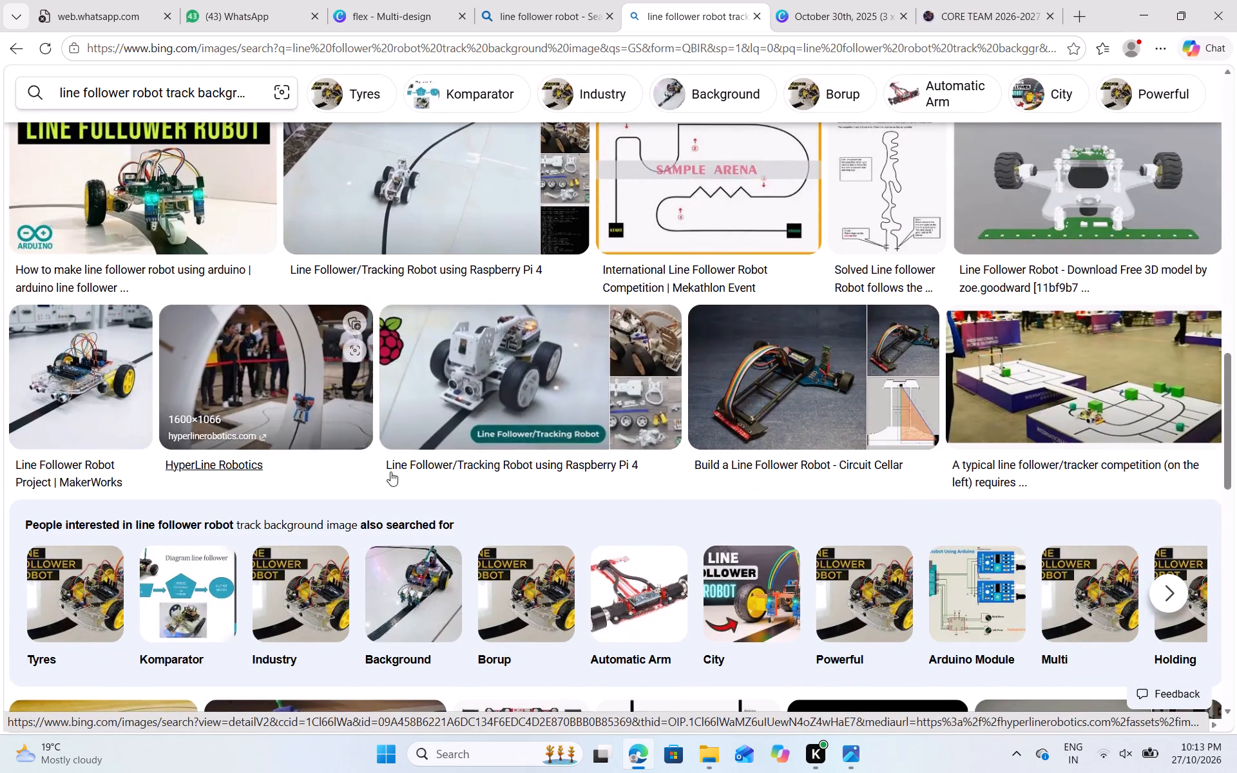
{"action": "scroll", "coordinate": [573, 508], "scroll_direction": "down", "scroll_amount": 4}
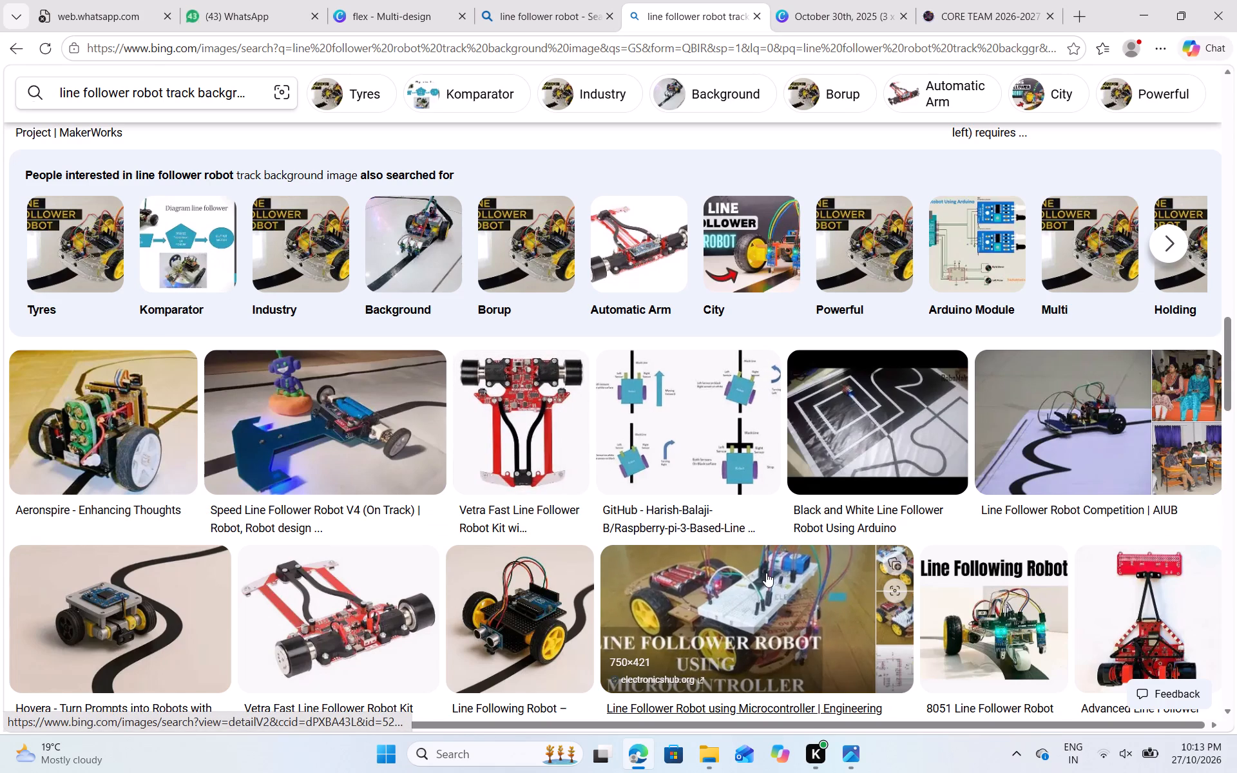
{"action": "scroll", "coordinate": [766, 573], "scroll_direction": "down", "scroll_amount": 3}
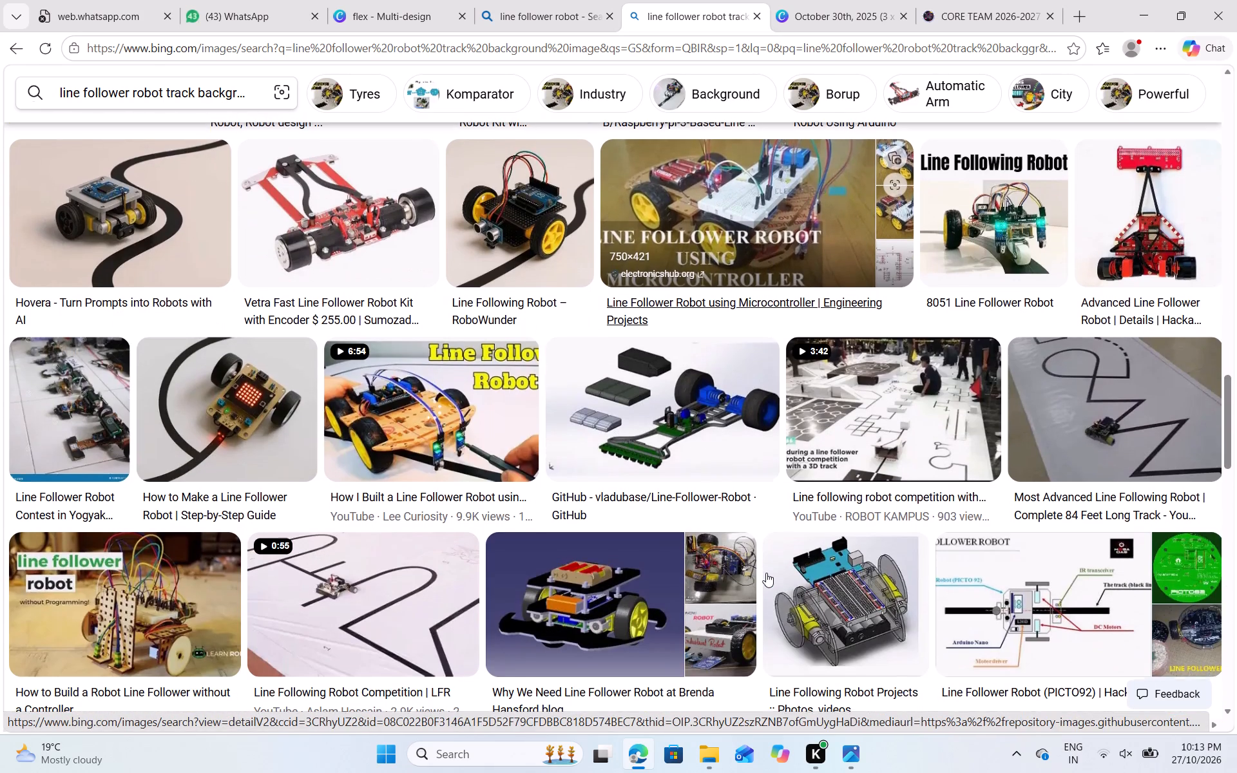
{"action": "scroll", "coordinate": [766, 573], "scroll_direction": "down", "scroll_amount": 5}
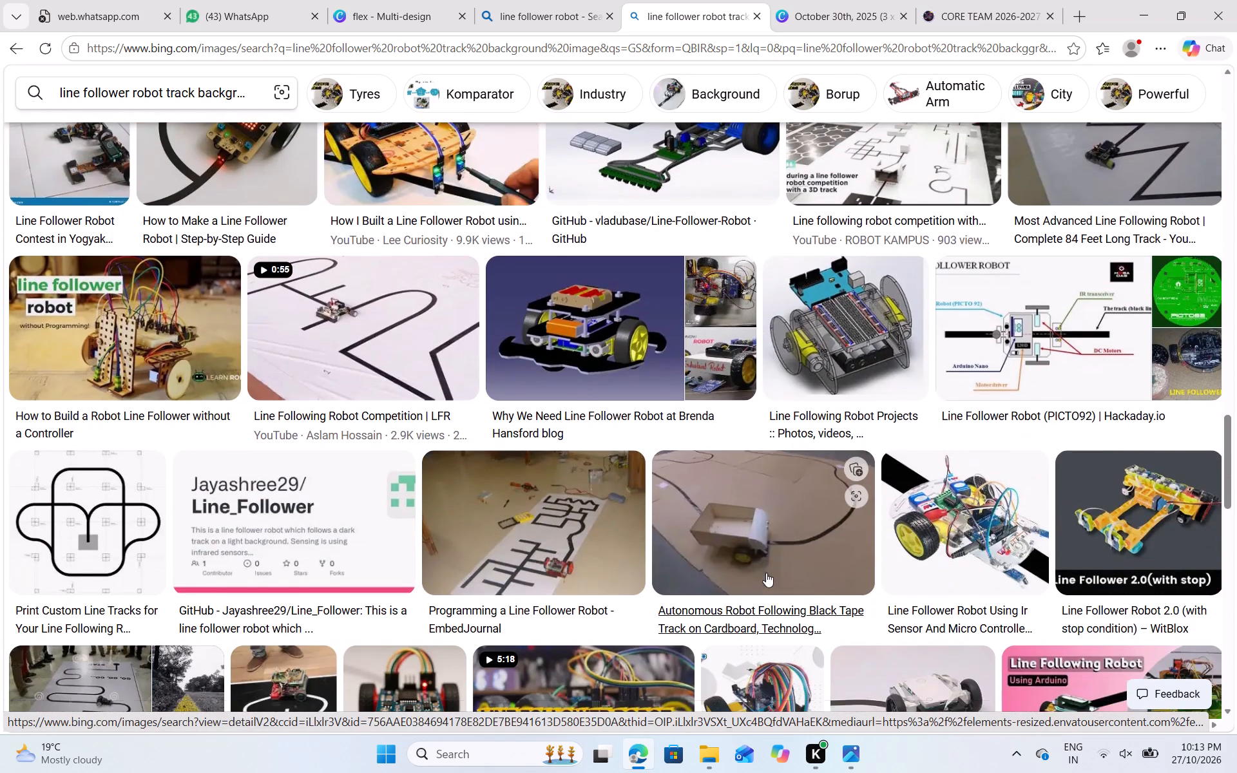
{"action": "scroll", "coordinate": [766, 573], "scroll_direction": "down", "scroll_amount": 5}
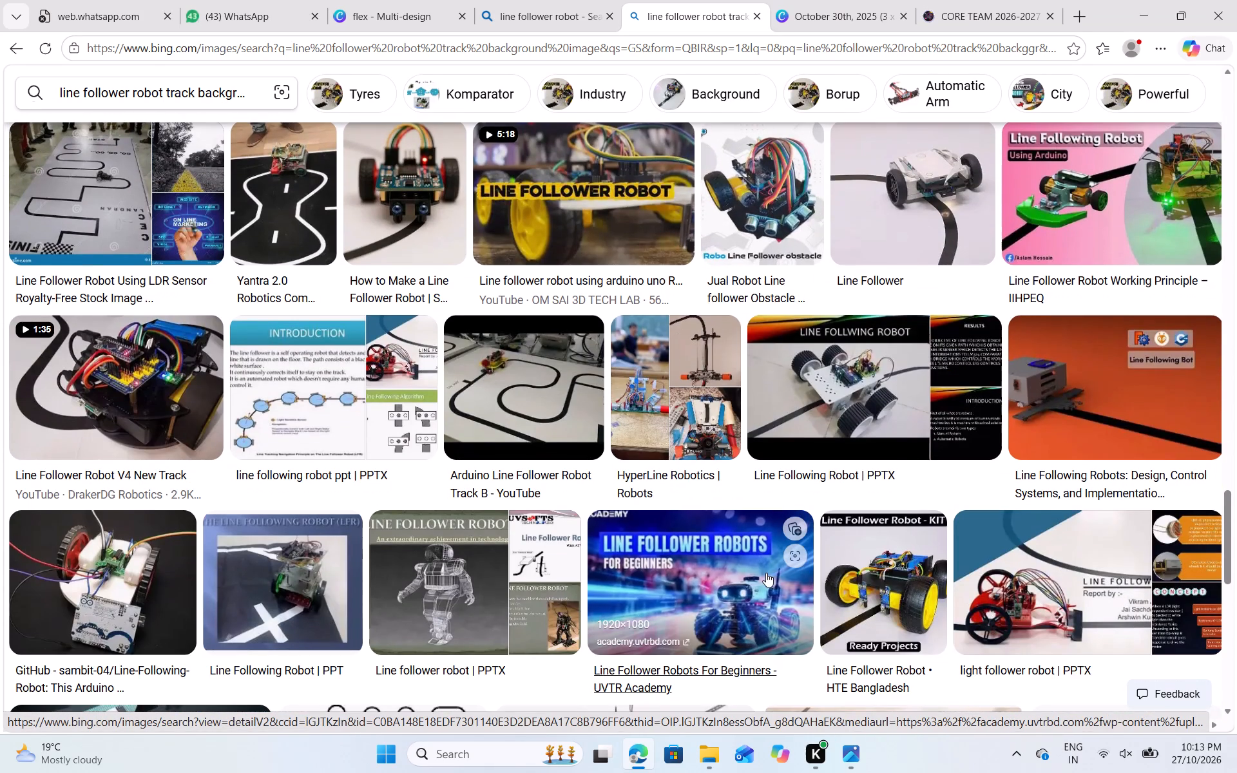
{"action": "scroll", "coordinate": [766, 573], "scroll_direction": "down", "scroll_amount": 2}
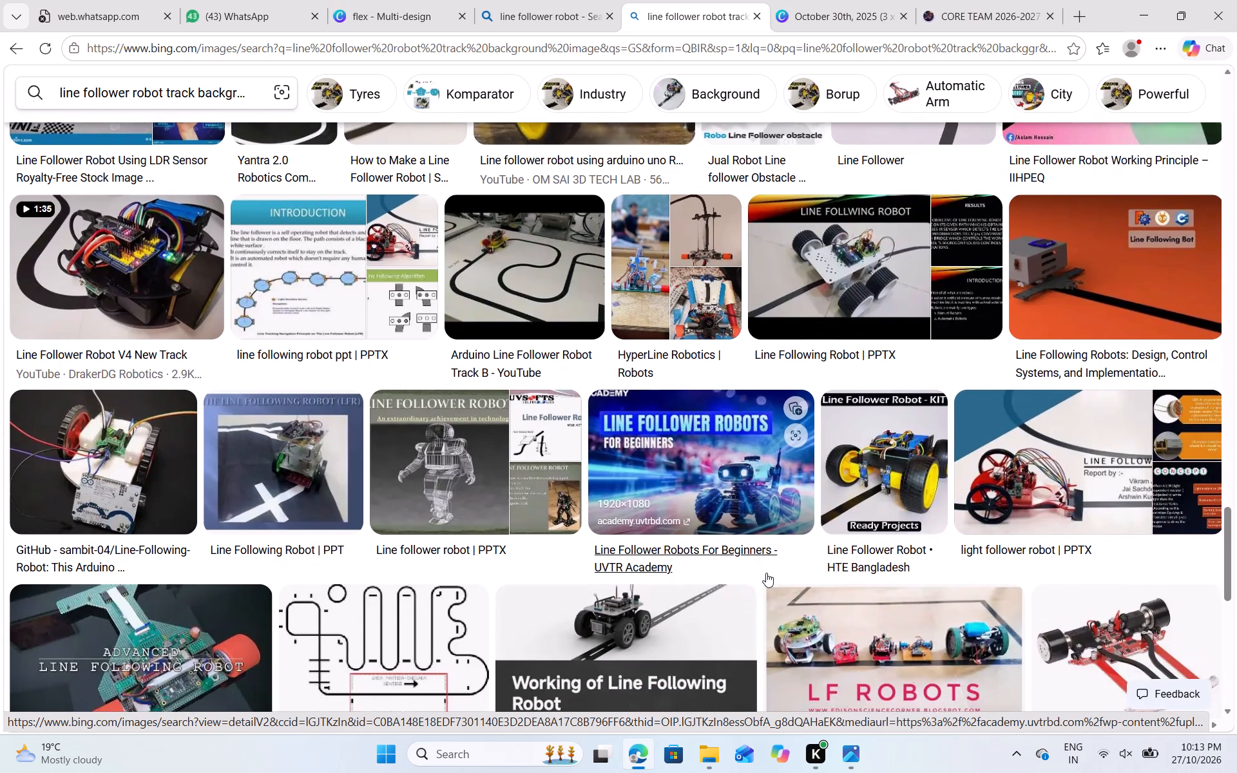
{"action": "scroll", "coordinate": [766, 573], "scroll_direction": "down", "scroll_amount": 2}
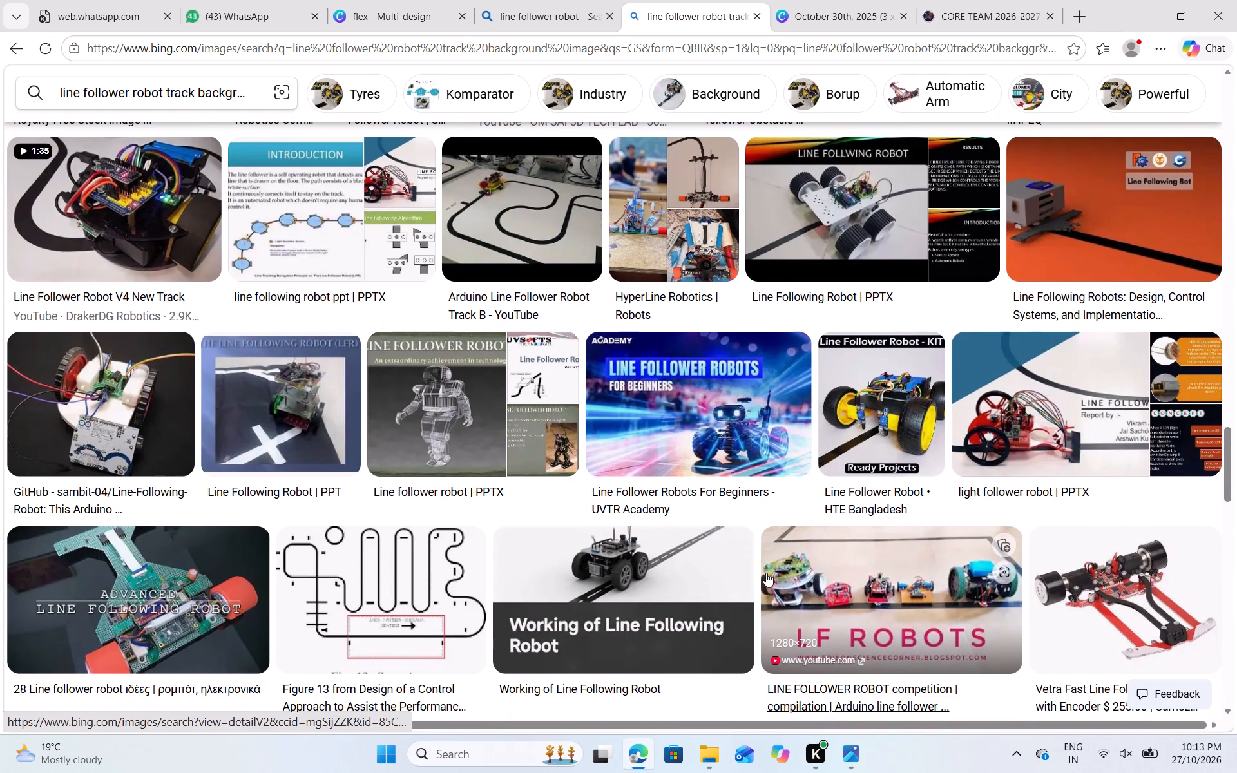
{"action": "scroll", "coordinate": [766, 573], "scroll_direction": "down", "scroll_amount": 1}
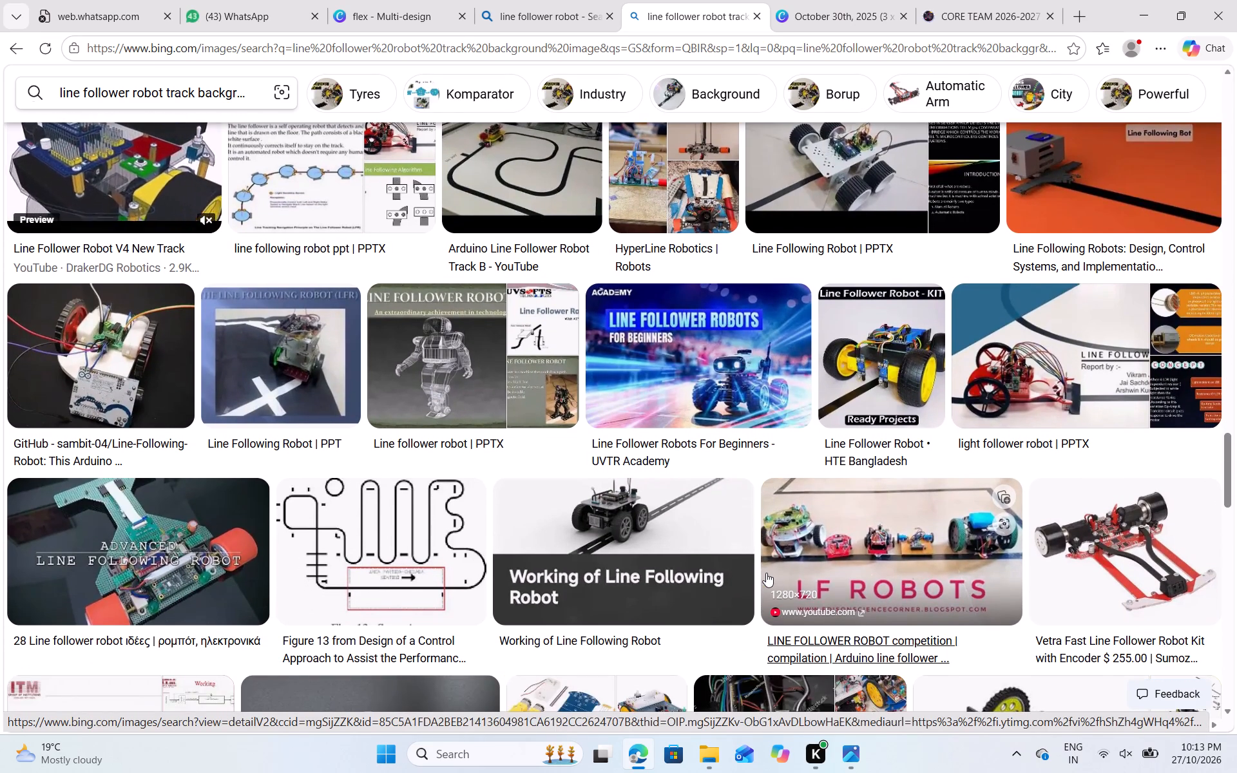
{"action": "scroll", "coordinate": [766, 573], "scroll_direction": "down", "scroll_amount": 6}
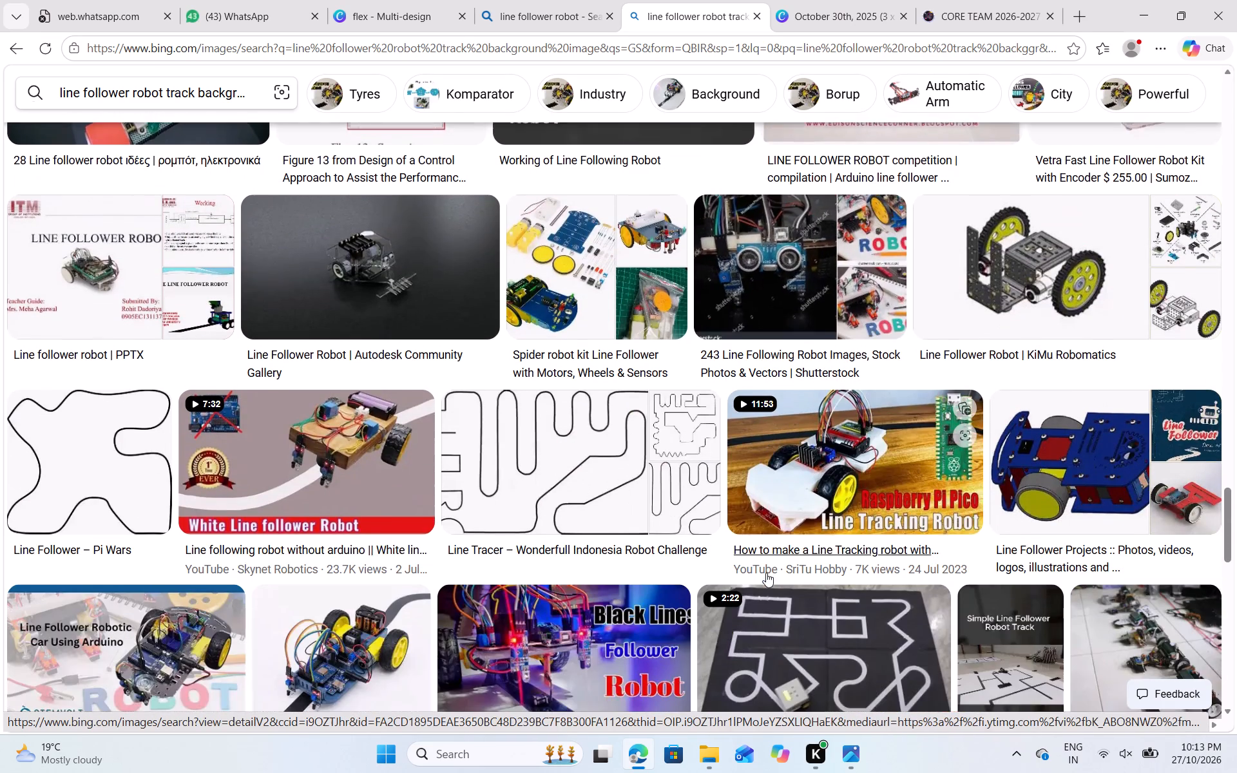
{"action": "scroll", "coordinate": [766, 573], "scroll_direction": "down", "scroll_amount": 4}
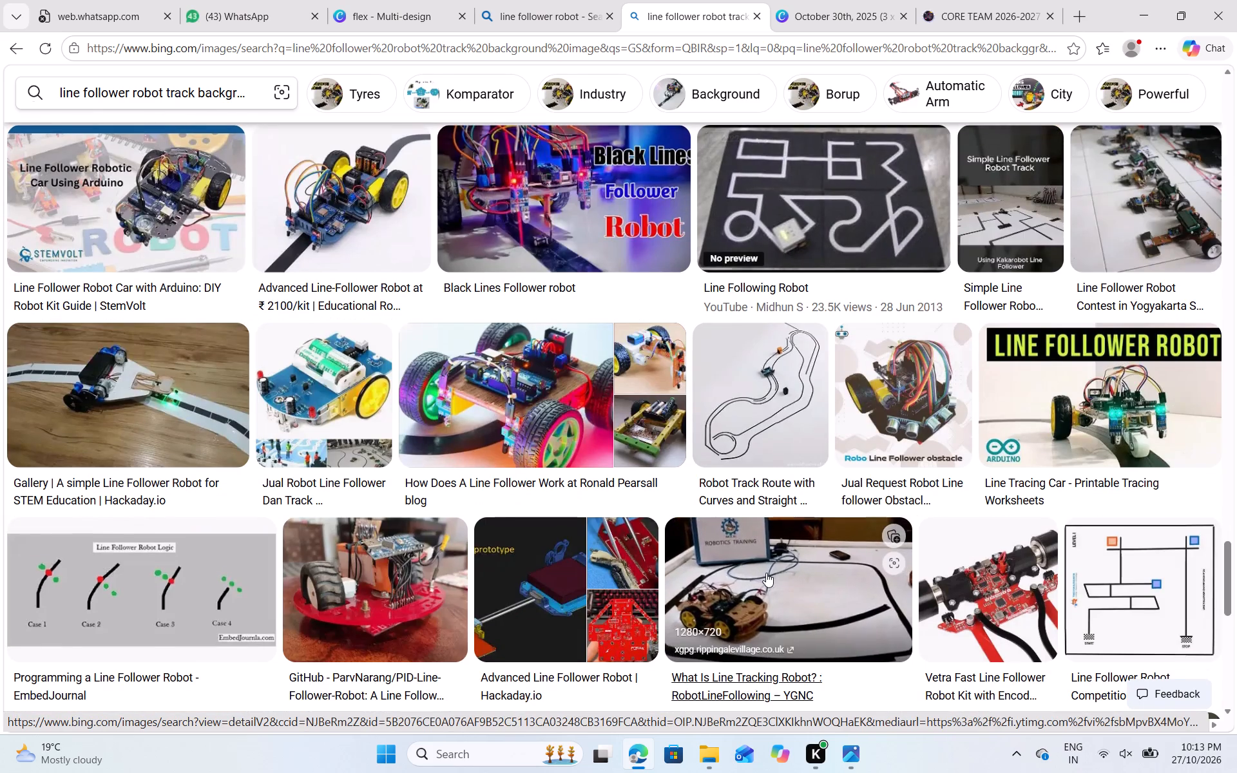
{"action": "scroll", "coordinate": [766, 573], "scroll_direction": "down", "scroll_amount": 2}
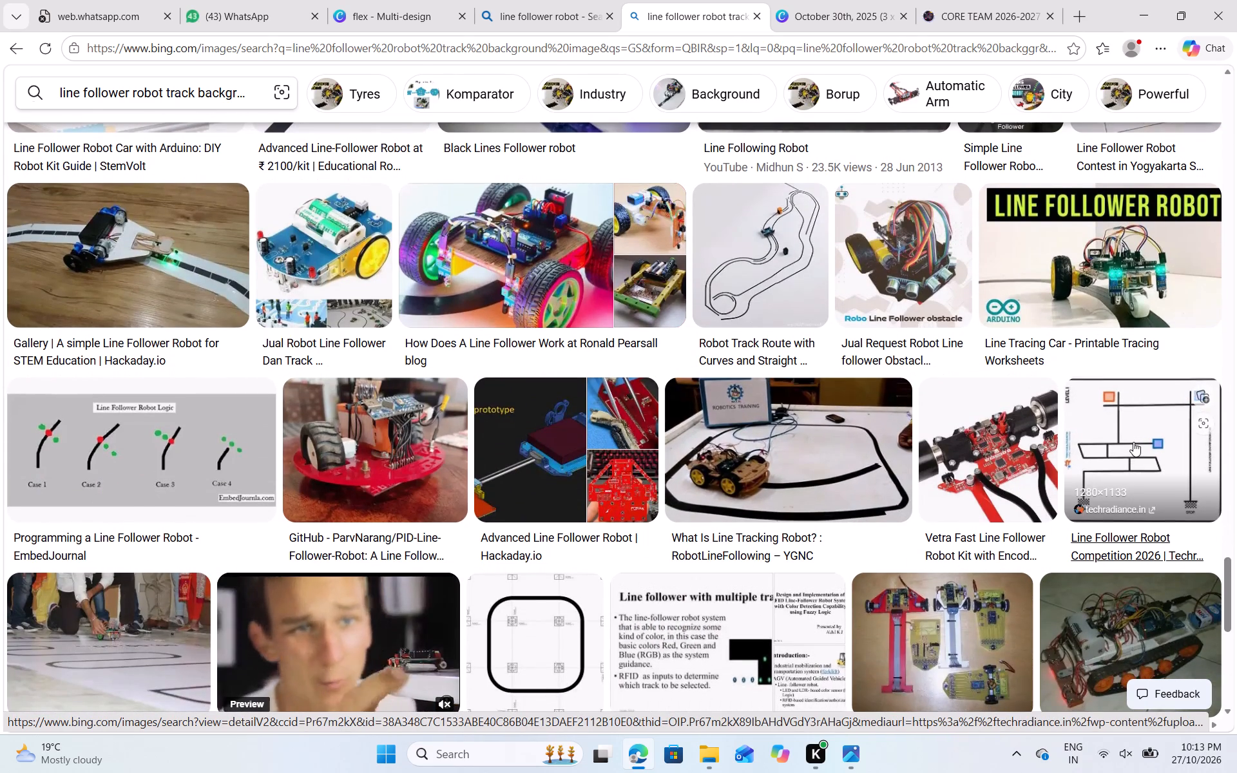
Open the Techradiance "Line Follower Robot Competition 2026" track image and examine its related images for a usable track layout.
{"action": "left_click", "coordinate": [1133, 440]}
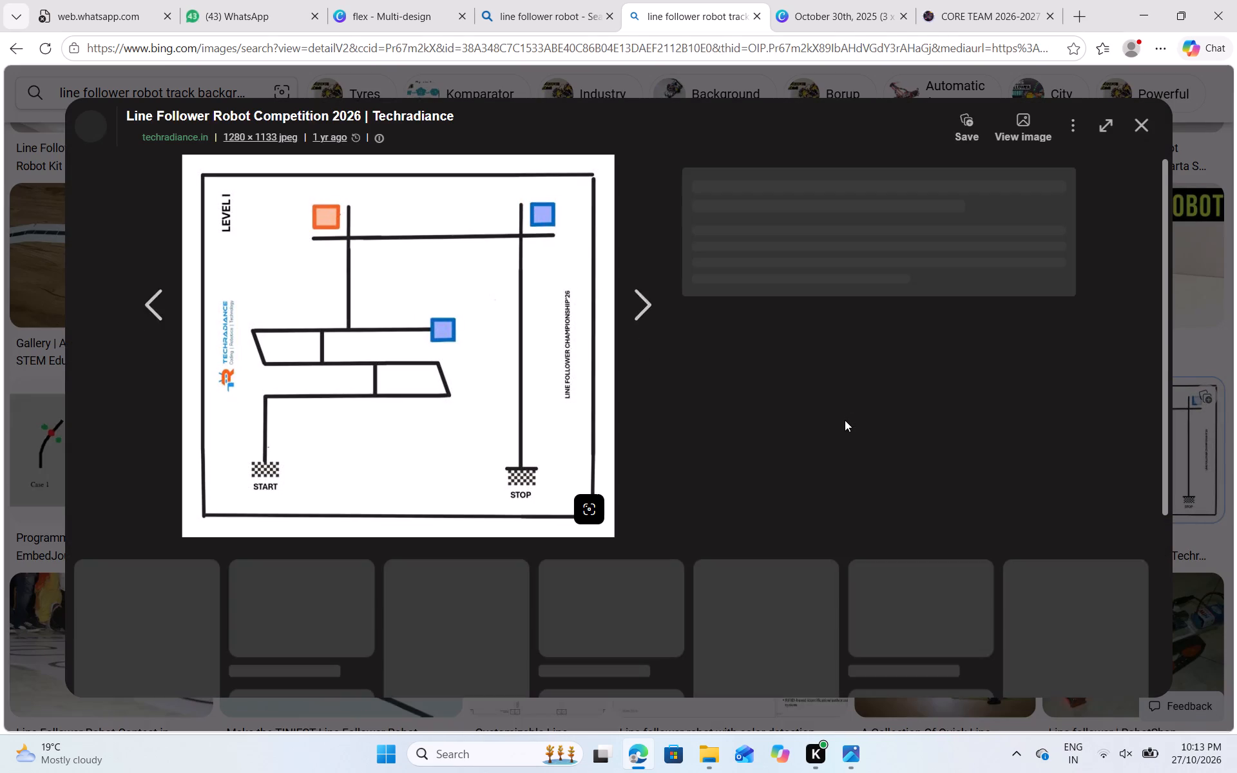
{"action": "scroll", "coordinate": [845, 420], "scroll_direction": "down", "scroll_amount": 2}
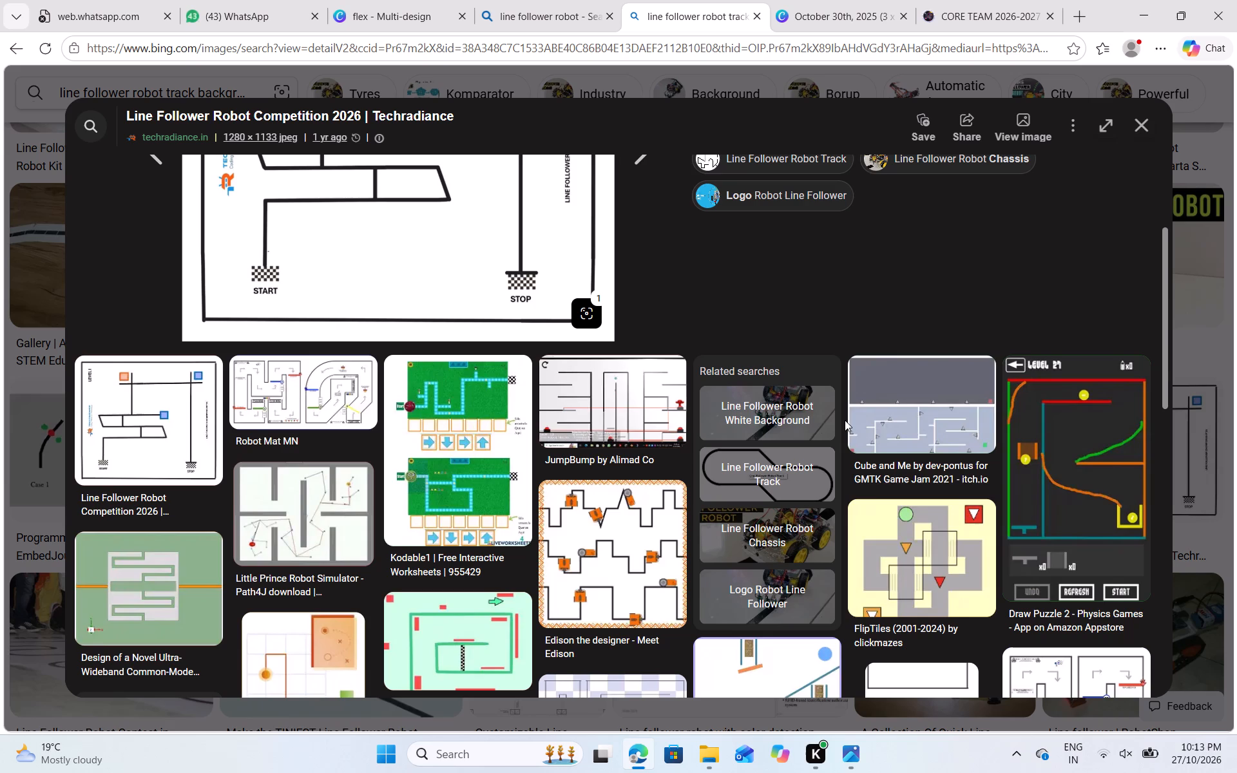
{"action": "scroll", "coordinate": [824, 490], "scroll_direction": "down", "scroll_amount": 3}
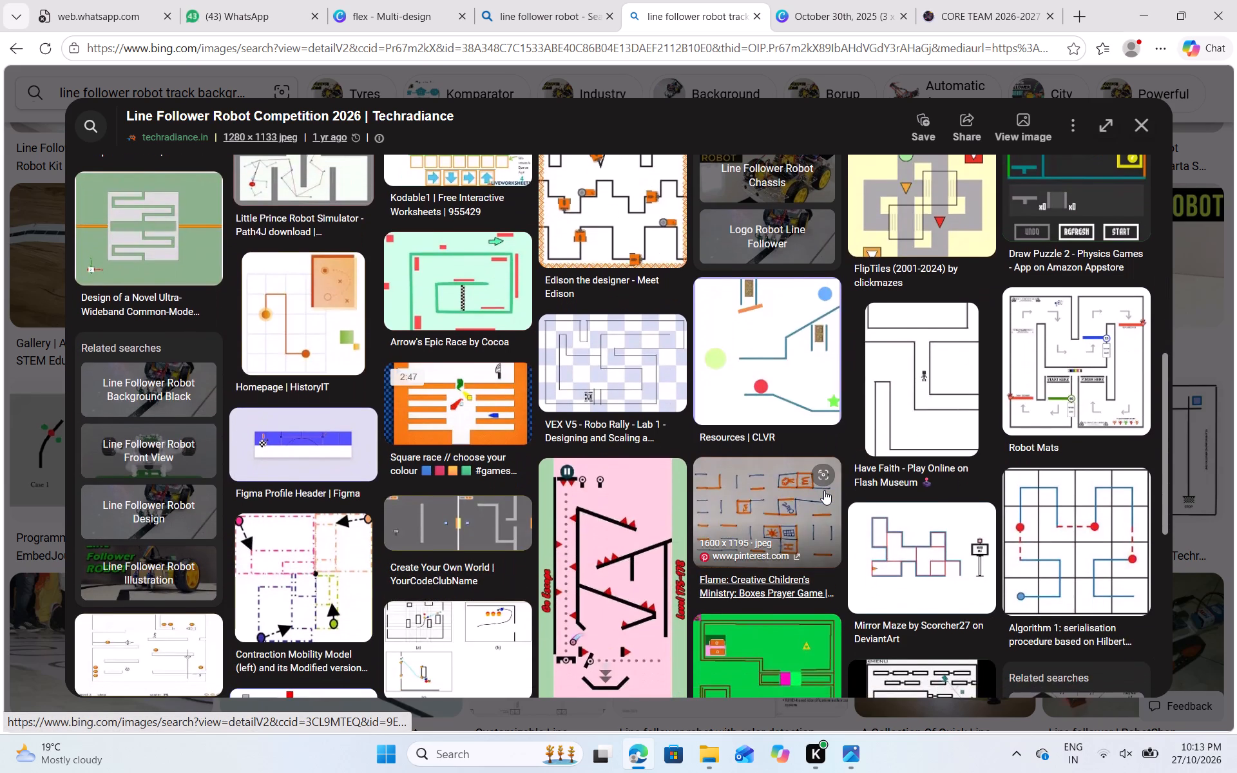
{"action": "scroll", "coordinate": [824, 490], "scroll_direction": "down", "scroll_amount": 3}
{"action": "left_click", "coordinate": [647, 522]}
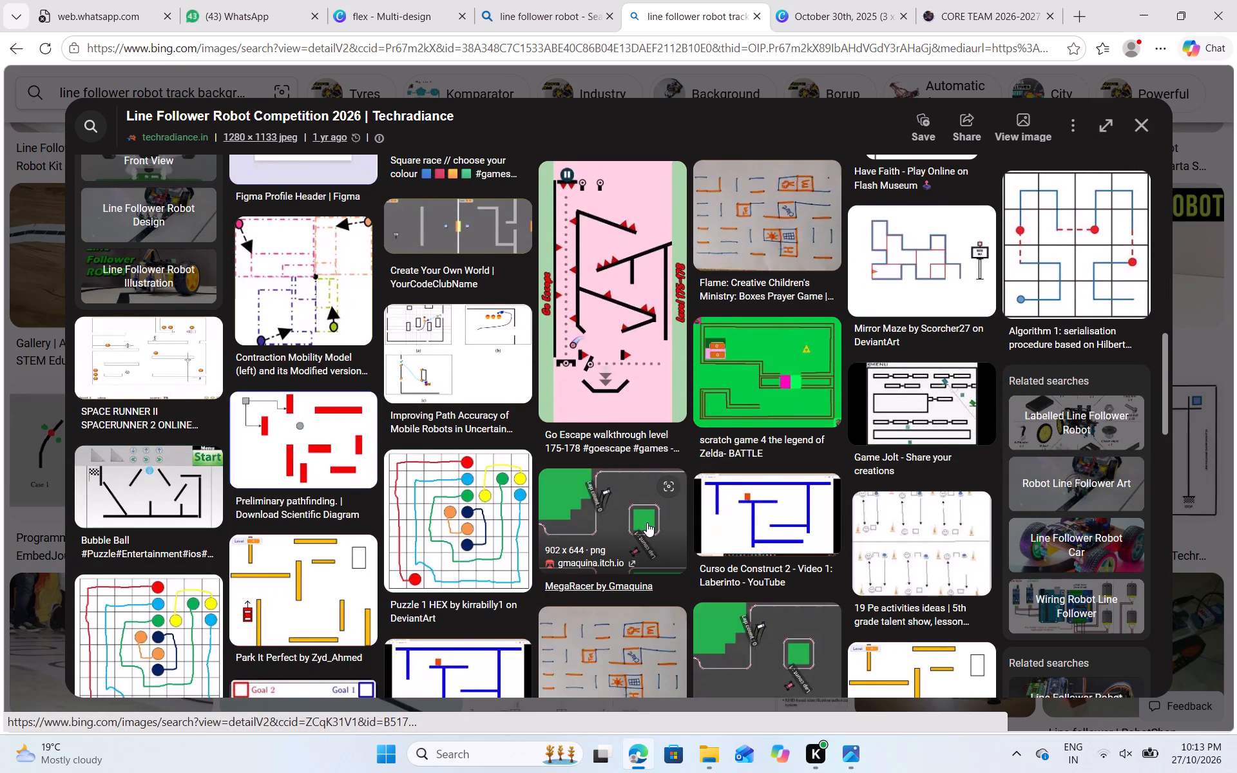
{"action": "scroll", "coordinate": [647, 522], "scroll_direction": "down", "scroll_amount": 6}
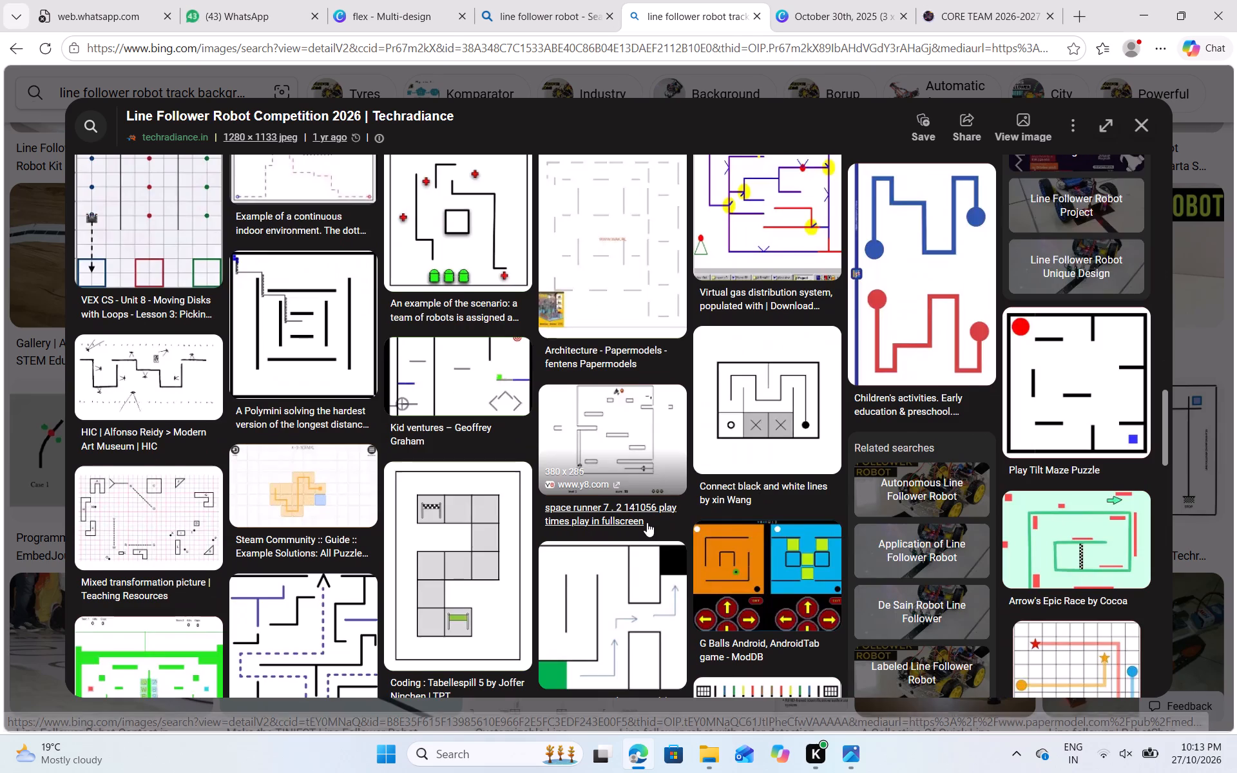
{"action": "scroll", "coordinate": [647, 522], "scroll_direction": "down", "scroll_amount": 4}
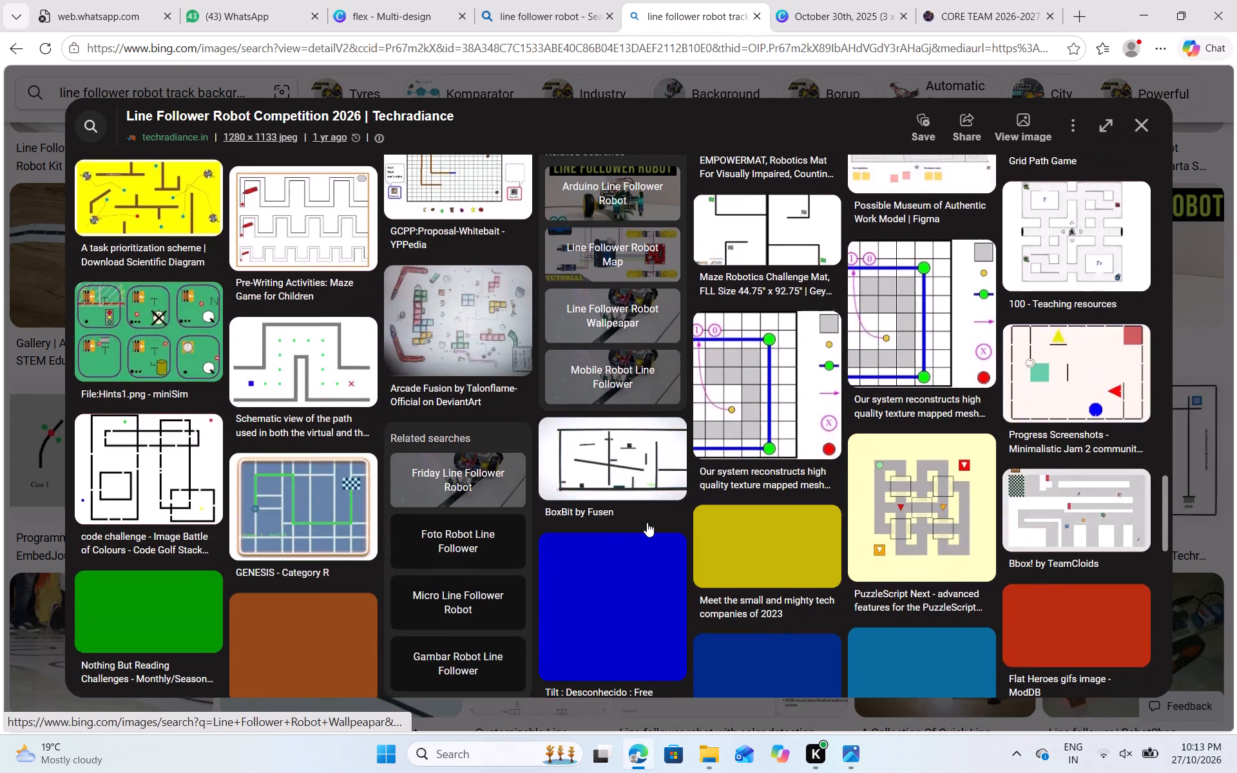
{"action": "scroll", "coordinate": [647, 522], "scroll_direction": "down", "scroll_amount": 3}
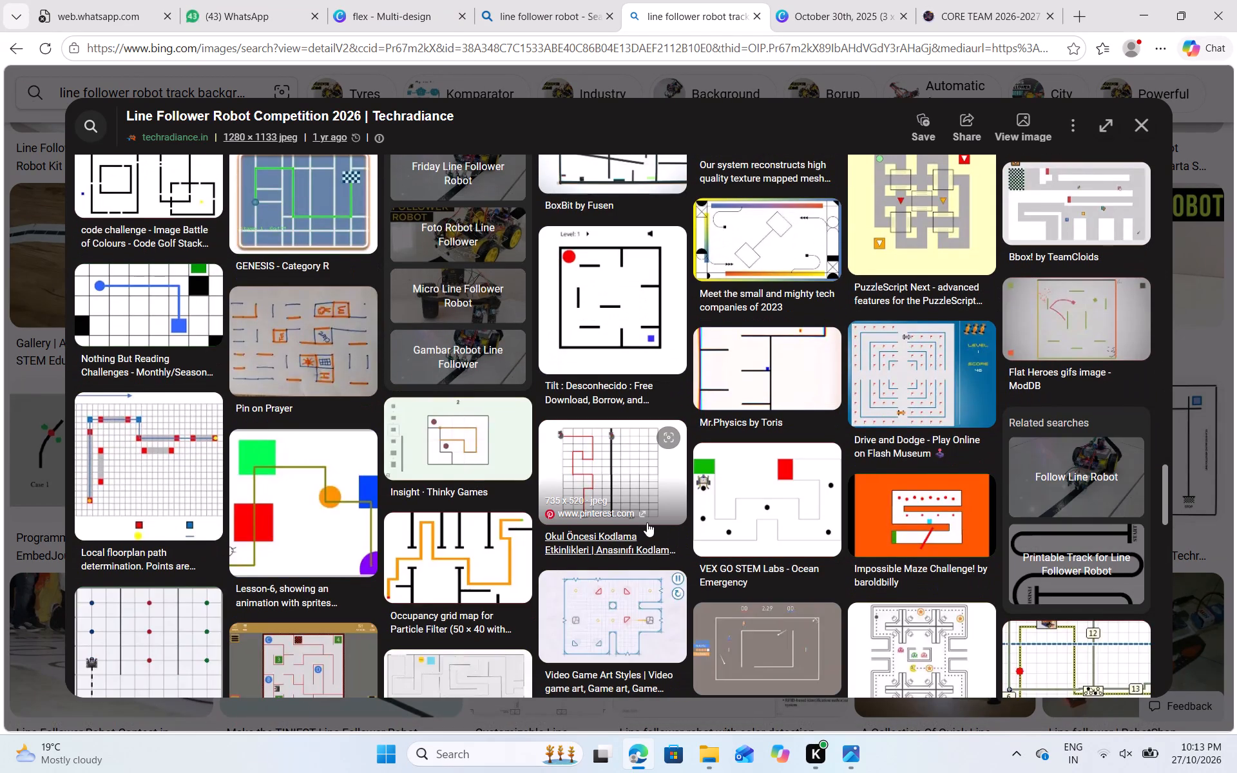
{"action": "scroll", "coordinate": [647, 522], "scroll_direction": "down", "scroll_amount": 3}
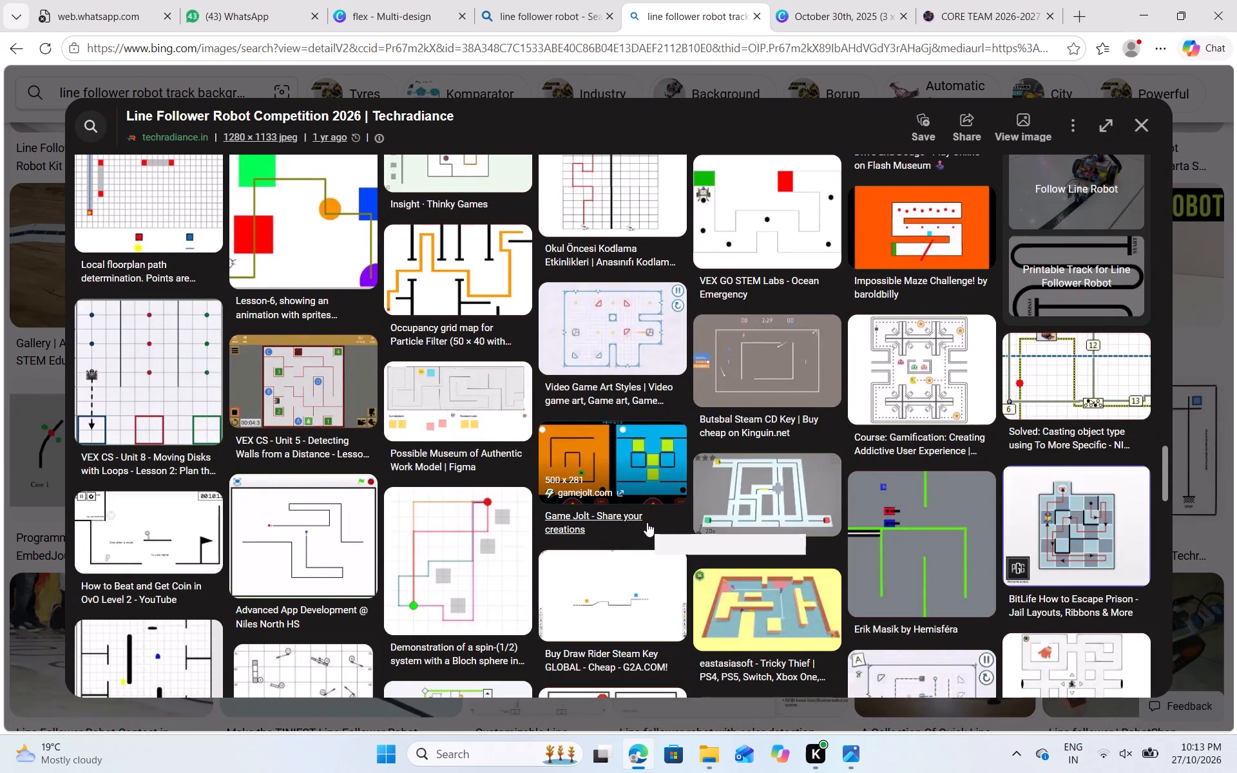
{"action": "scroll", "coordinate": [647, 522], "scroll_direction": "down", "scroll_amount": 4}
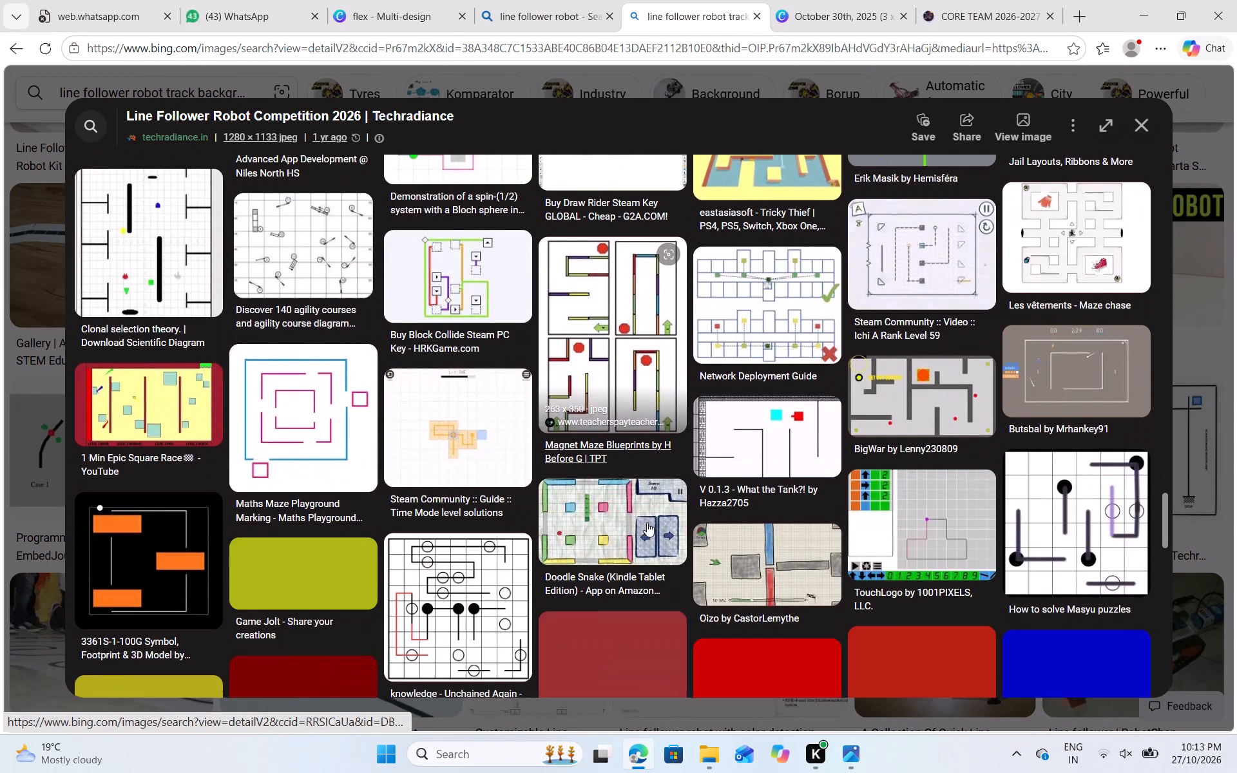
{"action": "scroll", "coordinate": [647, 522], "scroll_direction": "down", "scroll_amount": 4}
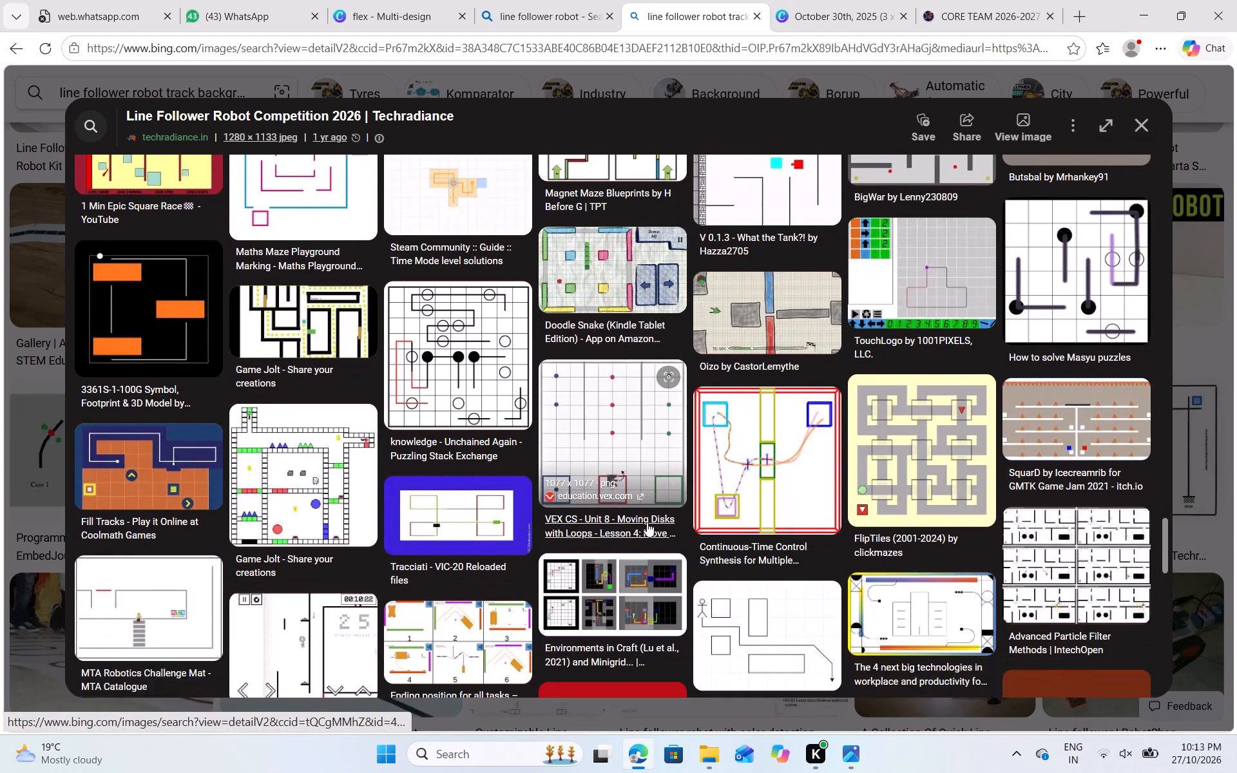
{"action": "scroll", "coordinate": [647, 522], "scroll_direction": "down", "scroll_amount": 1}
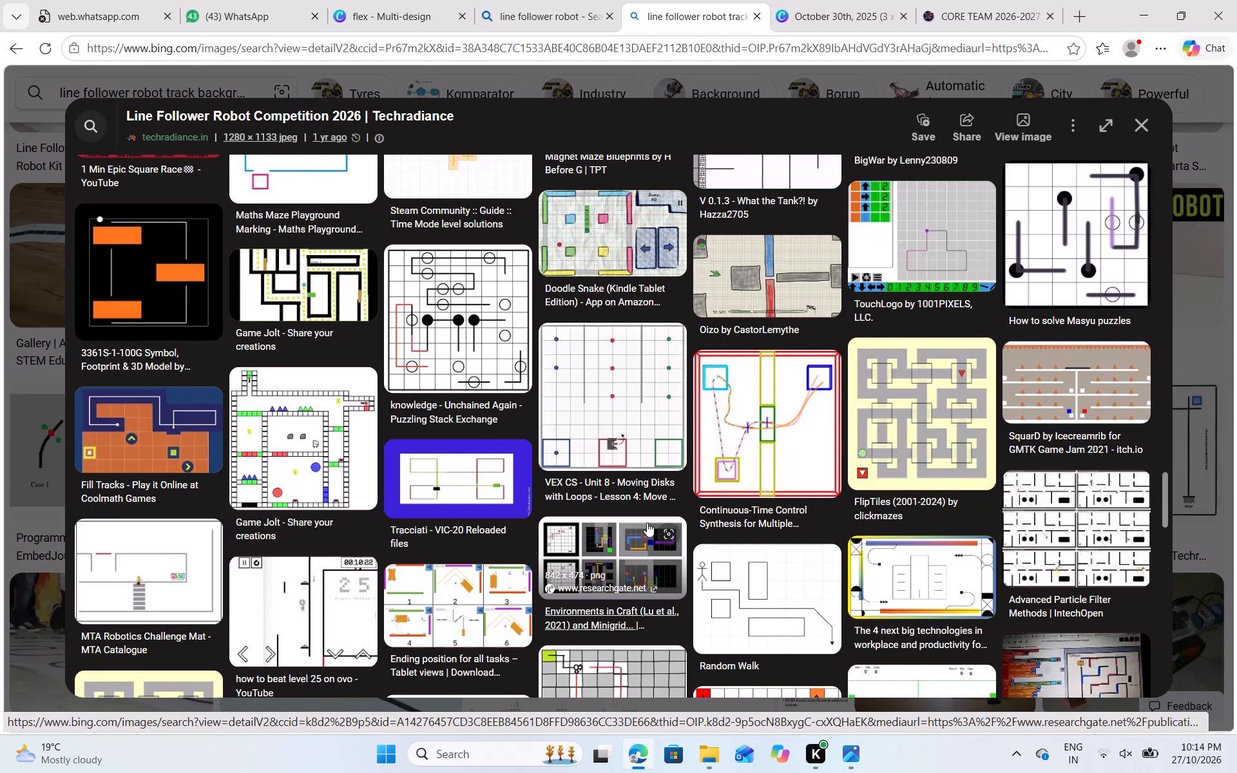
{"action": "scroll", "coordinate": [647, 522], "scroll_direction": "down", "scroll_amount": 6}
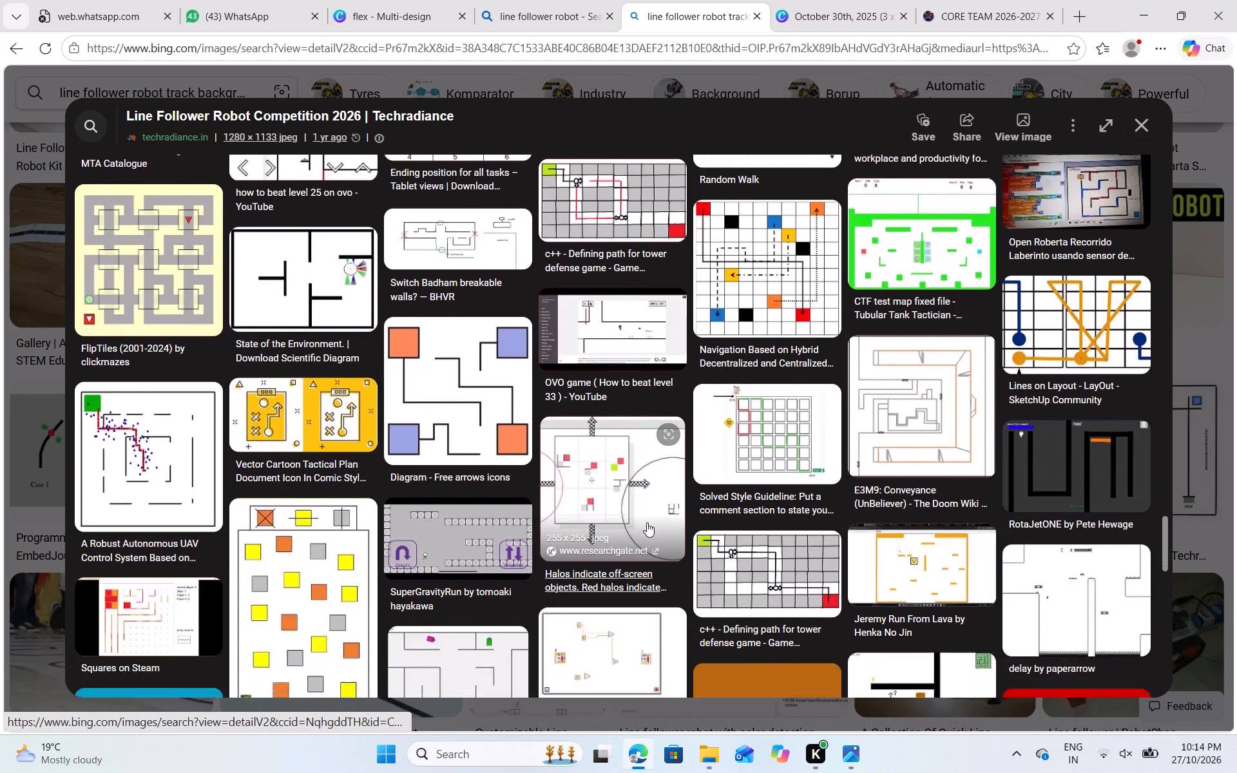
{"action": "scroll", "coordinate": [647, 522], "scroll_direction": "down", "scroll_amount": 6}
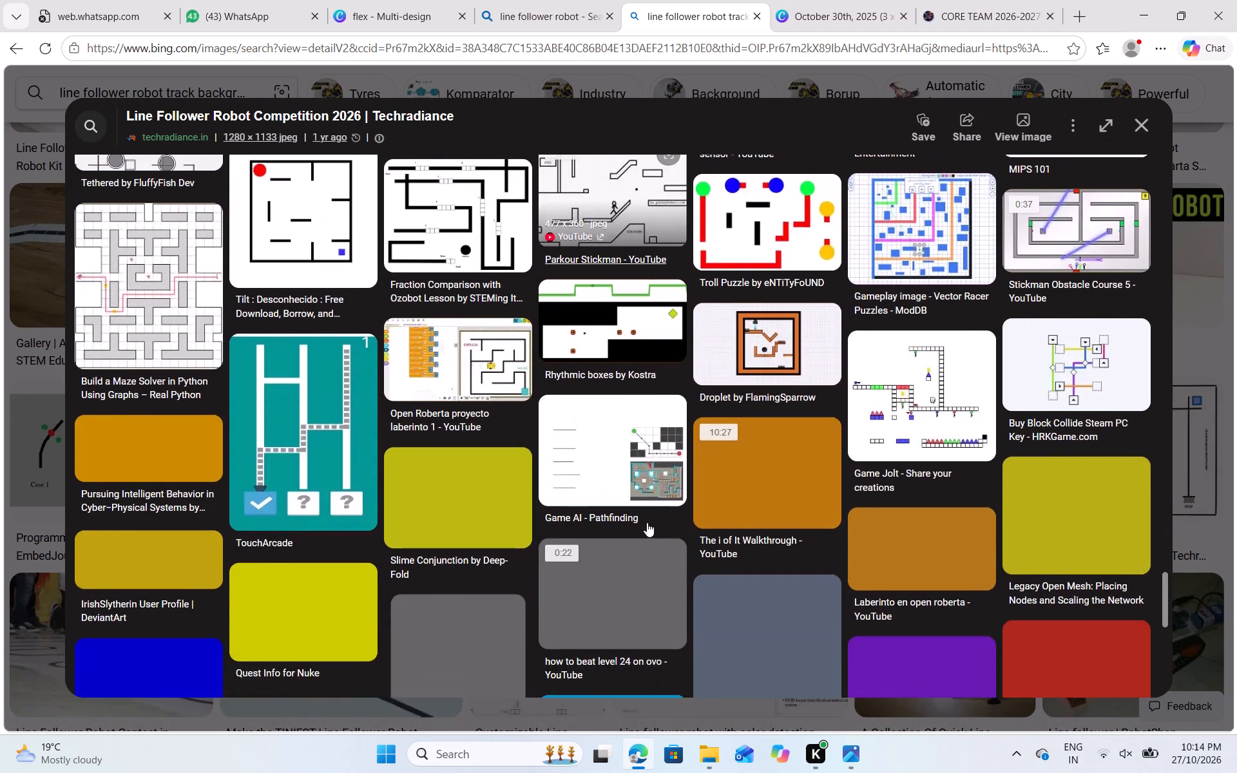
{"action": "scroll", "coordinate": [647, 522], "scroll_direction": "down", "scroll_amount": 4}
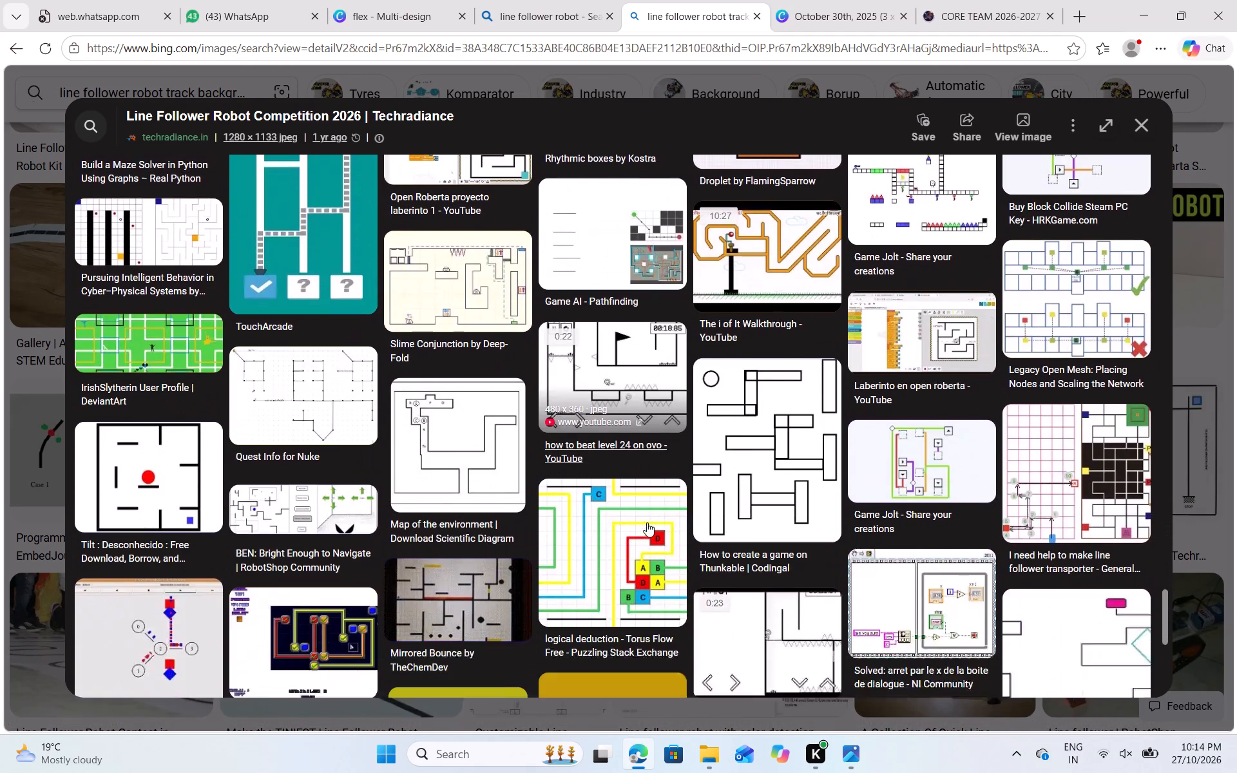
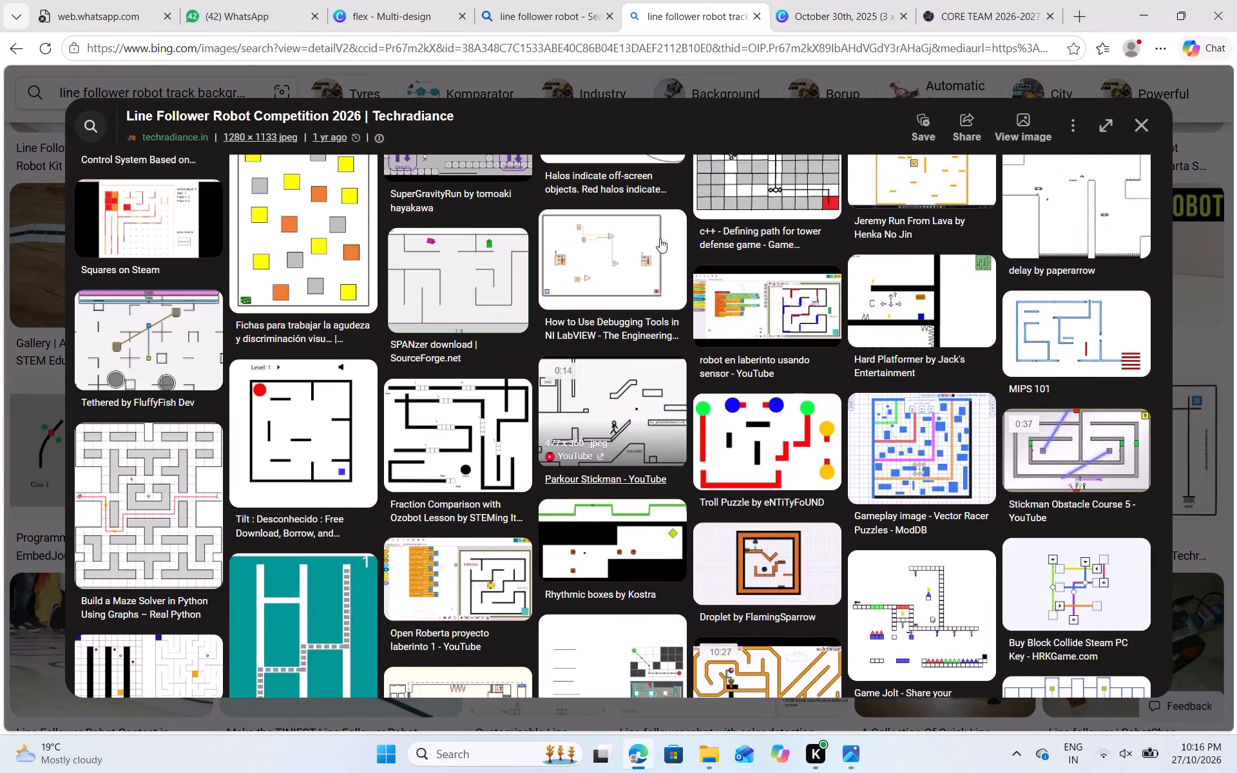
Switch from the Techradiance image to the Electroboffin "VoidBot MK1" track image and examine its related images for a usable track layout.
{"action": "left_click", "coordinate": [1136, 120]}
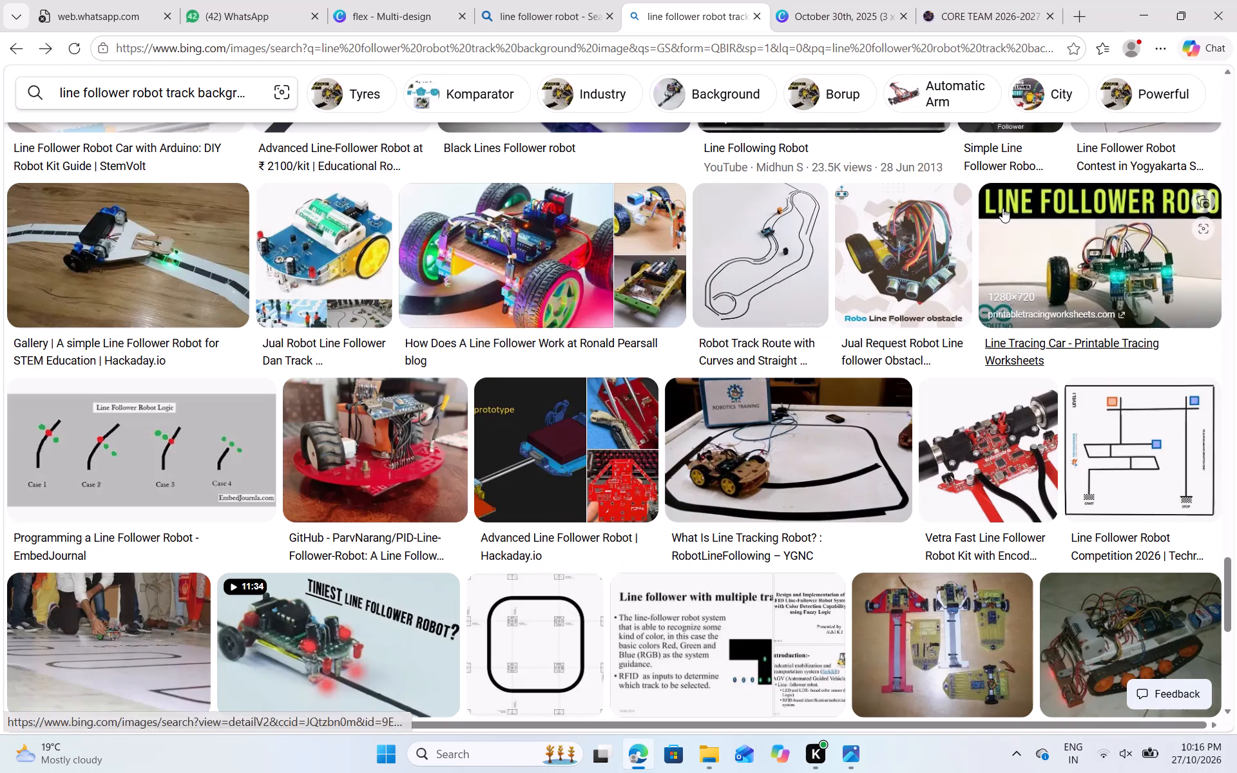
{"action": "scroll", "coordinate": [827, 403], "scroll_direction": "up", "scroll_amount": 13}
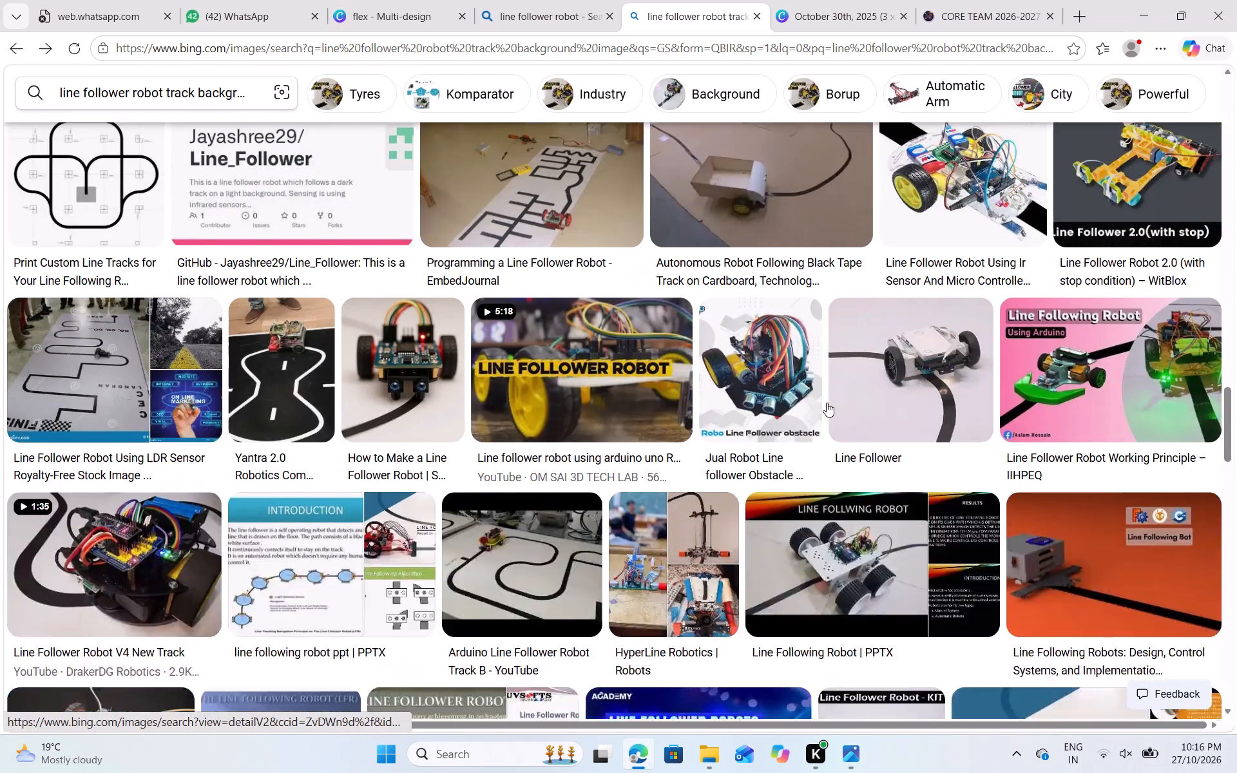
{"action": "scroll", "coordinate": [827, 403], "scroll_direction": "up", "scroll_amount": 16}
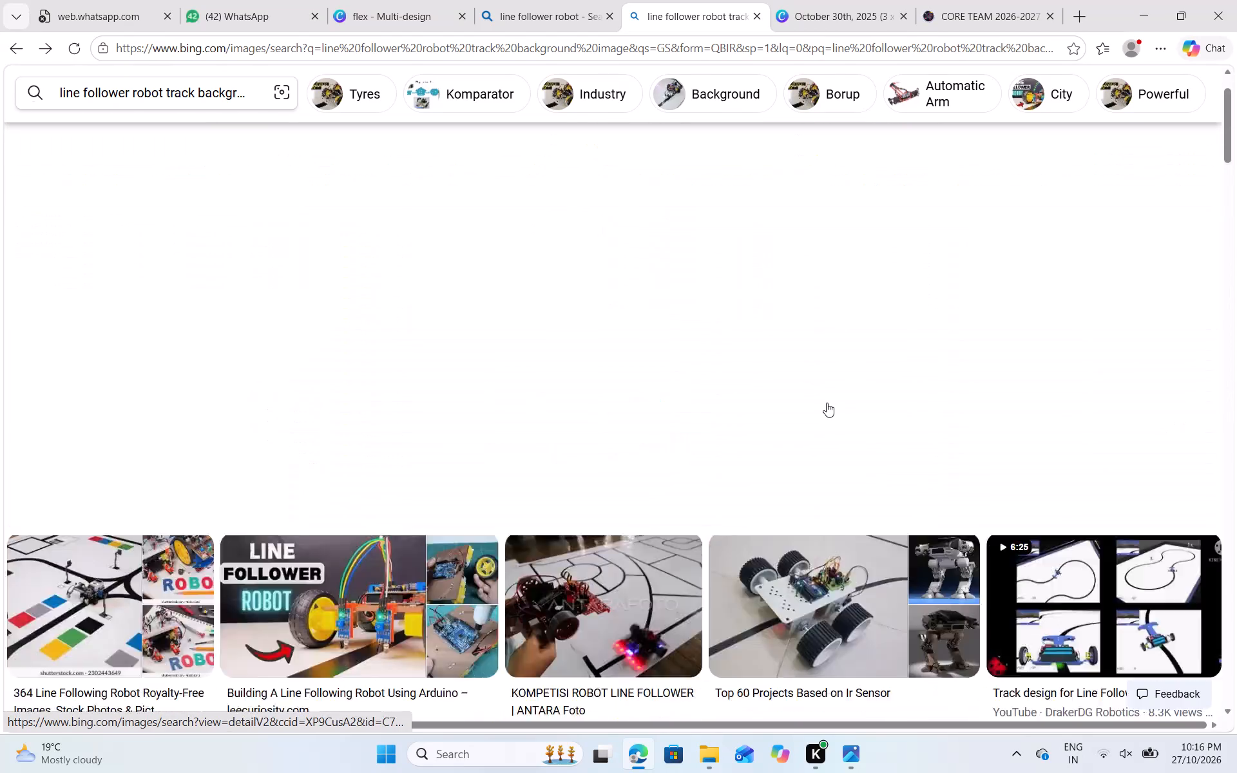
{"action": "left_click", "coordinate": [535, 298]}
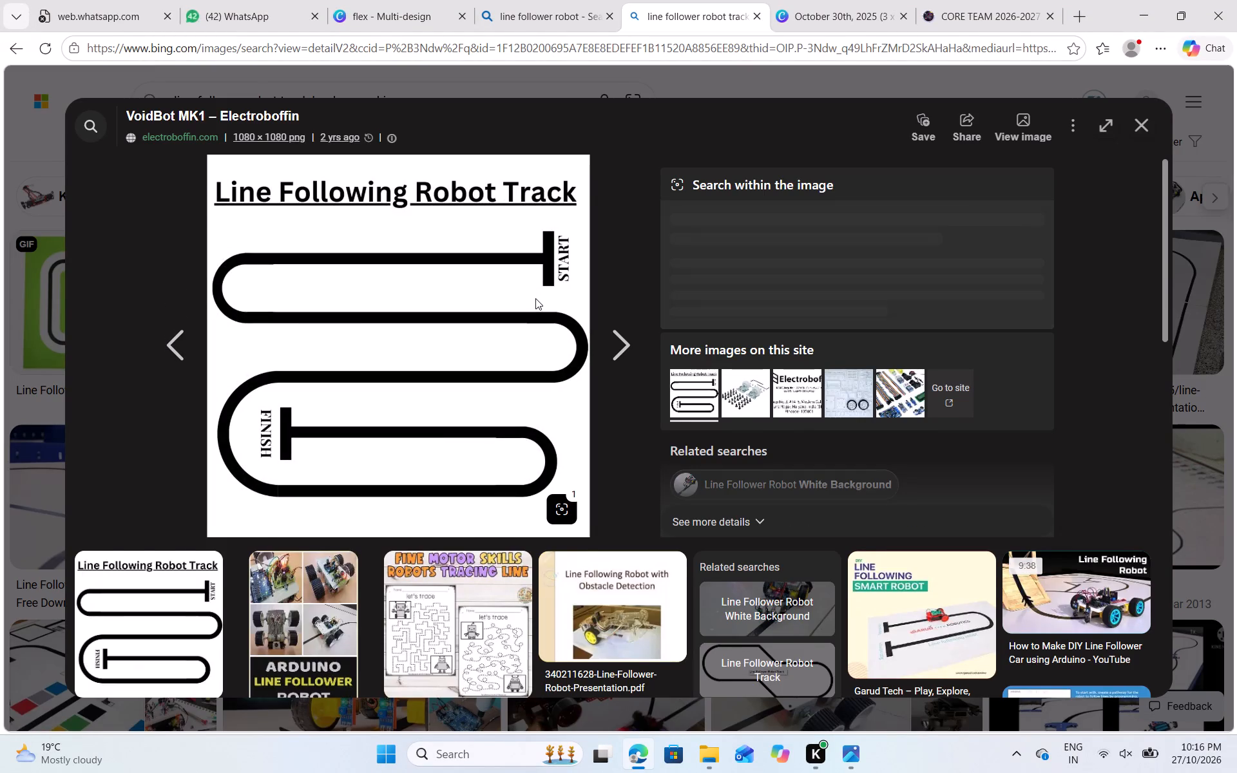
{"action": "scroll", "coordinate": [535, 298], "scroll_direction": "down", "scroll_amount": 5}
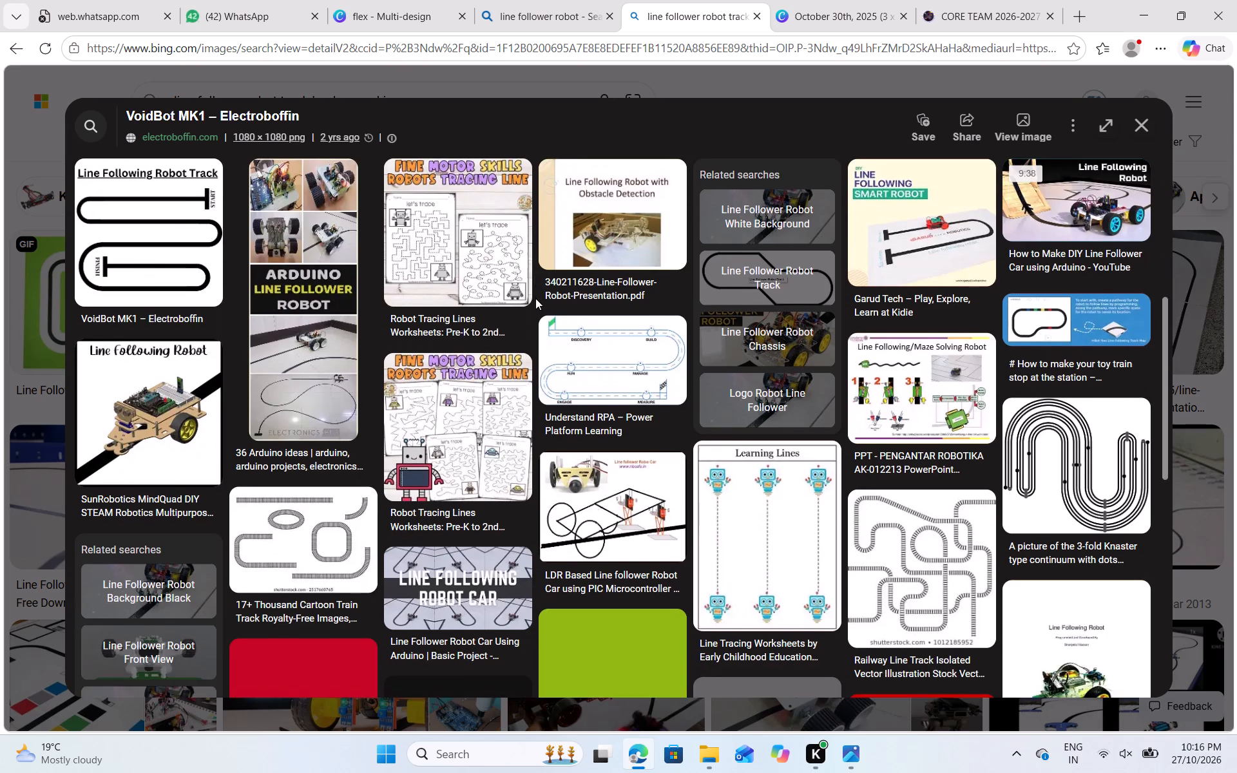
{"action": "scroll", "coordinate": [535, 298], "scroll_direction": "down", "scroll_amount": 2}
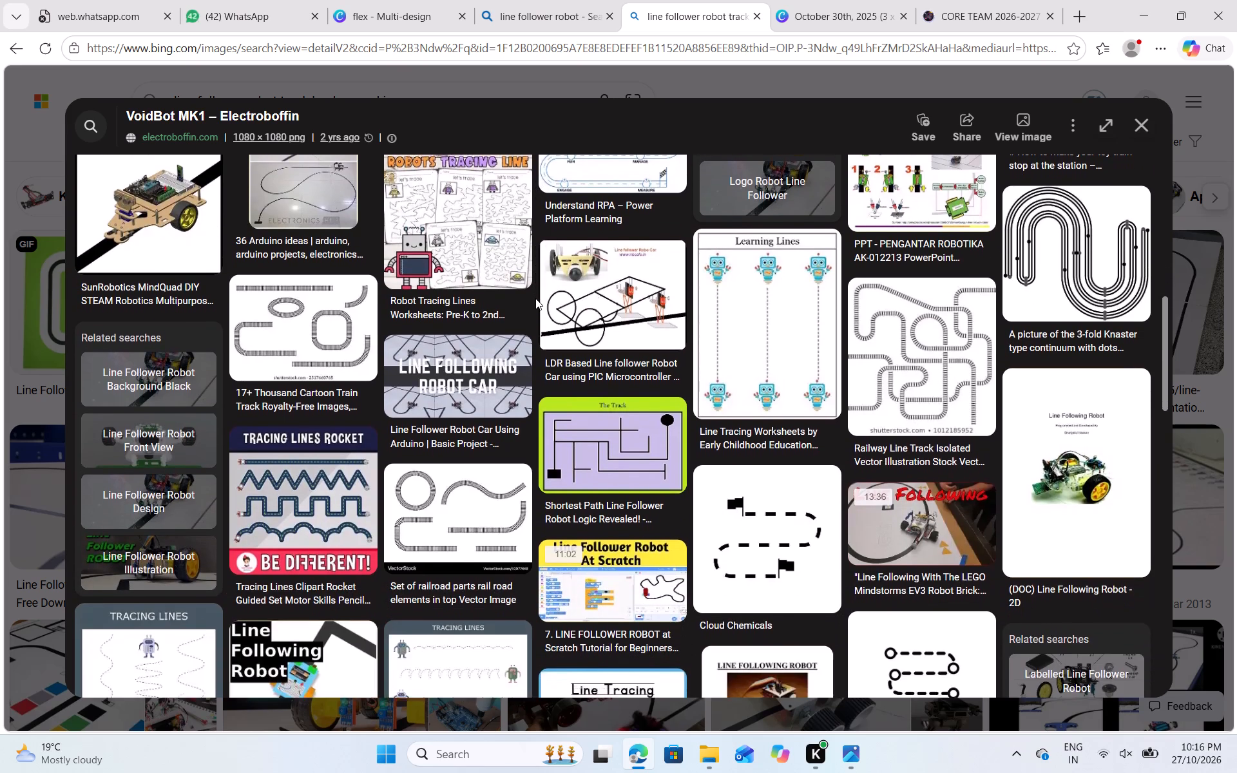
{"action": "scroll", "coordinate": [535, 298], "scroll_direction": "down", "scroll_amount": 4}
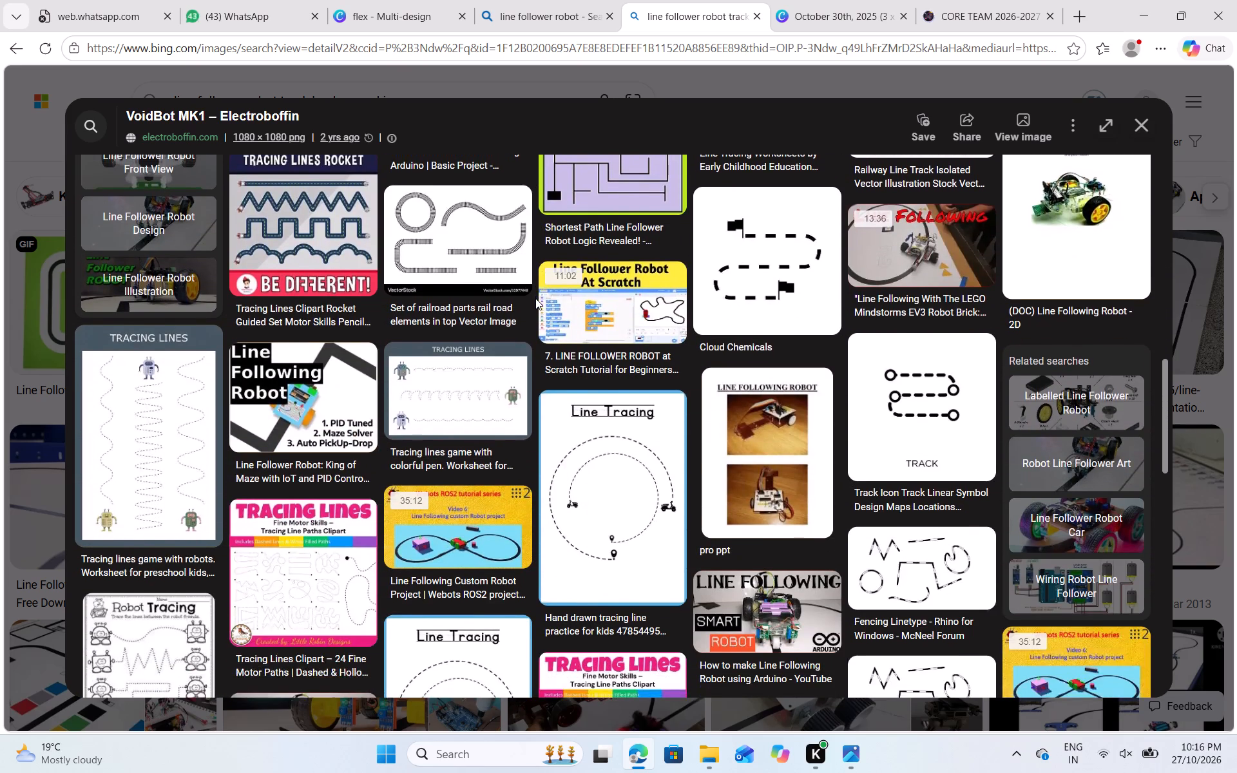
{"action": "scroll", "coordinate": [535, 298], "scroll_direction": "down", "scroll_amount": 3}
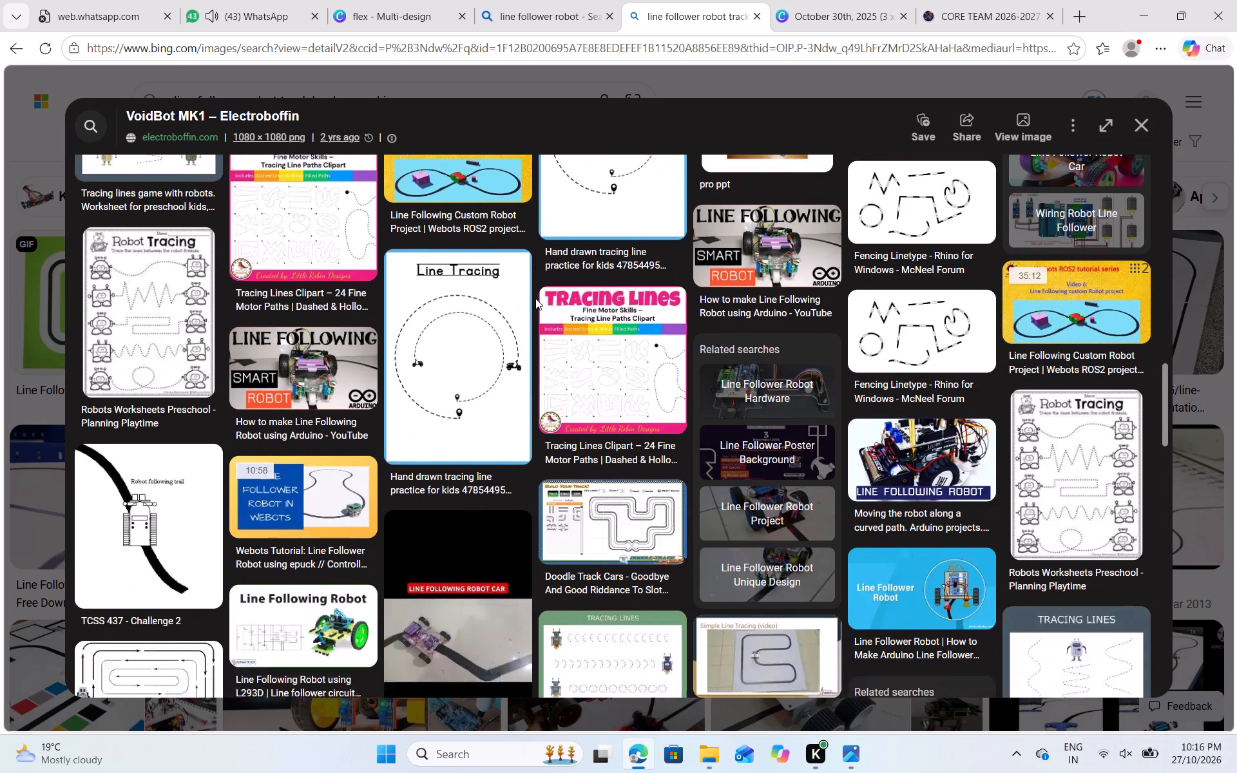
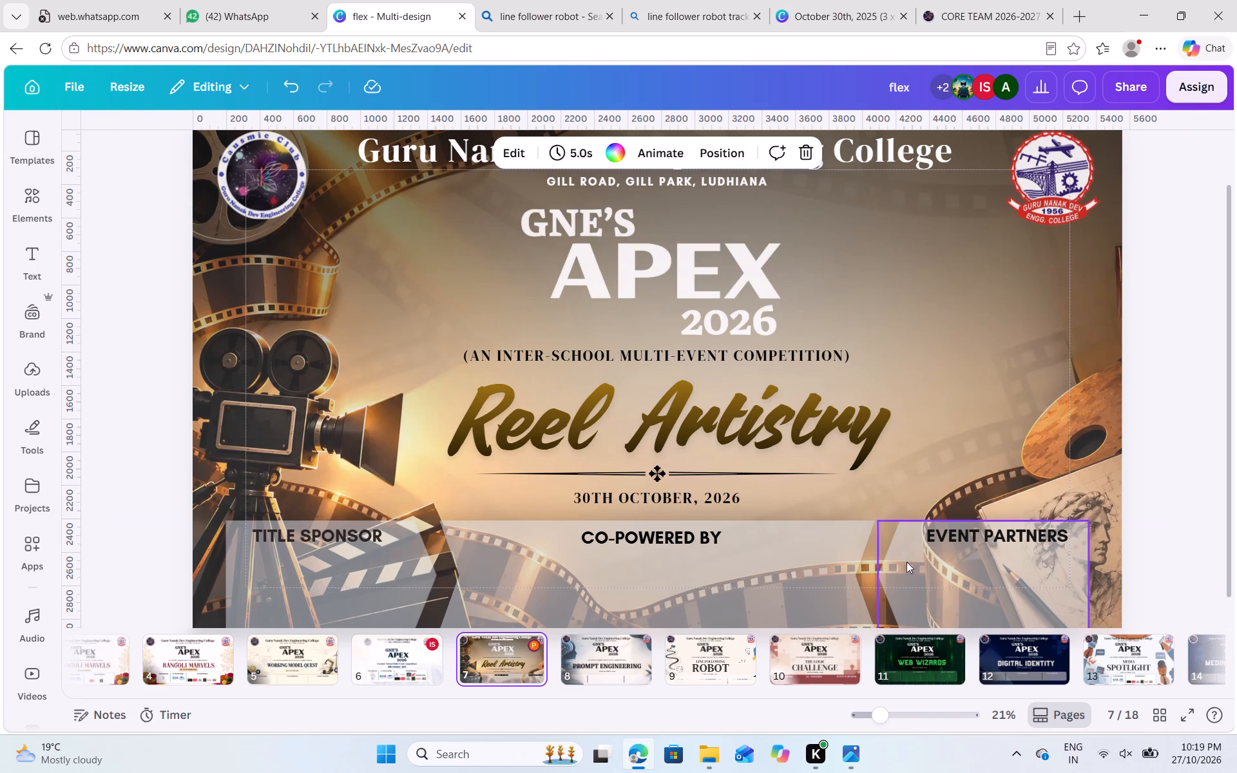
On page 9, delete the three dash accents, the light bulb and the blue-and-yellow brush stroke from the LINE FOLLOWING ROBOT banner.
{"action": "left_click", "coordinate": [897, 644]}
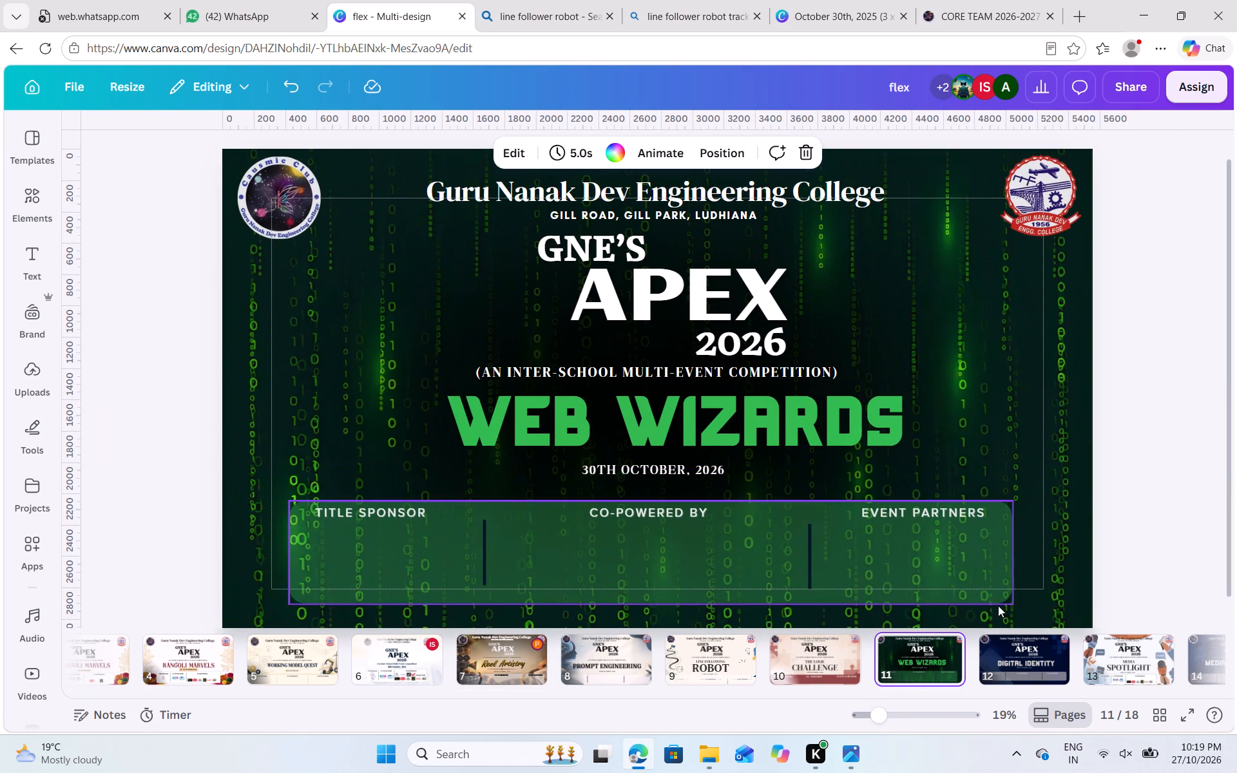
{"action": "scroll", "coordinate": [1017, 631], "scroll_direction": "right", "scroll_amount": 2}
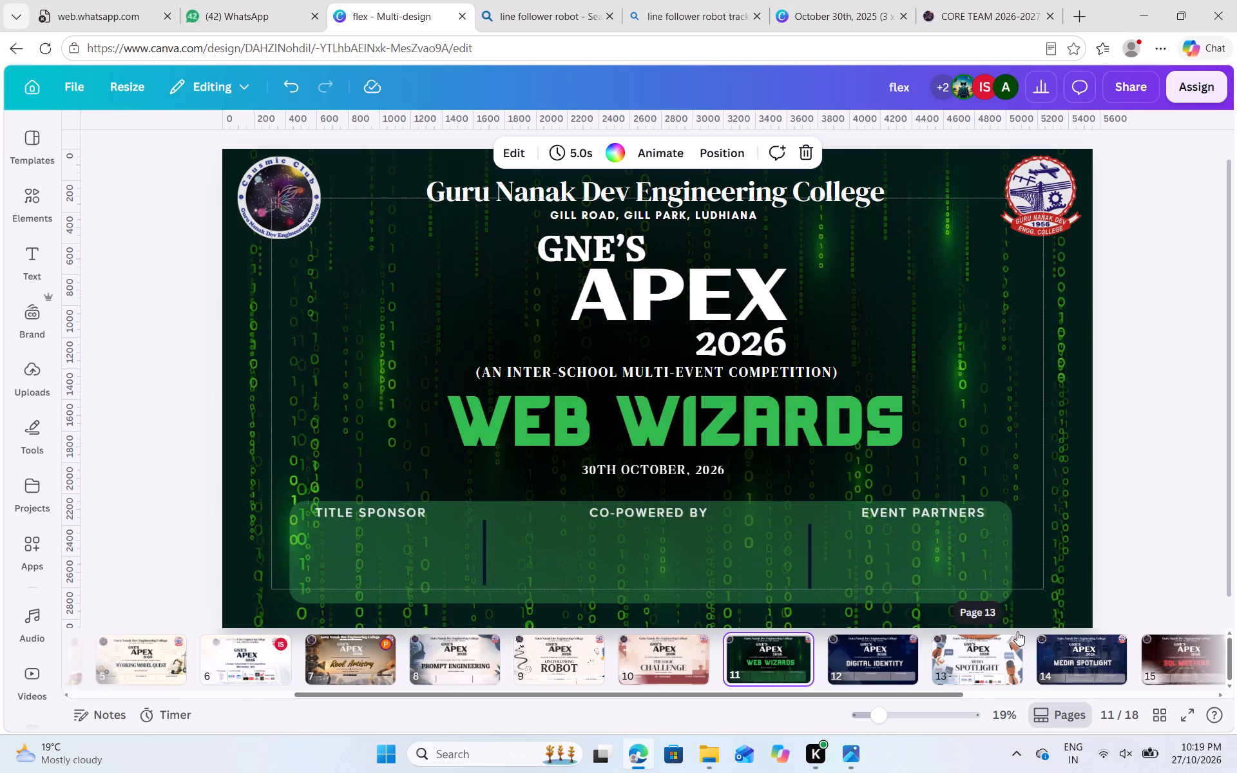
{"action": "scroll", "coordinate": [1017, 631], "scroll_direction": "right", "scroll_amount": 1}
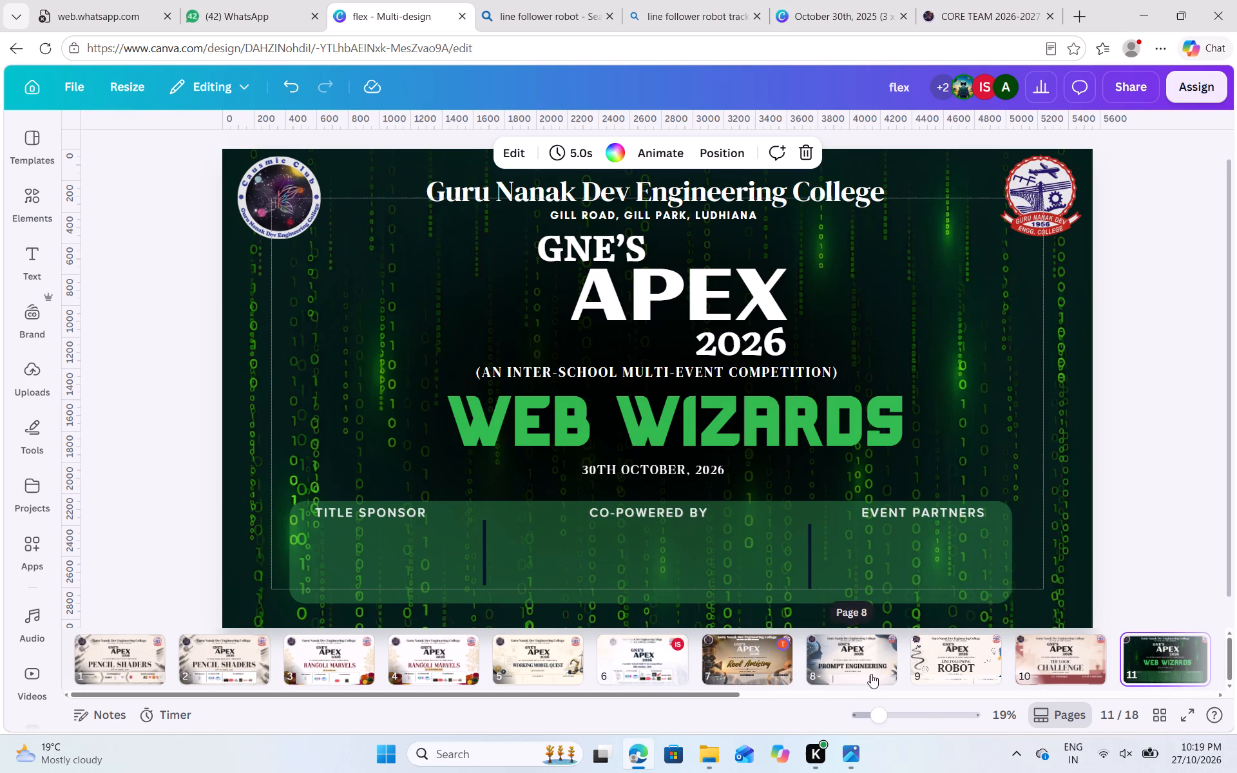
{"action": "left_click", "coordinate": [965, 662]}
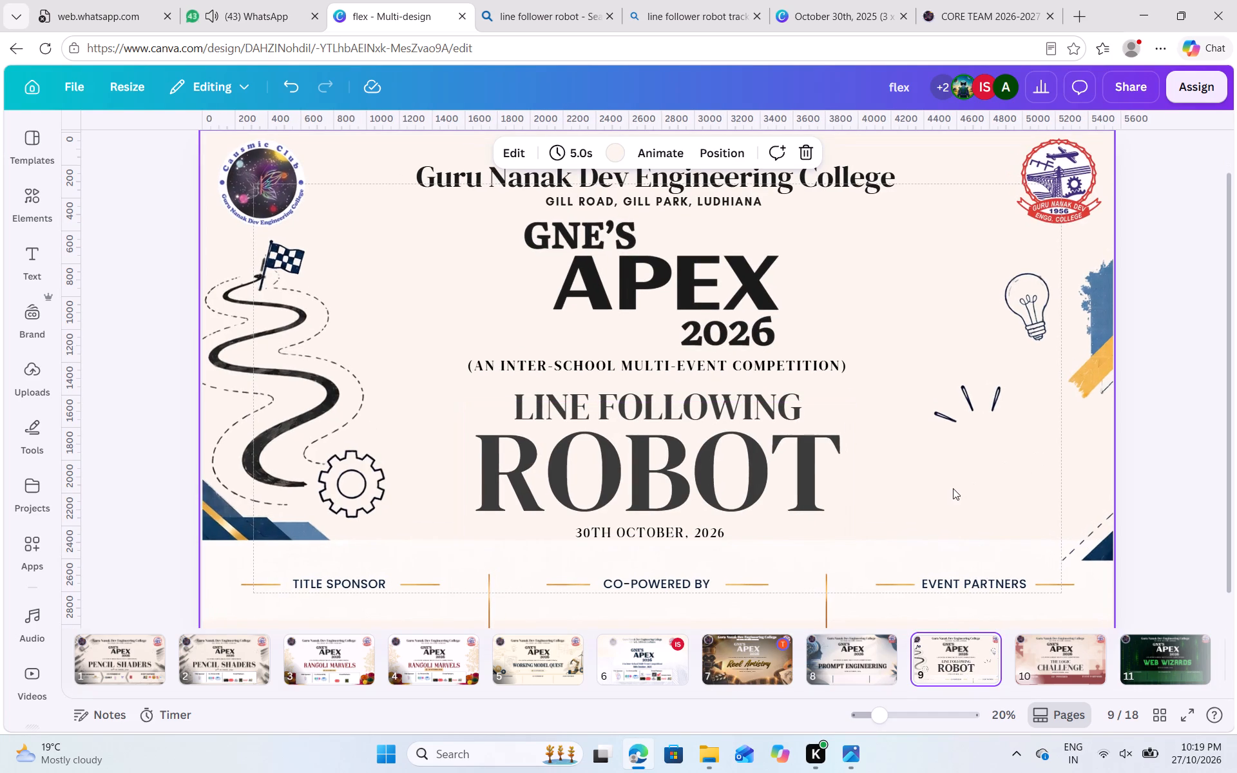
{"action": "left_click", "coordinate": [952, 488]}
{"action": "left_click", "coordinate": [989, 405]}
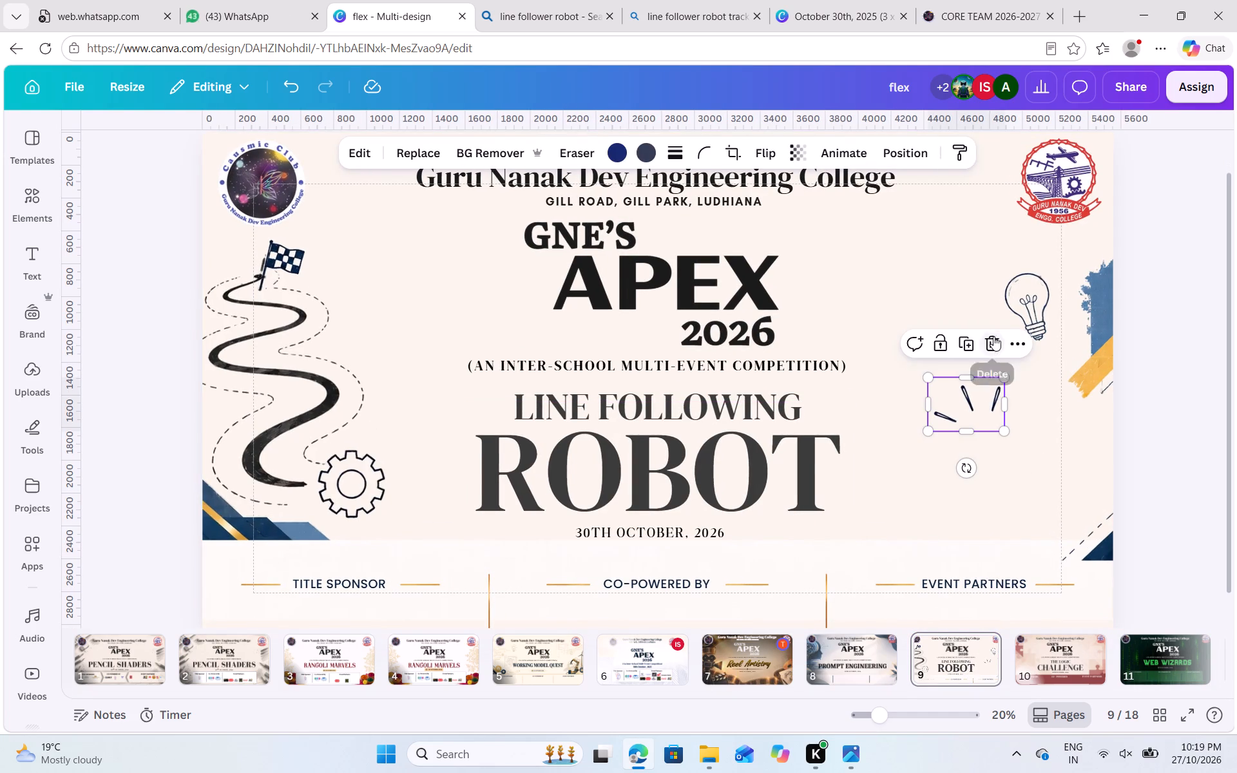
{"action": "left_click", "coordinate": [993, 337]}
{"action": "left_click", "coordinate": [1023, 312]}
{"action": "left_click", "coordinate": [1055, 238]}
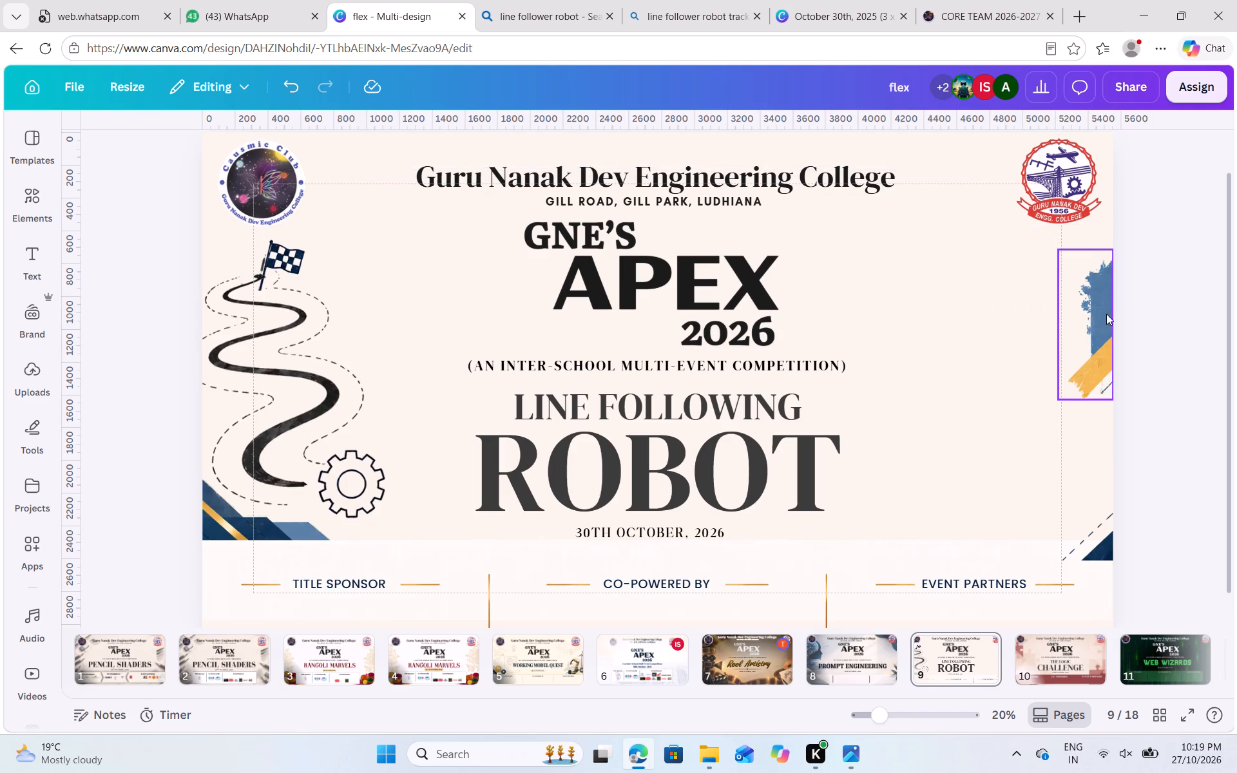
{"action": "left_click", "coordinate": [1106, 315]}
{"action": "left_click", "coordinate": [1111, 218]}
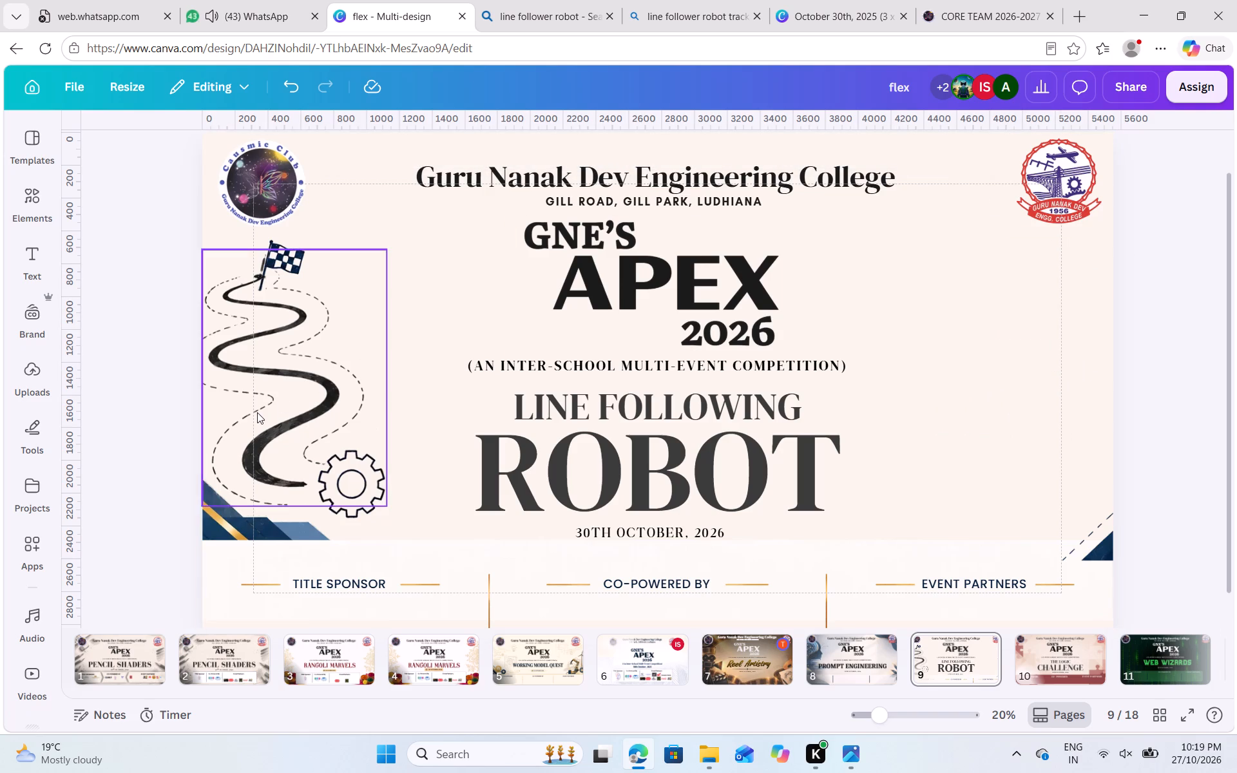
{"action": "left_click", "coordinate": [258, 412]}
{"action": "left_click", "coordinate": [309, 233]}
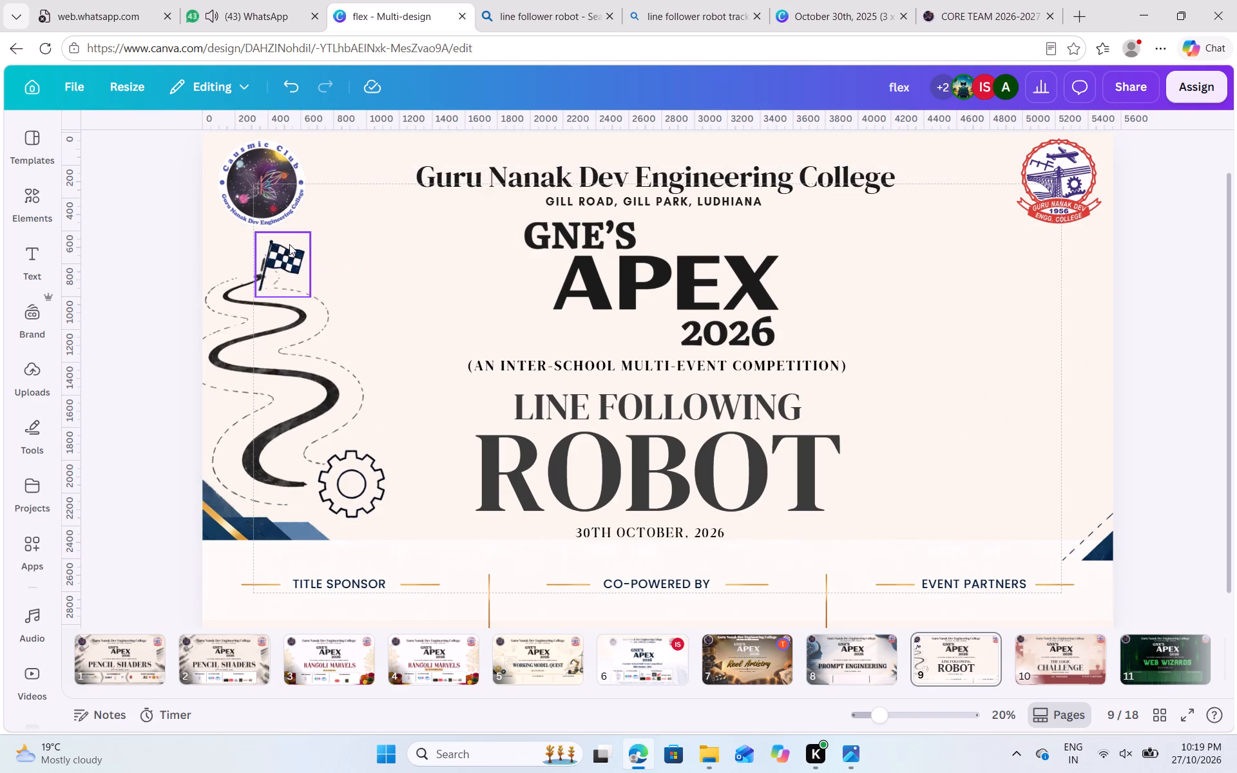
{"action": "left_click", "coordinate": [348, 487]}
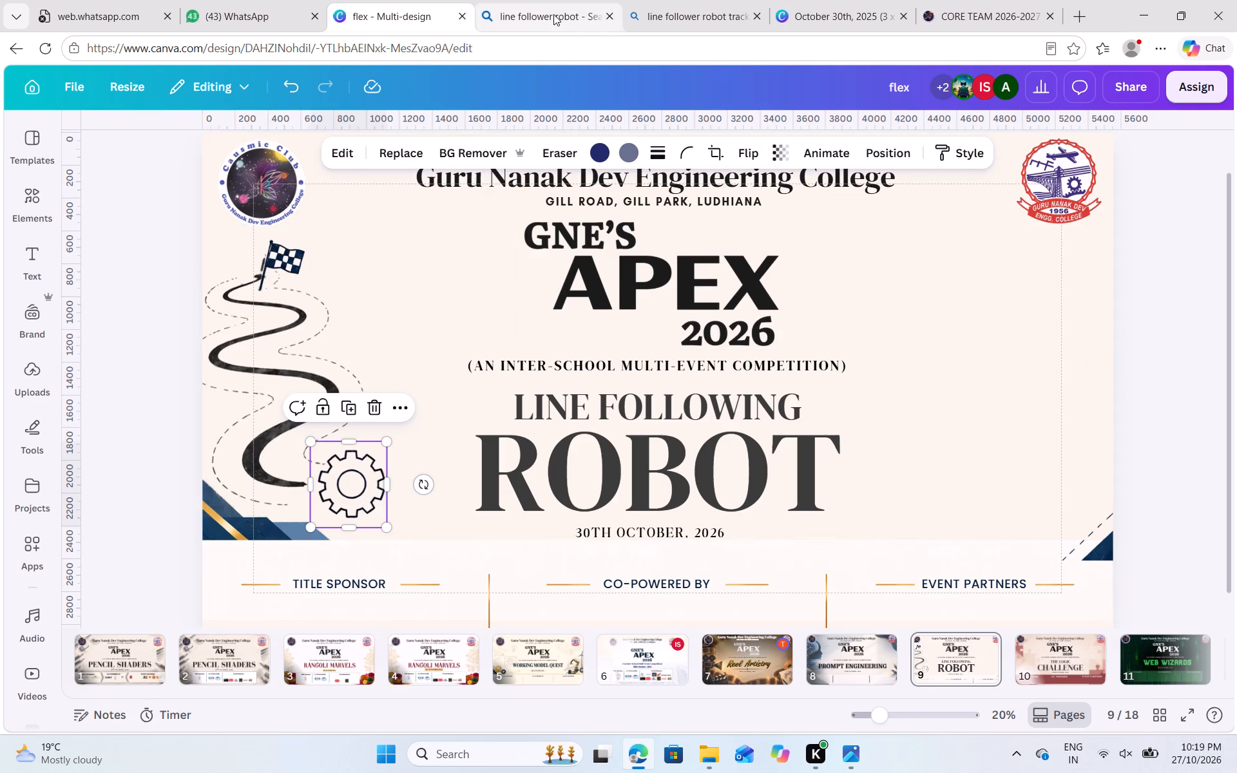
{"action": "left_click", "coordinate": [552, 12]}
{"action": "left_click", "coordinate": [662, 7]}
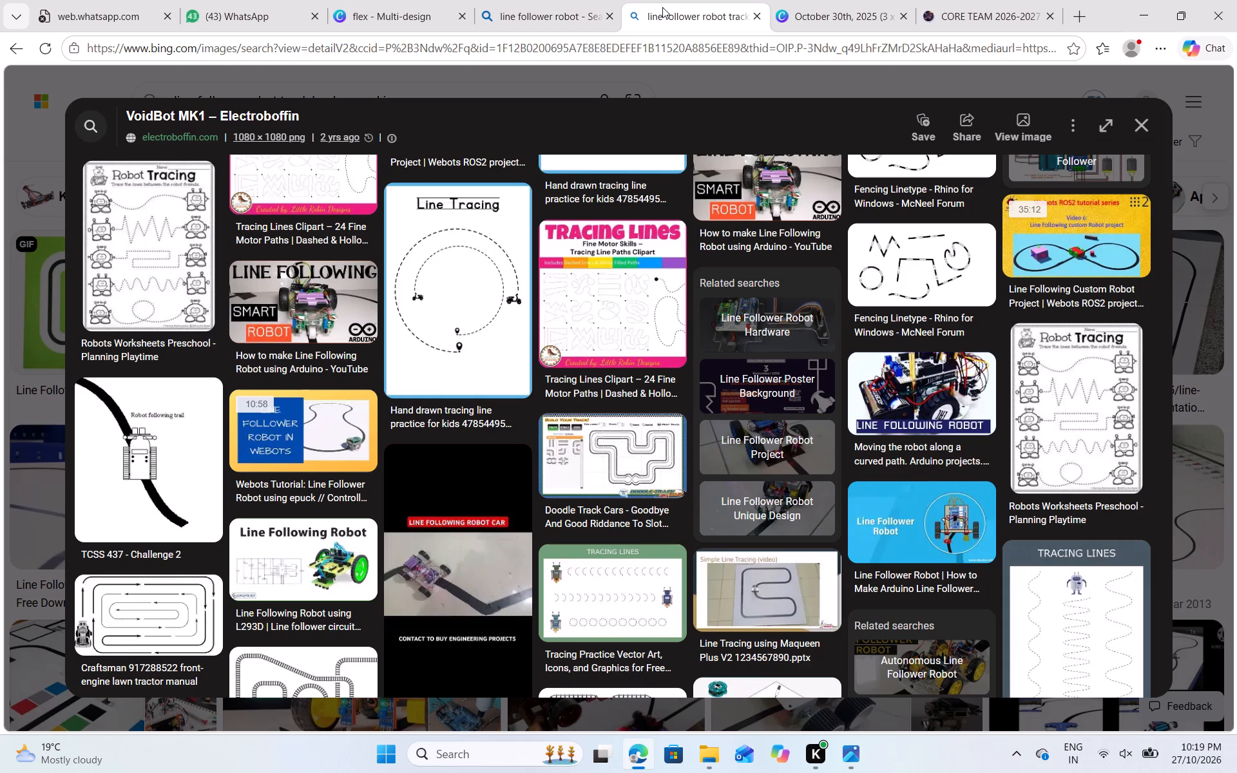
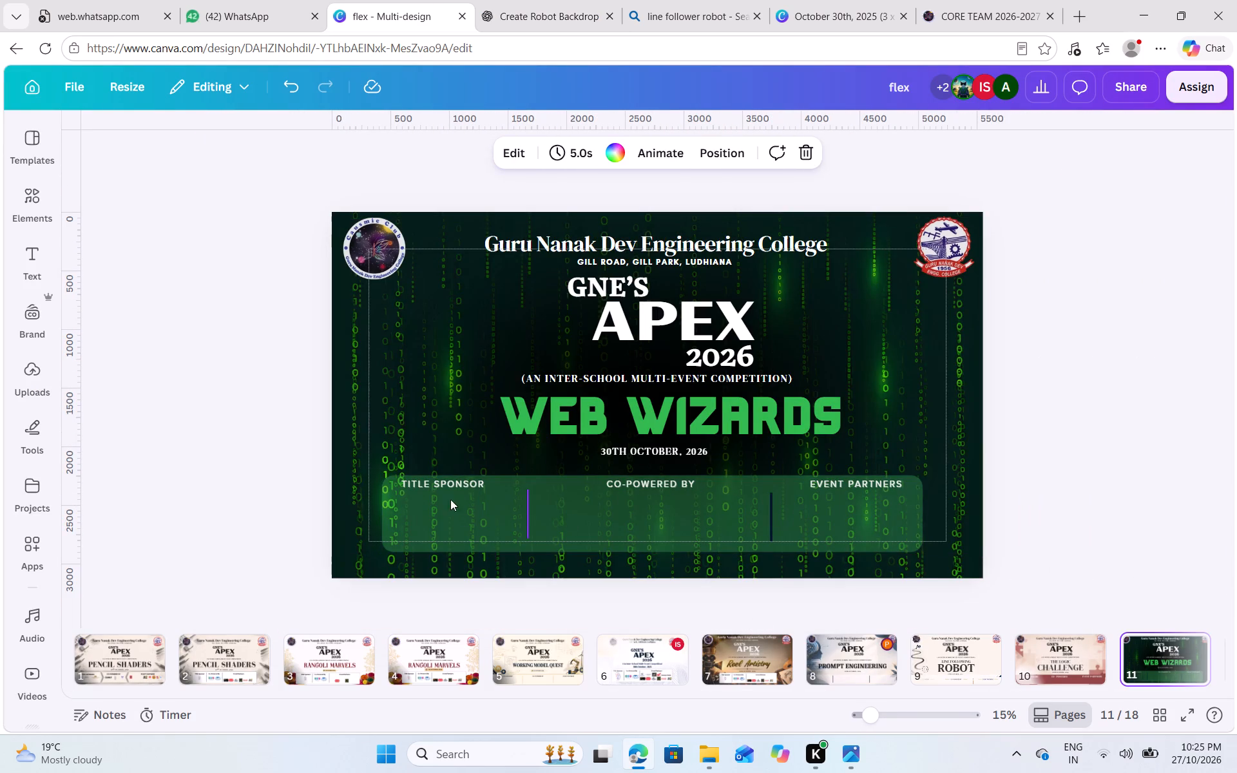
{"action": "left_click", "coordinate": [439, 484]}
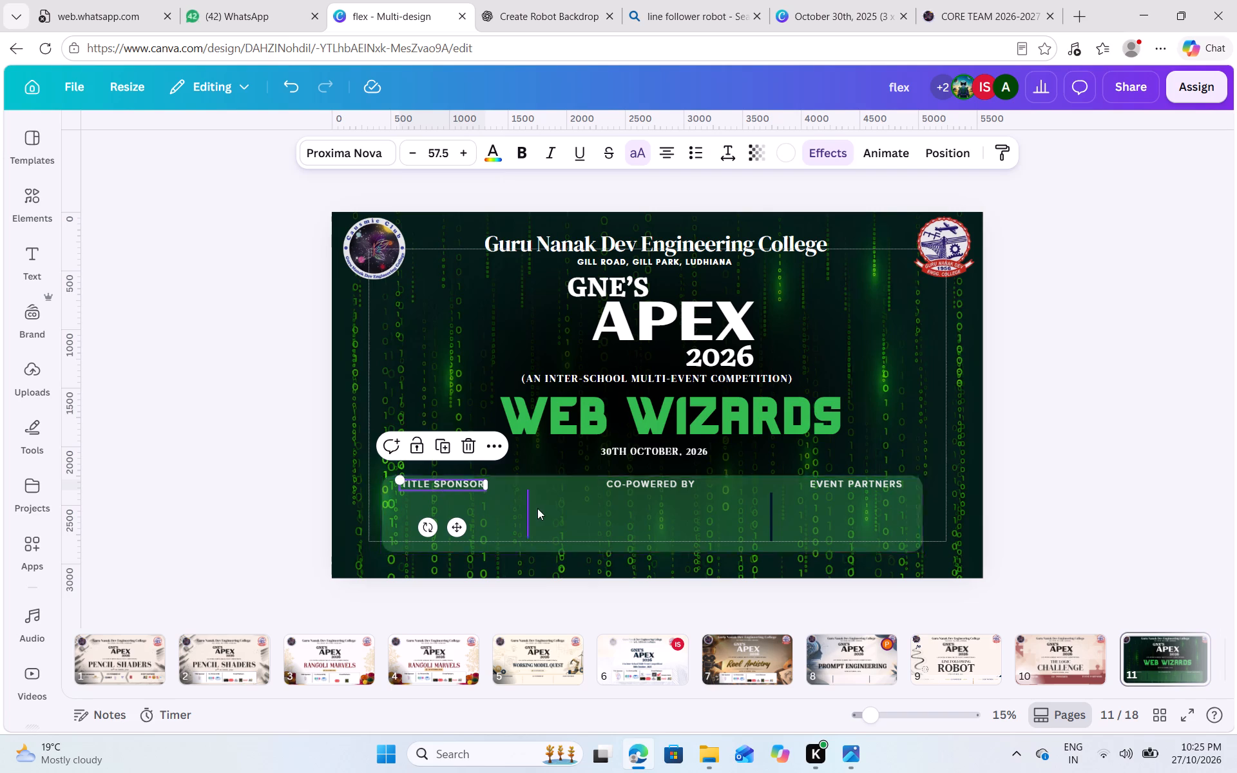
{"action": "left_click", "coordinate": [528, 514], "text": "shift"}
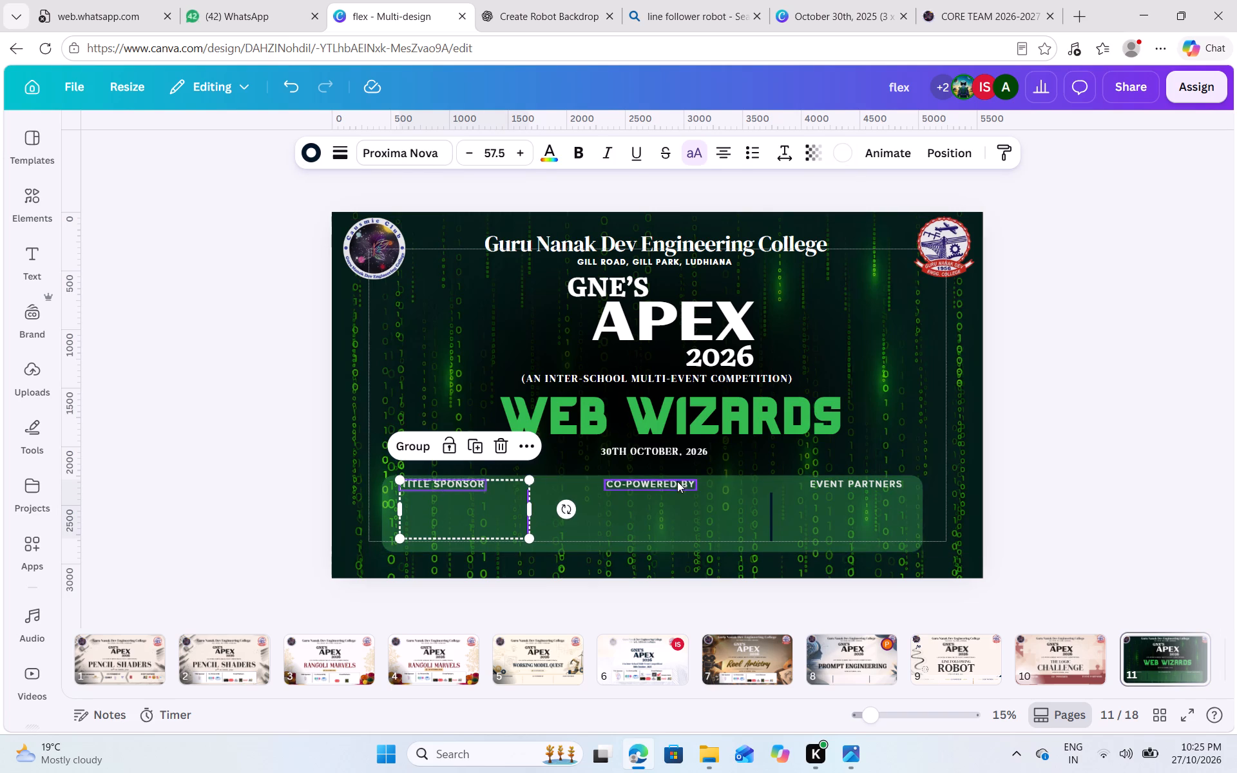
{"action": "left_click", "coordinate": [675, 483], "text": "shift"}
{"action": "left_click", "coordinate": [771, 518], "text": "shift"}
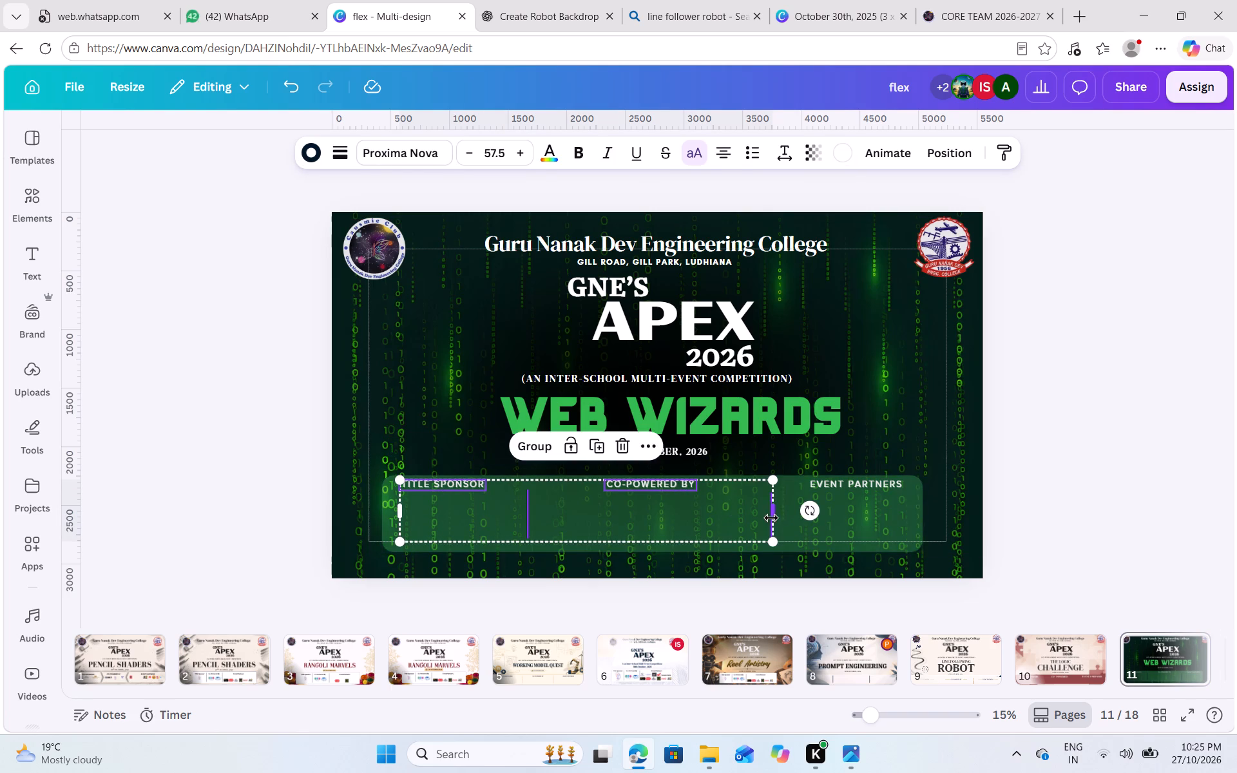
{"action": "left_click", "coordinate": [861, 487], "text": "shift"}
{"action": "left_click", "coordinate": [915, 533], "text": "shift"}
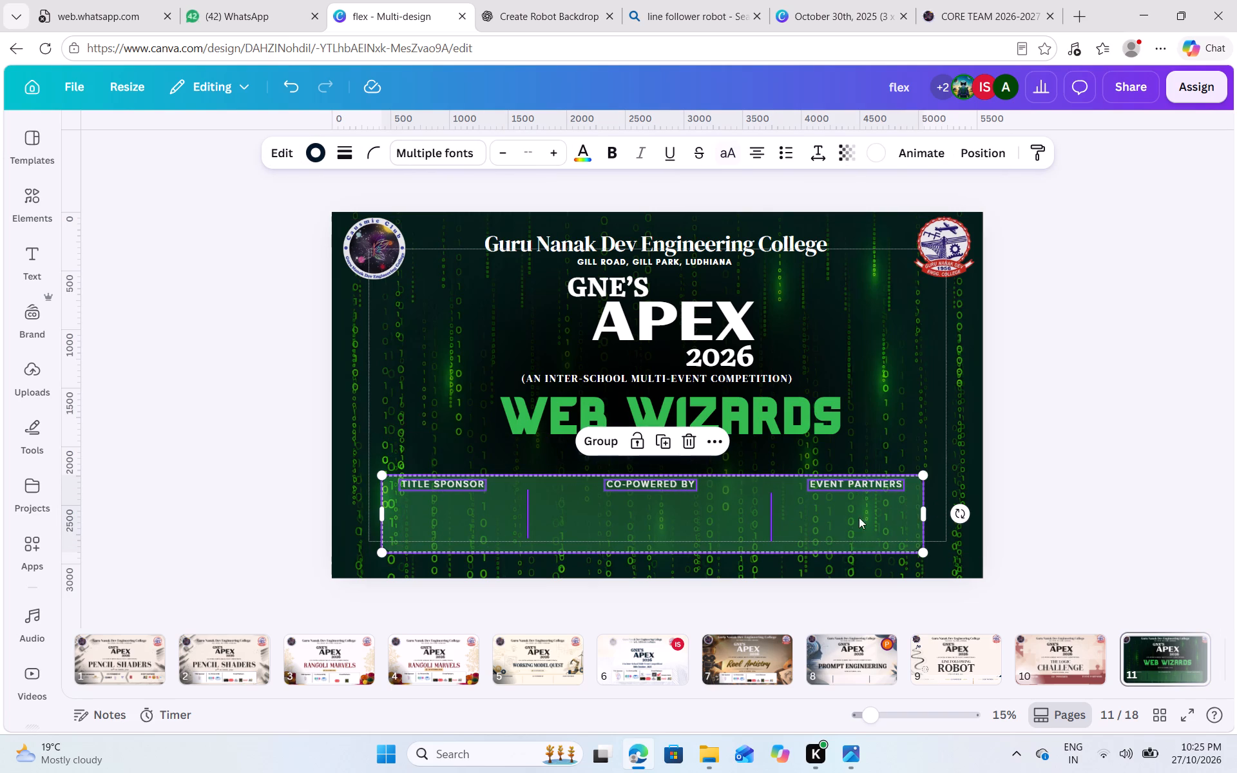
{"action": "left_click", "coordinate": [604, 434]}
{"action": "key", "text": "ctrl+c"}
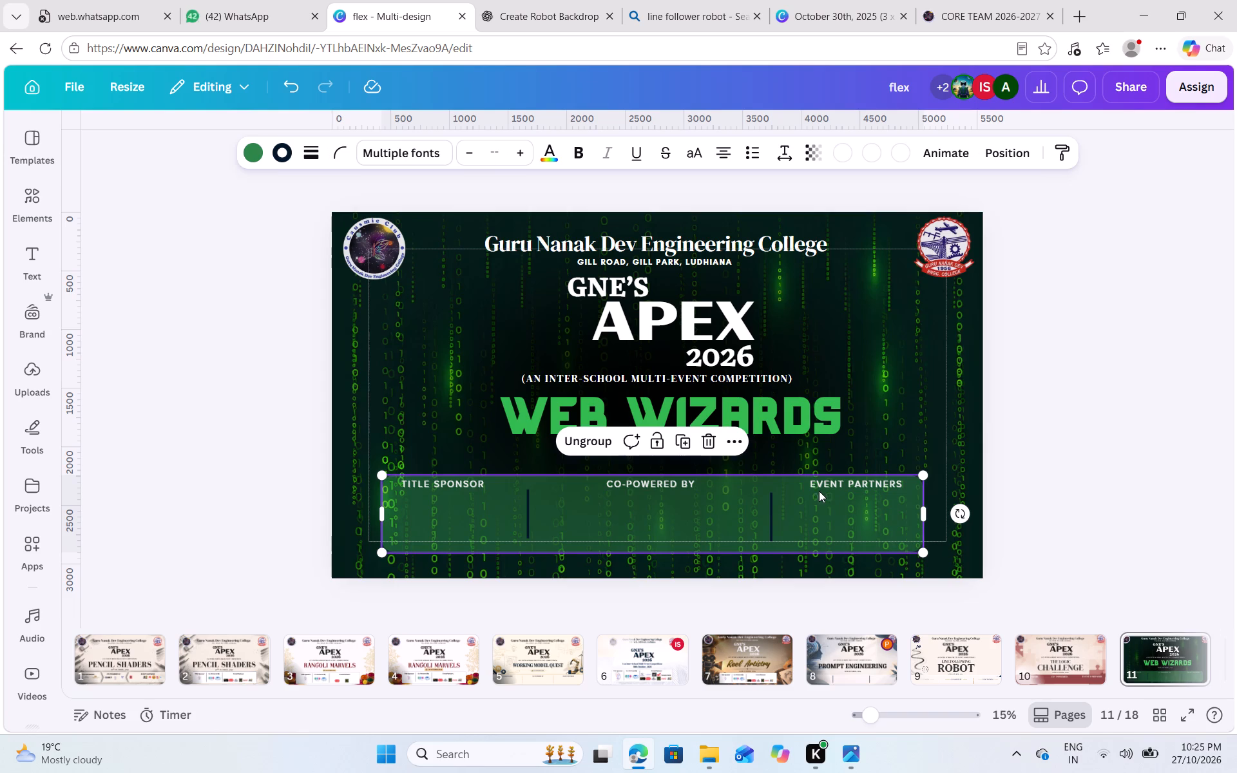
Paste the copied sponsor group onto page 9, the LINE FOLLOWING ROBOT banner.
{"action": "left_click", "coordinate": [530, 653]}
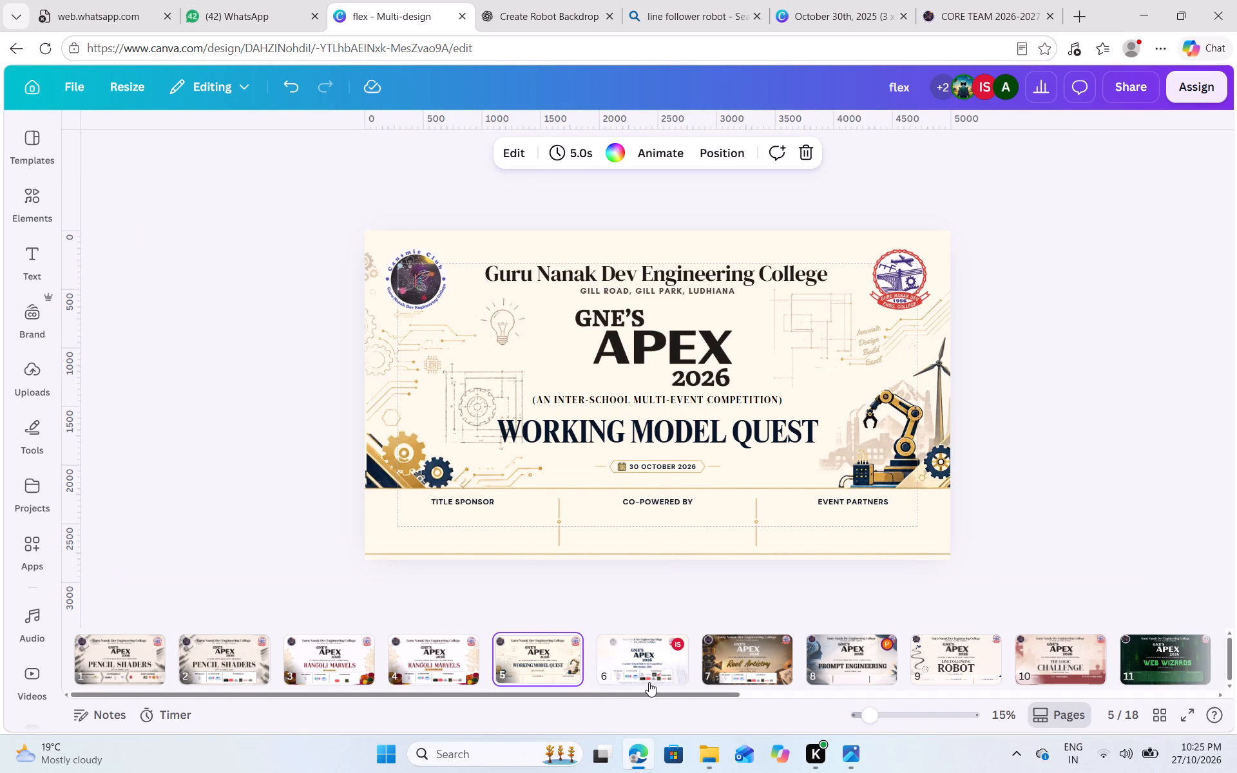
{"action": "left_click", "coordinate": [921, 659]}
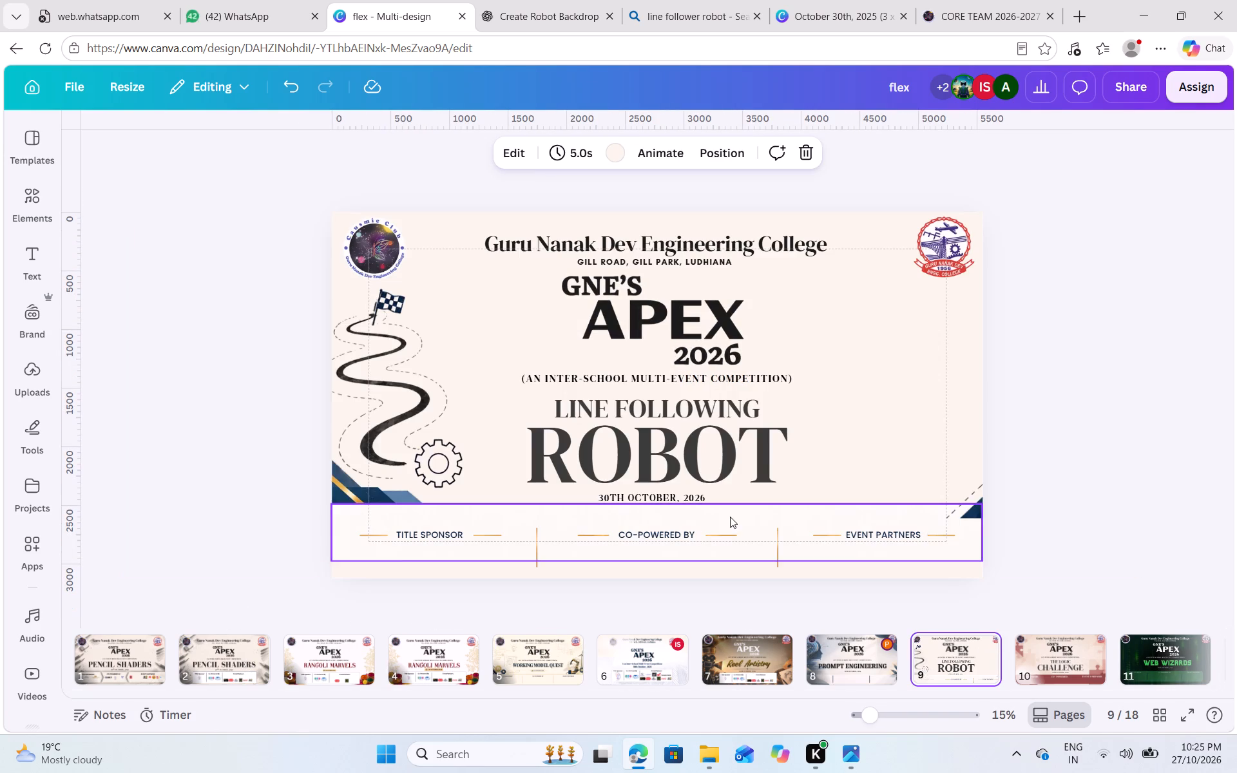
{"action": "key", "text": "ctrl+v"}
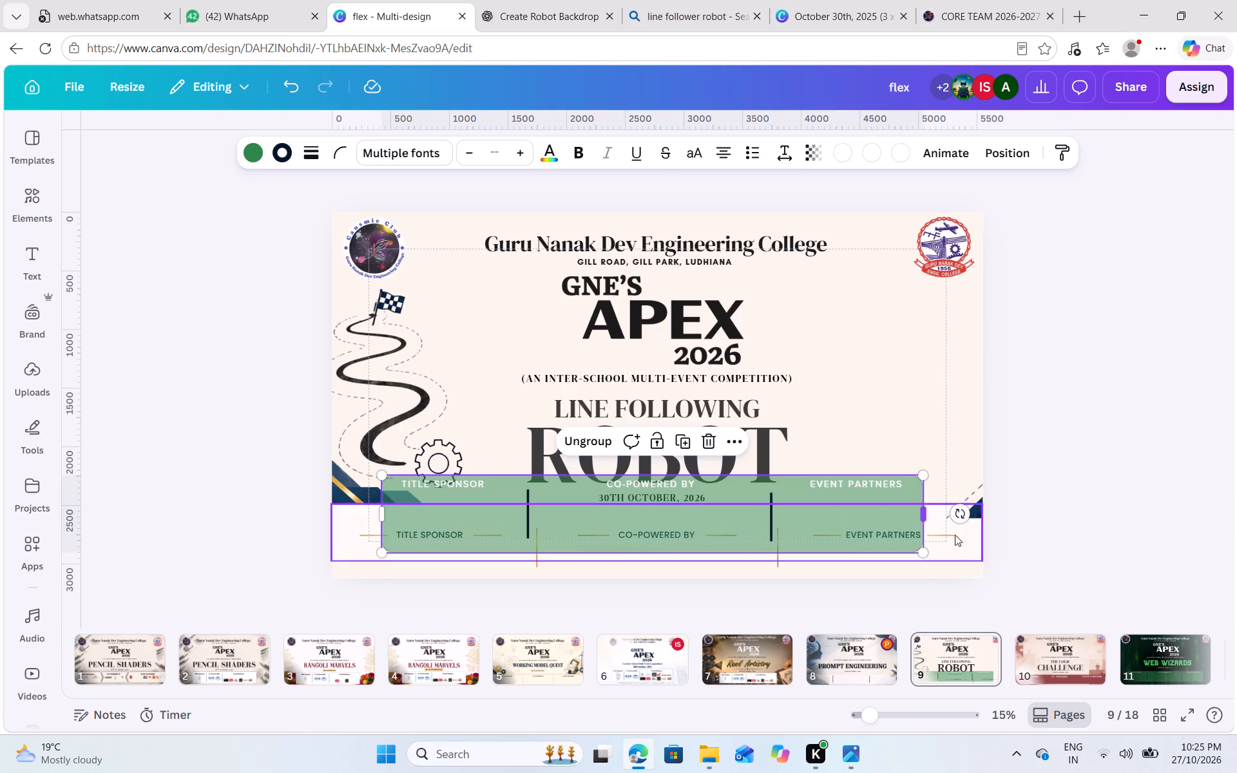
Delete page 9's old pale sponsor strip and the outermost gold lines beside the old EVENT PARTNERS and TITLE SPONSOR headings.
{"action": "left_click", "coordinate": [968, 552]}
{"action": "left_click", "coordinate": [687, 472]}
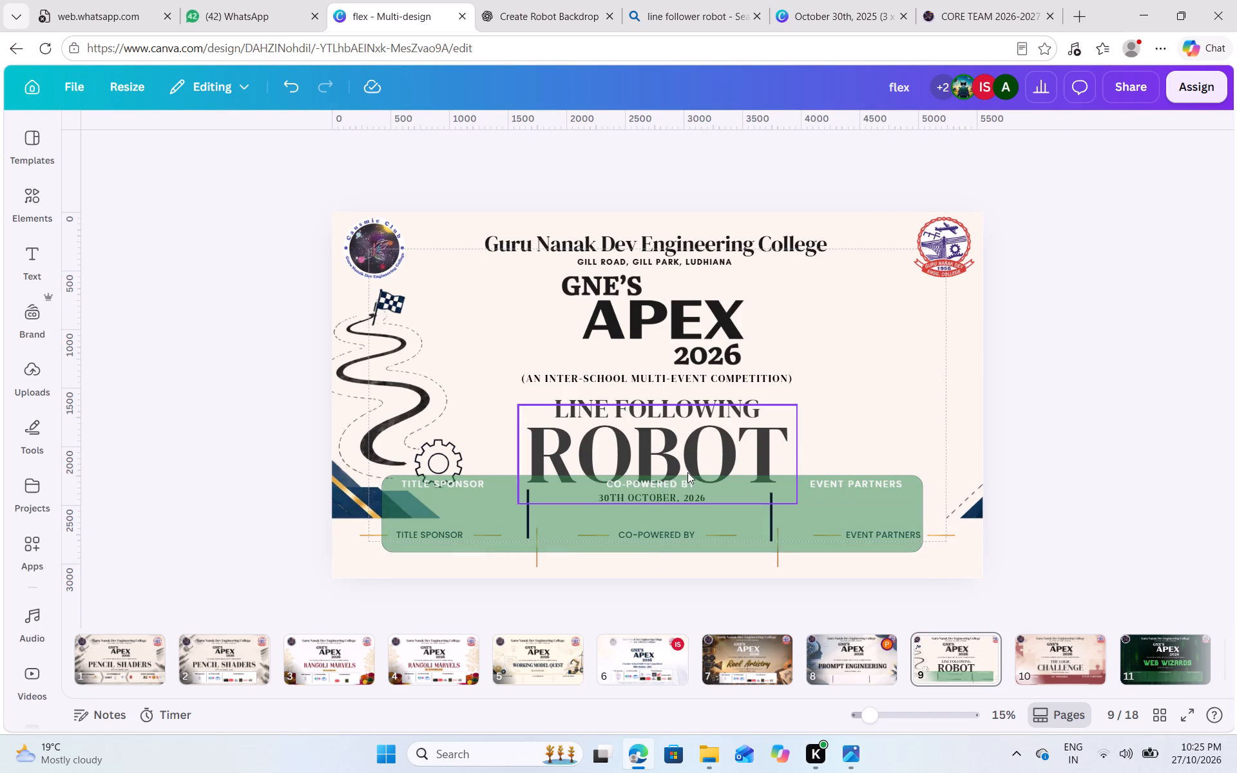
{"action": "left_click", "coordinate": [953, 536]}
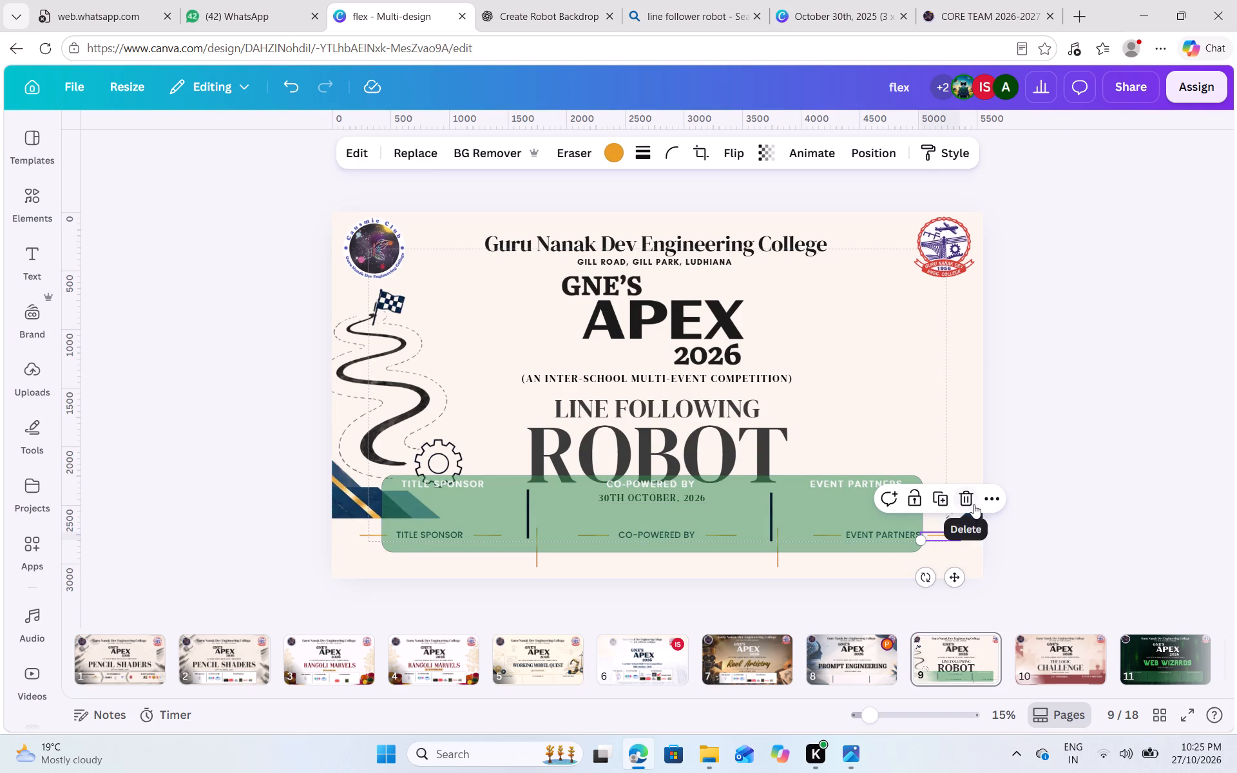
{"action": "left_click", "coordinate": [962, 501]}
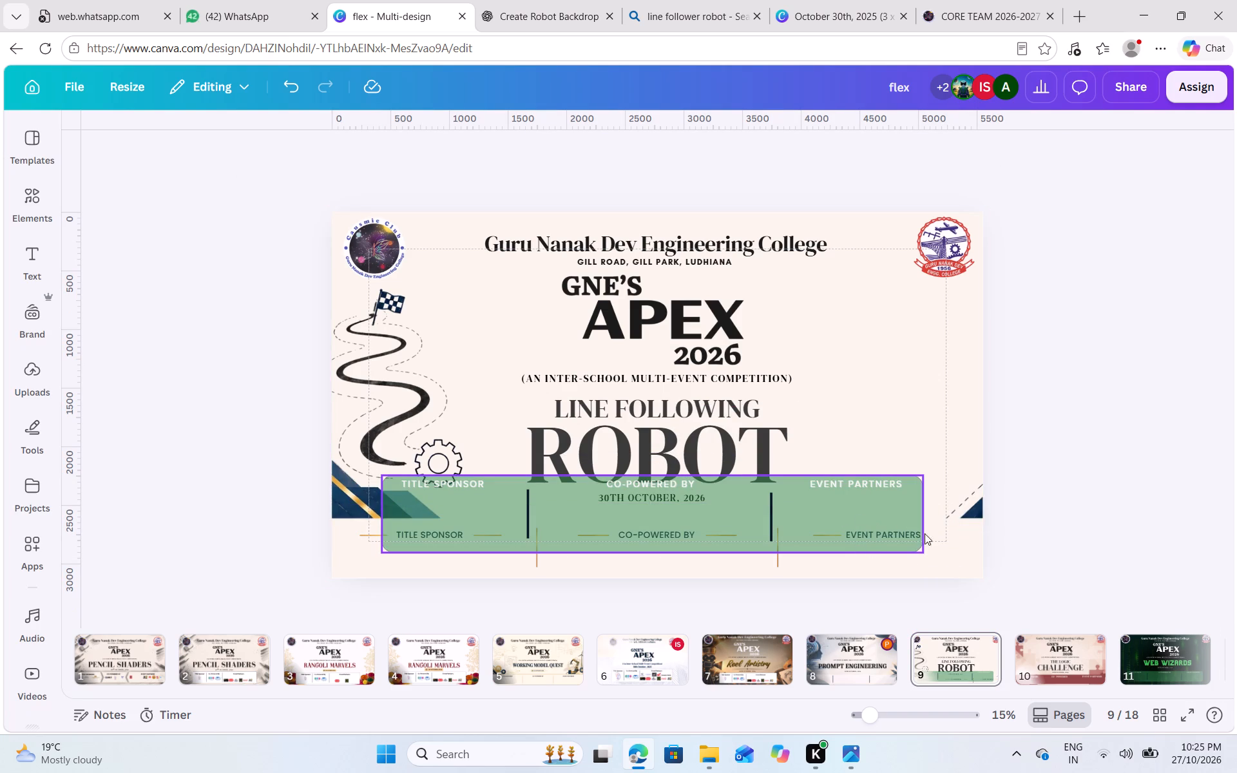
{"action": "left_click", "coordinate": [366, 533]}
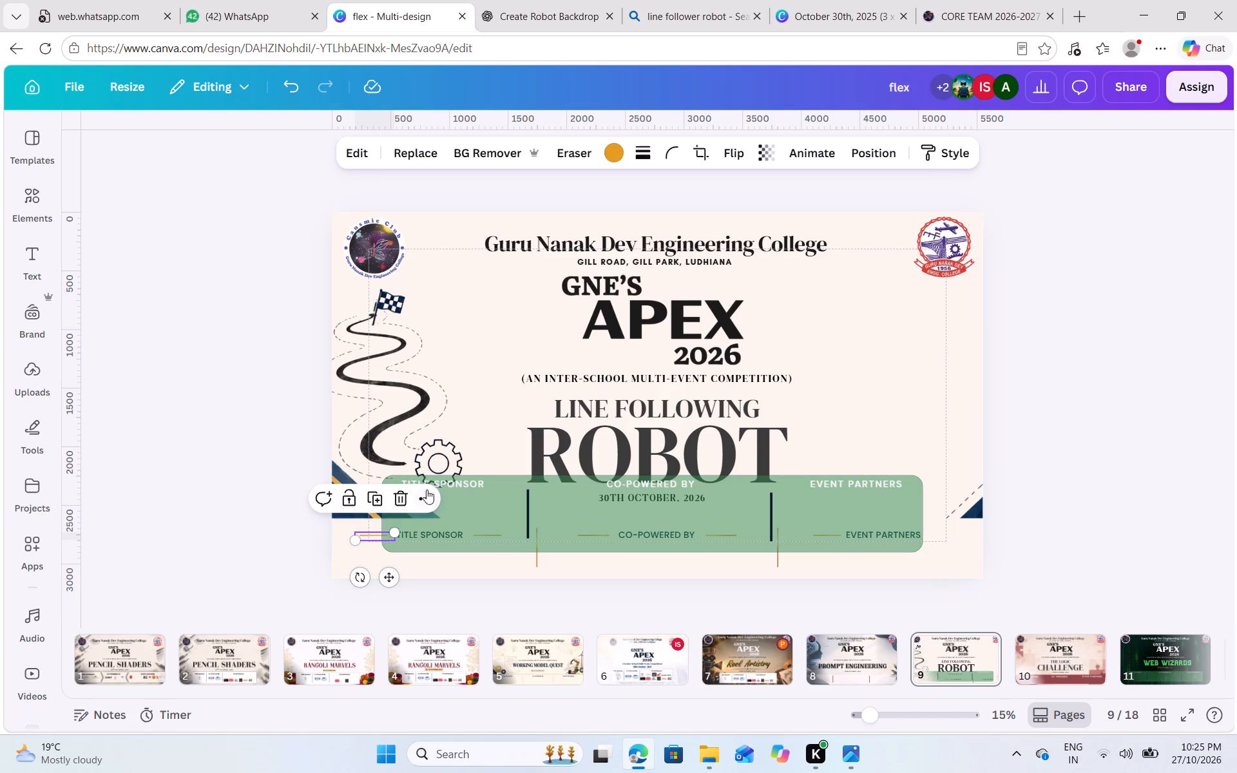
{"action": "left_click", "coordinate": [402, 495]}
Using the layer list, delete the old EVENT PARTNERS heading, the gold line before it and the one after CO-POWERED BY.
{"action": "left_click", "coordinate": [484, 522]}
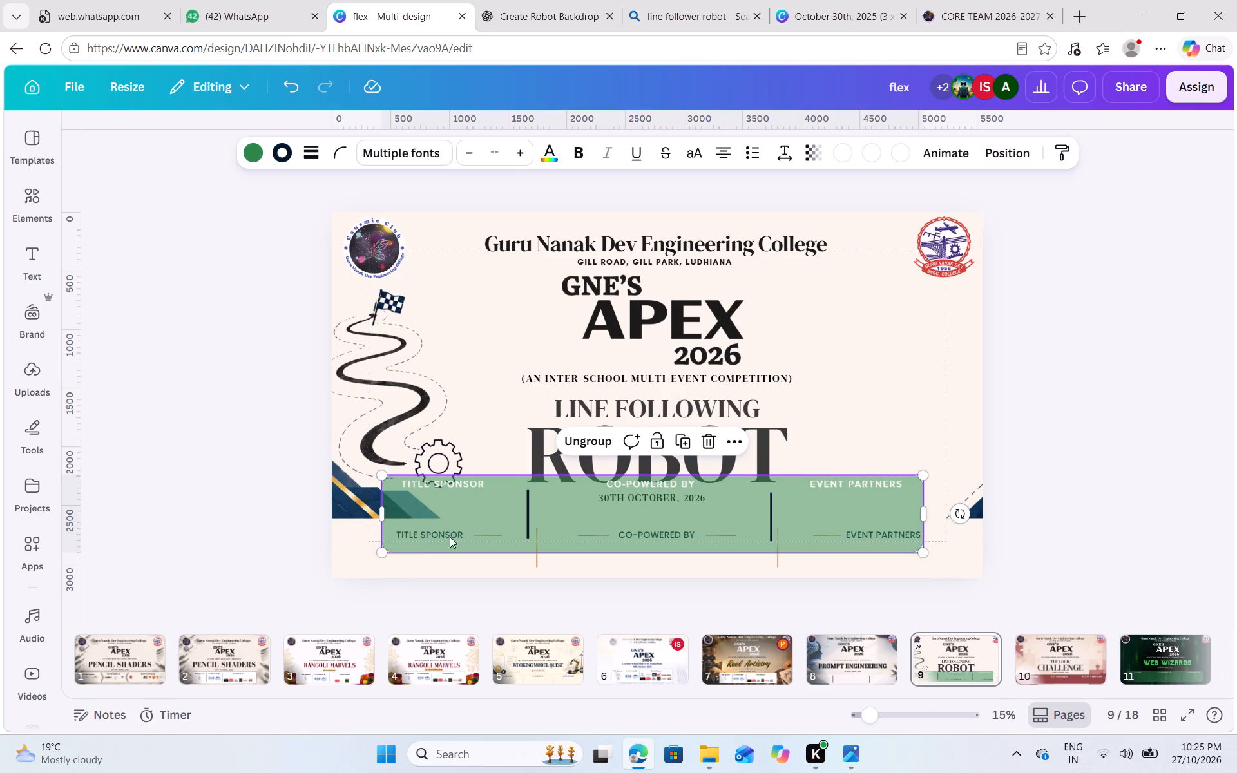
{"action": "left_click", "coordinate": [992, 148]}
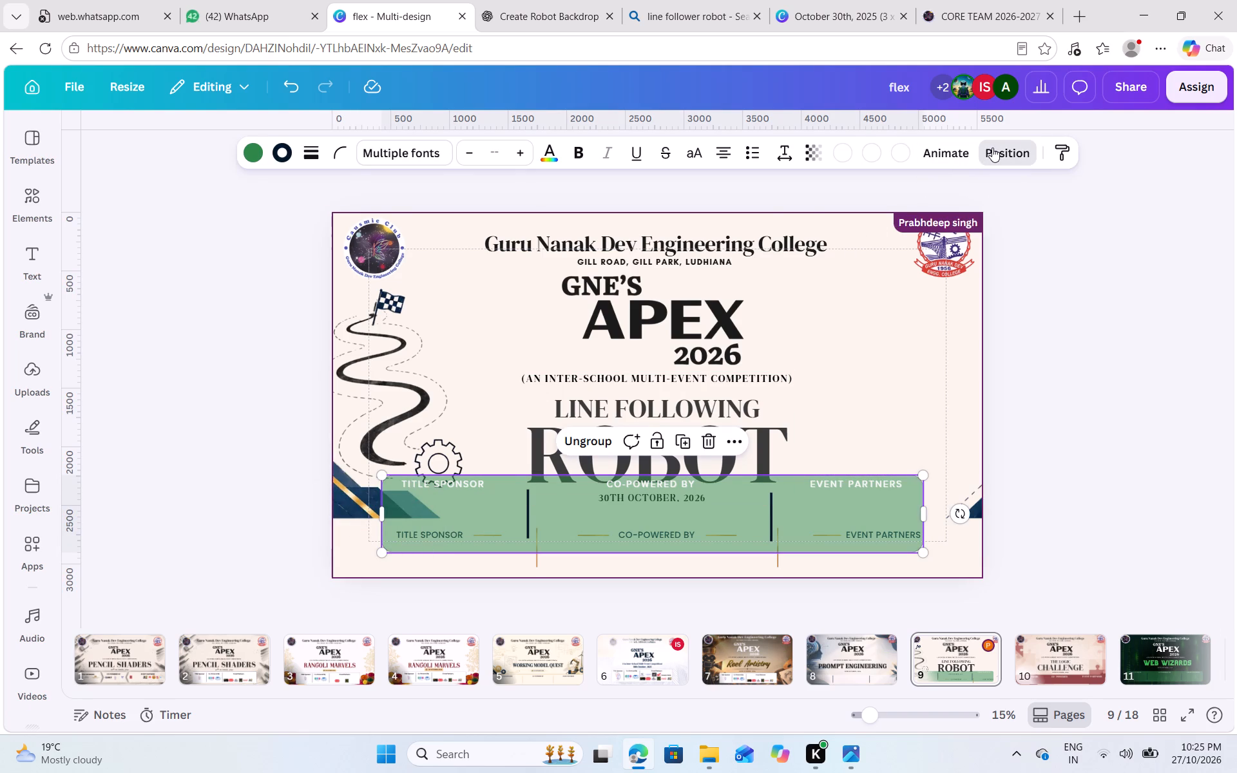
{"action": "left_click", "coordinate": [269, 235]}
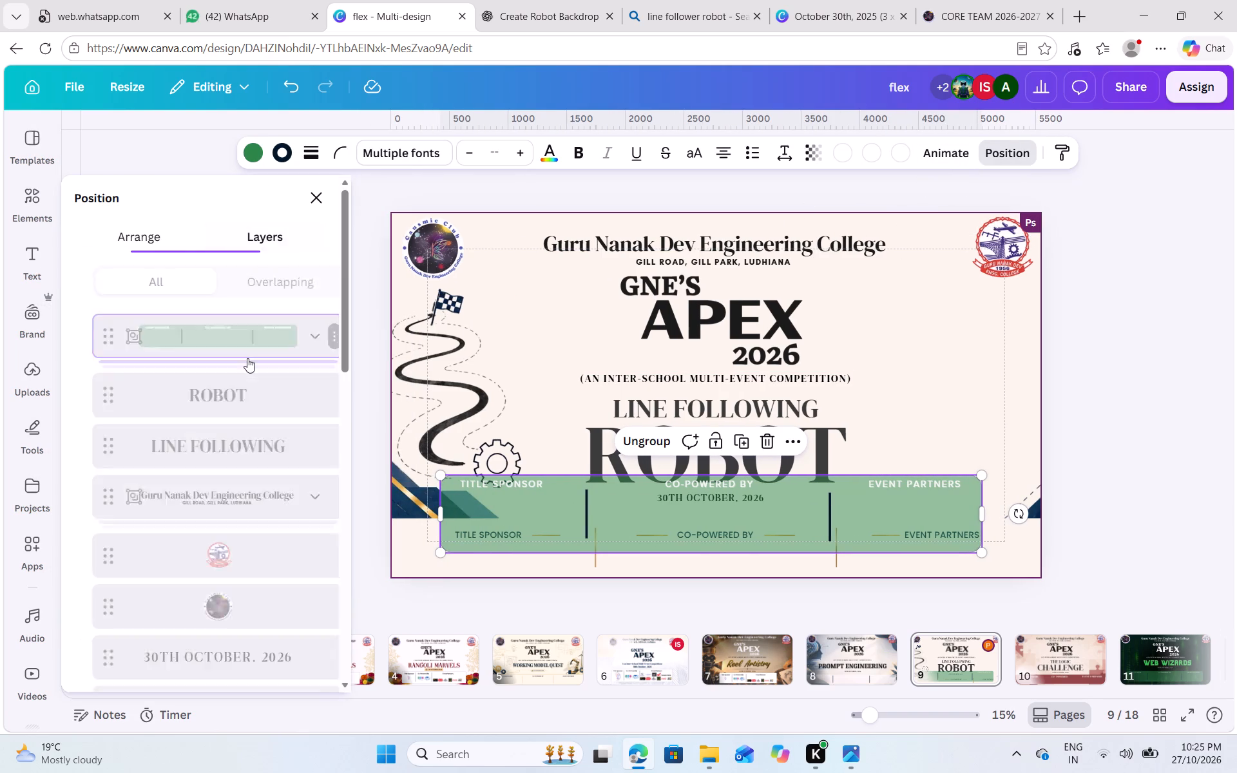
{"action": "scroll", "coordinate": [247, 358], "scroll_direction": "down", "scroll_amount": 7}
{"action": "scroll", "coordinate": [247, 358], "scroll_direction": "up", "scroll_amount": 2}
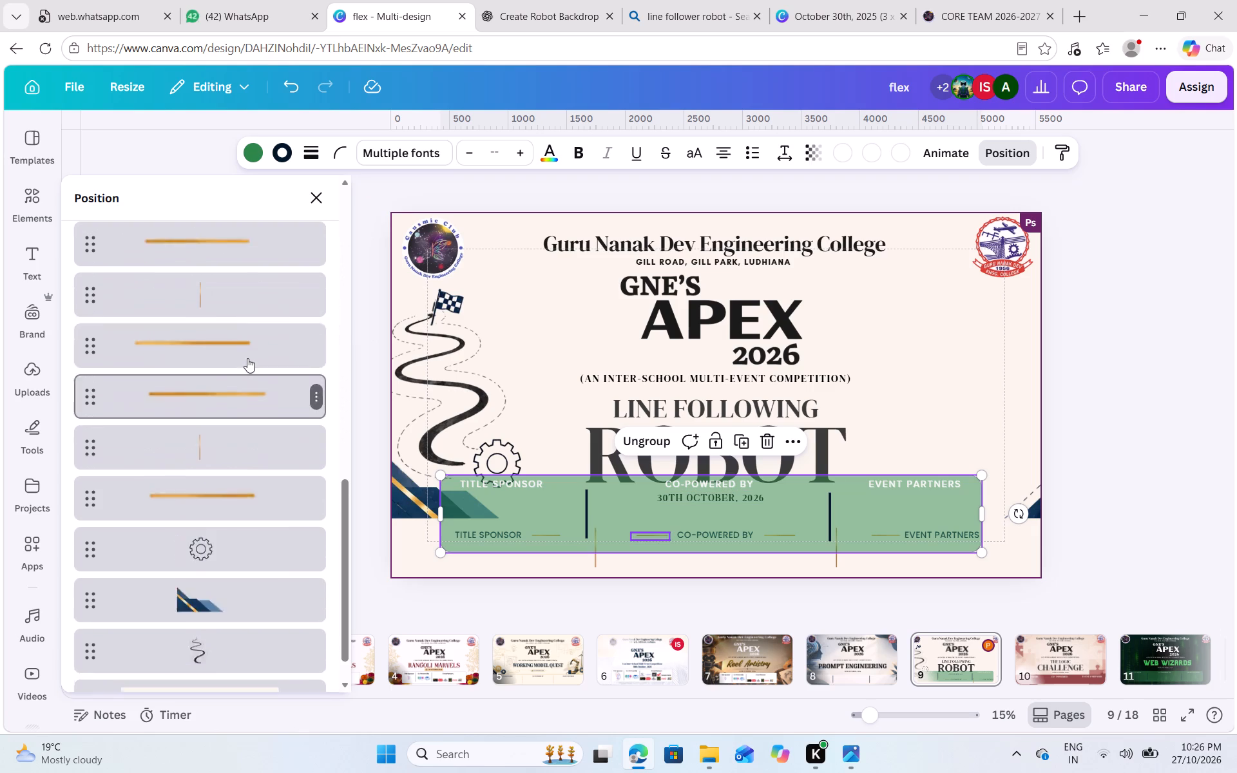
{"action": "scroll", "coordinate": [247, 358], "scroll_direction": "up", "scroll_amount": 1}
{"action": "left_click", "coordinate": [227, 294]}
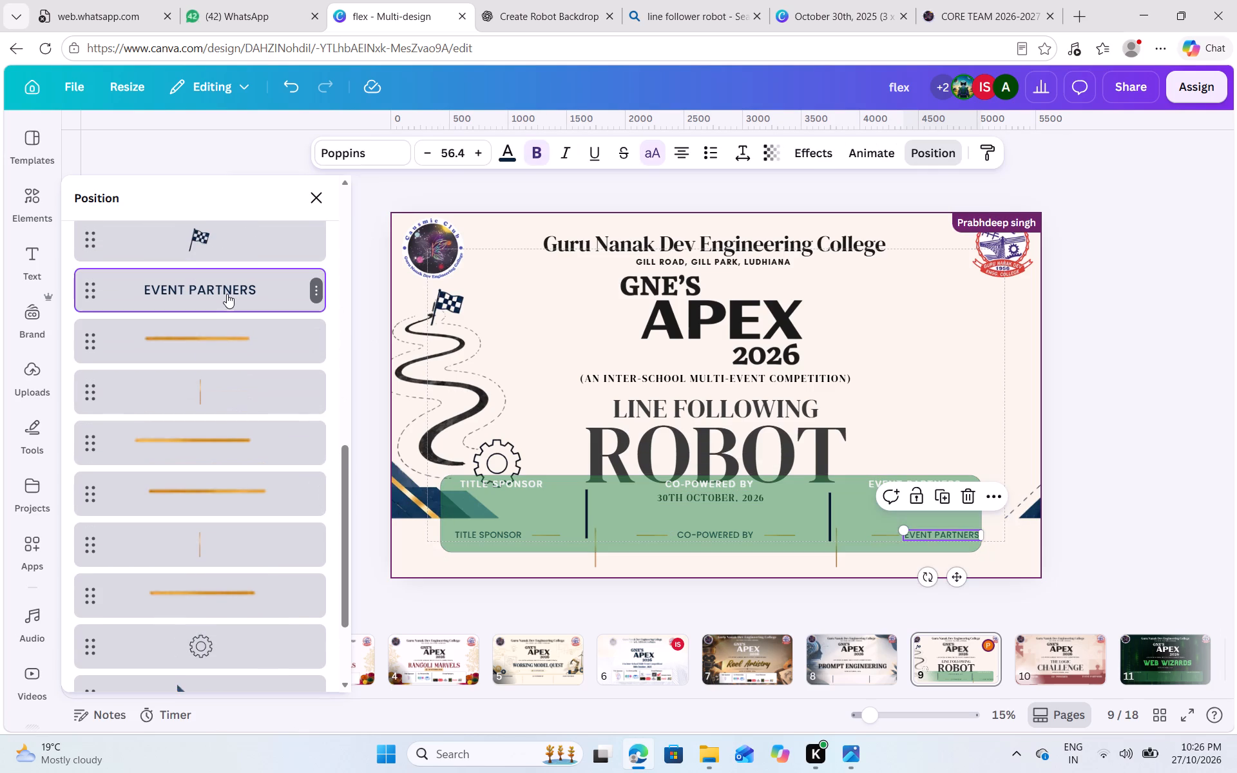
{"action": "key", "text": "Delete"}
{"action": "left_click", "coordinate": [206, 236]}
{"action": "key", "text": "Delete"}
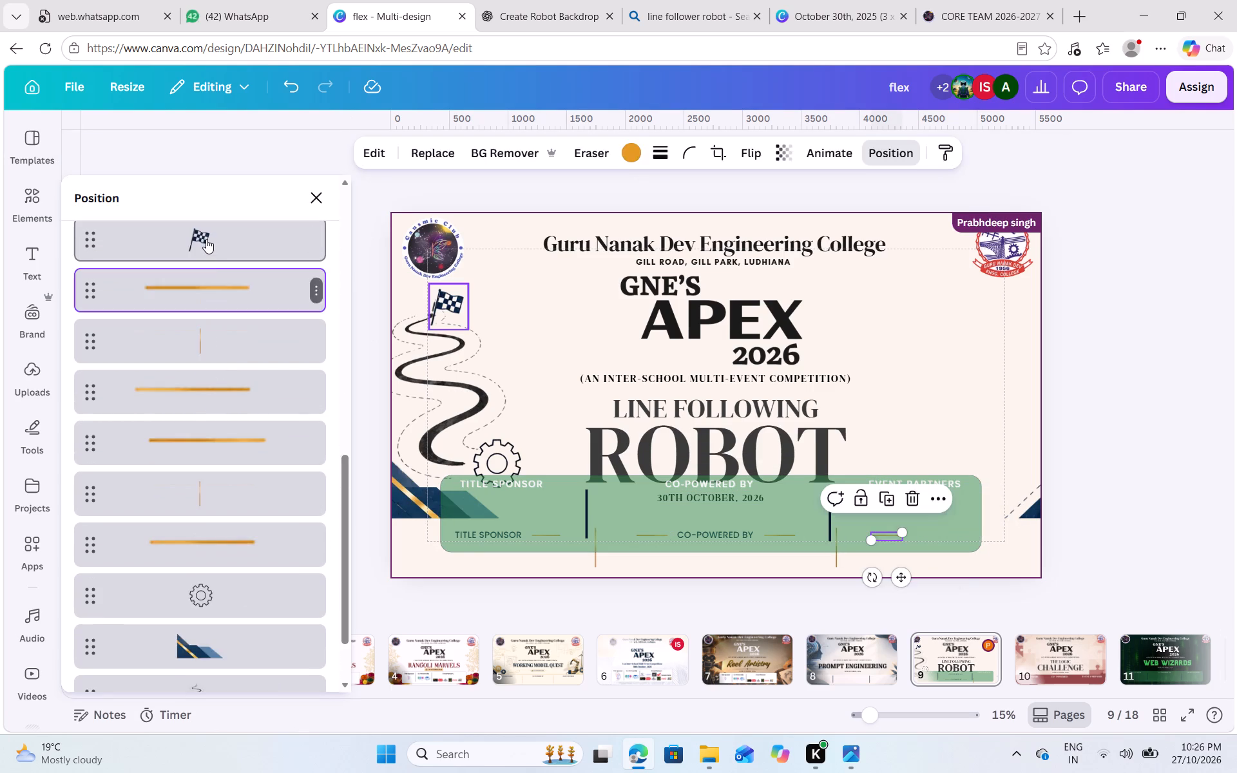
{"action": "left_click", "coordinate": [220, 316]}
{"action": "key", "text": "Delete"}
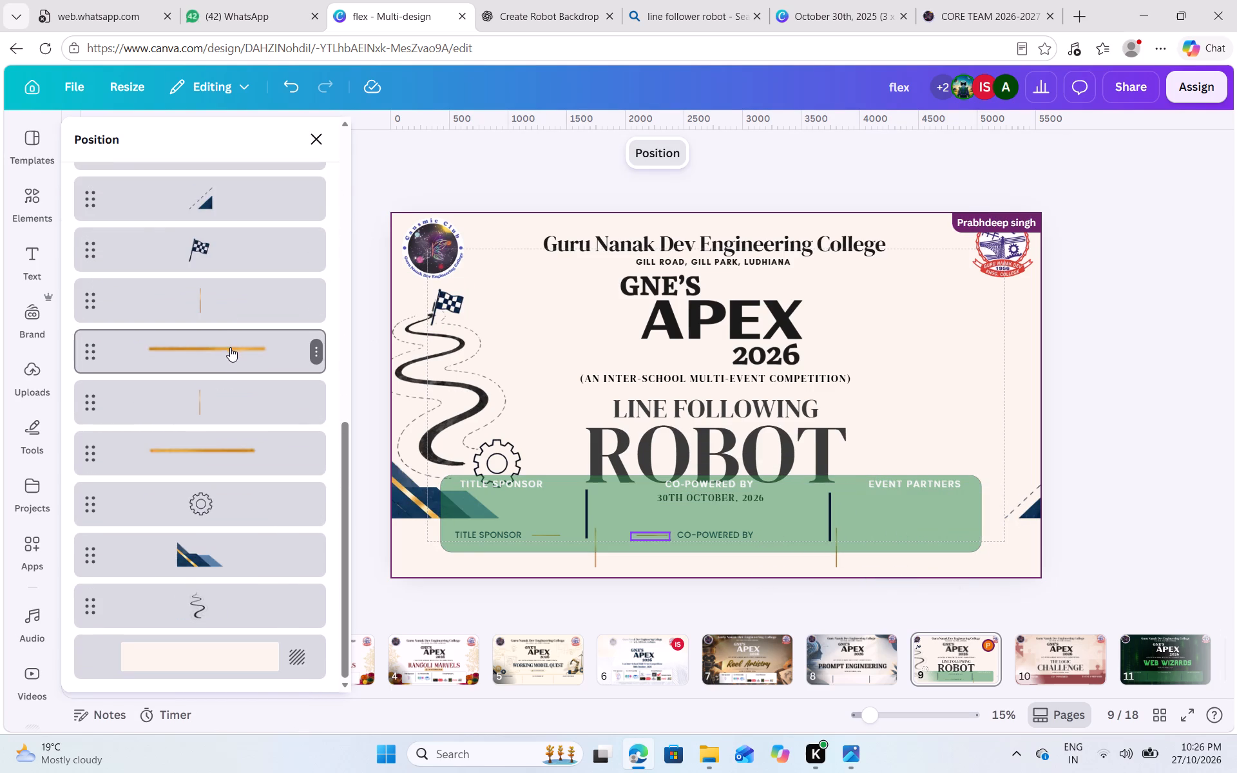
Delete the two remaining horizontal gold lines and both thin gold vertical dividers of page 9's old sponsor row.
{"action": "left_click", "coordinate": [228, 352]}
{"action": "key", "text": "Delete"}
{"action": "left_click", "coordinate": [234, 397]}
{"action": "key", "text": "Delete"}
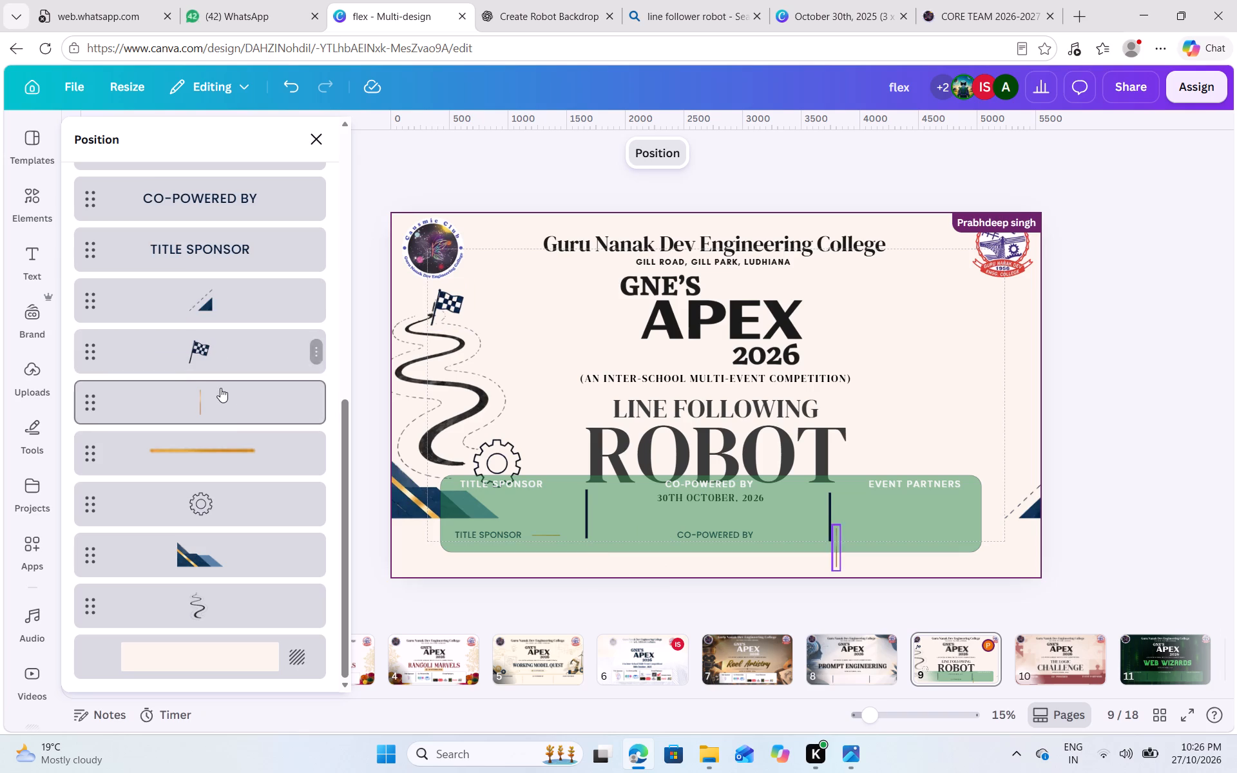
{"action": "left_click", "coordinate": [219, 394]}
{"action": "key", "text": "Delete"}
{"action": "left_click", "coordinate": [235, 450]}
{"action": "key", "text": "Delete"}
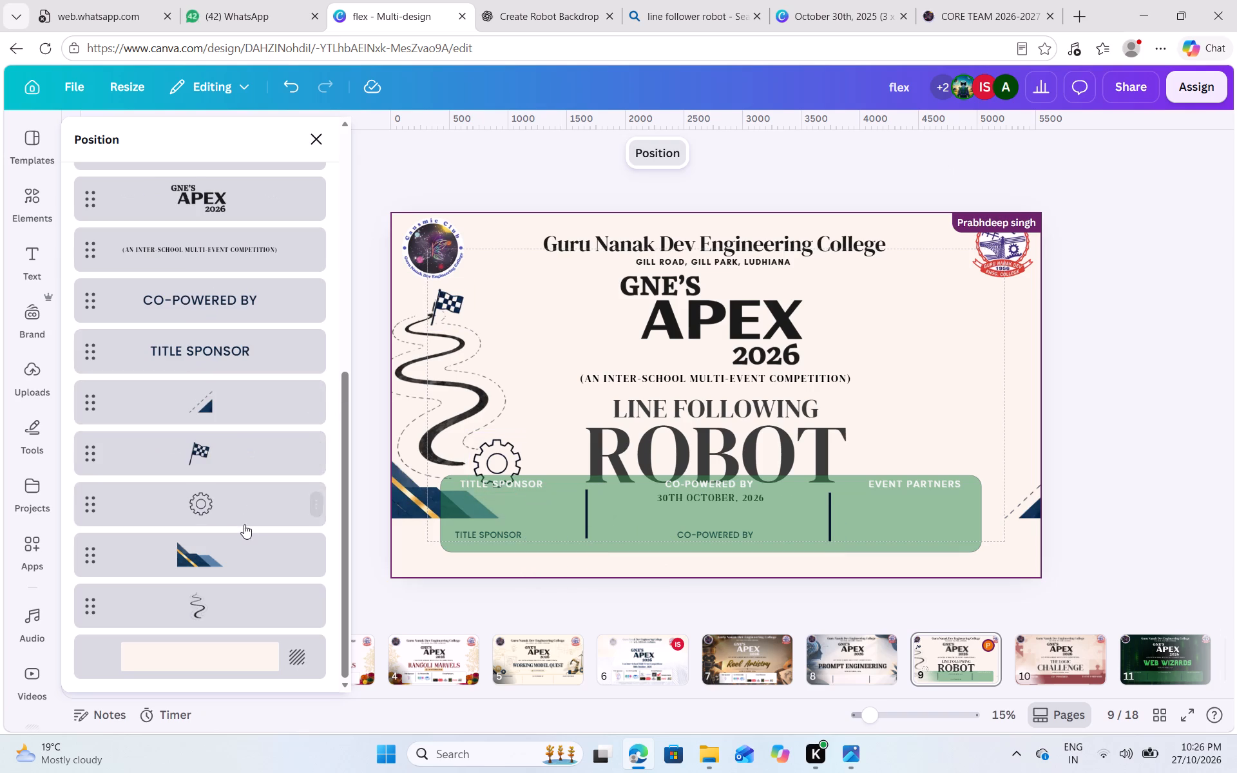
Delete the old TITLE SPONSOR and CO-POWERED BY headings from page 9.
{"action": "left_click", "coordinate": [221, 357]}
{"action": "key", "text": "Delete"}
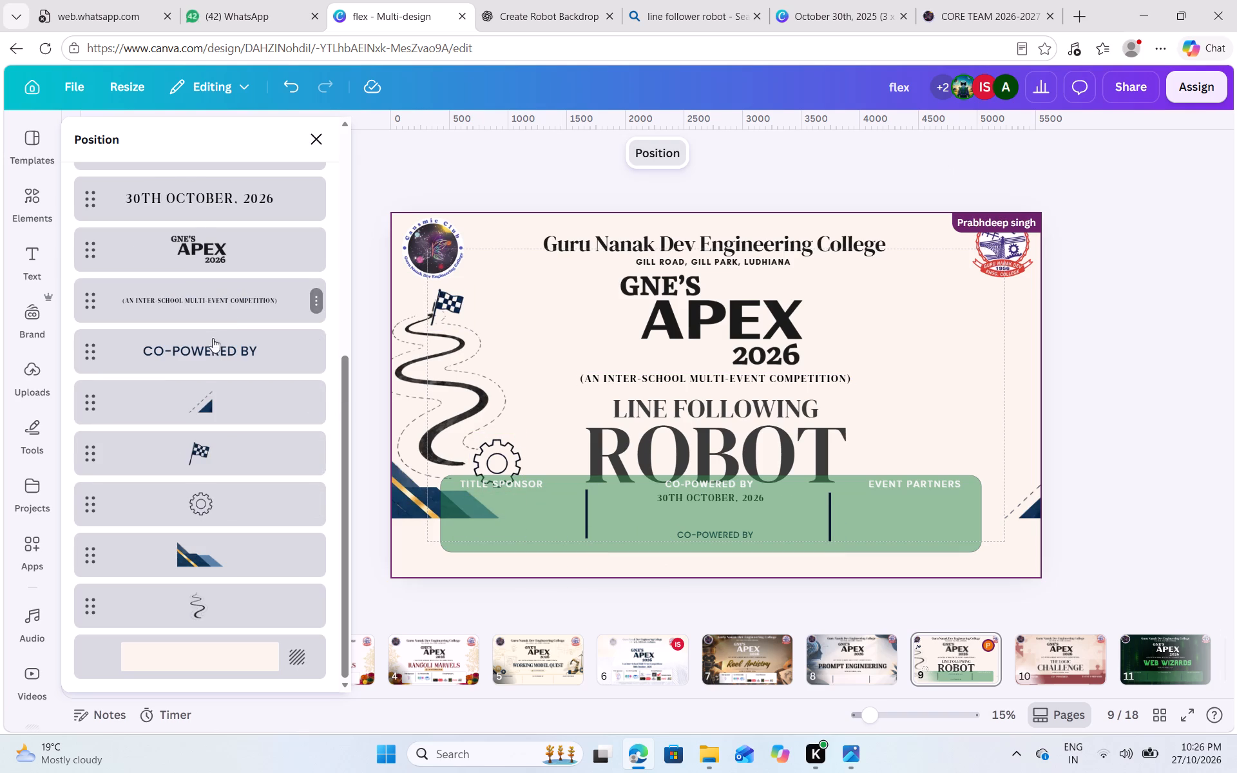
{"action": "left_click", "coordinate": [208, 346]}
{"action": "key", "text": "Delete"}
{"action": "scroll", "coordinate": [207, 340], "scroll_direction": "down", "scroll_amount": 1}
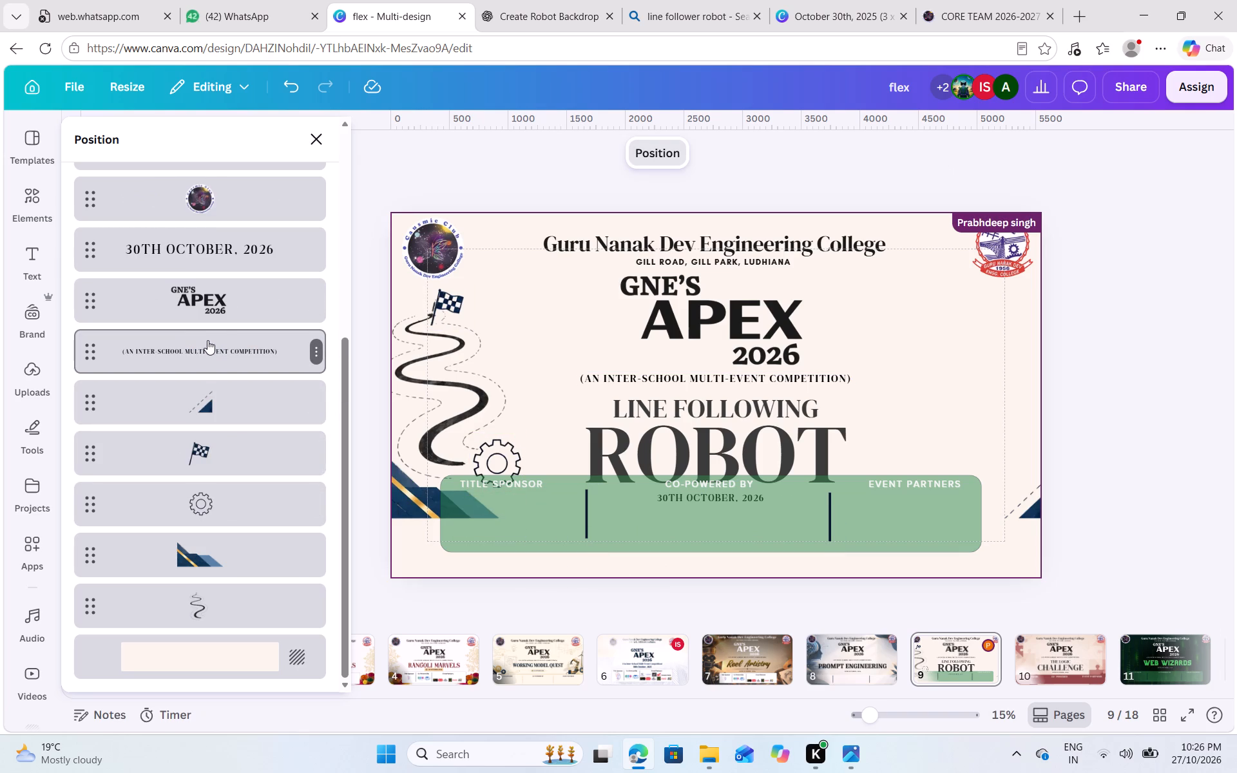
{"action": "scroll", "coordinate": [207, 340], "scroll_direction": "down", "scroll_amount": 1}
Recolour the pasted sponsor bar on page 9 from the design's colours to pastel gray orange, #d1c09b.
{"action": "left_click", "coordinate": [466, 529]}
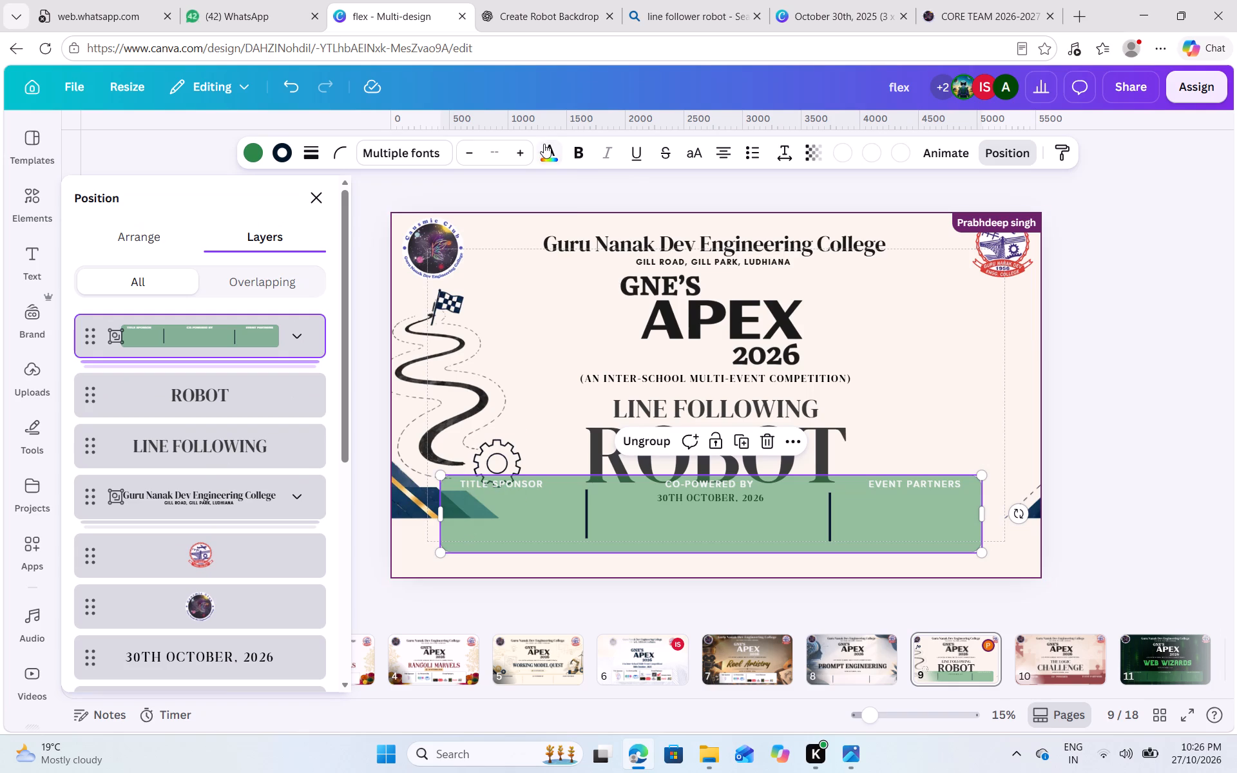
{"action": "left_click", "coordinate": [248, 164]}
{"action": "left_click", "coordinate": [251, 153]}
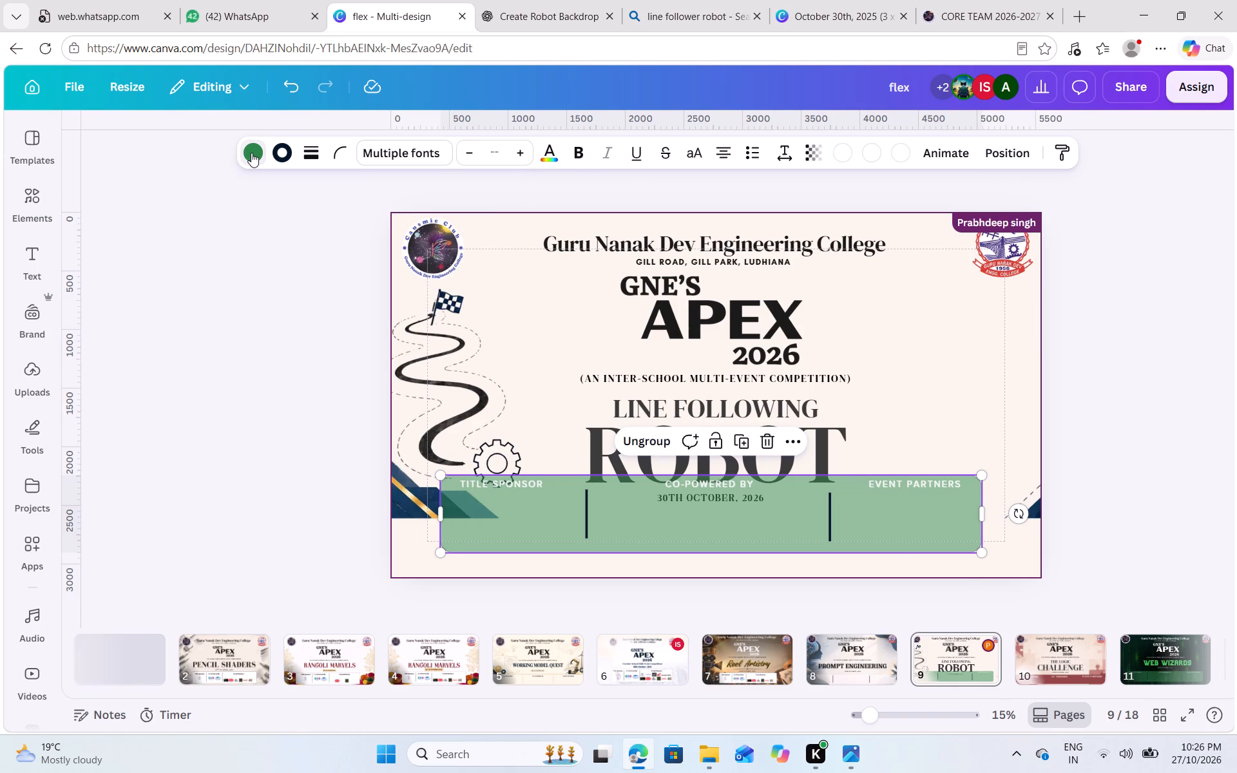
{"action": "left_click", "coordinate": [251, 153]}
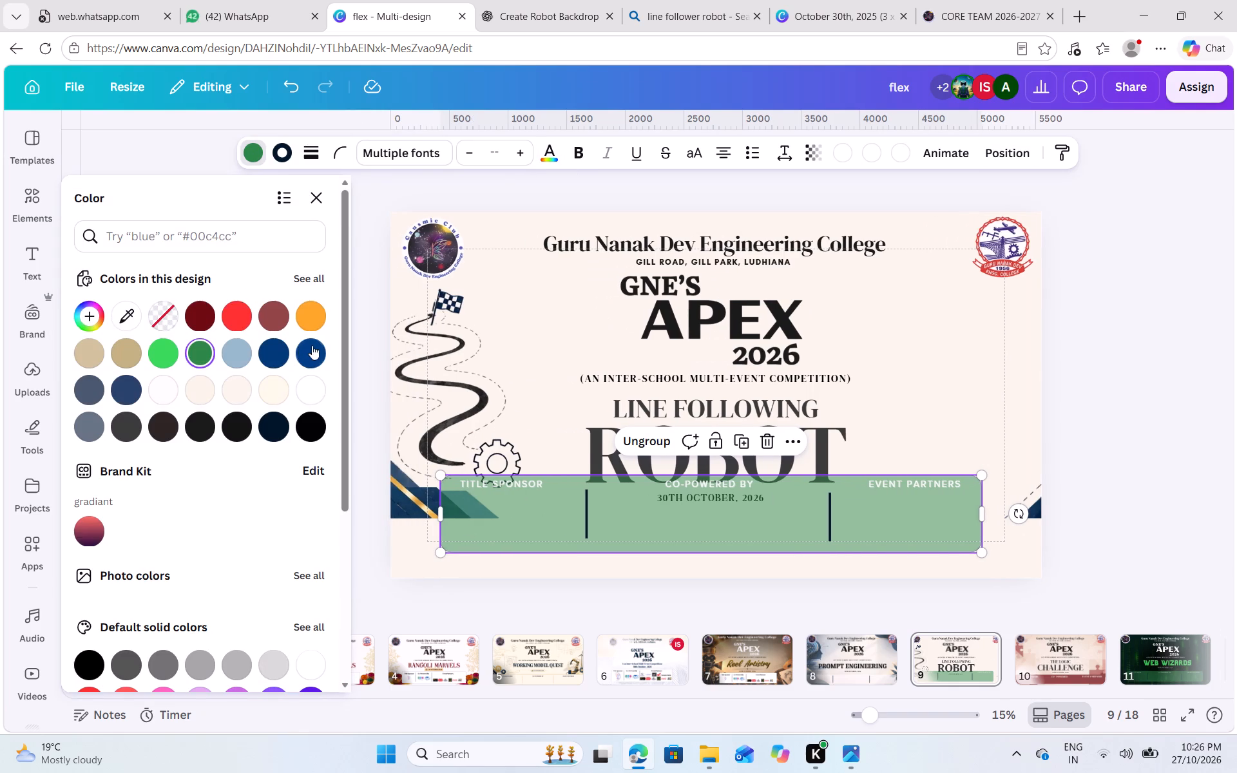
{"action": "left_click", "coordinate": [86, 352]}
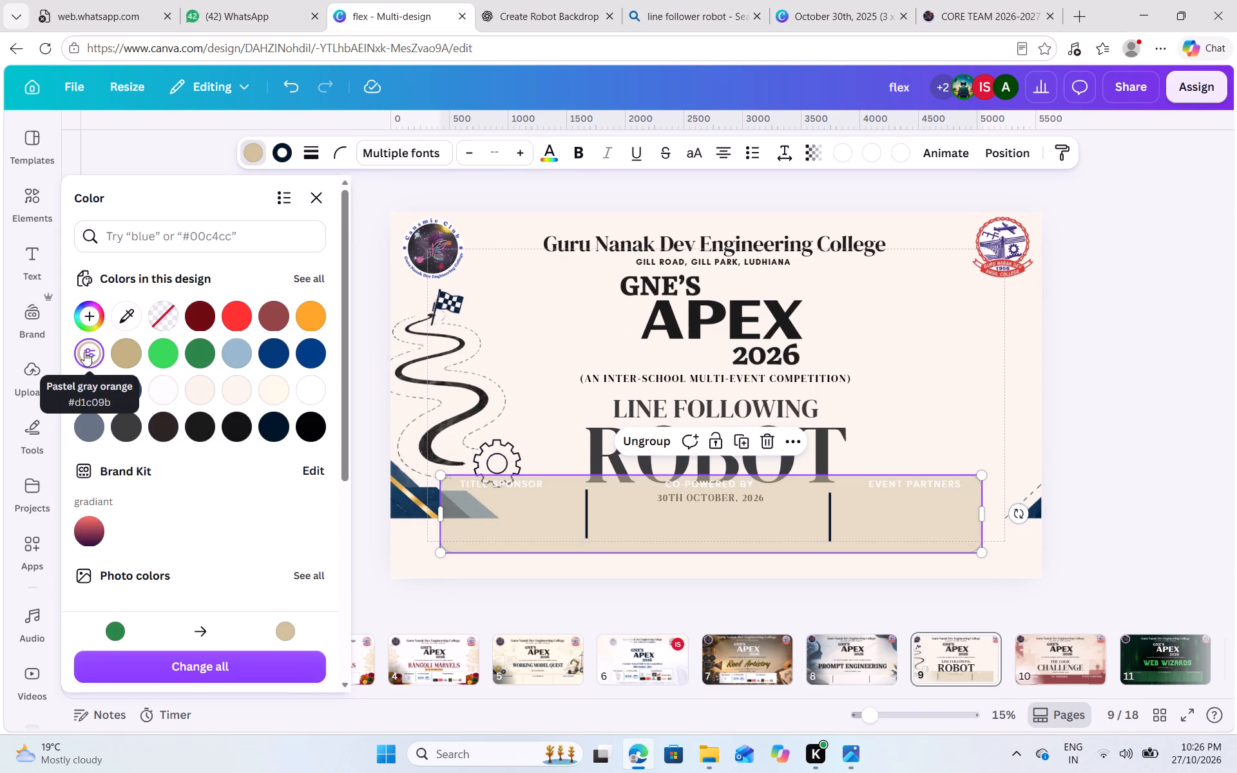
{"action": "double_click", "coordinate": [1111, 463]}
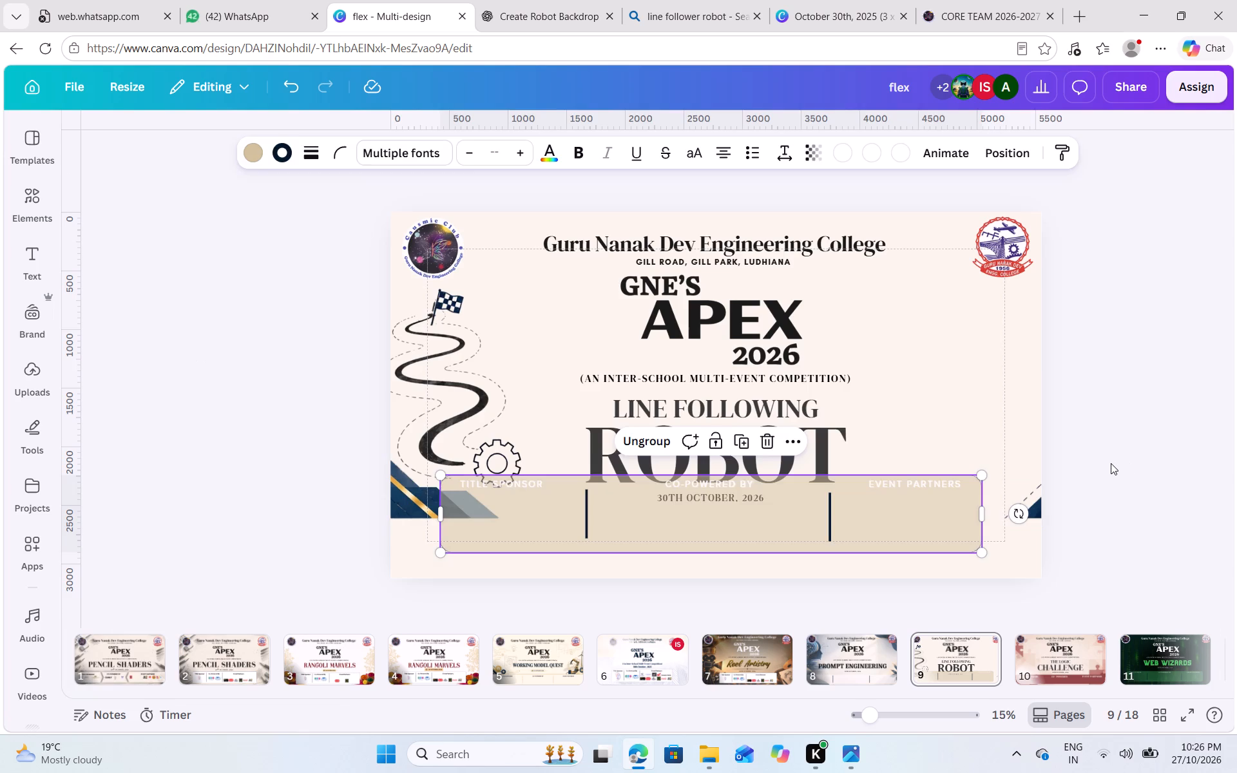
Compare the sponsor sections on pages 9, 10 and 11.
{"action": "left_click", "coordinate": [942, 658]}
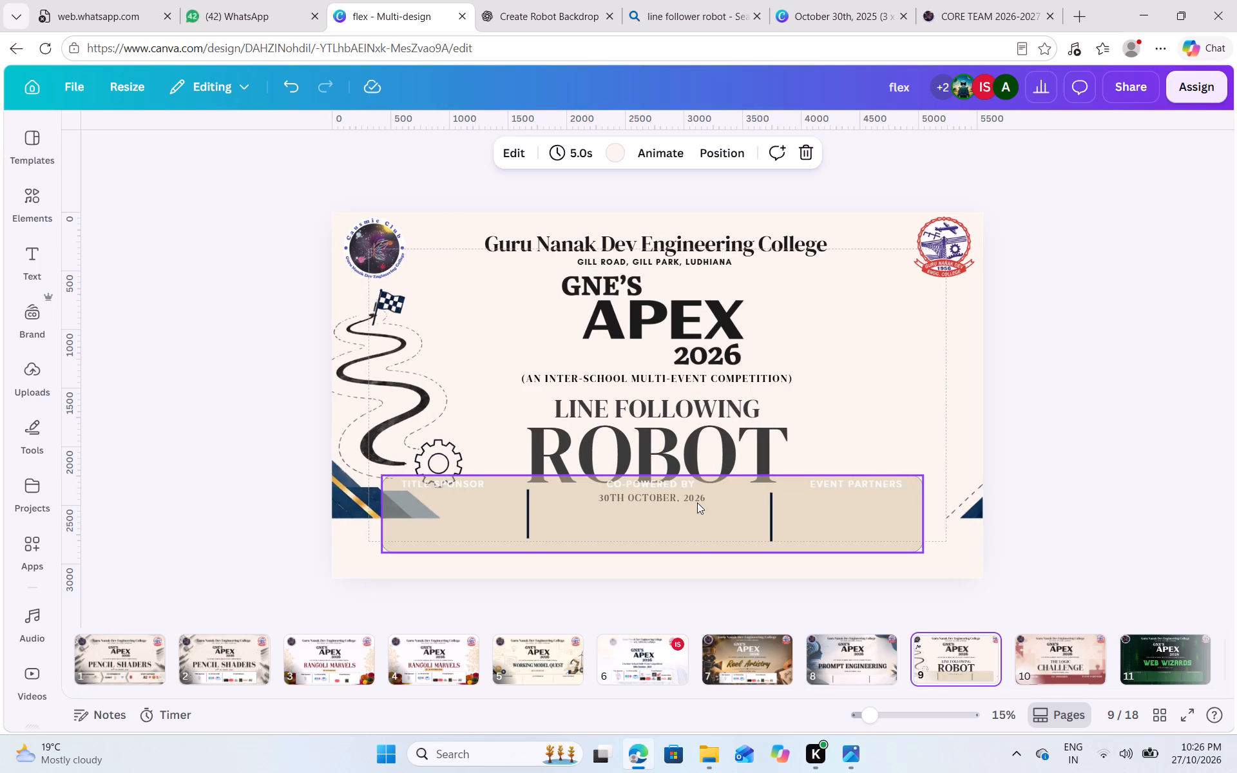
{"action": "left_click", "coordinate": [1054, 669]}
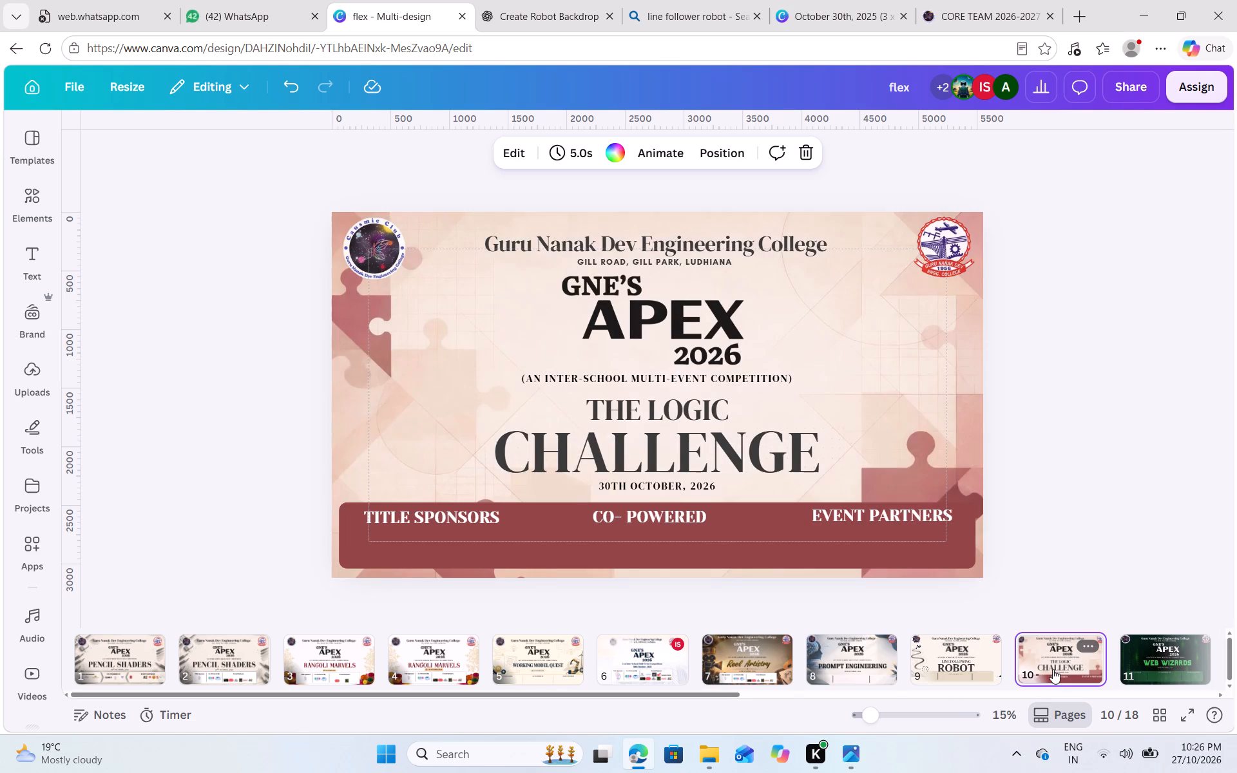
{"action": "scroll", "coordinate": [885, 667], "scroll_direction": "left", "scroll_amount": 5}
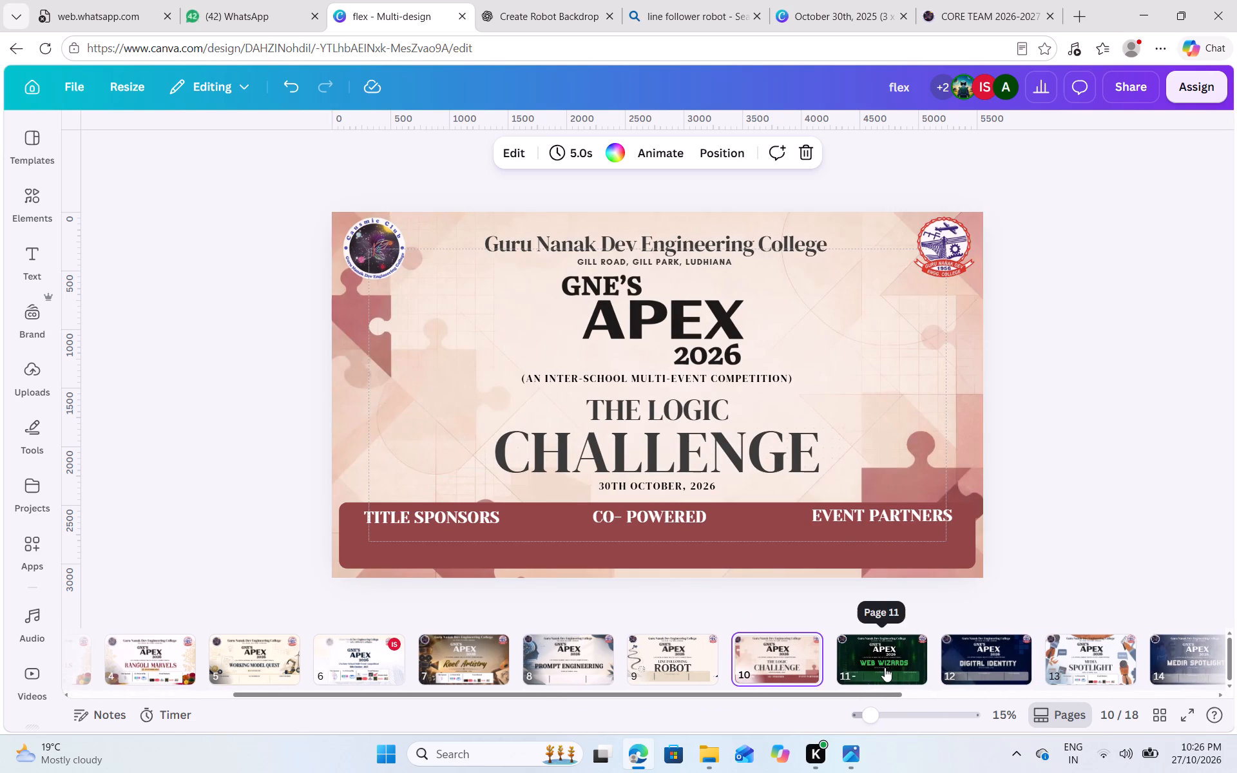
{"action": "left_click", "coordinate": [892, 662]}
{"action": "scroll", "coordinate": [892, 662], "scroll_direction": "right", "scroll_amount": 5}
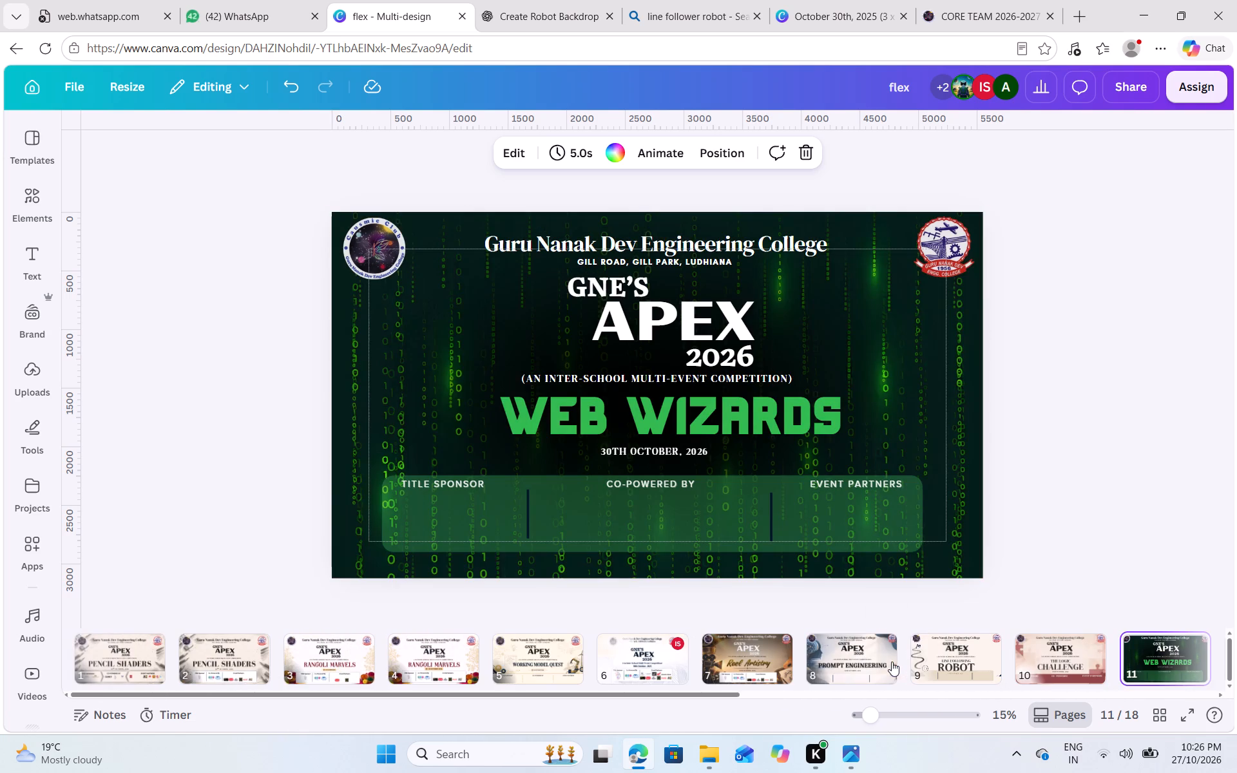
Copy the WEB WIZARDS title from page 11 onto page 9, placing it over the APEX lettering.
{"action": "left_click", "coordinate": [711, 406]}
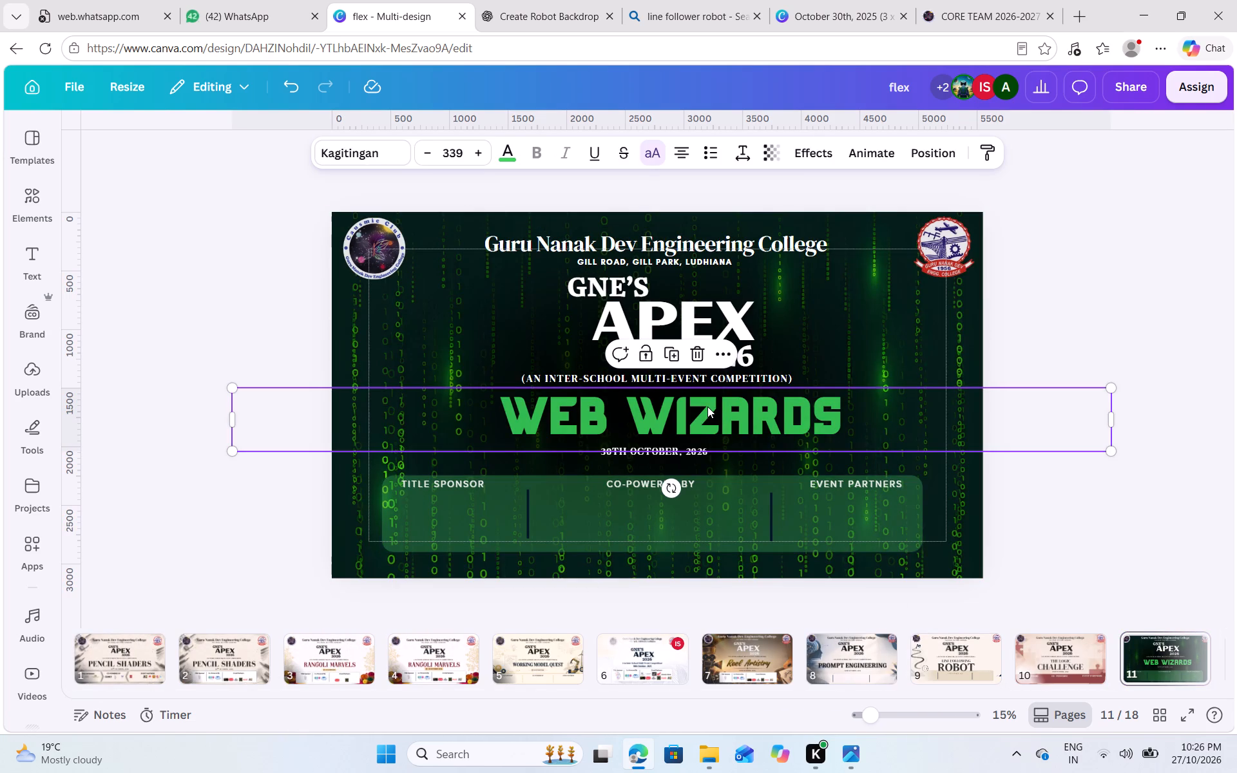
{"action": "key", "text": "ctrl+c"}
{"action": "left_click", "coordinate": [613, 649]}
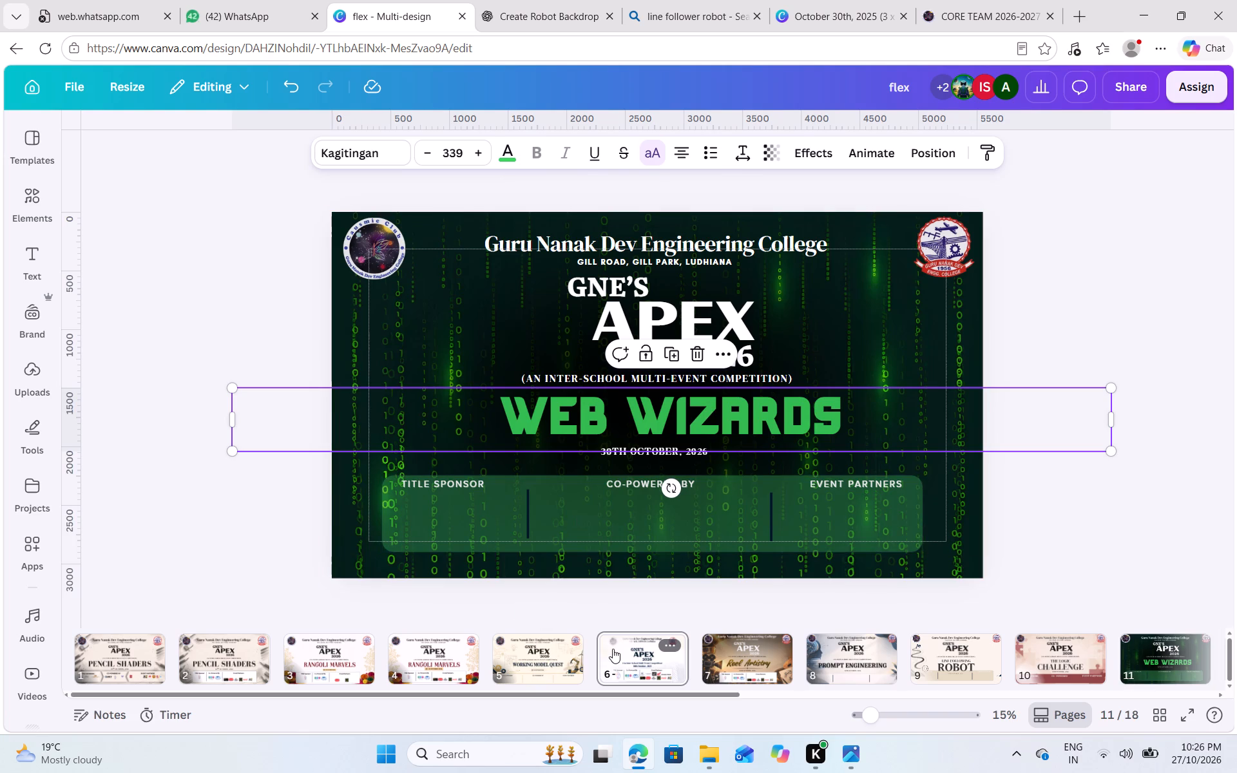
{"action": "left_click", "coordinate": [411, 656]}
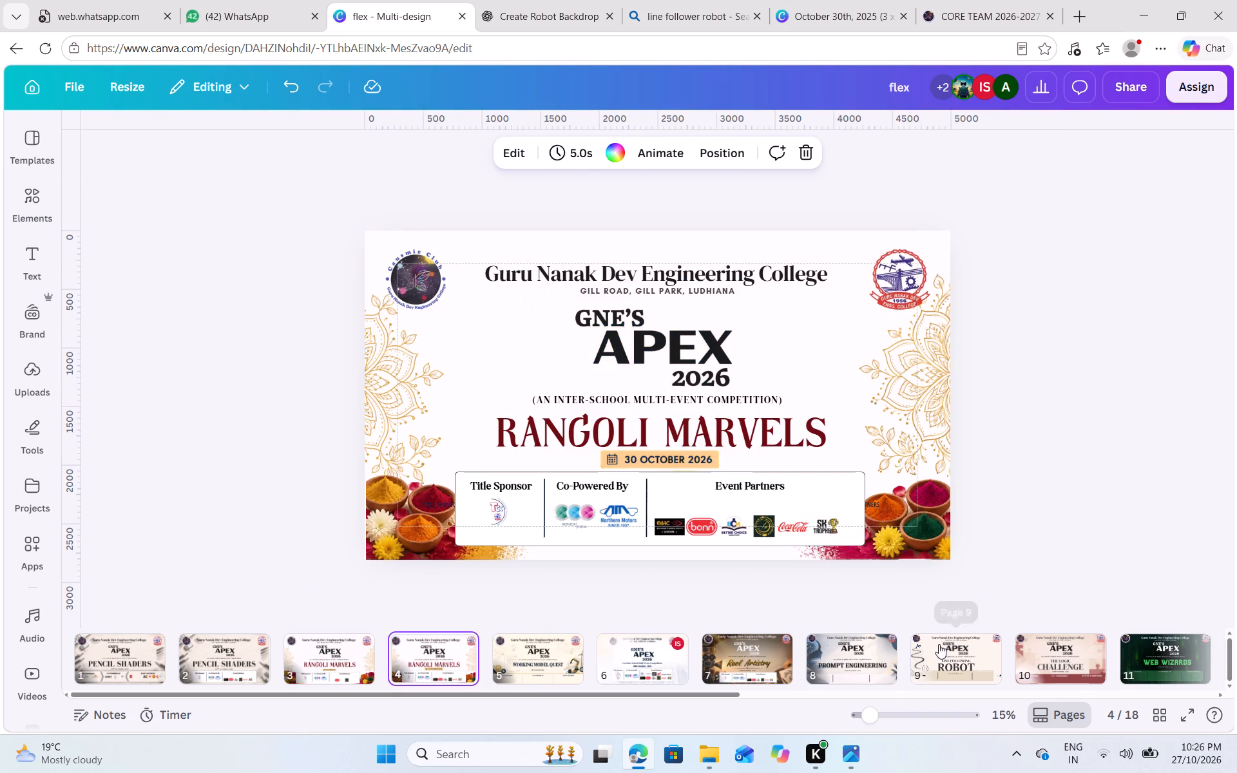
{"action": "left_click", "coordinate": [939, 648]}
{"action": "key", "text": "ctrl+v"}
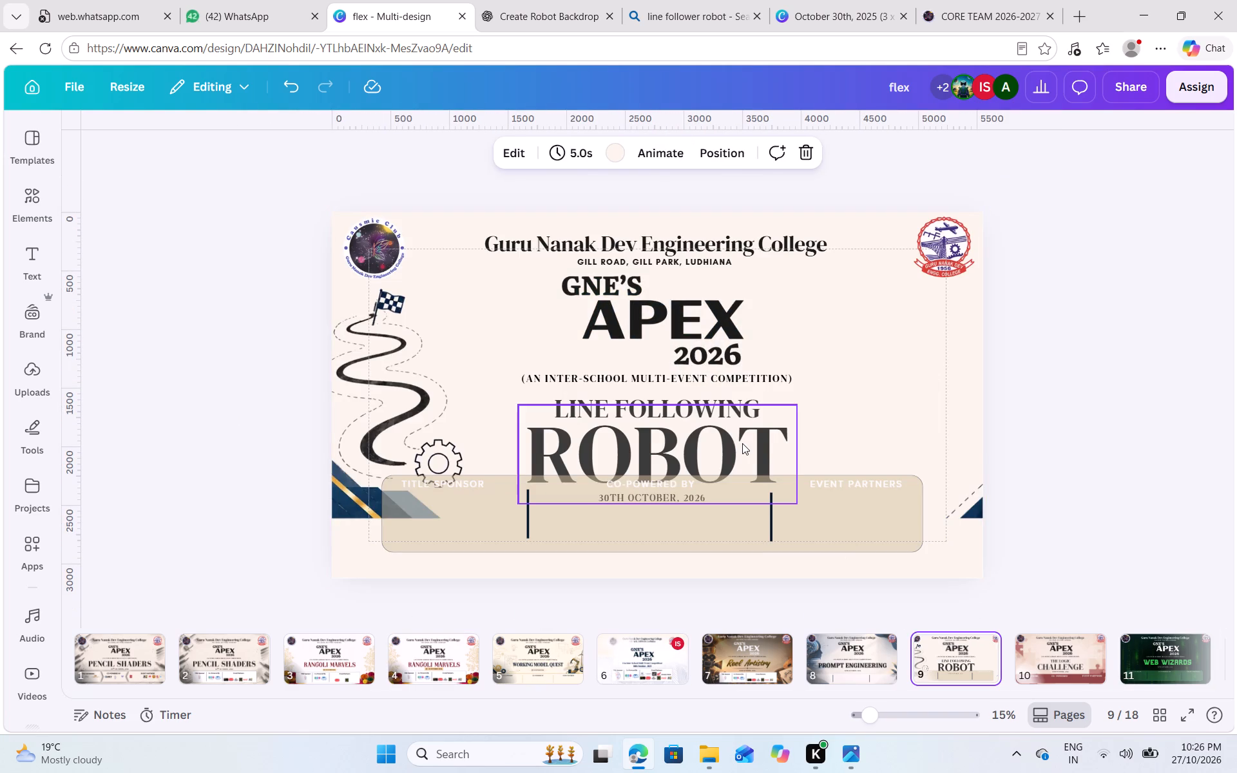
{"action": "left_click_drag", "start_coordinate": [840, 412], "coordinate": [765, 318]}
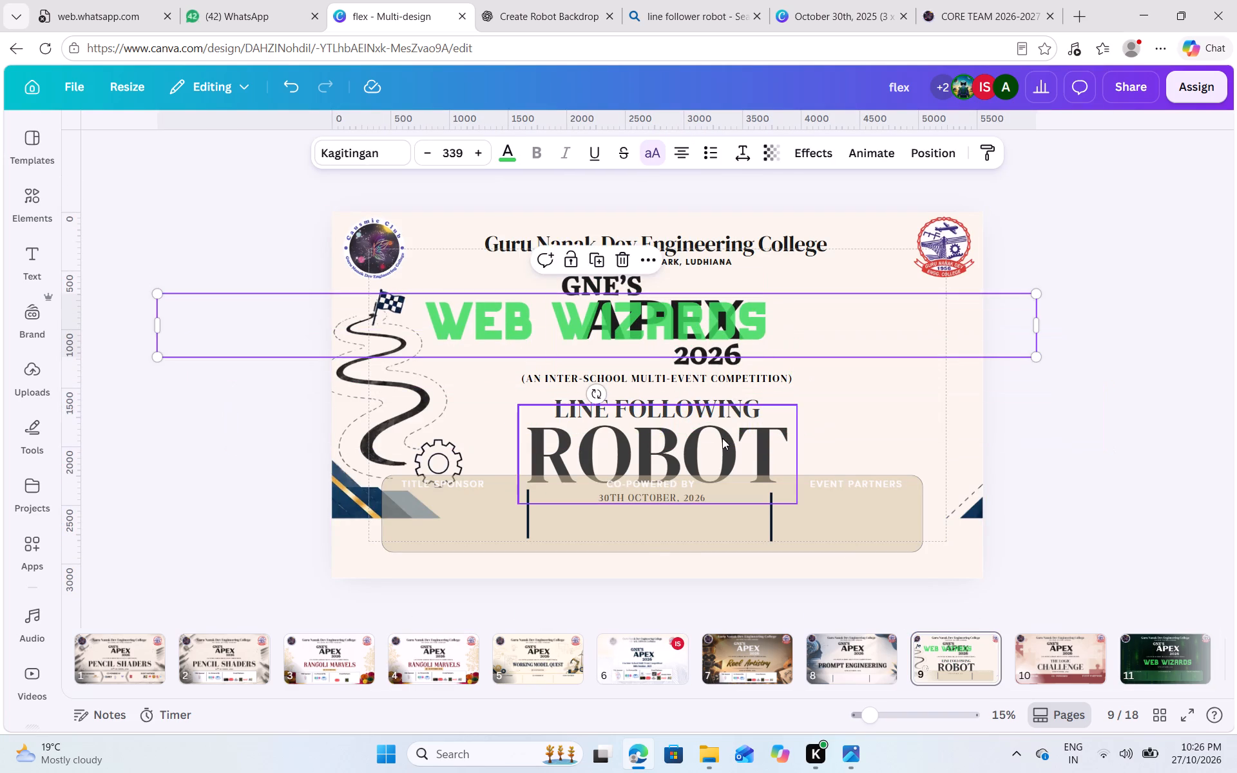
Replace page 9's old LINE FOLLOWING and ROBOT text with the pasted WEB WIZARDS title, centred just above the sponsor bar.
{"action": "left_click_drag", "start_coordinate": [720, 438], "coordinate": [812, 347]}
{"action": "left_click", "coordinate": [601, 406]}
{"action": "left_click", "coordinate": [579, 412]}
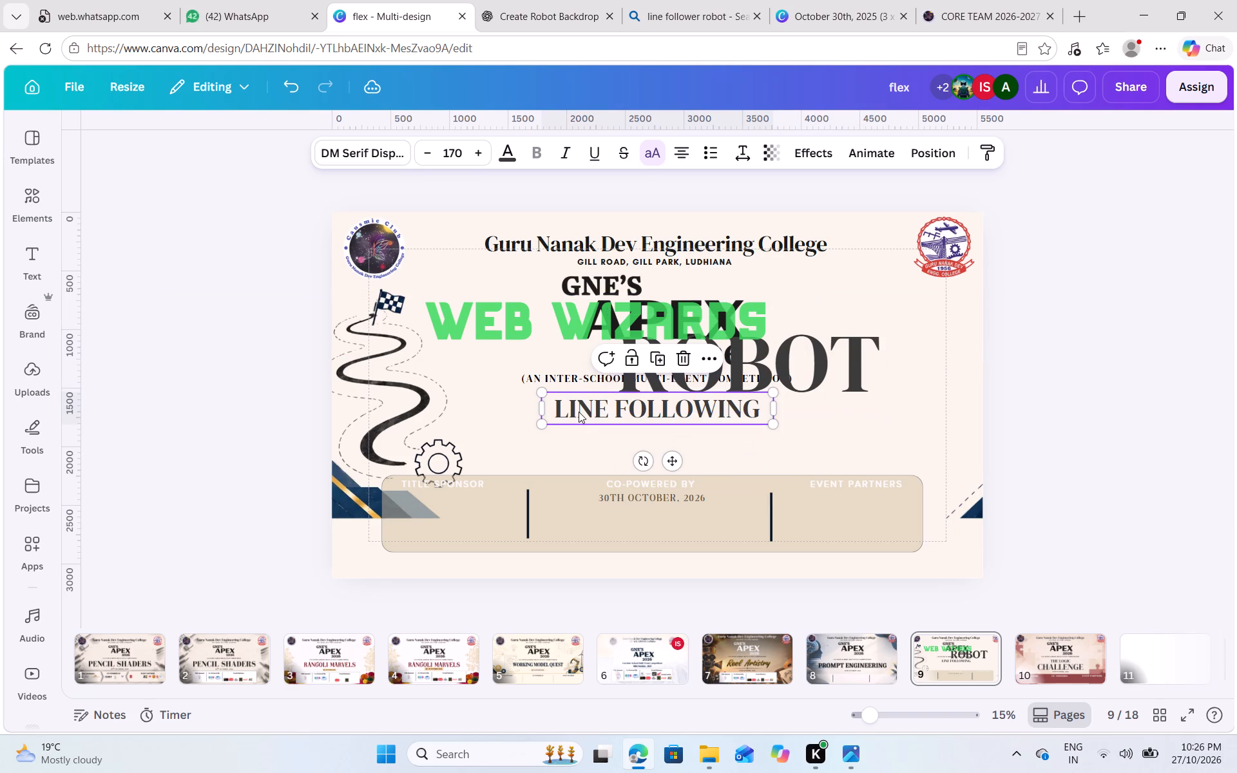
{"action": "left_click", "coordinate": [684, 354]}
{"action": "left_click", "coordinate": [730, 367]}
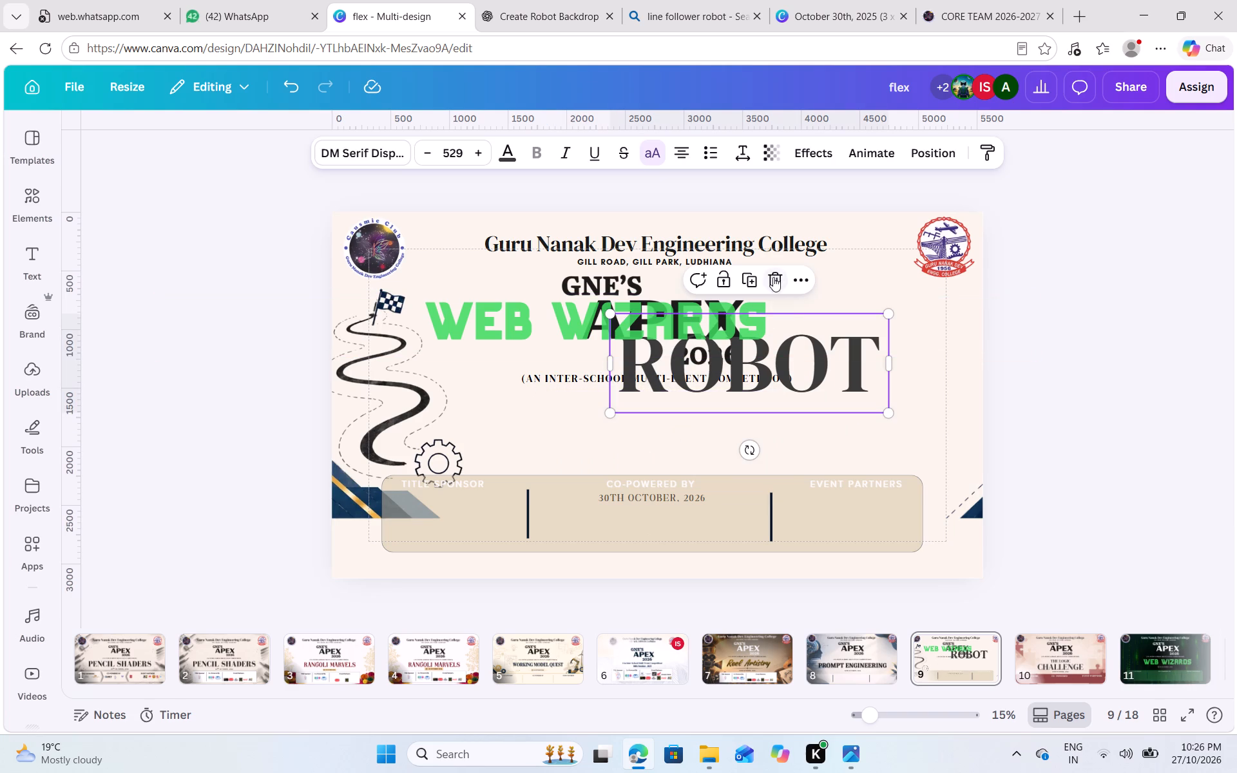
{"action": "left_click", "coordinate": [773, 278]}
{"action": "left_click_drag", "start_coordinate": [702, 327], "coordinate": [765, 455]}
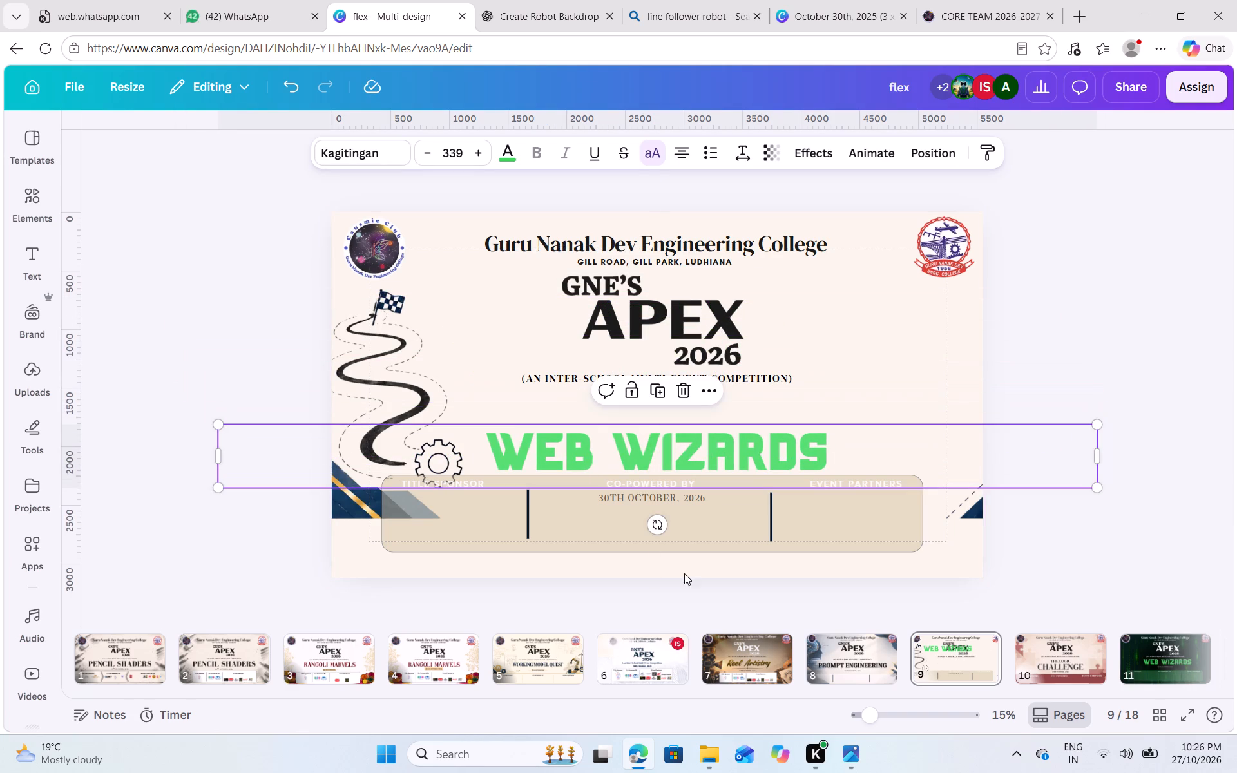
Compare page 9's title and layout with pages 8, 10 and 11.
{"action": "left_click", "coordinate": [865, 661]}
{"action": "left_click", "coordinate": [925, 656]}
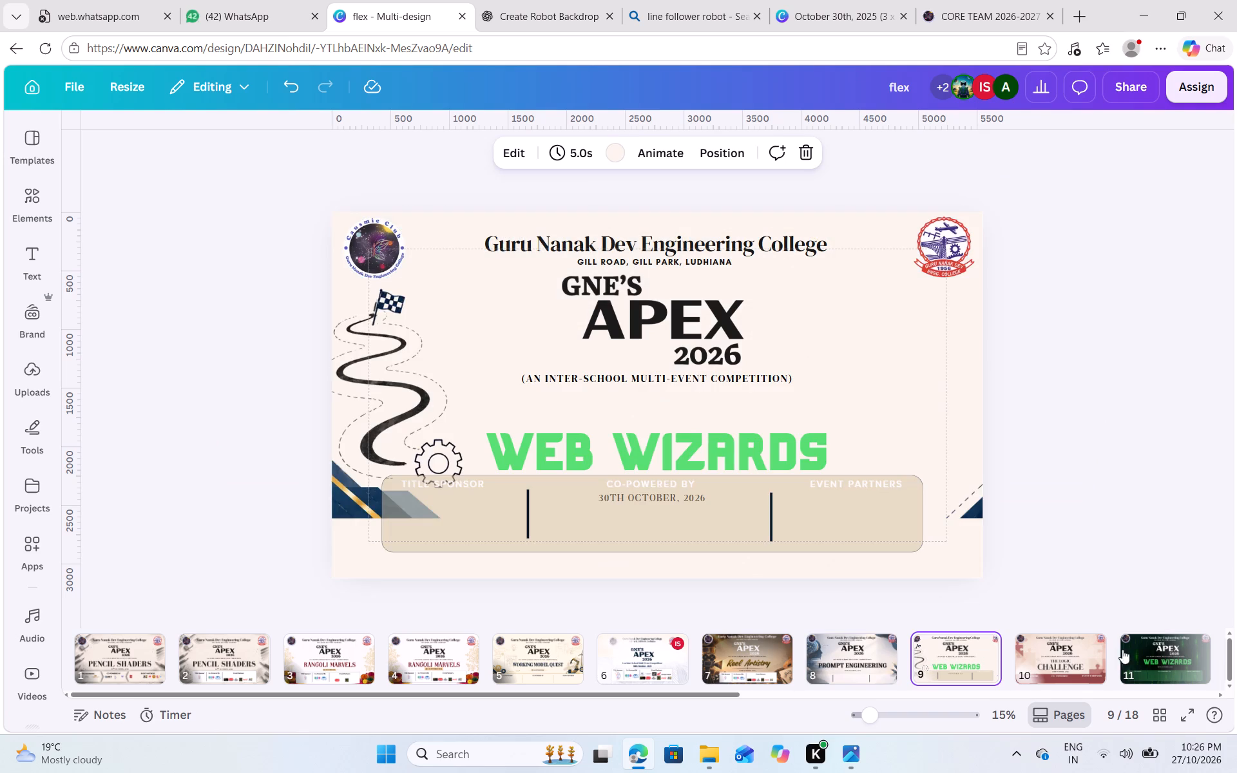
{"action": "left_click", "coordinate": [1175, 656]}
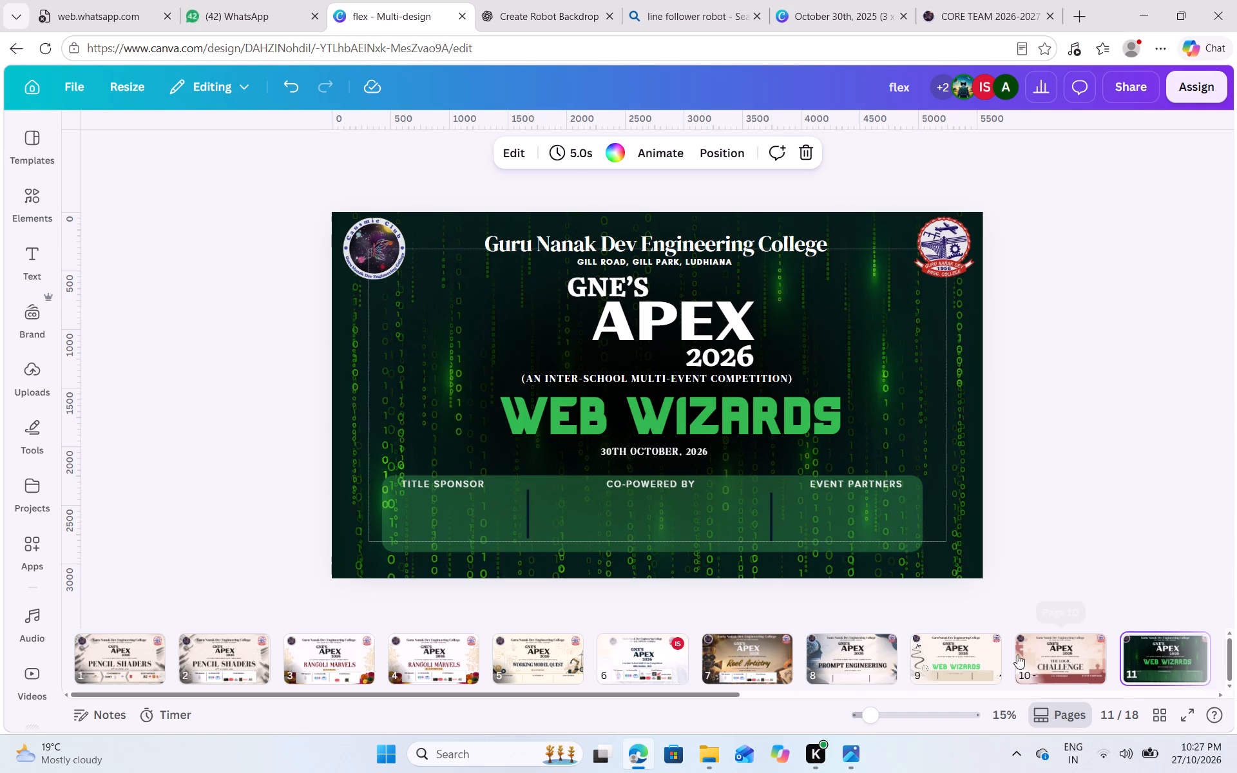
{"action": "left_click", "coordinate": [1055, 650]}
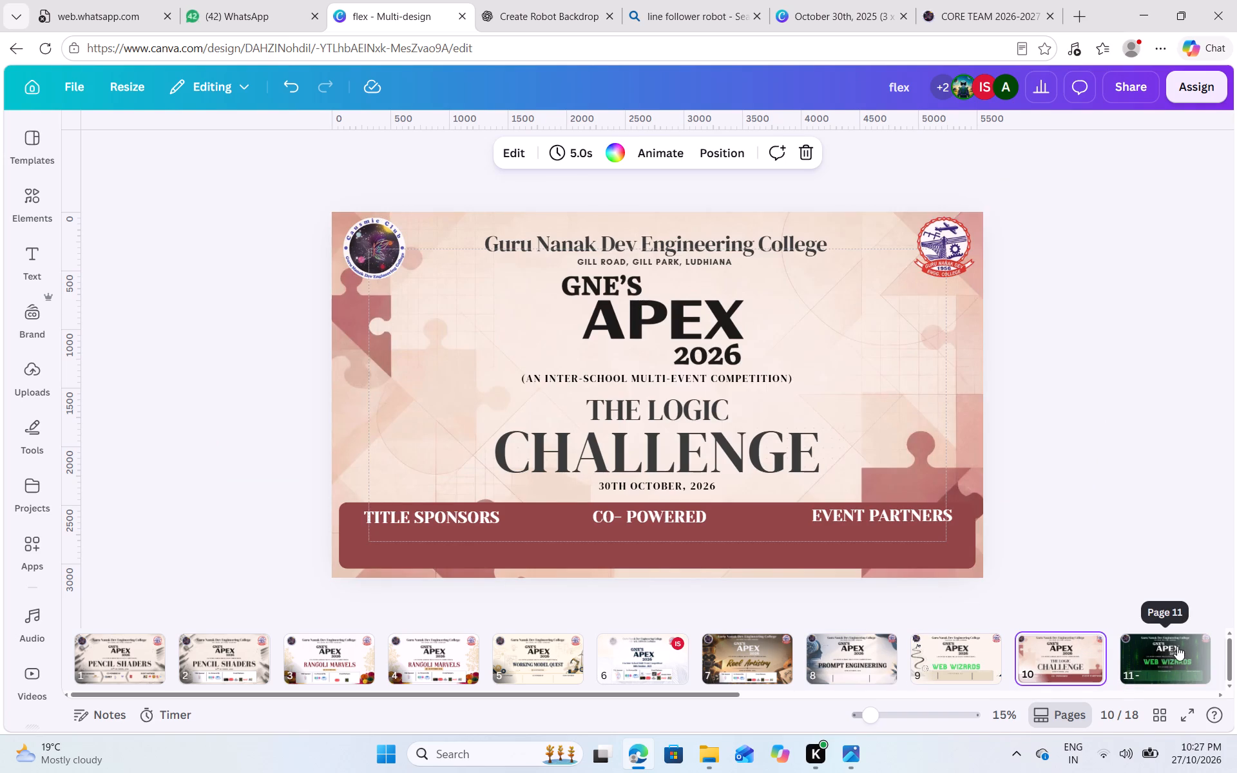
{"action": "left_click", "coordinate": [1169, 648]}
{"action": "left_click", "coordinate": [1071, 658]}
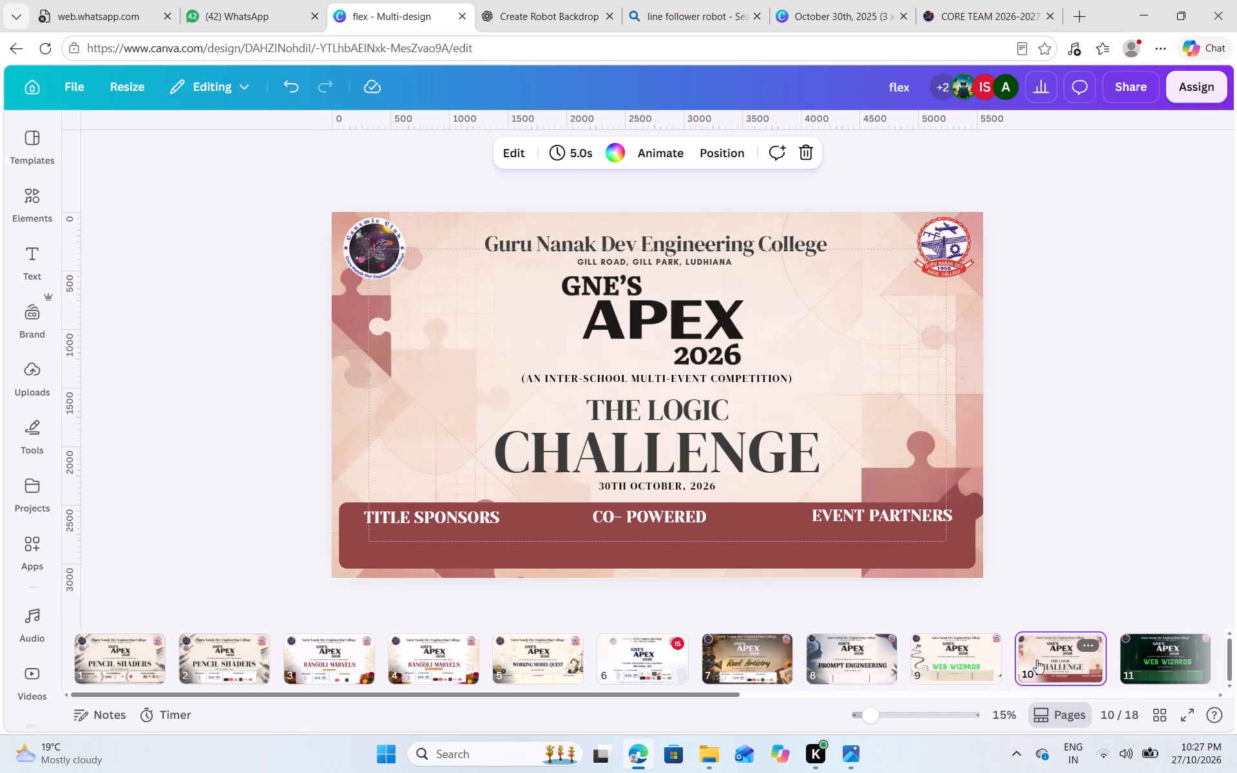
{"action": "left_click", "coordinate": [951, 661]}
Replace the pasted title's text on page 9 with LINE FOLLOWING.
{"action": "double_click", "coordinate": [629, 448]}
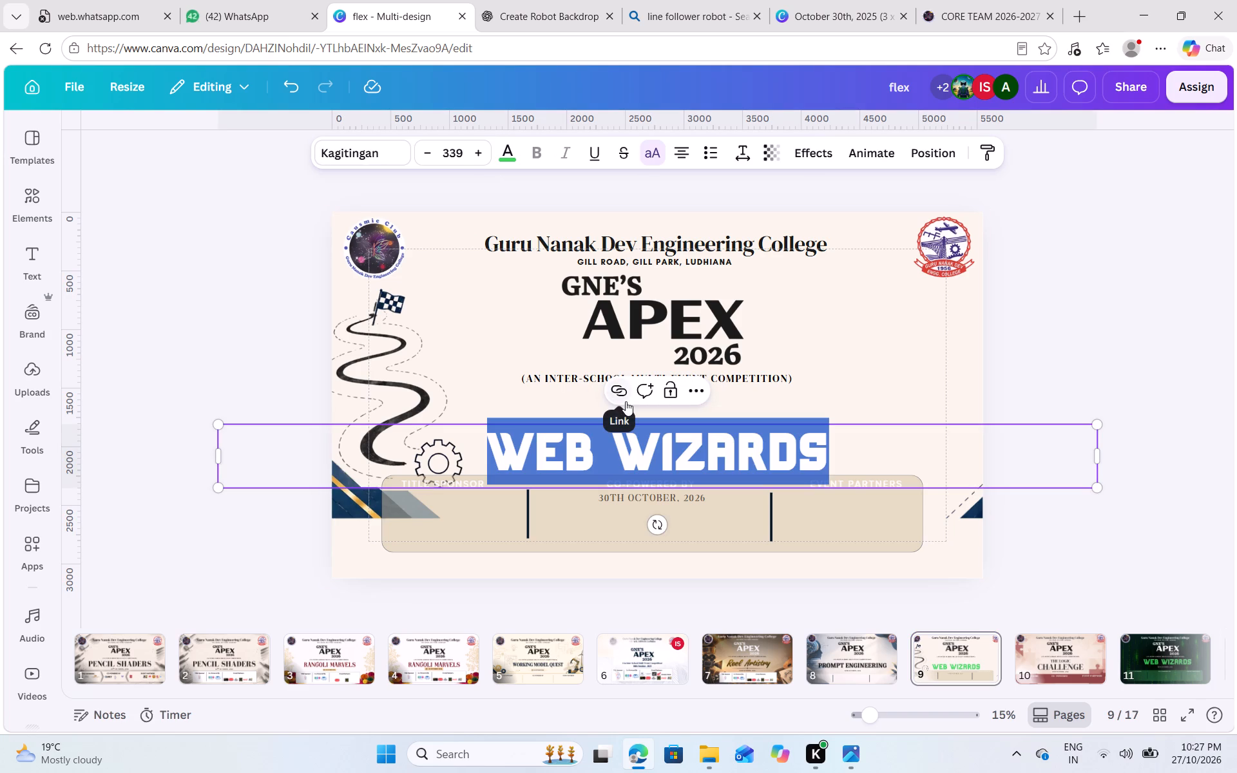
{"action": "type", "text": "LINE"}
{"action": "key", "text": "space"}
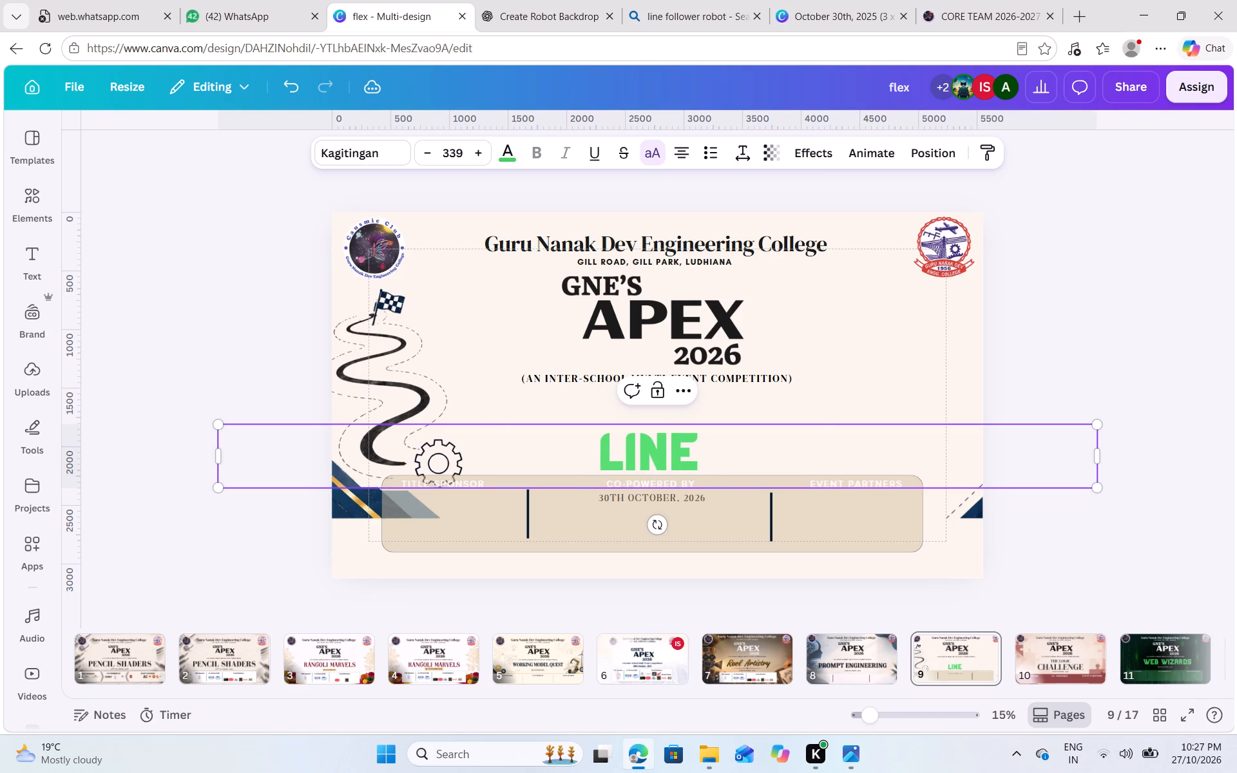
{"action": "type", "text": "FOLLOWING"}
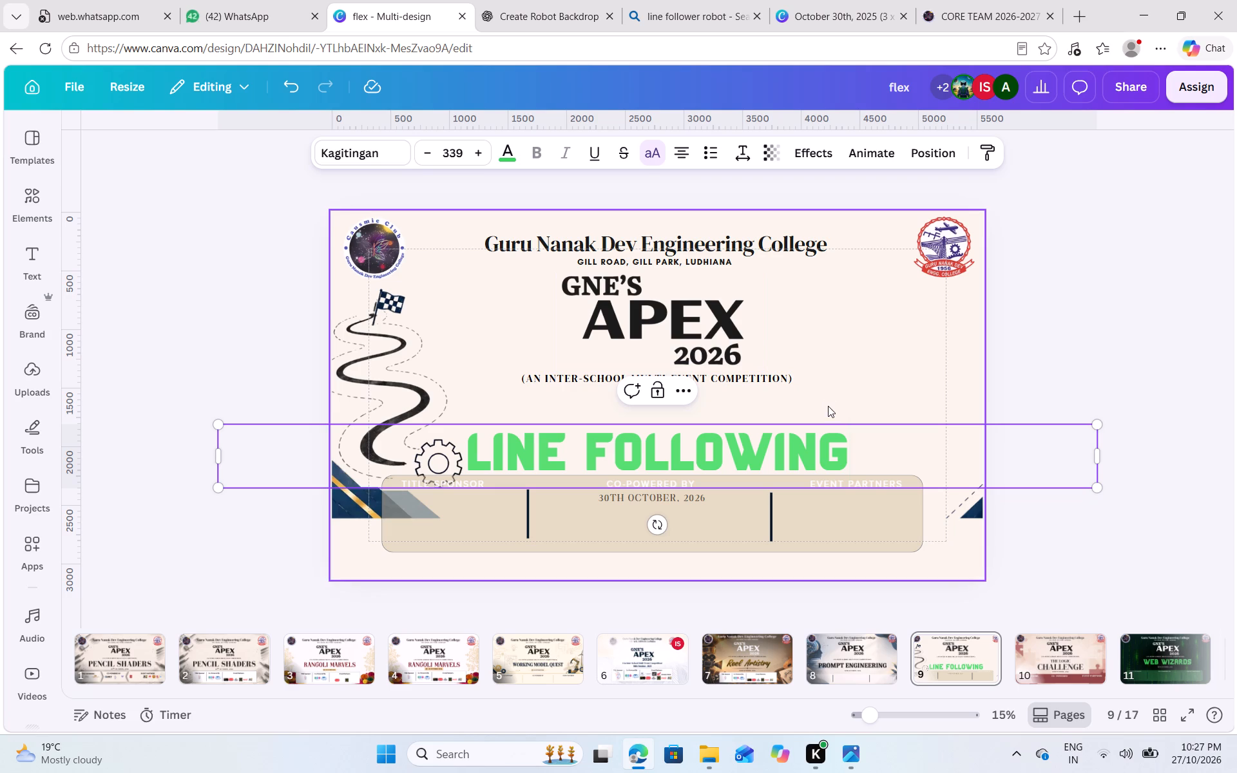
Recolour the whole LINE FOLLOWING title with the muted dark red from the design's colours.
{"action": "left_click", "coordinate": [508, 151]}
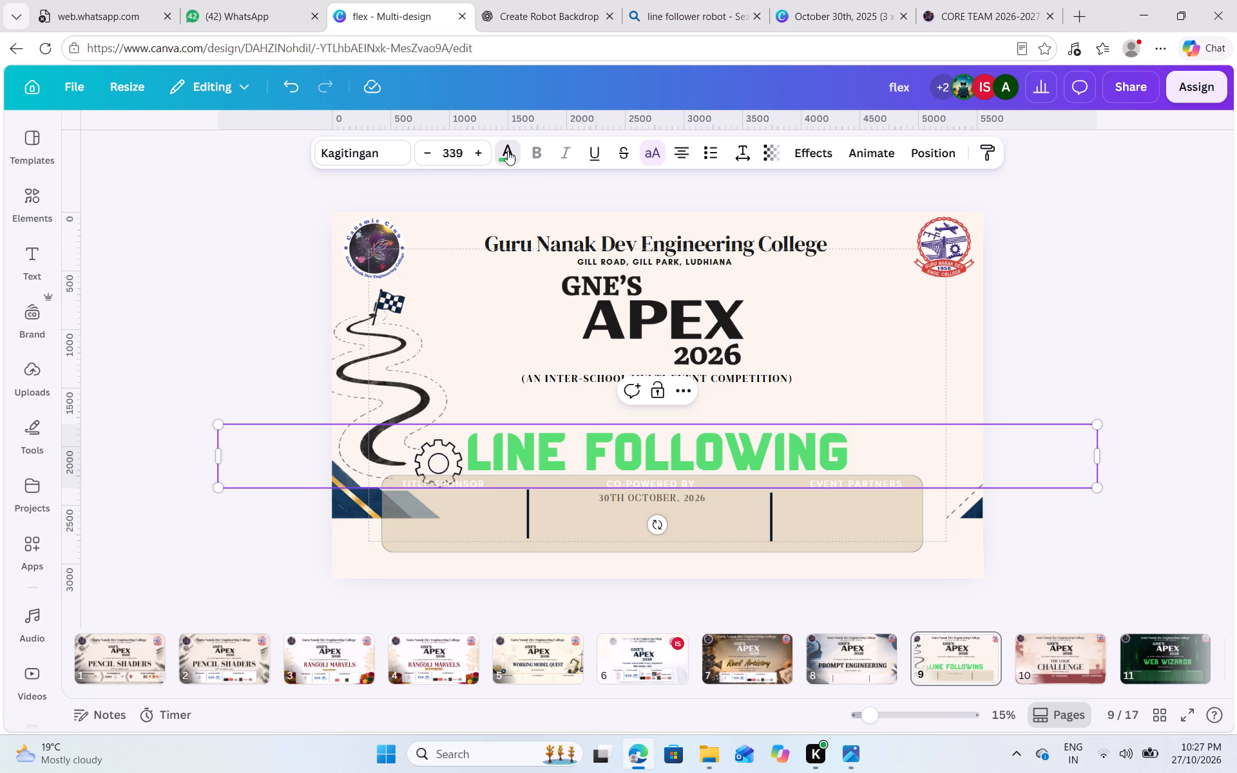
{"action": "left_click", "coordinate": [235, 309]}
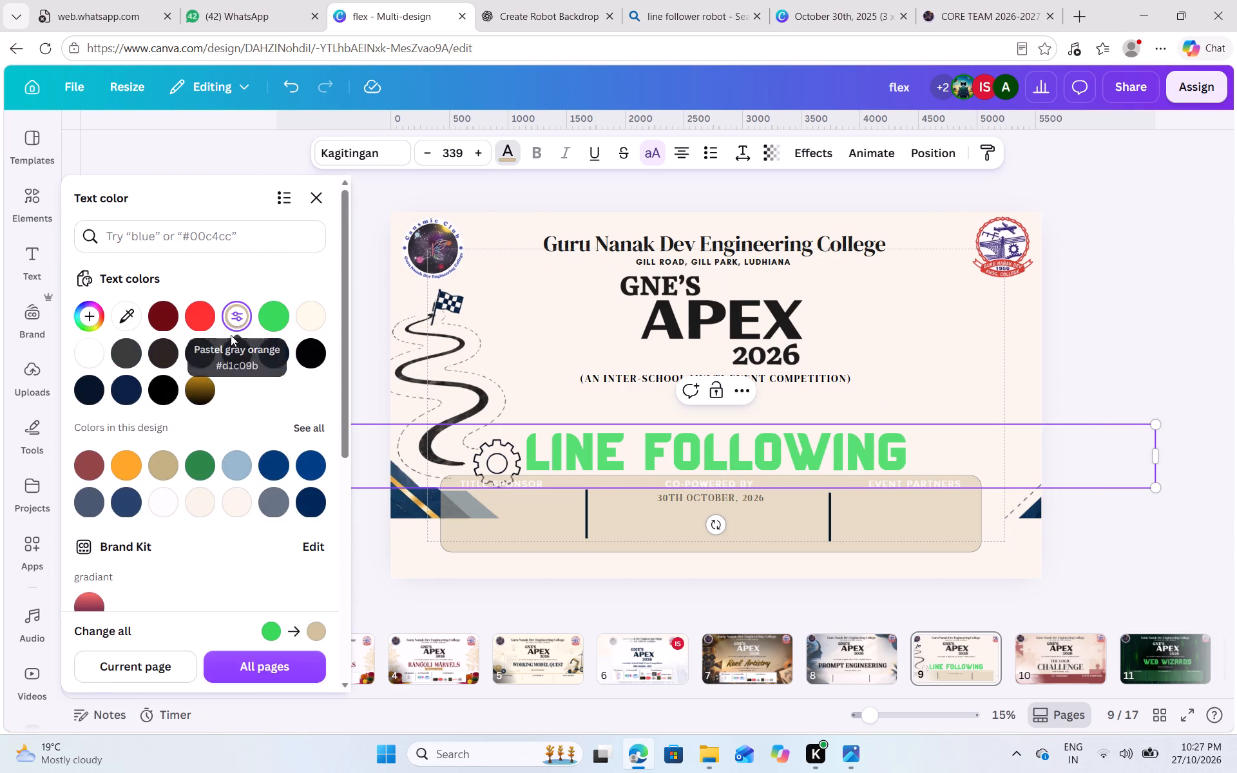
{"action": "triple_click", "coordinate": [625, 453]}
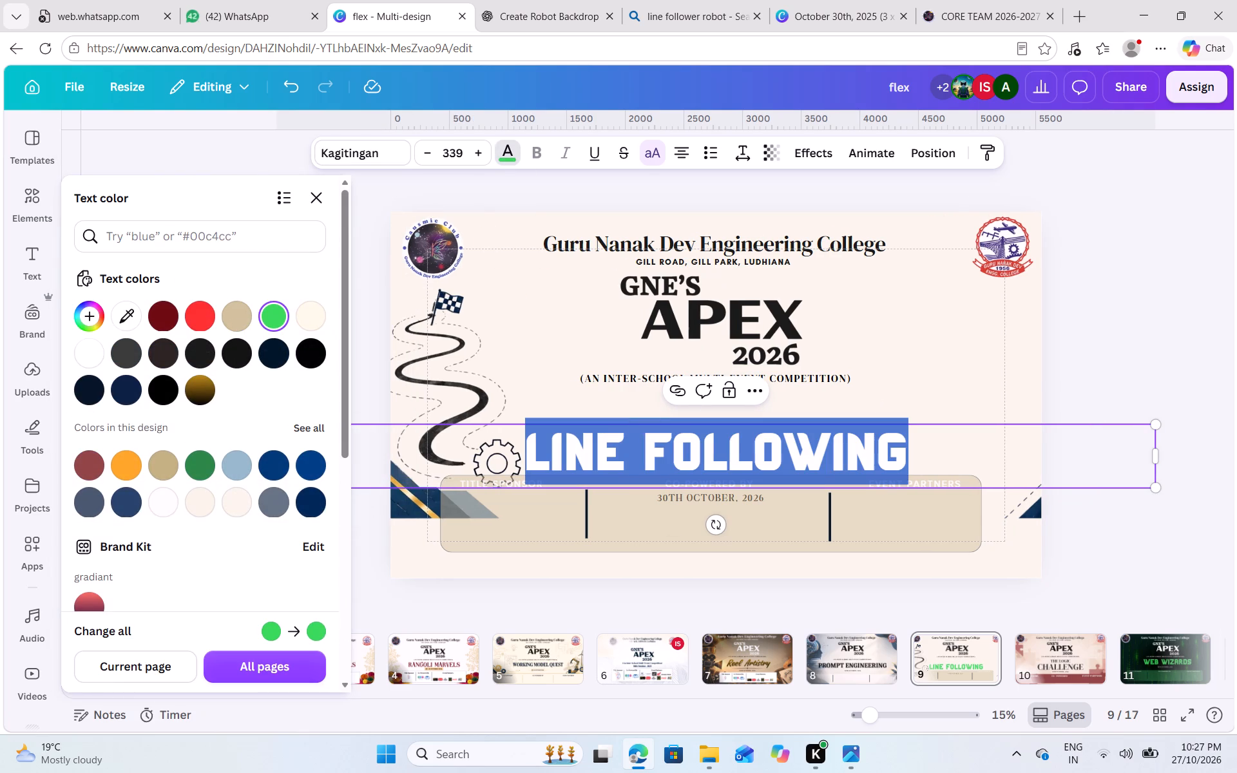
{"action": "left_click", "coordinate": [297, 313]}
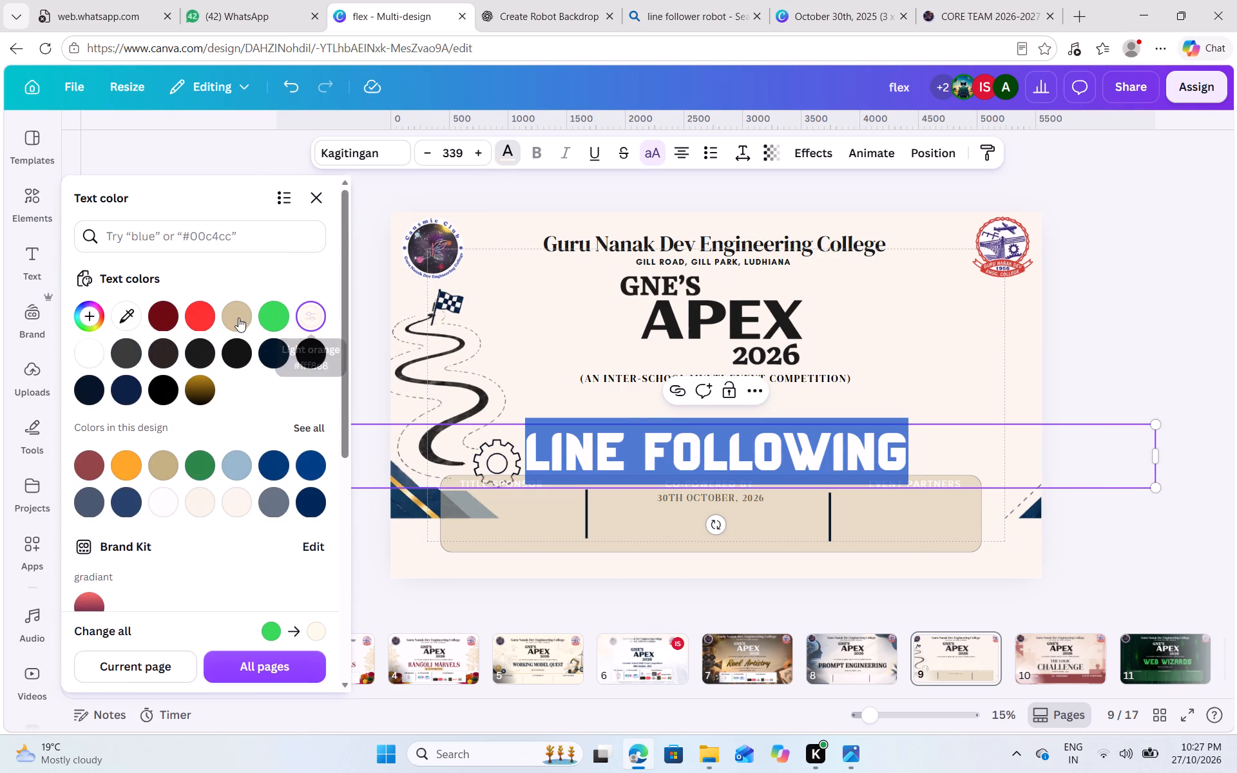
{"action": "left_click", "coordinate": [231, 314]}
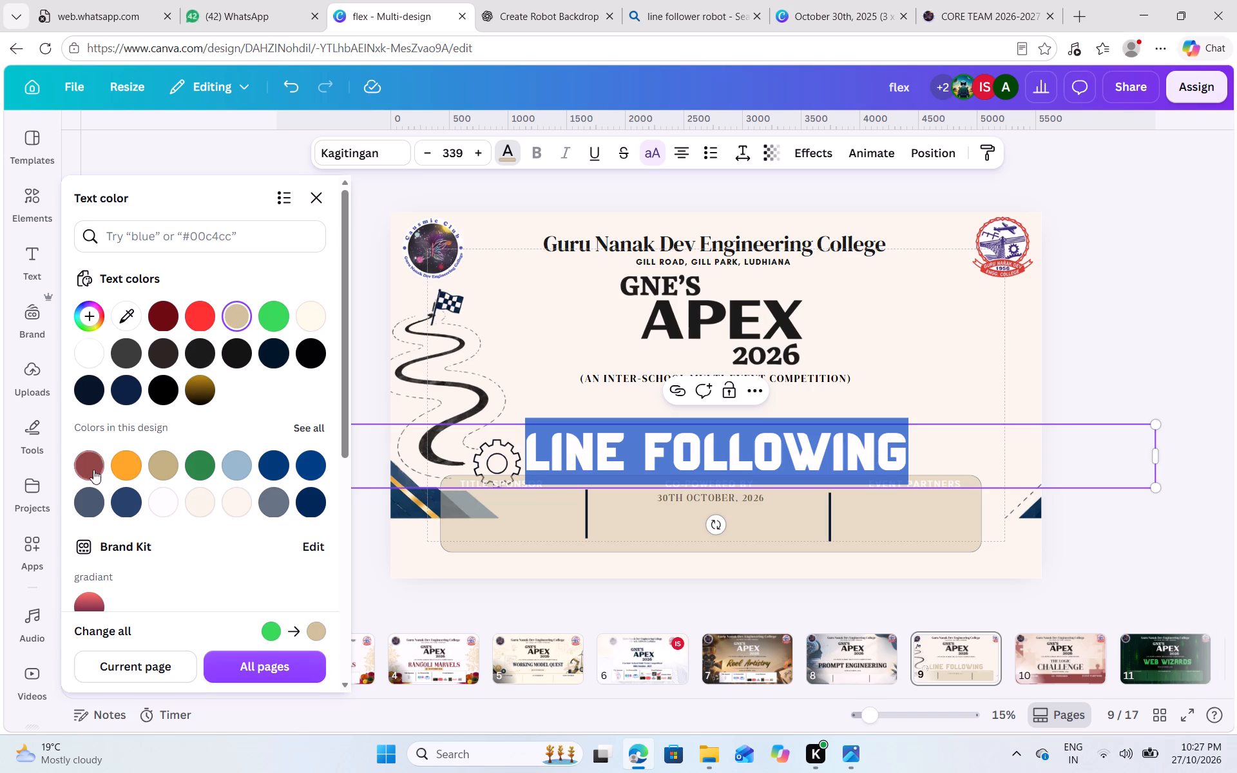
{"action": "left_click", "coordinate": [90, 469]}
{"action": "left_click", "coordinate": [1078, 320]}
{"action": "left_click", "coordinate": [1078, 320]}
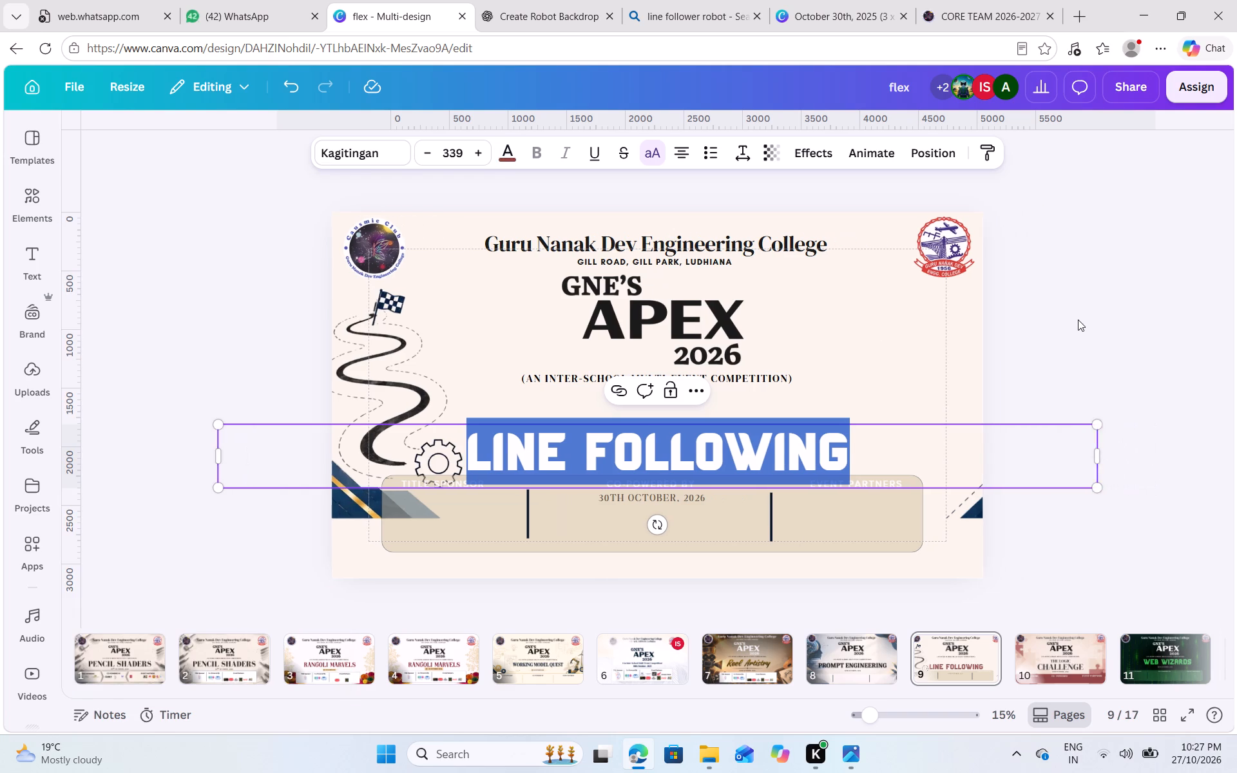
Move the LINE FOLLOWING title up, centred directly below the inter-school competition line.
{"action": "left_click_drag", "start_coordinate": [795, 439], "coordinate": [796, 410]}
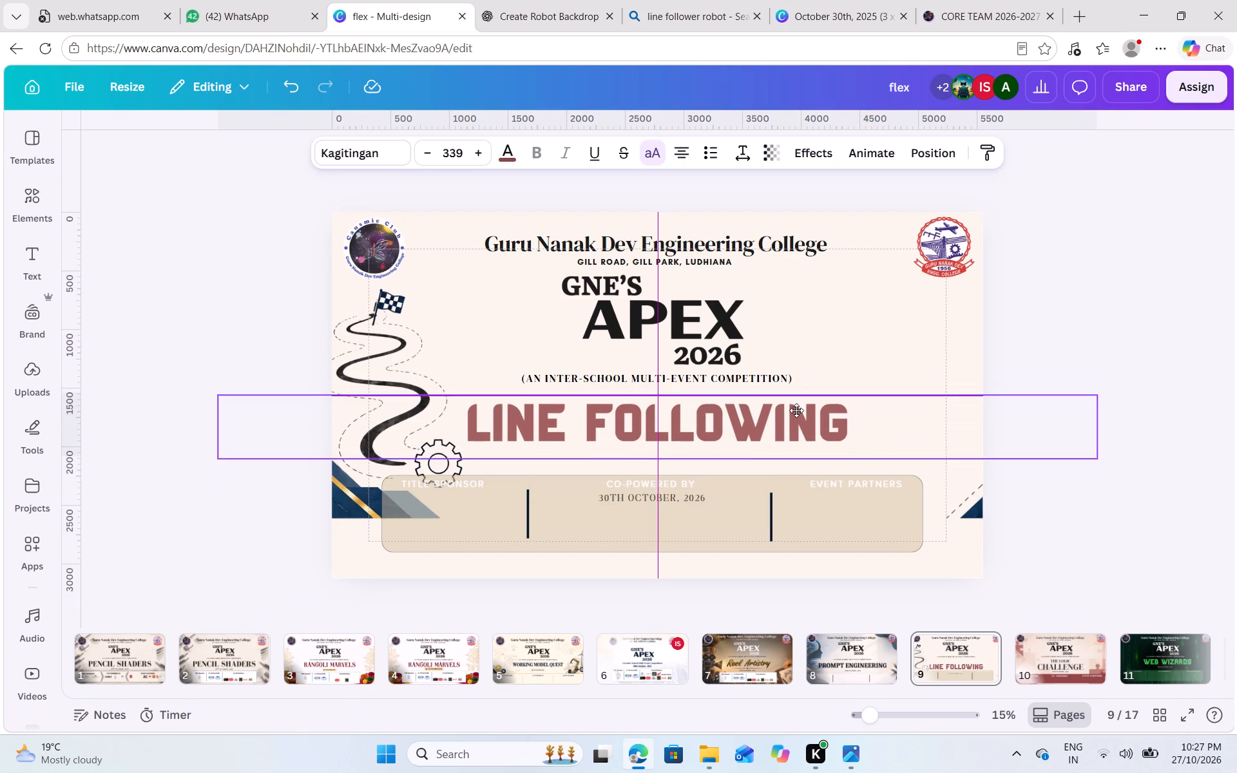
{"action": "left_click_drag", "start_coordinate": [796, 410], "coordinate": [798, 408]}
{"action": "left_click", "coordinate": [1078, 468]}
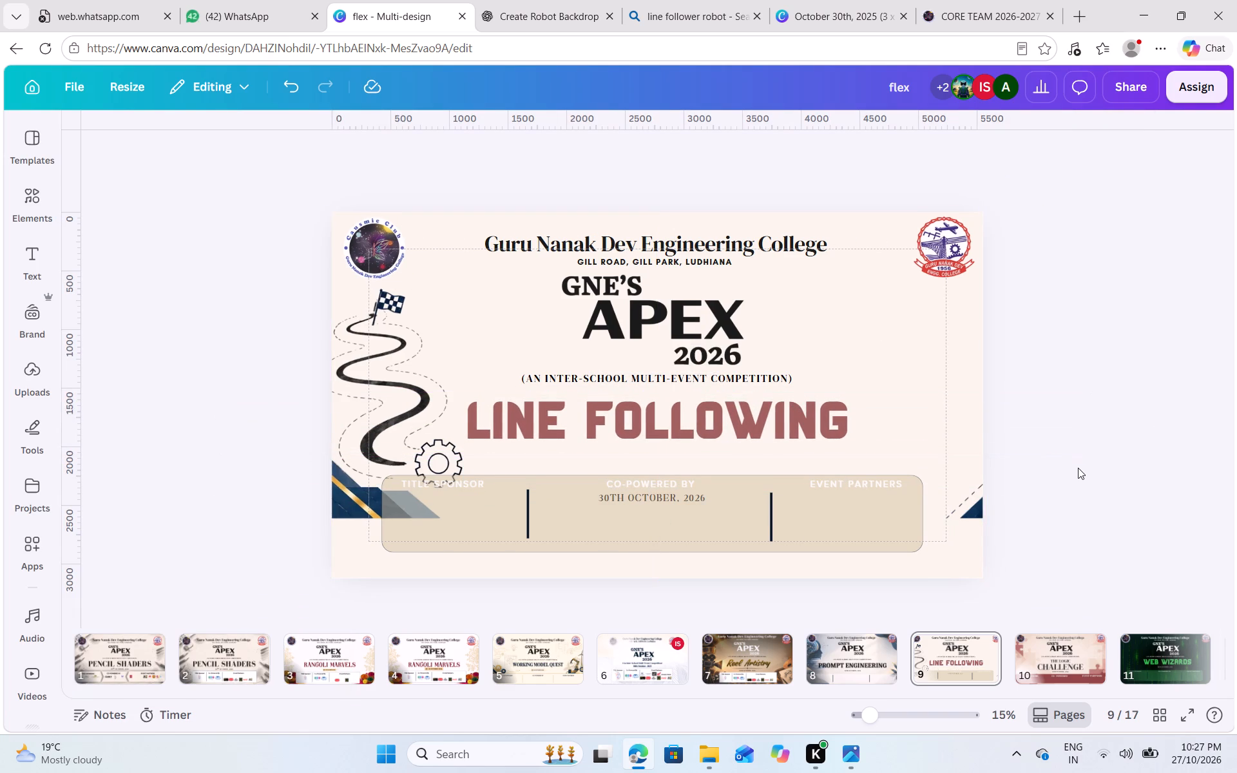
Delete the winding track, the navy-and-gold corner shape and the gear graphic from page 9's left side.
{"action": "left_click", "coordinate": [407, 453]}
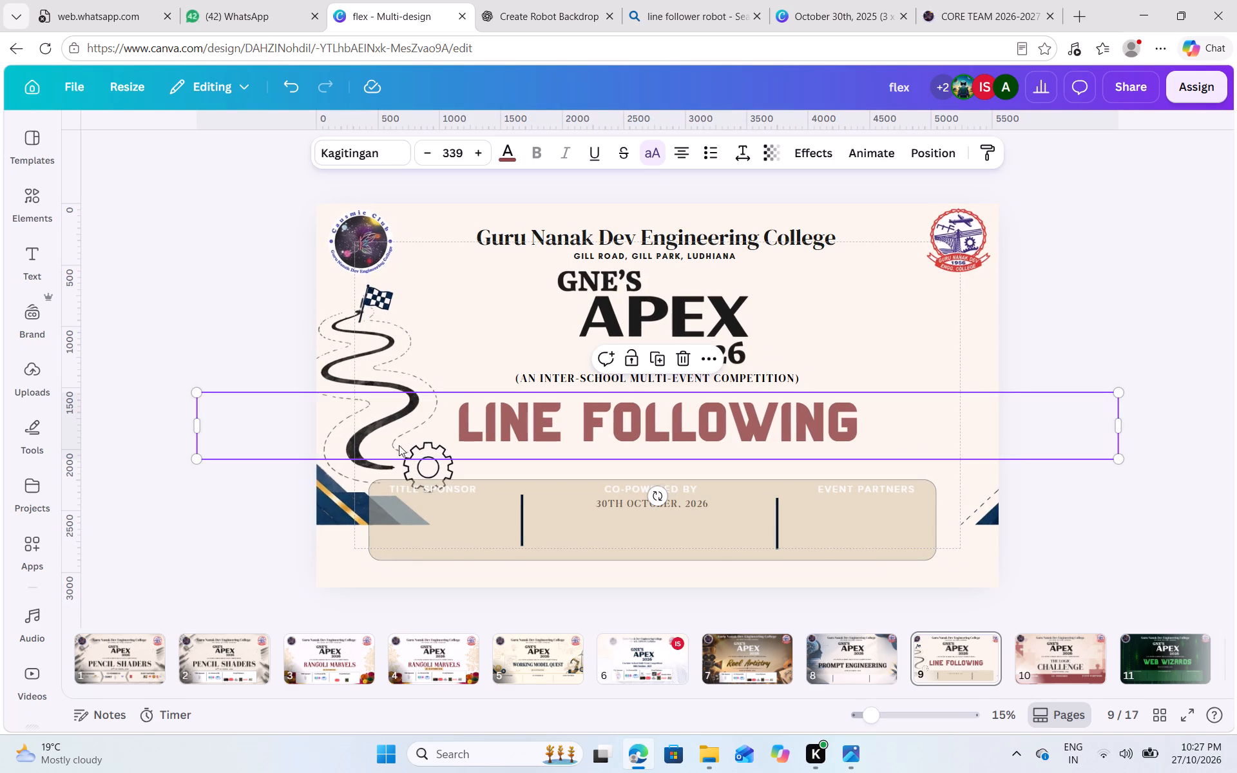
{"action": "left_click", "coordinate": [341, 355]}
{"action": "left_click", "coordinate": [413, 253]}
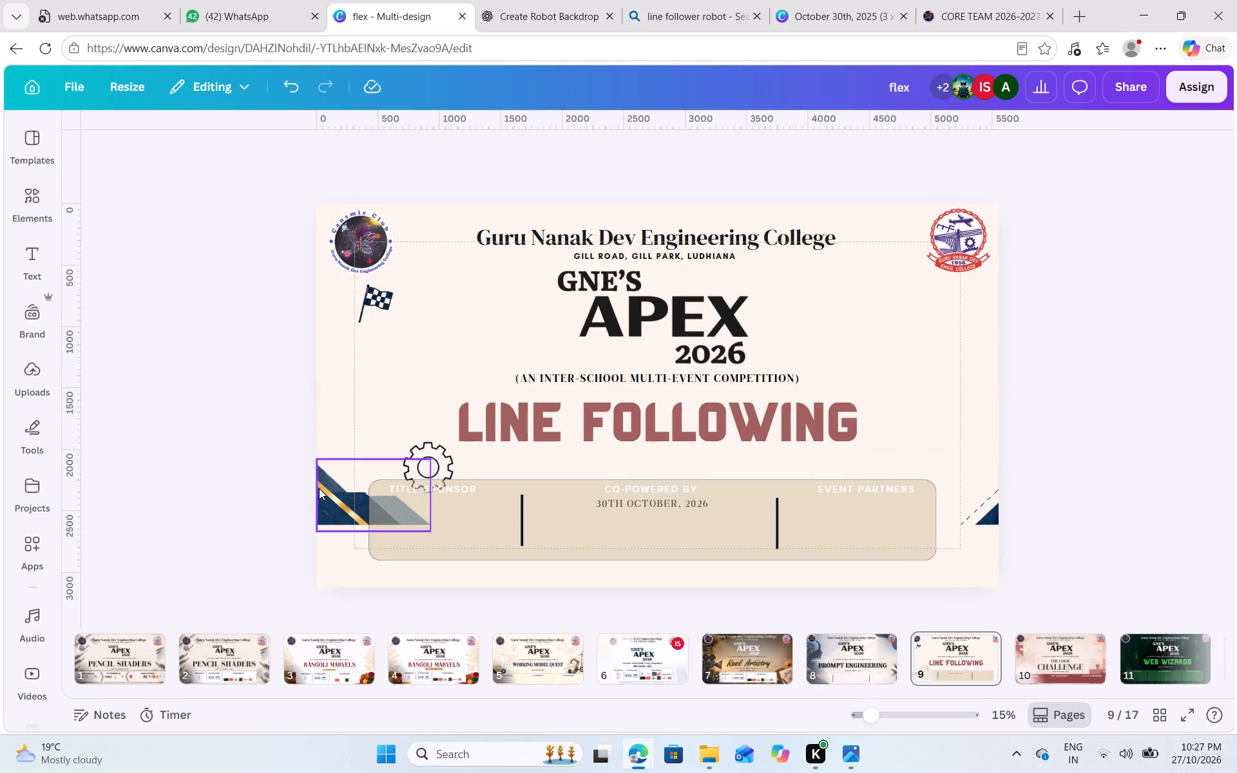
{"action": "left_click", "coordinate": [337, 484]}
{"action": "left_click", "coordinate": [399, 425]}
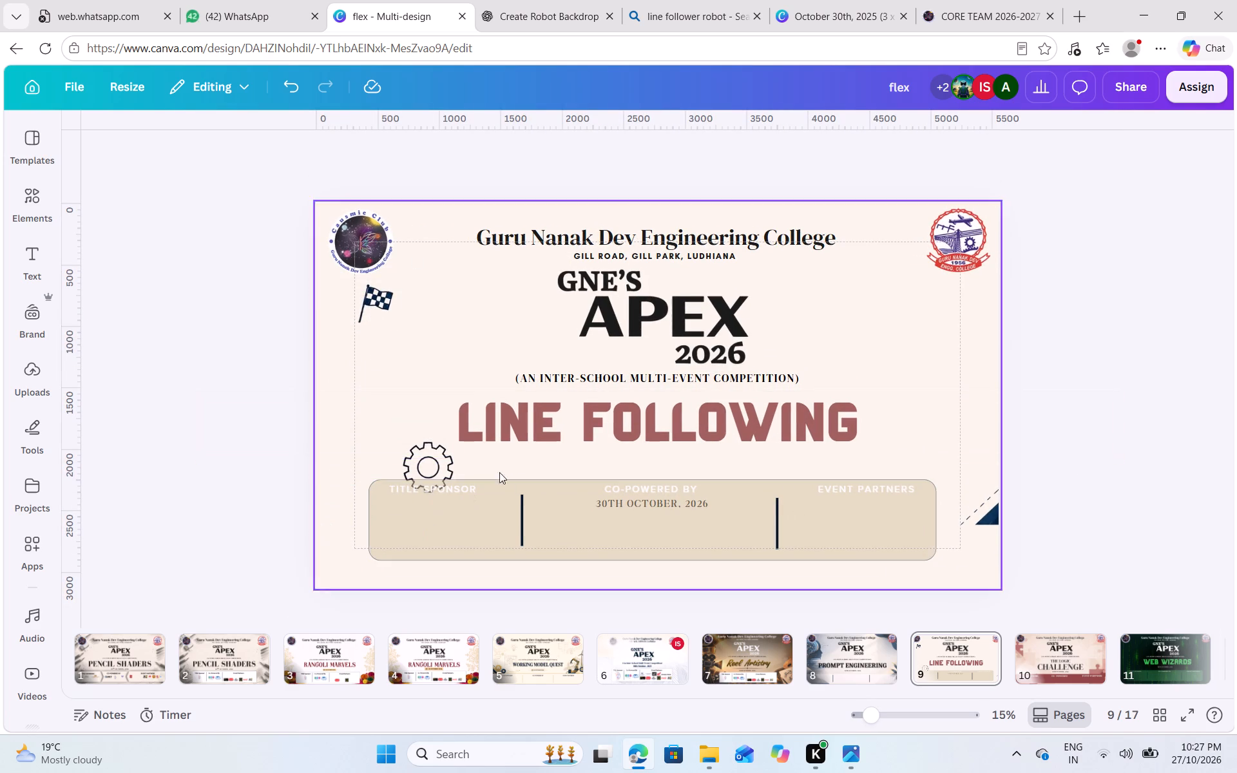
{"action": "left_click", "coordinate": [428, 466]}
{"action": "left_click", "coordinate": [453, 403]}
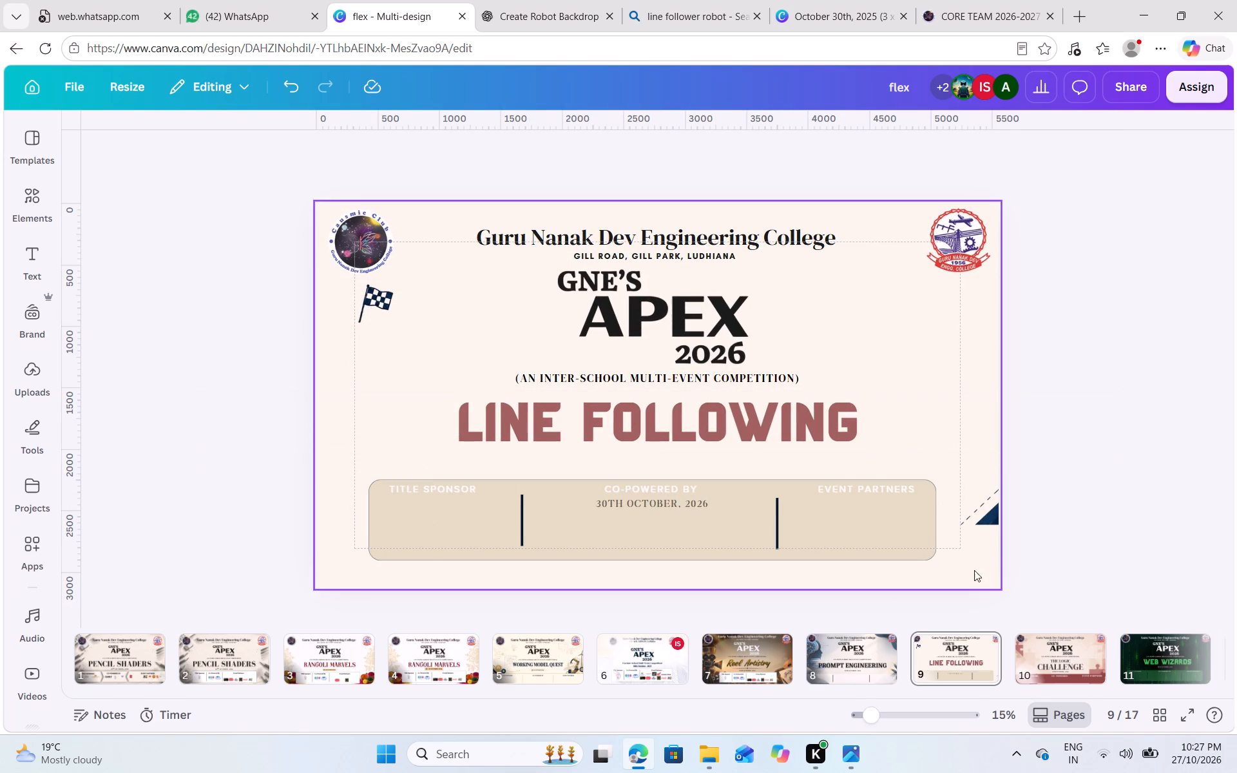
Move the navy triangle with the dashed line down to page 9's bottom-right corner.
{"action": "left_click", "coordinate": [991, 521]}
{"action": "left_click_drag", "start_coordinate": [986, 513], "coordinate": [984, 552]}
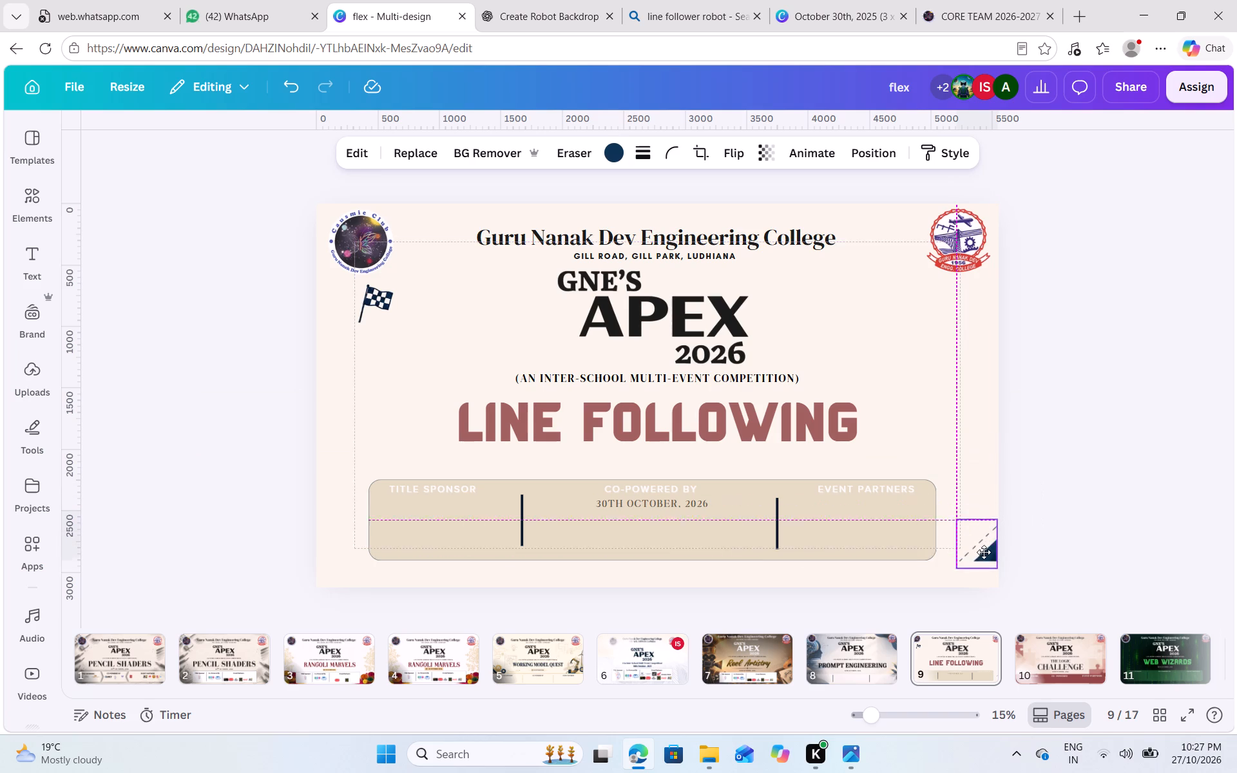
{"action": "left_click_drag", "start_coordinate": [984, 552], "coordinate": [984, 570]}
{"action": "left_click", "coordinate": [1070, 499]}
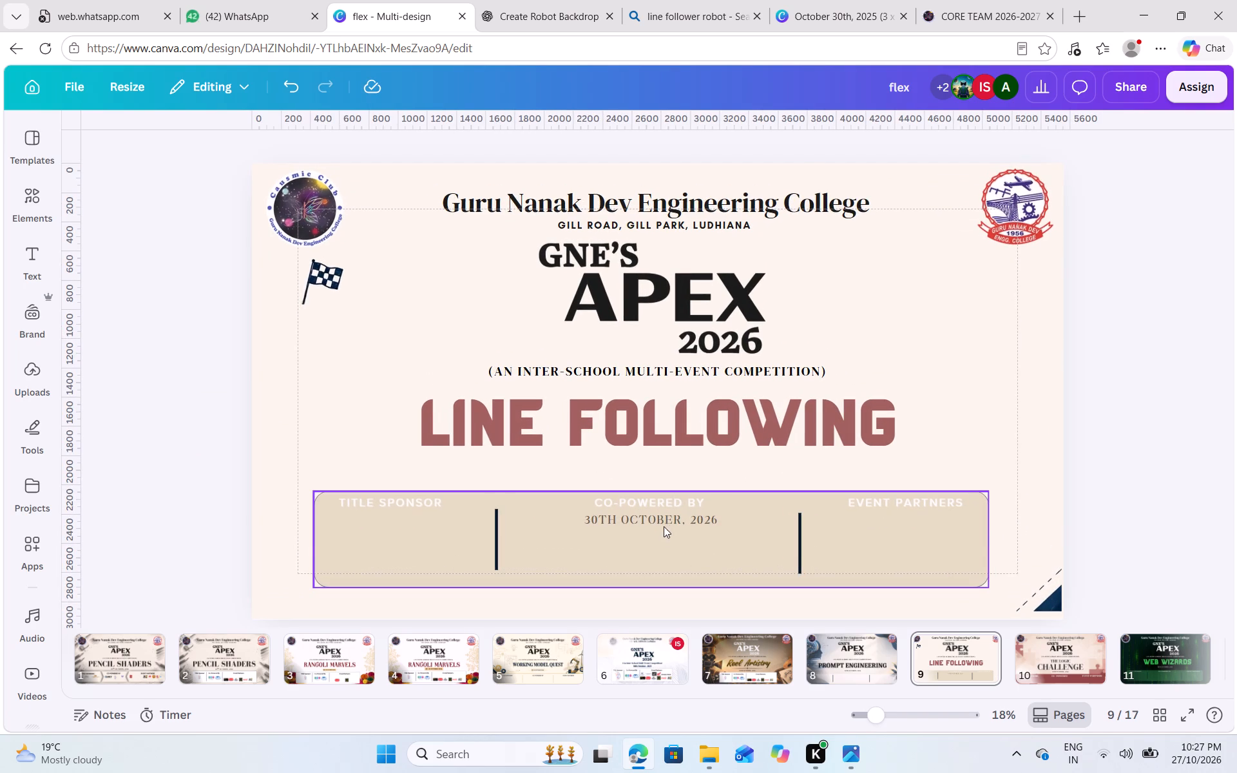
Select the 30TH OCTOBER, 2026 text behind the sponsor bar and move it to the blank area right of the APEX 2026 logo.
{"action": "left_click", "coordinate": [660, 527]}
{"action": "left_click", "coordinate": [995, 157]}
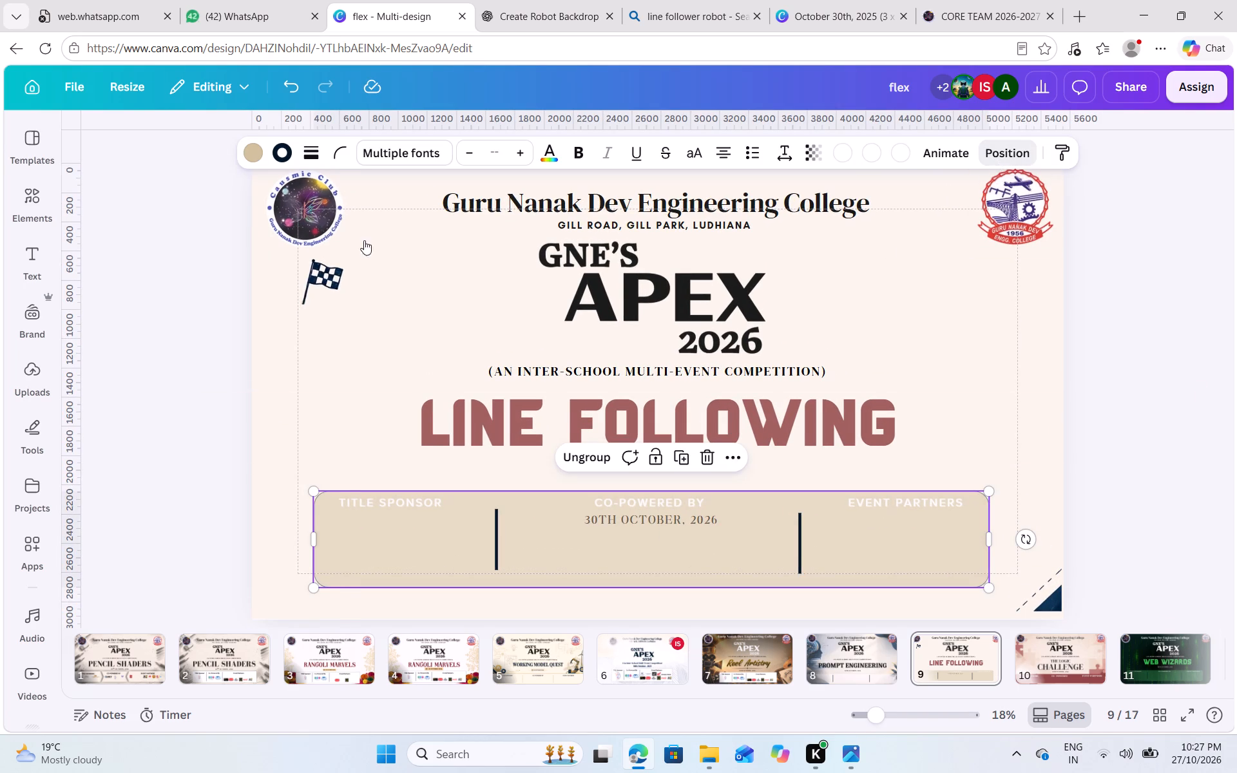
{"action": "scroll", "coordinate": [224, 462], "scroll_direction": "down", "scroll_amount": 2}
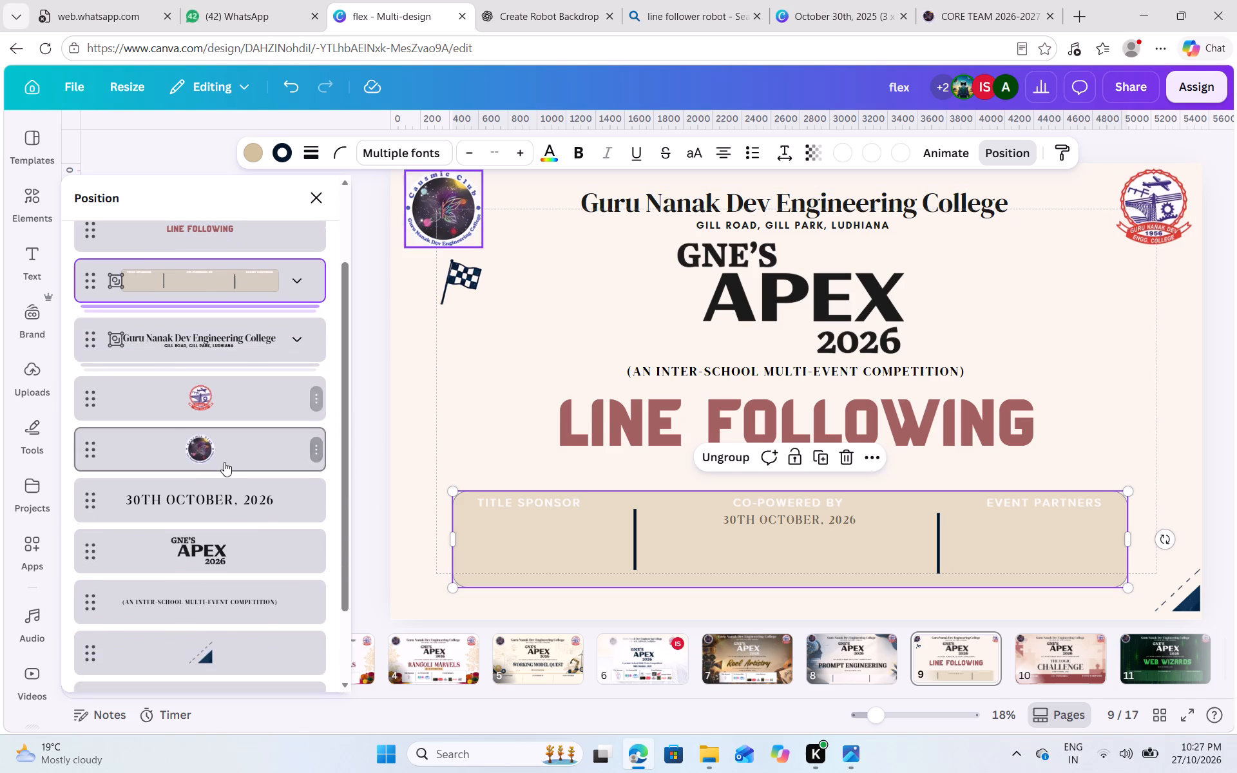
{"action": "left_click", "coordinate": [222, 484]}
{"action": "left_click_drag", "start_coordinate": [805, 562], "coordinate": [817, 515]}
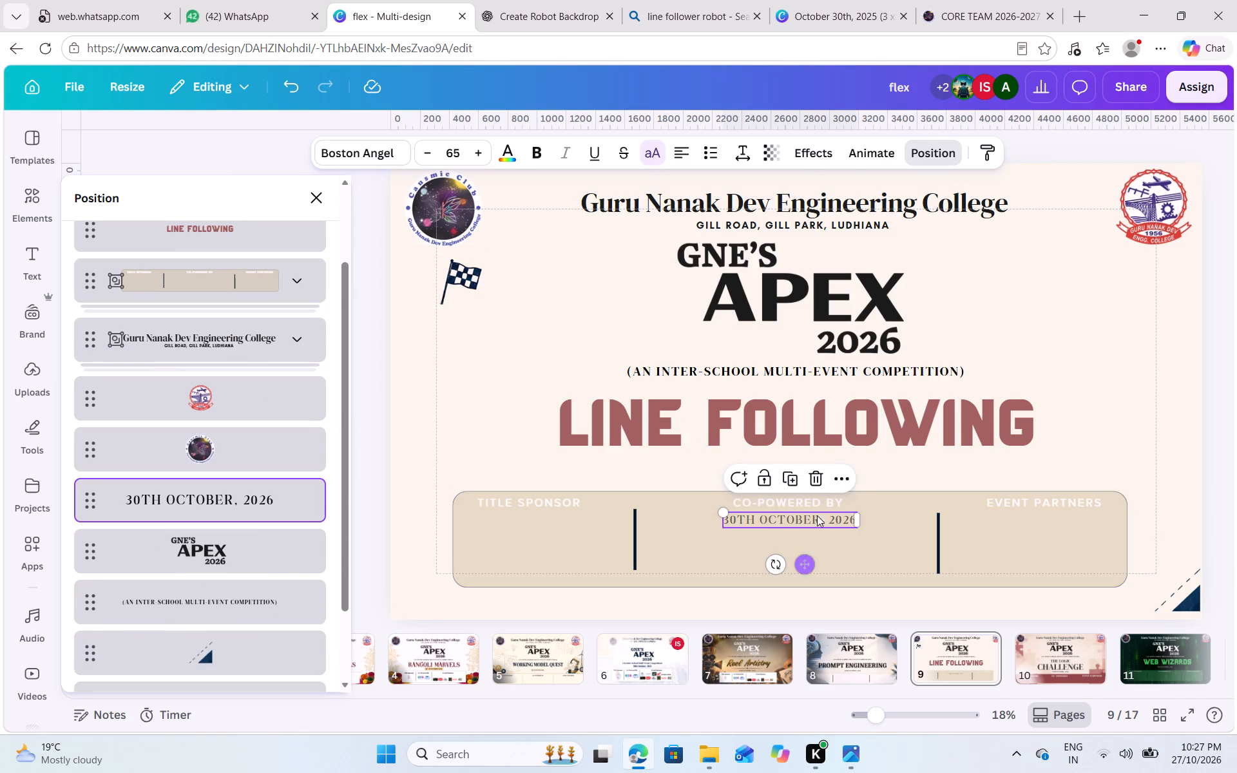
{"action": "left_click_drag", "start_coordinate": [817, 515], "coordinate": [1076, 347]}
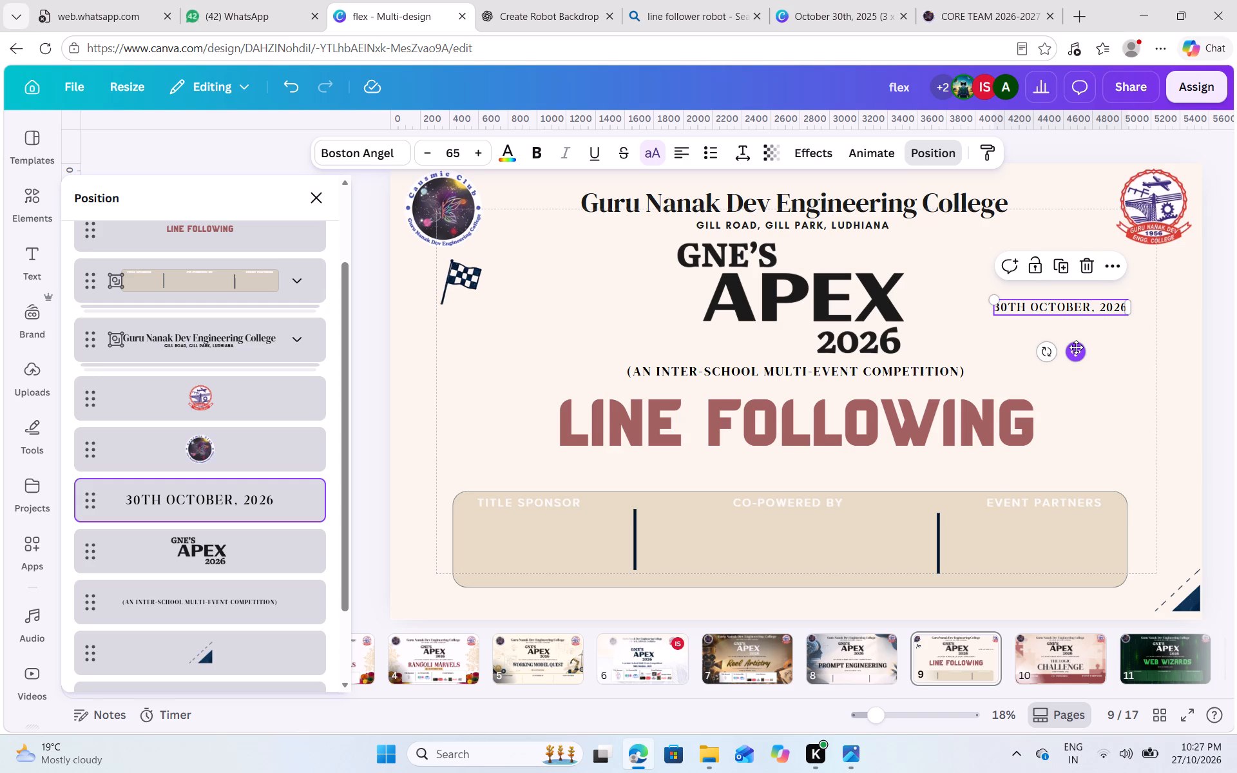
Open page 8, the PROMPT ENGINEERING banner.
{"action": "left_click", "coordinate": [845, 650]}
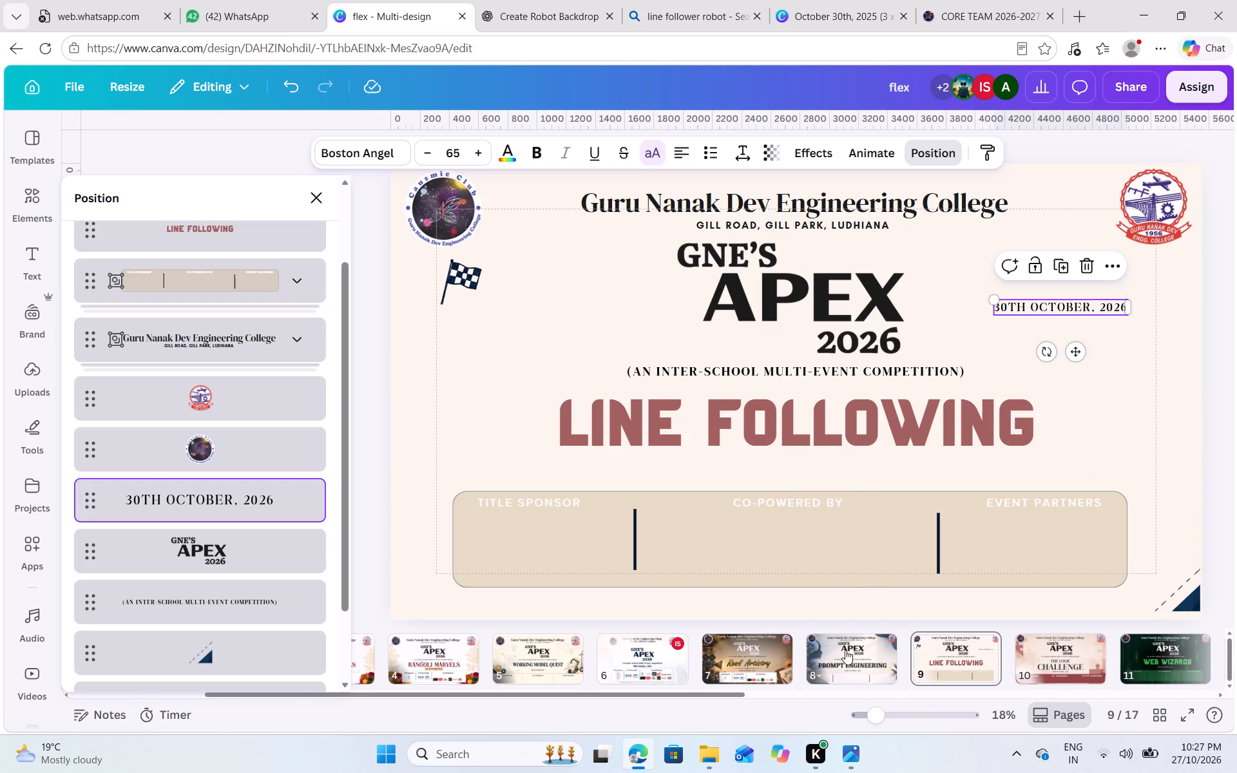
Return to page 9, the LINE FOLLOWING banner.
{"action": "left_click", "coordinate": [950, 660]}
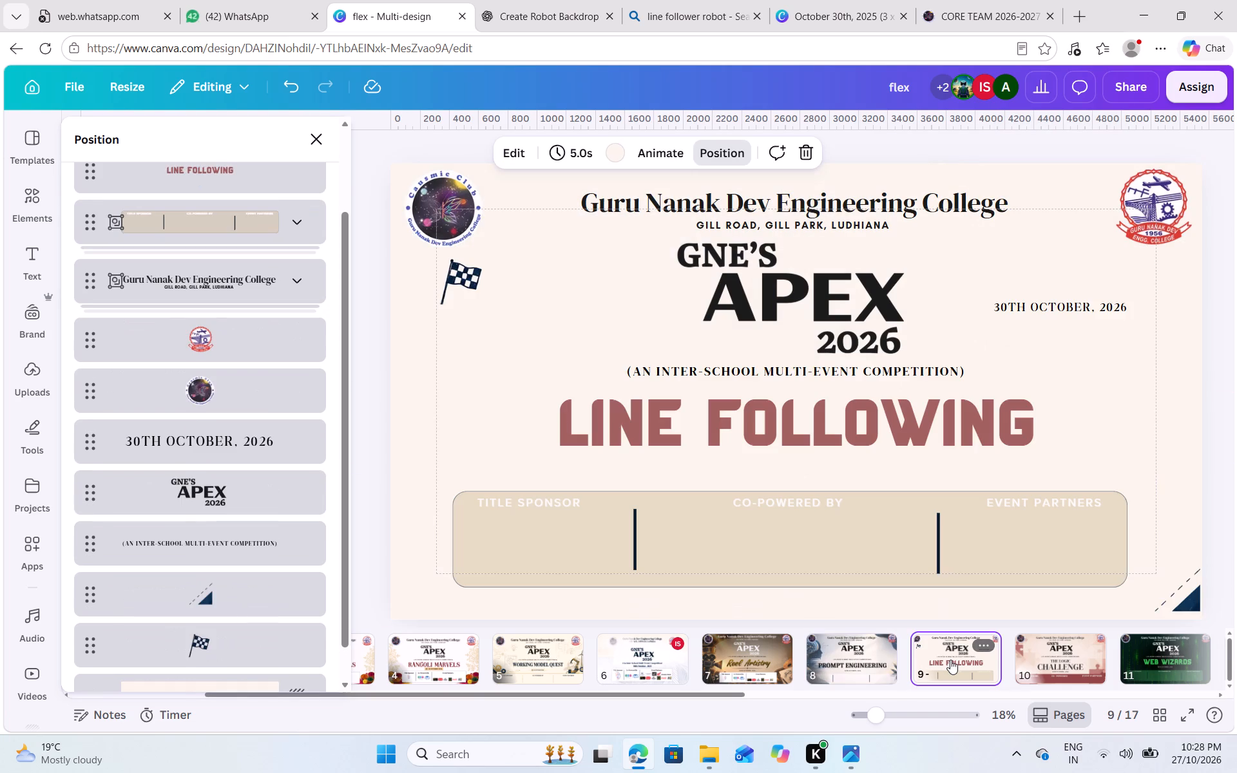
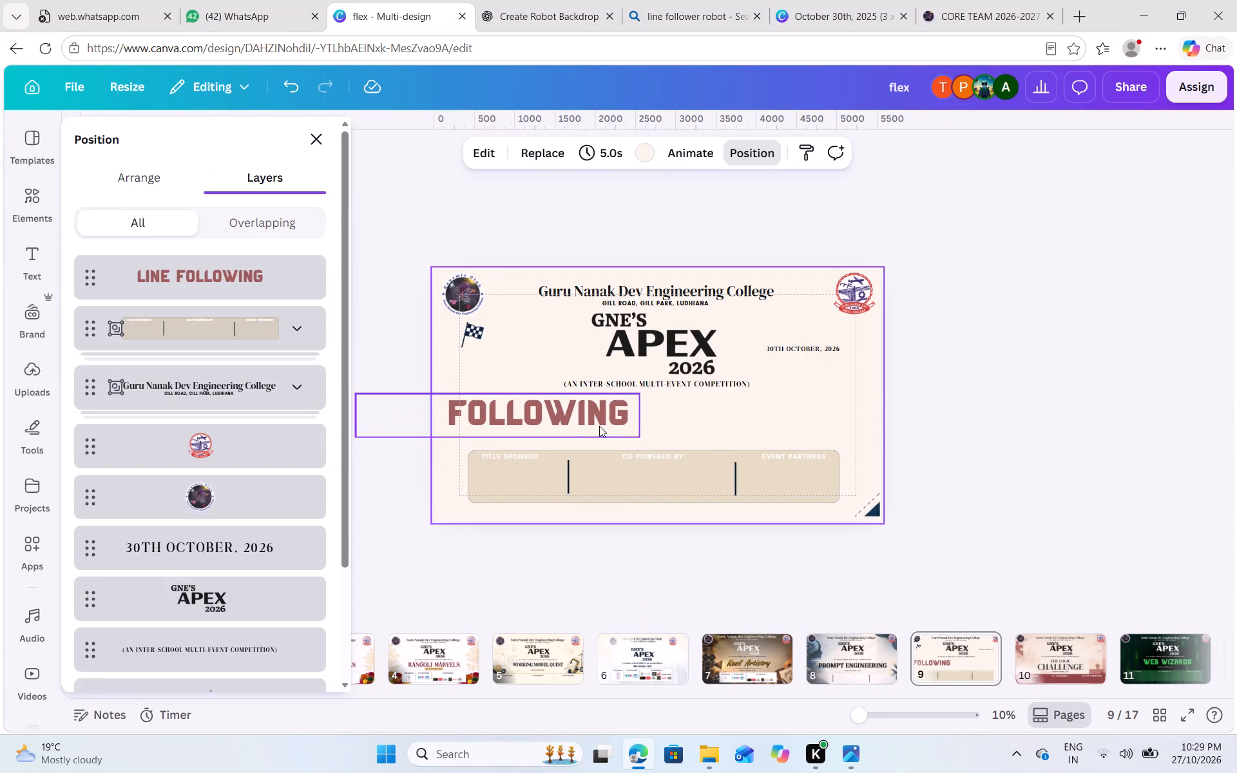
Move the LINE FOLLOWING title to the middle of page 9 above the sponsor bar and narrow its text box around the wording.
{"action": "left_click_drag", "start_coordinate": [573, 425], "coordinate": [741, 417]}
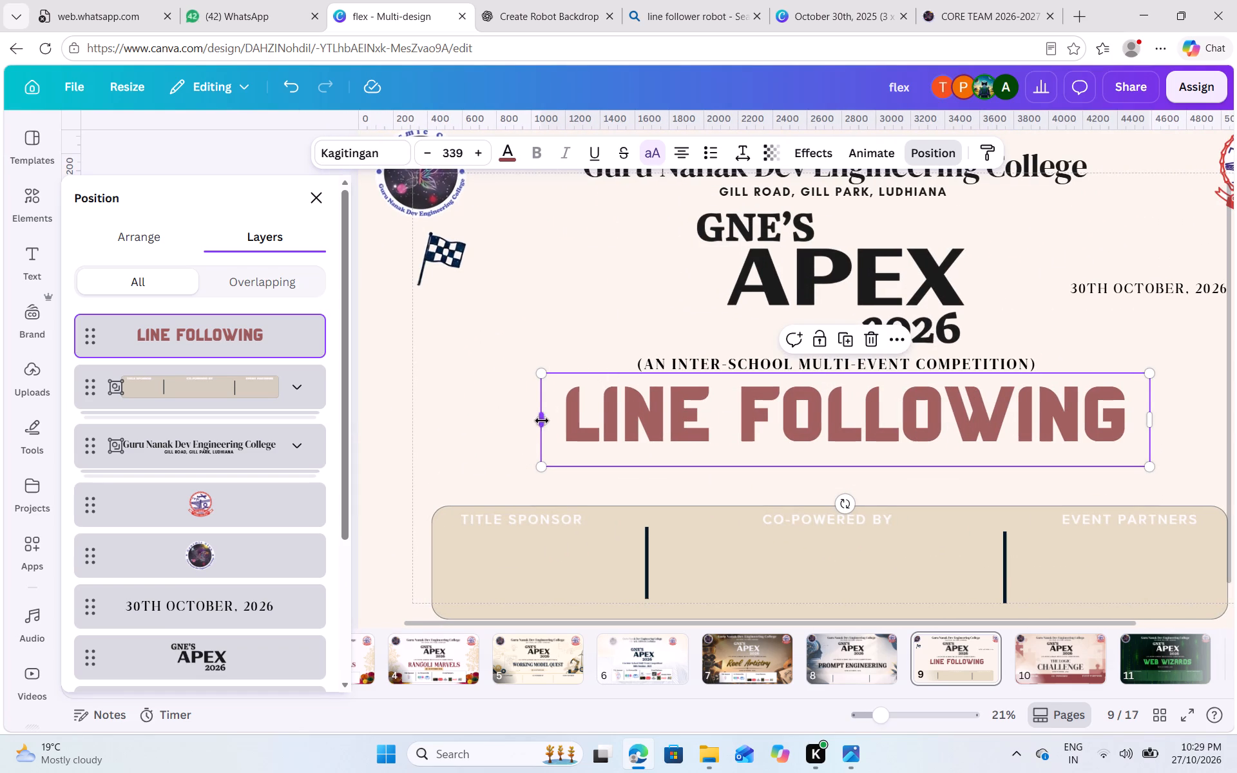
{"action": "left_click_drag", "start_coordinate": [542, 421], "coordinate": [605, 420]}
{"action": "left_click_drag", "start_coordinate": [541, 417], "coordinate": [547, 417]}
Narrow the LINE FOLLOWING title's text box on page 9 from its left edge and set its font size to 300.
{"action": "left_click_drag", "start_coordinate": [547, 417], "coordinate": [569, 417]}
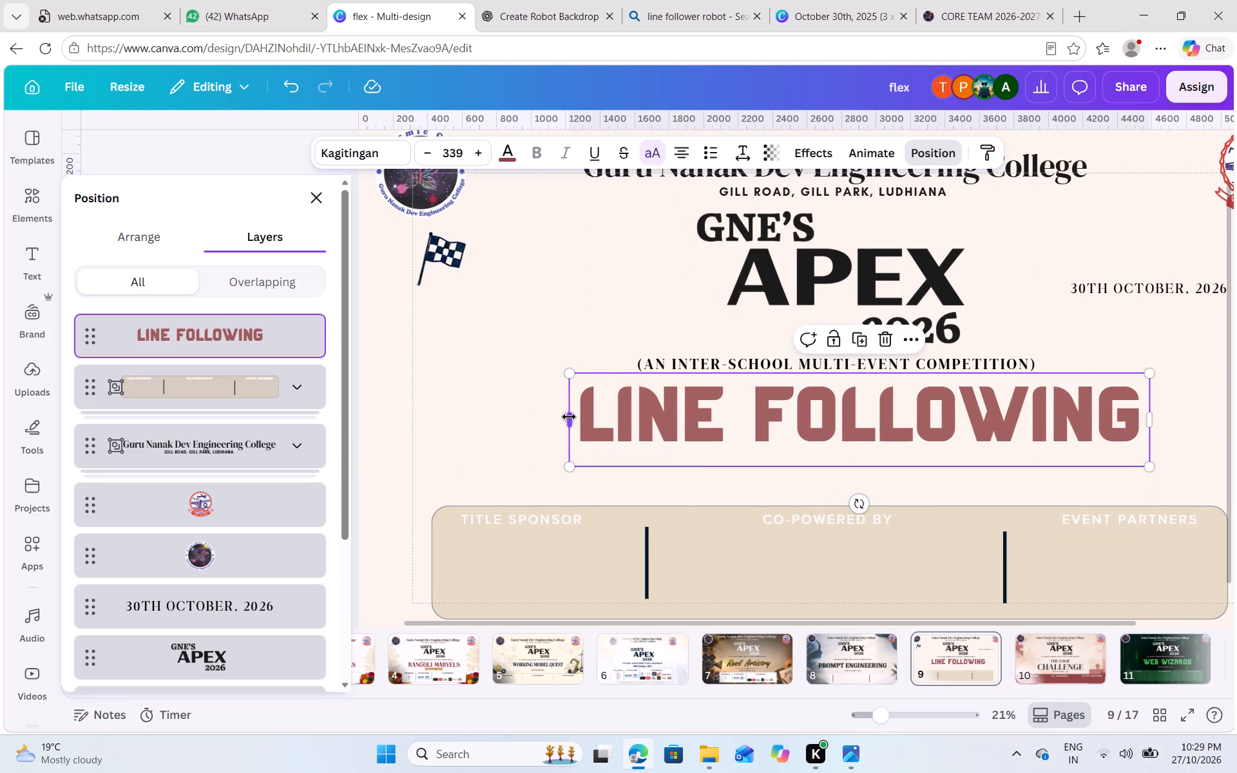
{"action": "left_click", "coordinate": [427, 150]}
{"action": "left_click", "coordinate": [460, 148]}
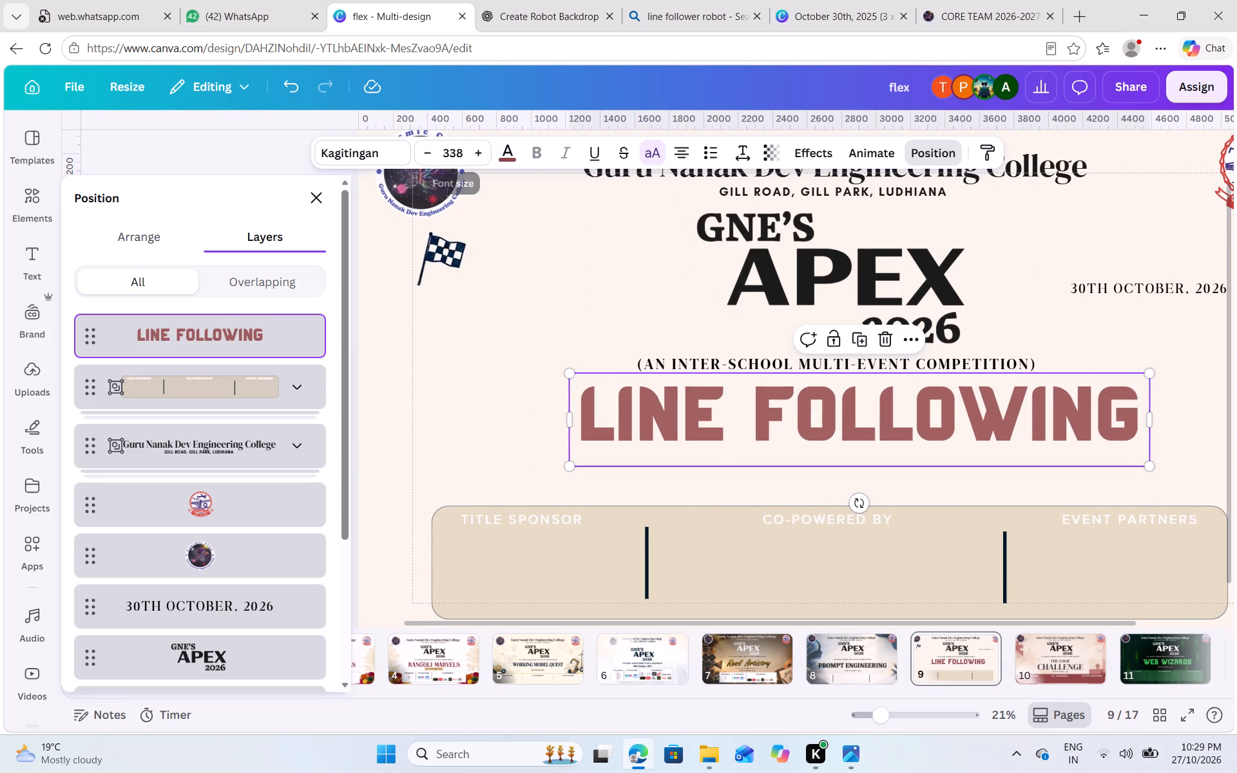
{"action": "type", "text": "300"}
{"action": "key", "text": "Return"}
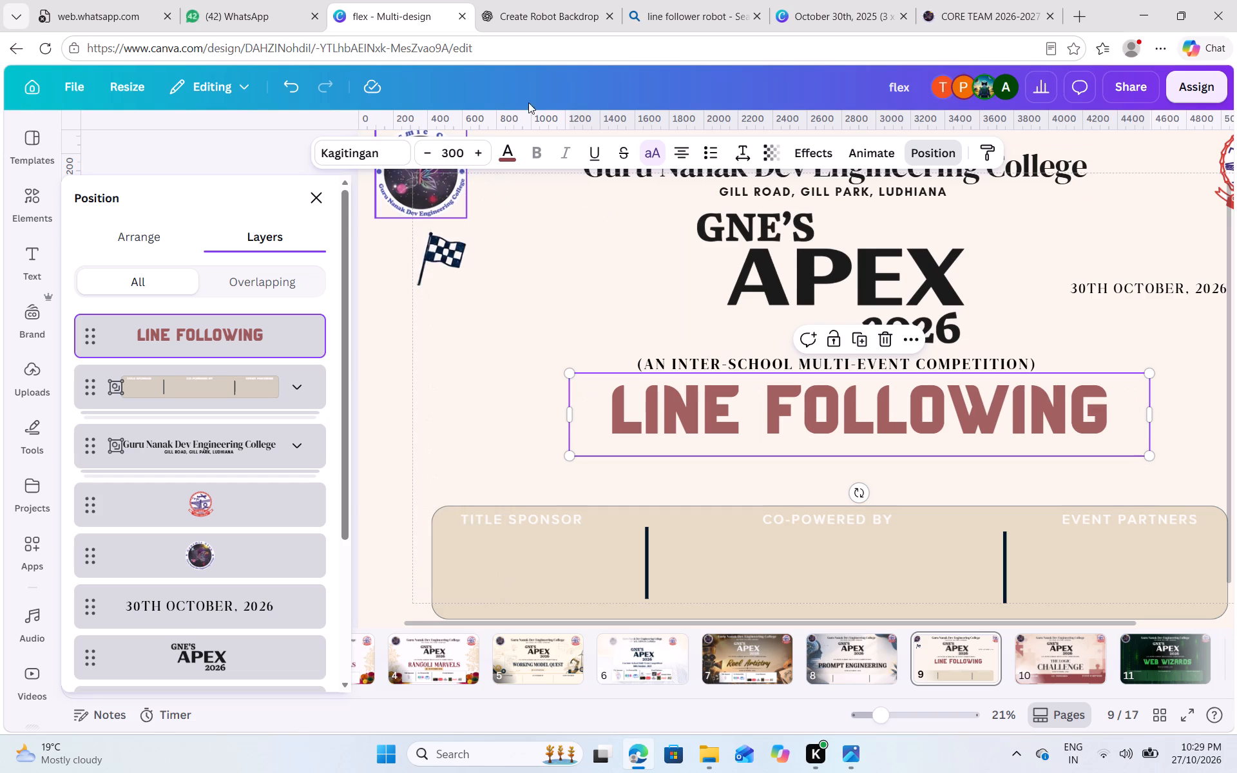
{"action": "left_click", "coordinate": [505, 157]}
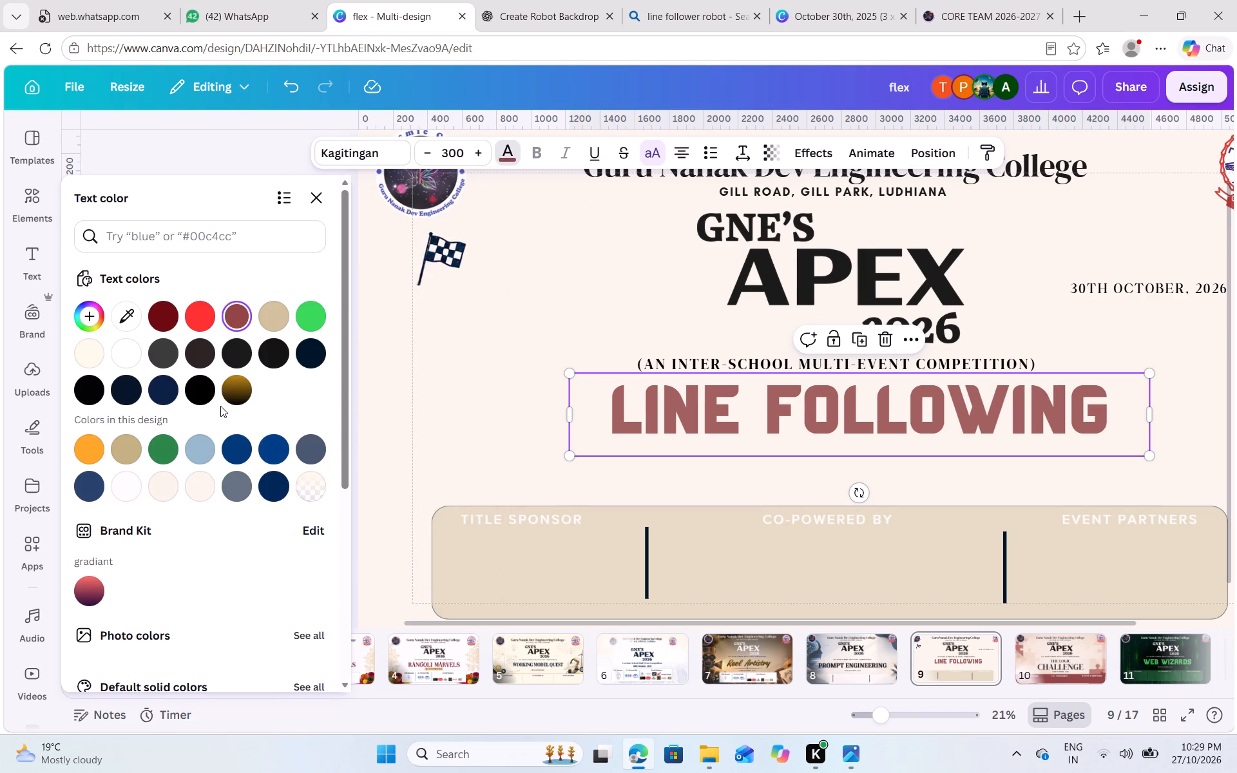
{"action": "left_click", "coordinate": [229, 397]}
{"action": "scroll", "coordinate": [234, 450], "scroll_direction": "down", "scroll_amount": 1}
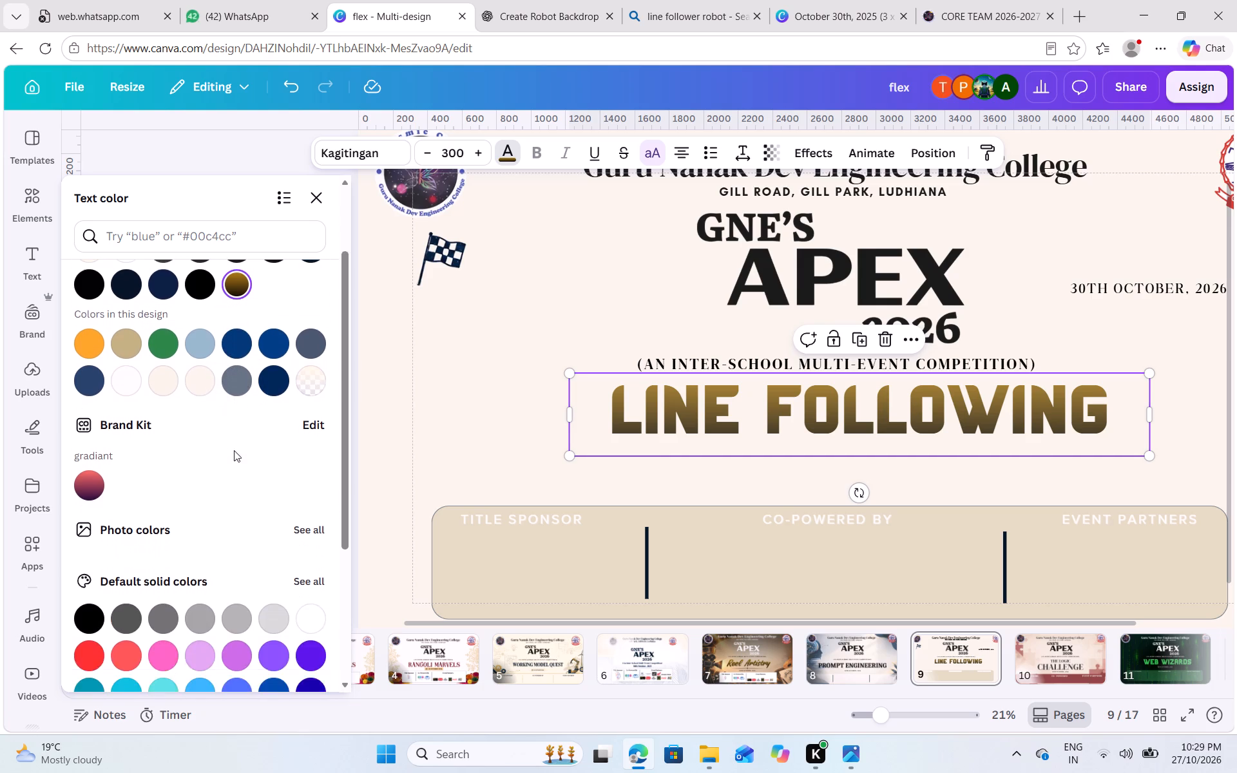
{"action": "left_click", "coordinate": [236, 327]}
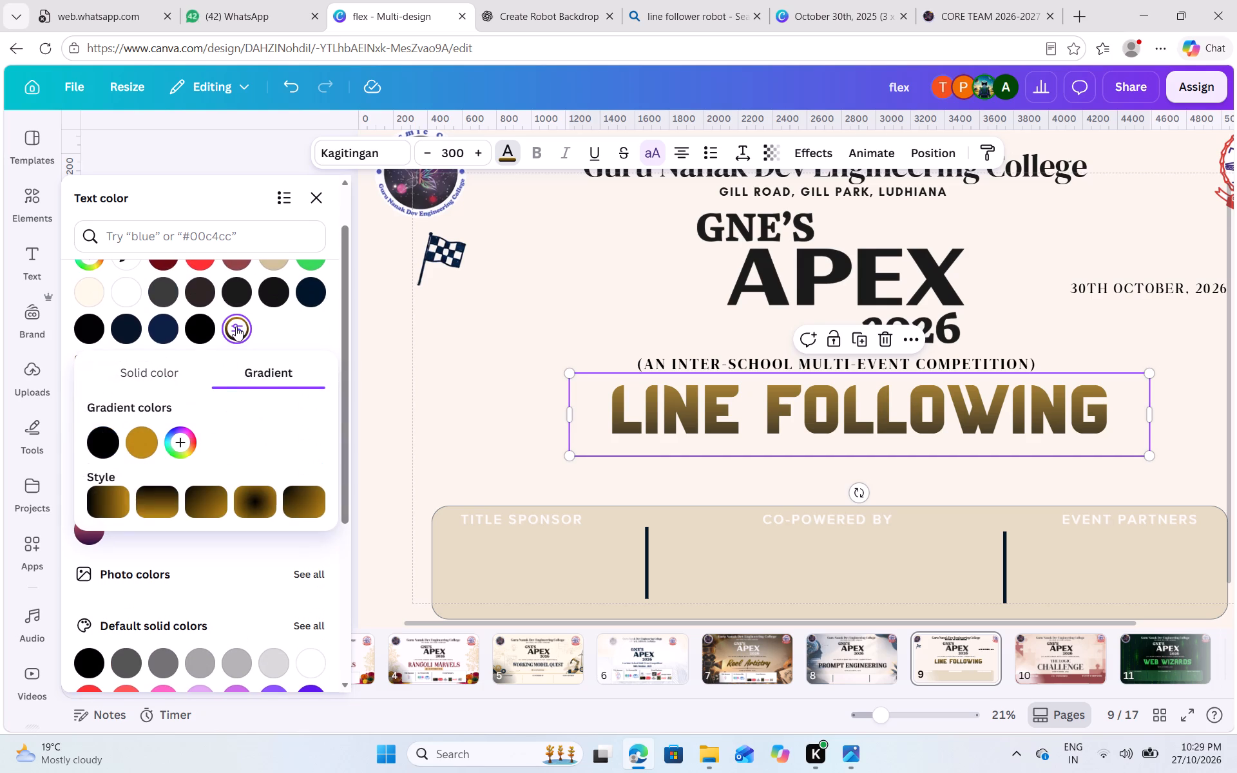
{"action": "left_click", "coordinate": [108, 439]}
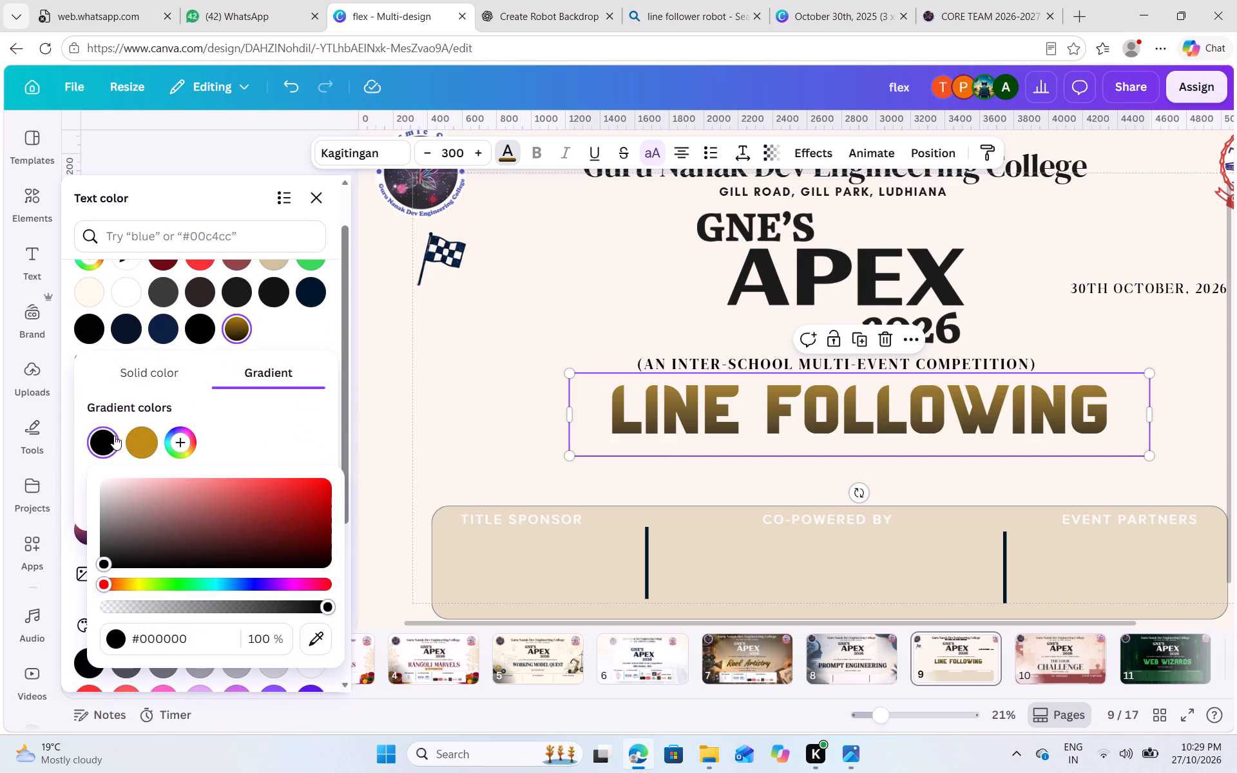
{"action": "left_click", "coordinate": [217, 426]}
{"action": "left_click", "coordinate": [176, 439]}
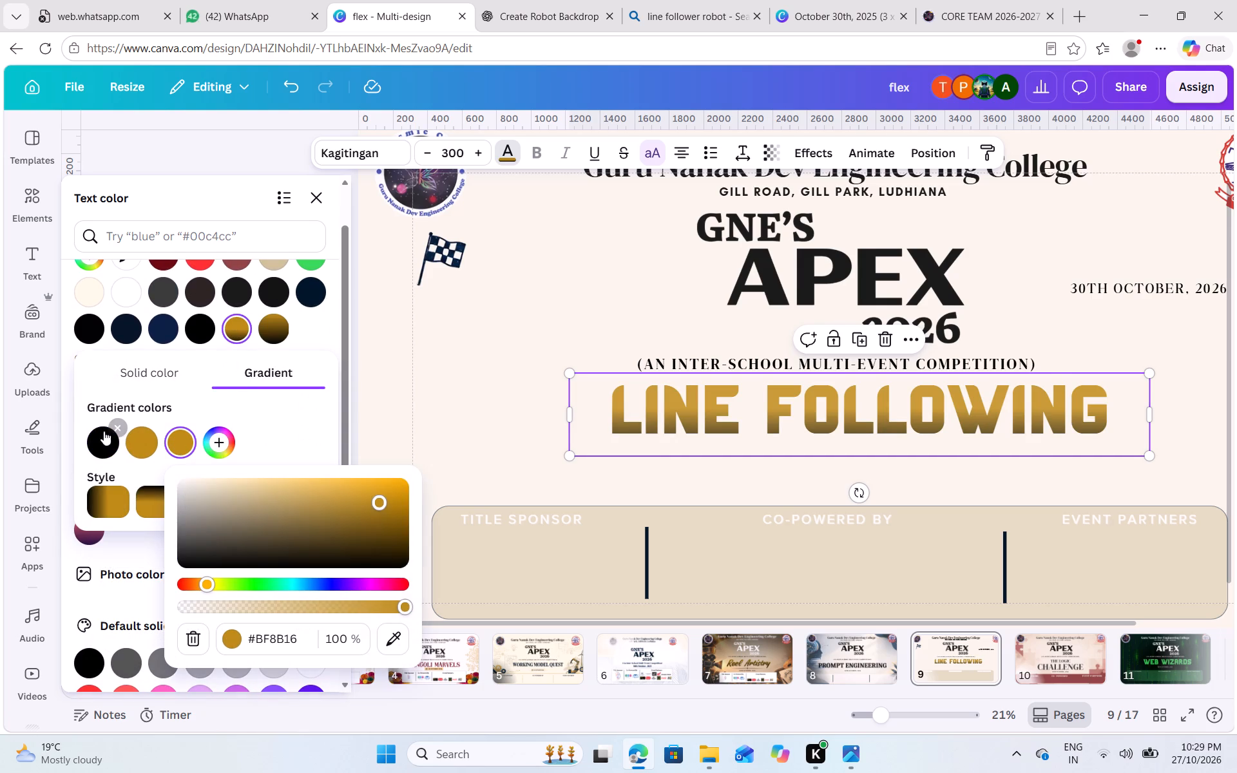
{"action": "left_click", "coordinate": [115, 426]}
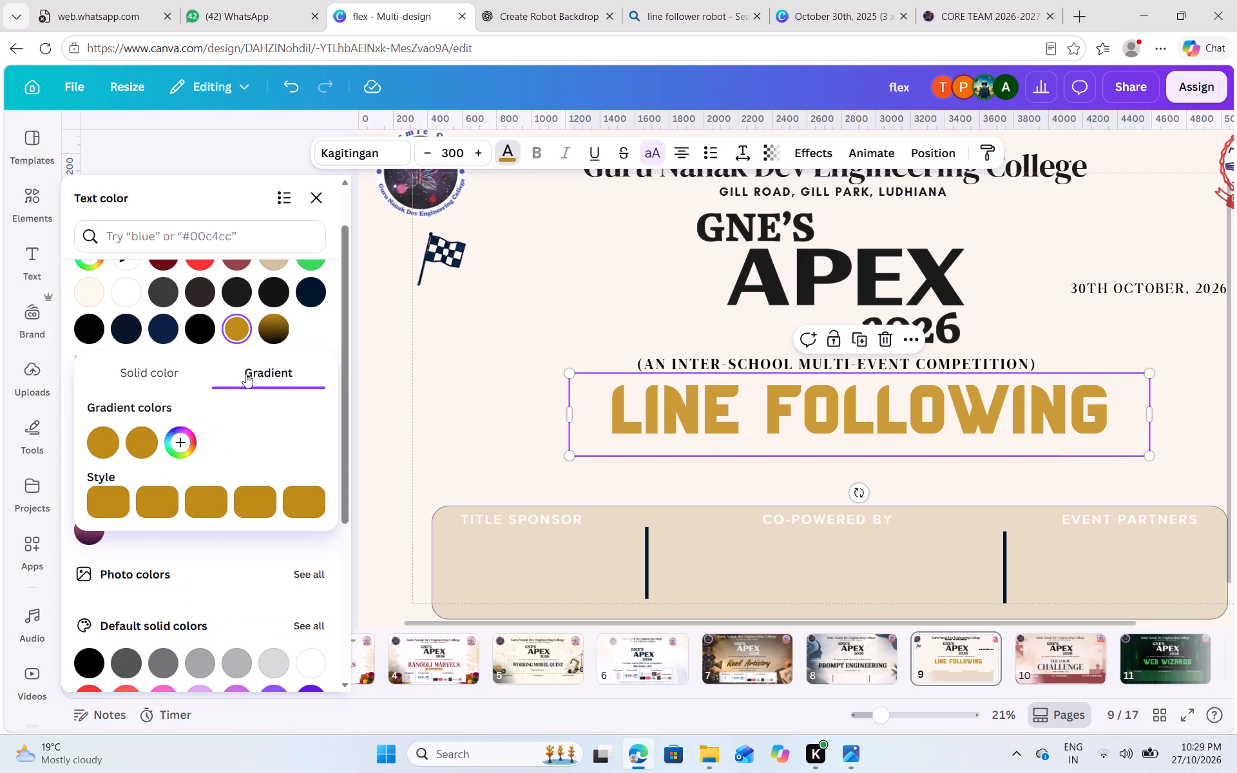
{"action": "left_click", "coordinate": [140, 370]}
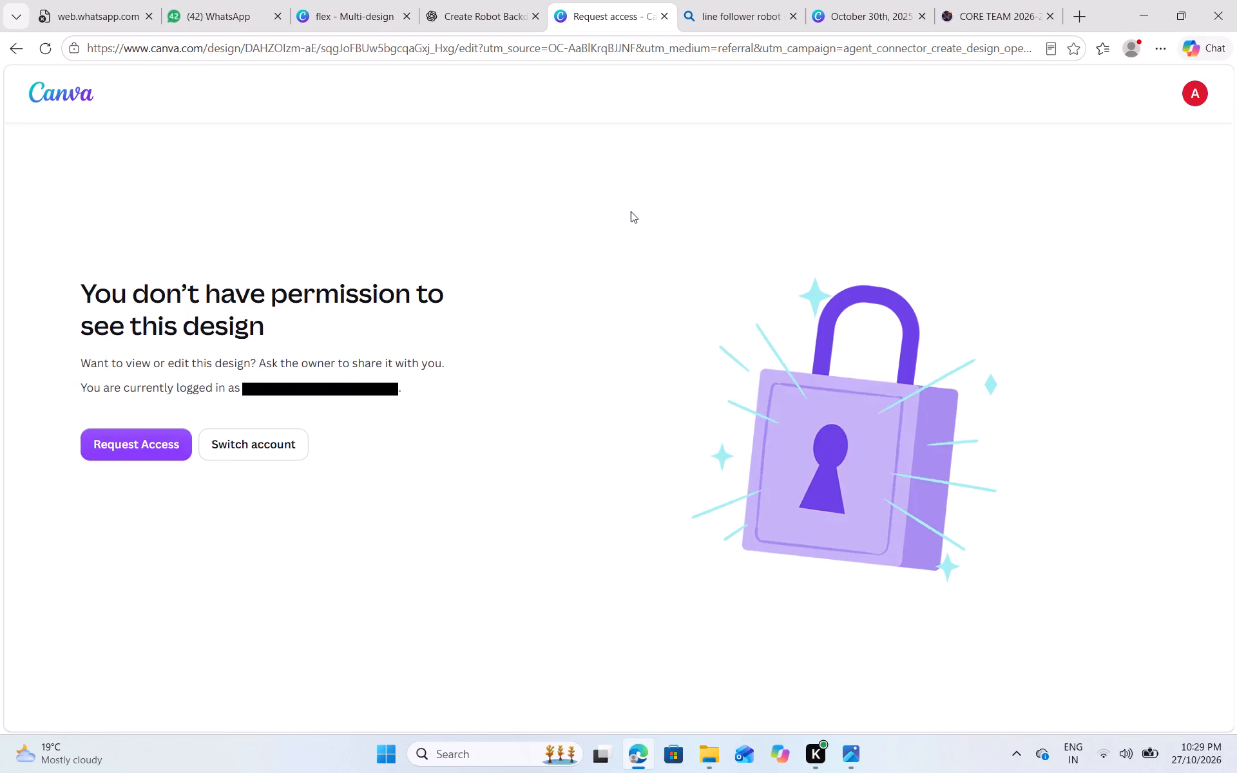
Request access to the backdrop design from two Canva accounts, and switch to the account that can edit it.
{"action": "left_click", "coordinate": [155, 438]}
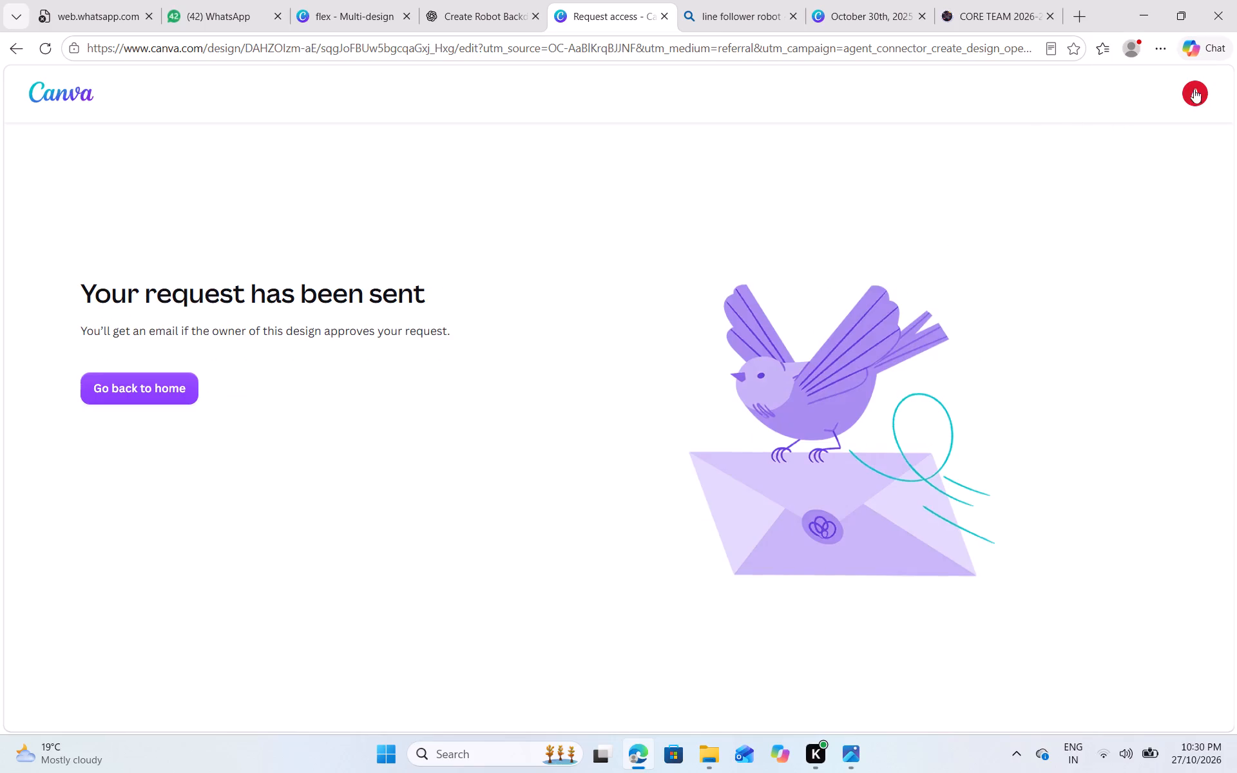
{"action": "left_click", "coordinate": [1194, 91]}
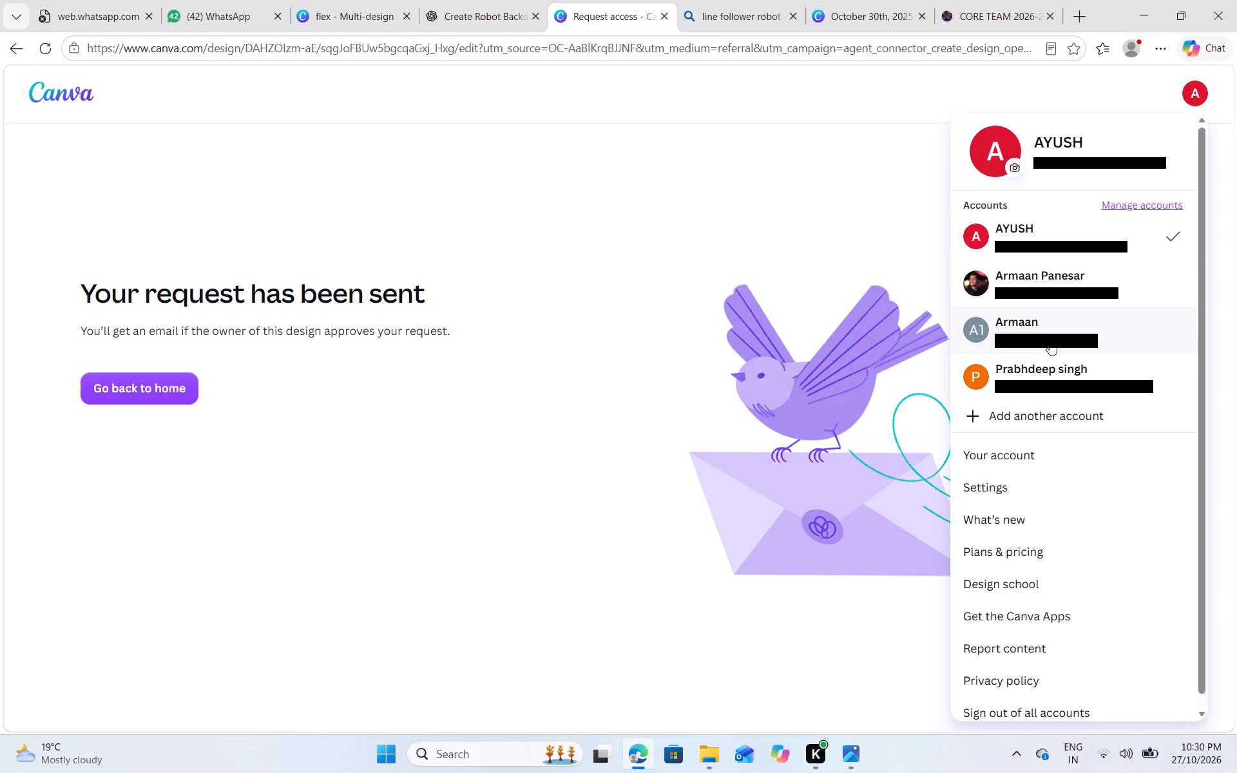
{"action": "left_click", "coordinate": [1050, 341]}
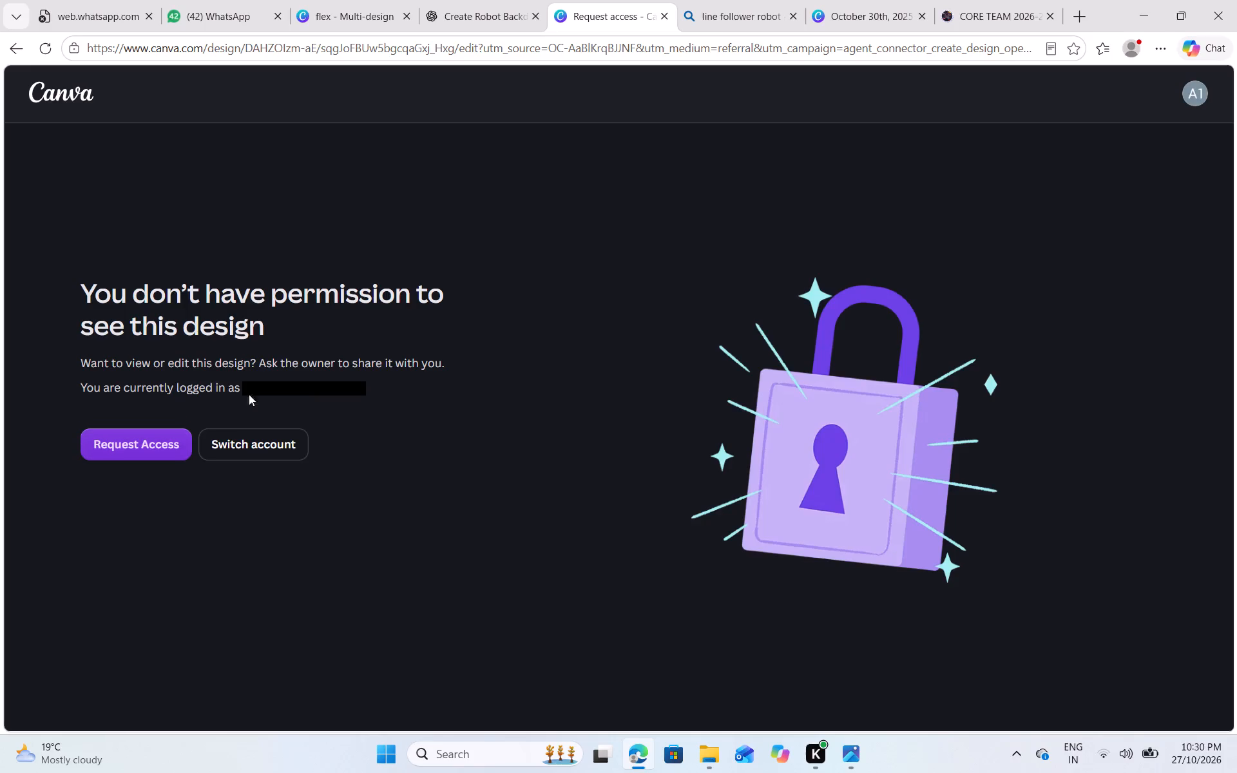
{"action": "left_click", "coordinate": [154, 442]}
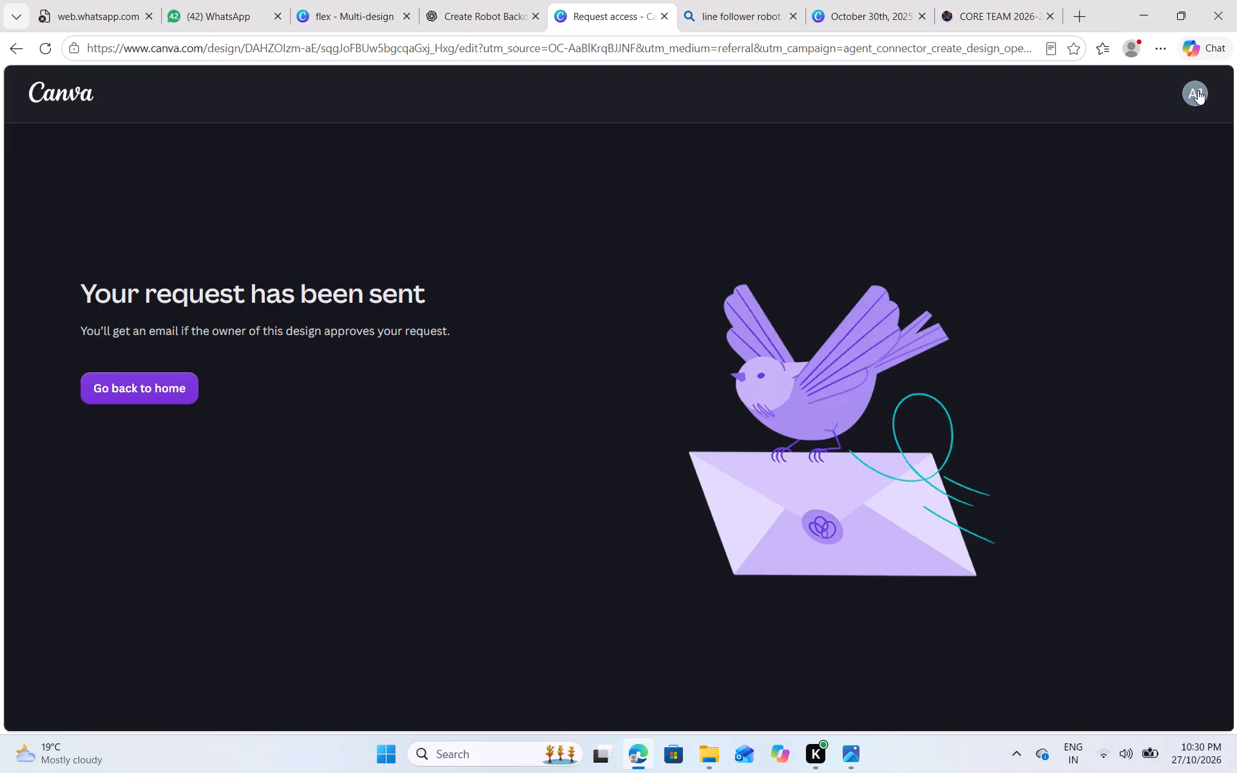
{"action": "left_click", "coordinate": [1198, 90]}
{"action": "left_click", "coordinate": [1070, 339]}
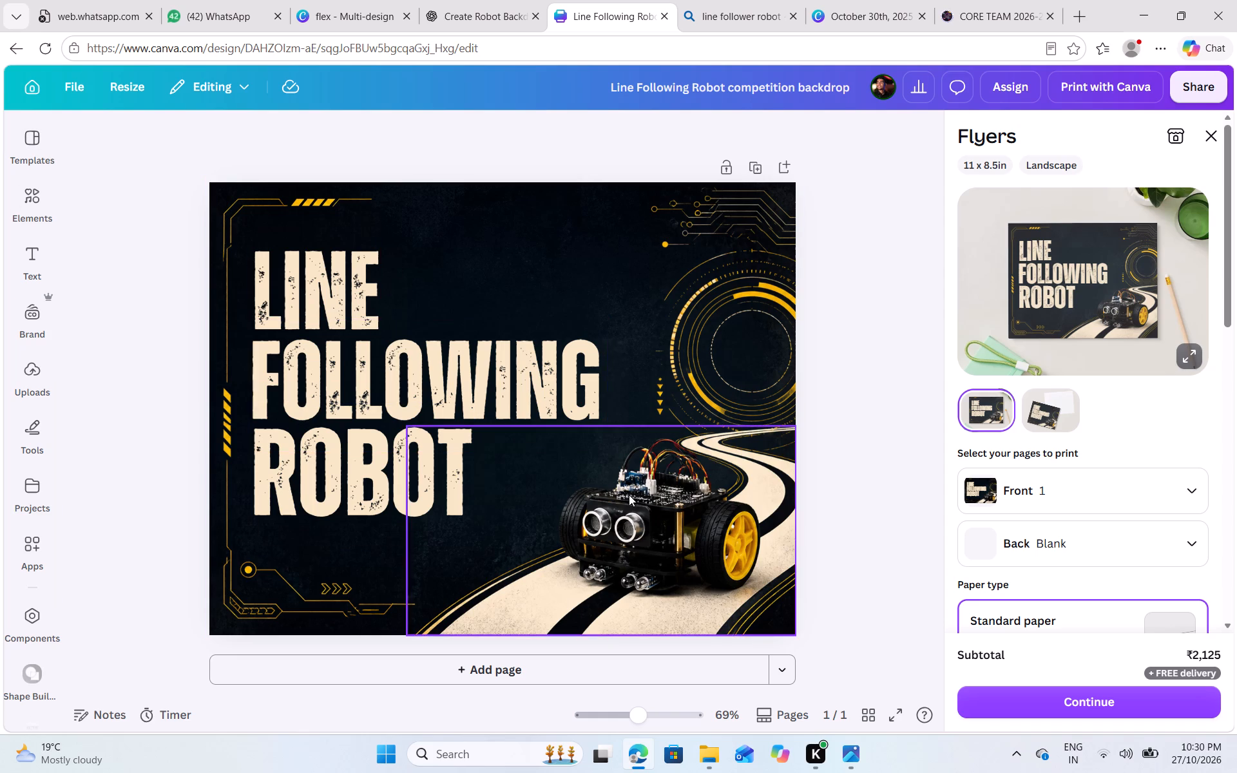
Group the LINE, FOLLOWING and ROBOT texts in the backdrop design and copy the group.
{"action": "left_click", "coordinate": [334, 314]}
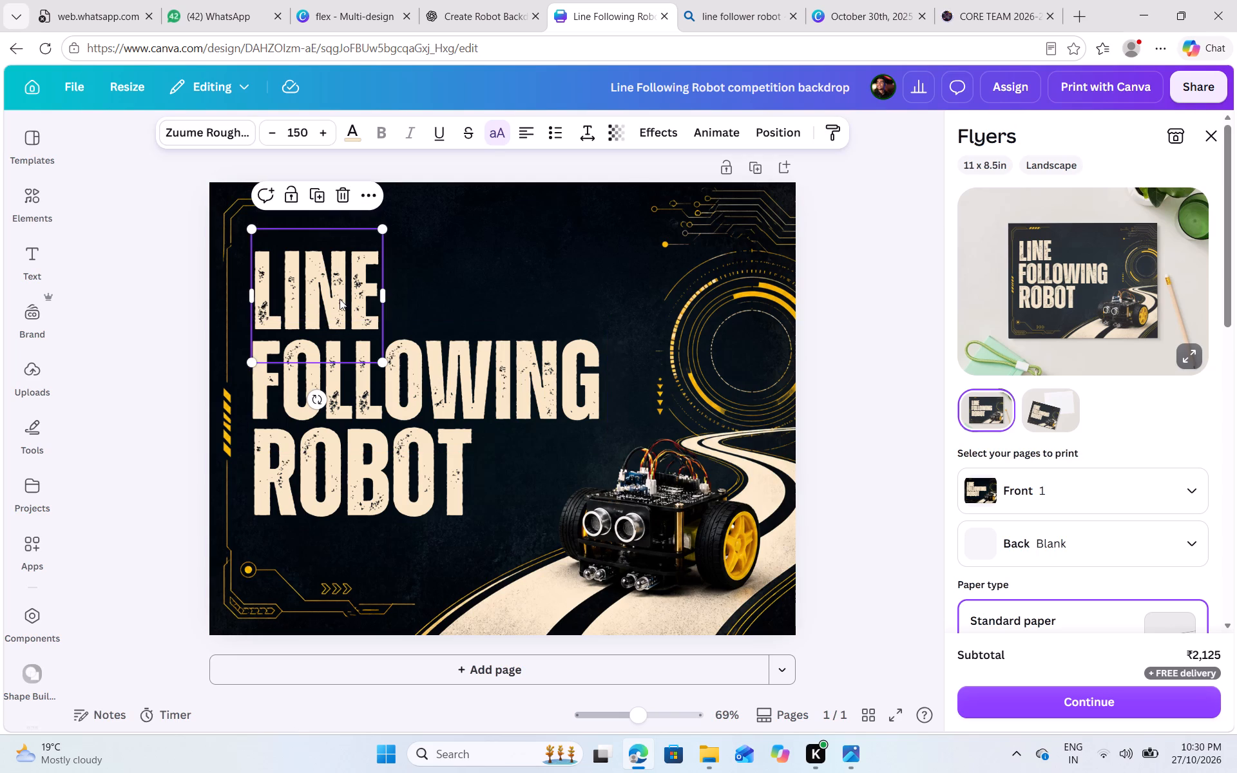
{"action": "left_click", "coordinate": [455, 365], "text": "shift"}
{"action": "left_click", "coordinate": [427, 481], "text": "shift"}
{"action": "left_click", "coordinate": [371, 491], "text": "shift"}
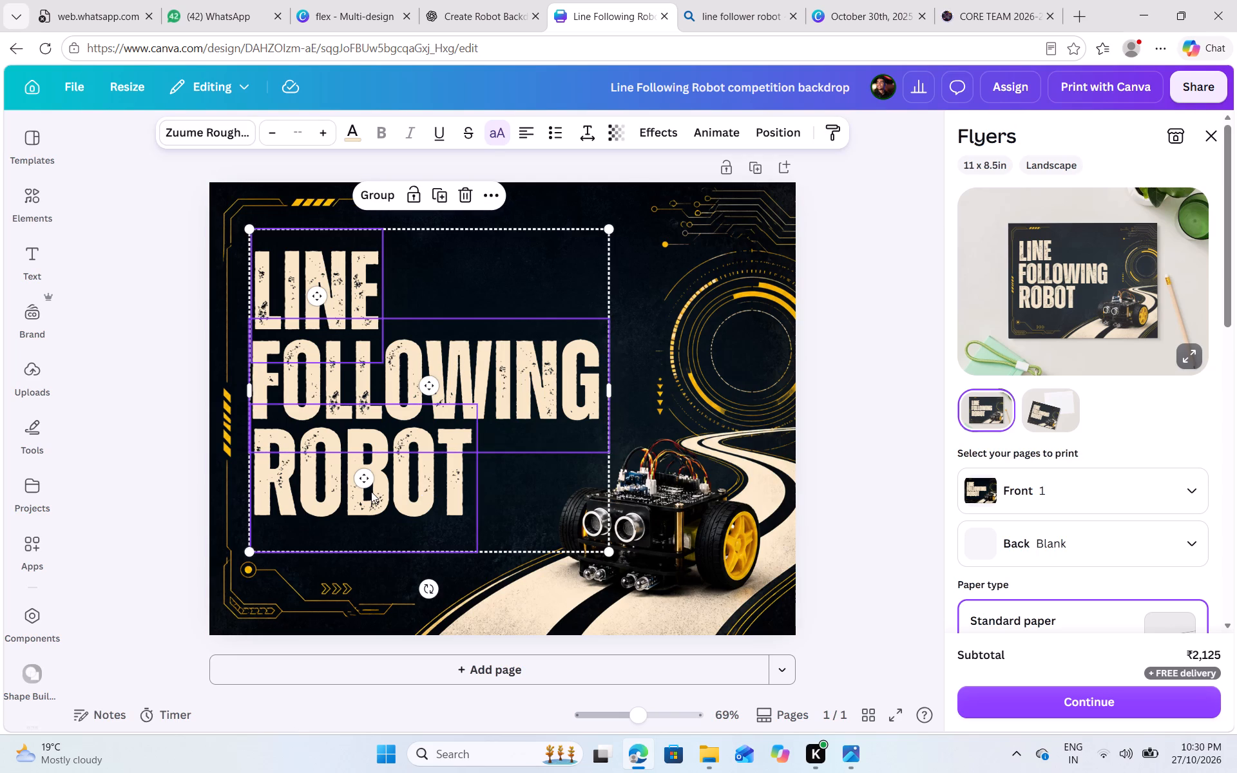
{"action": "left_click", "coordinate": [382, 196]}
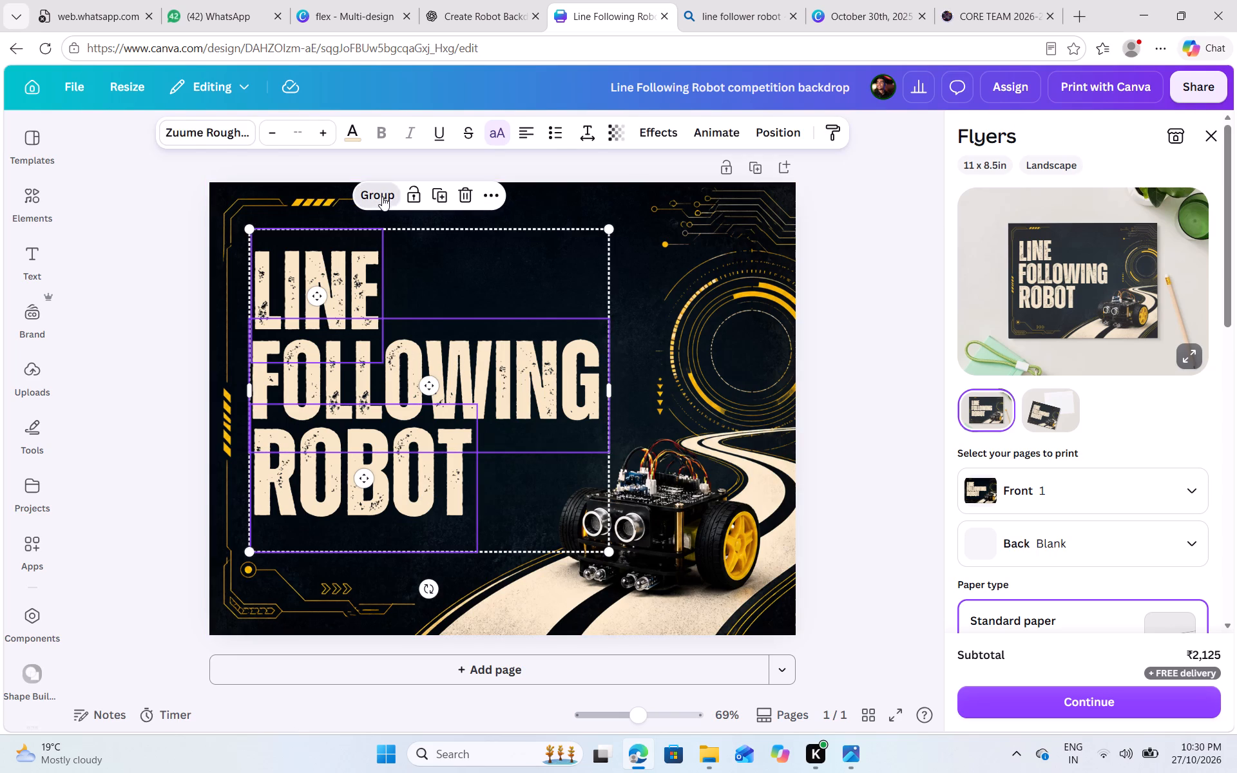
{"action": "key", "text": "ctrl+c"}
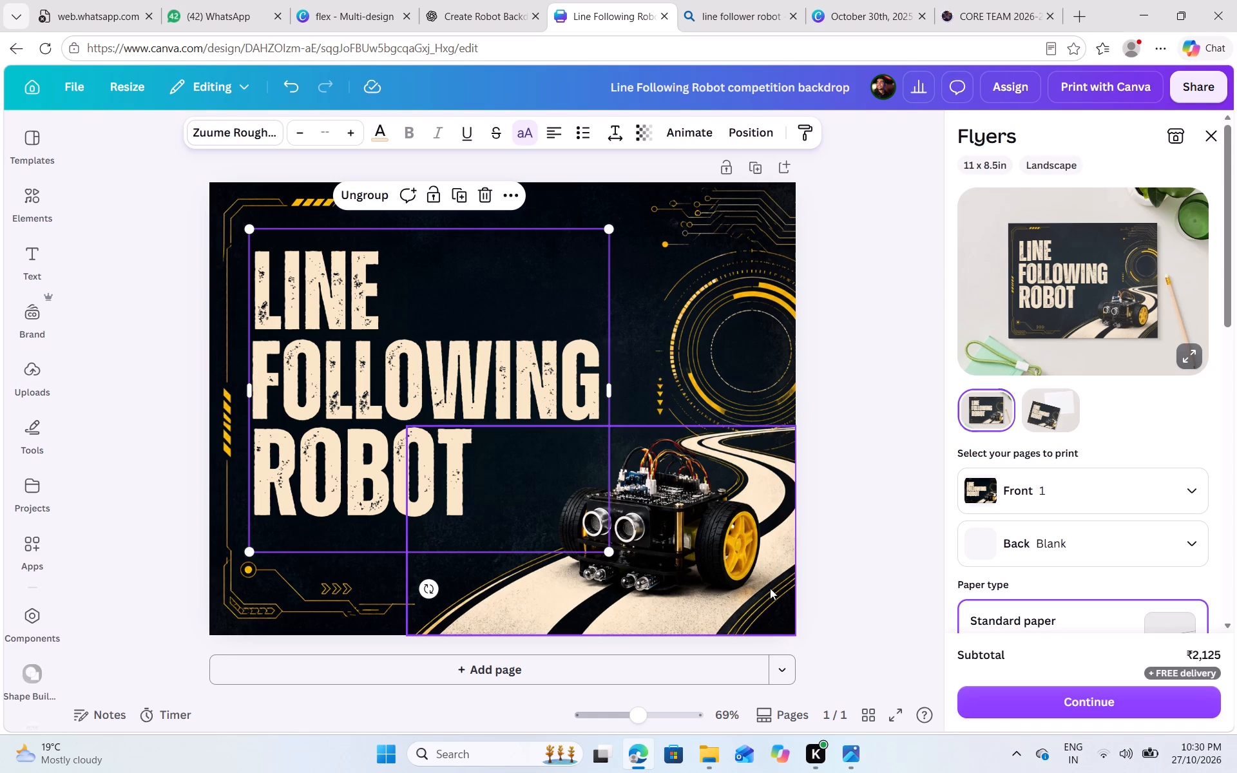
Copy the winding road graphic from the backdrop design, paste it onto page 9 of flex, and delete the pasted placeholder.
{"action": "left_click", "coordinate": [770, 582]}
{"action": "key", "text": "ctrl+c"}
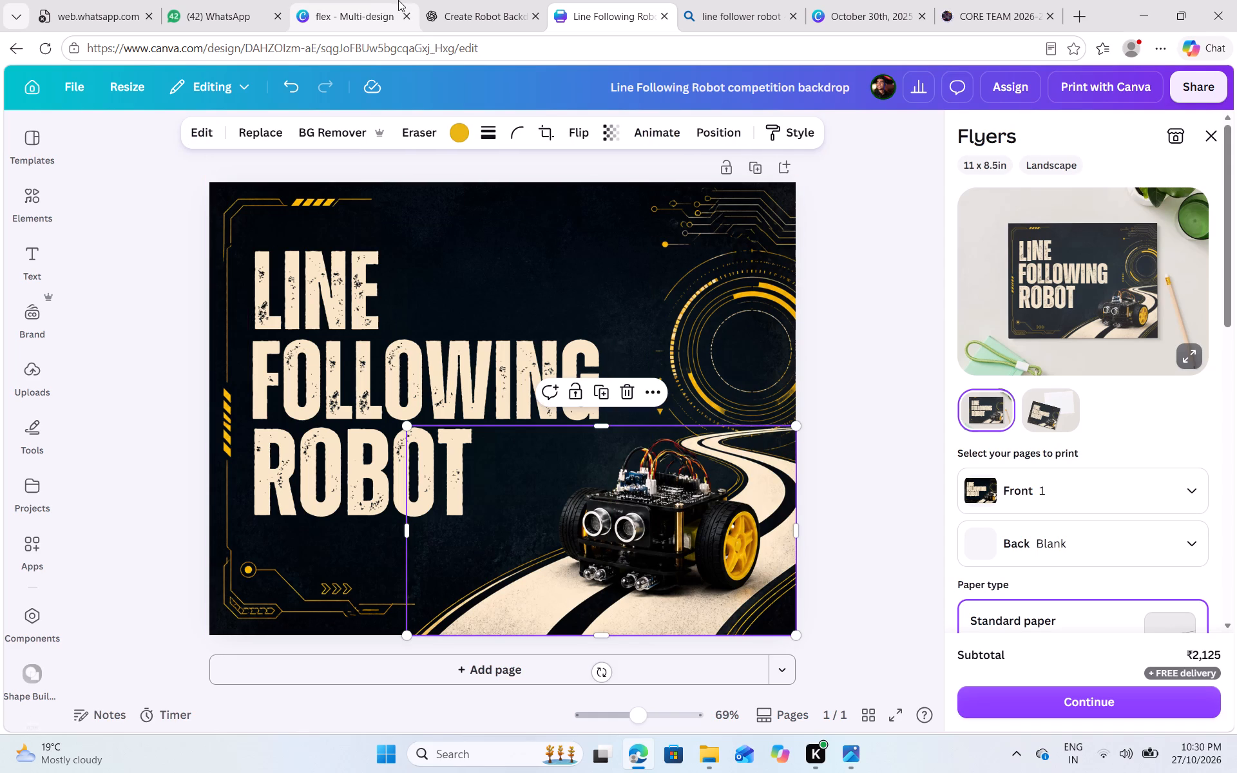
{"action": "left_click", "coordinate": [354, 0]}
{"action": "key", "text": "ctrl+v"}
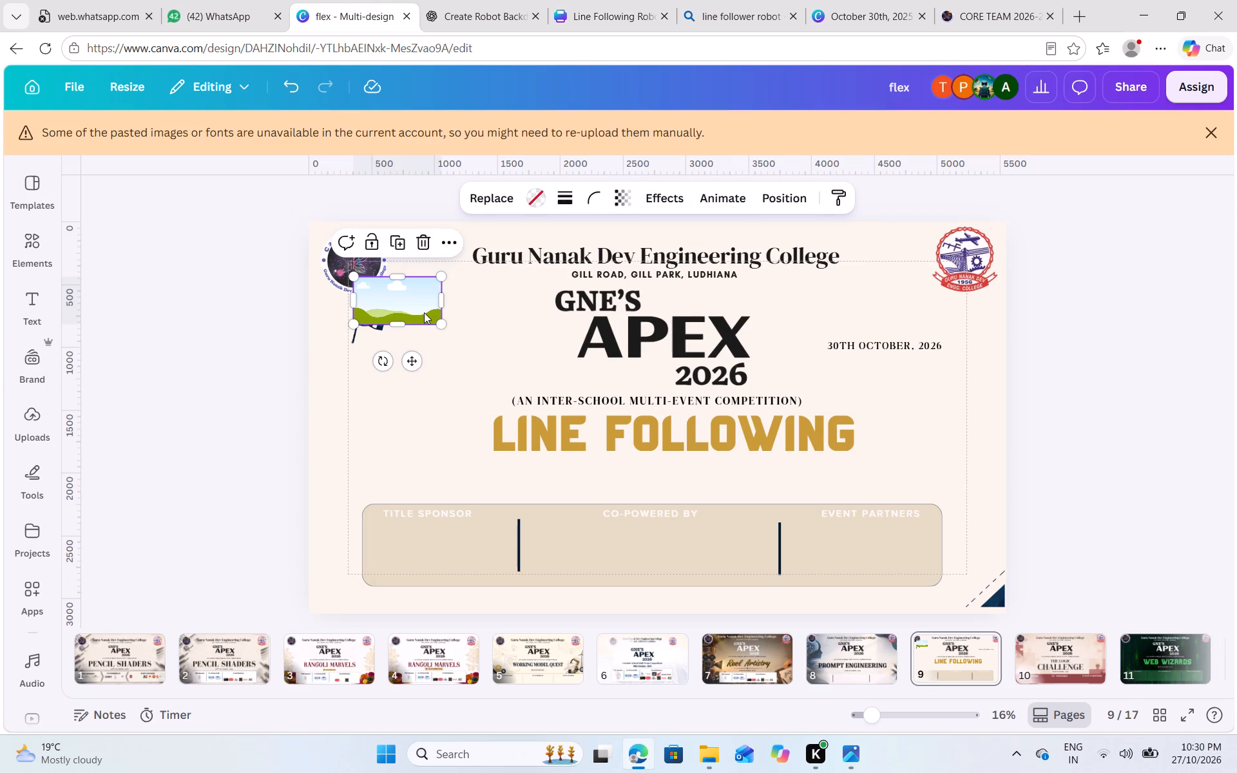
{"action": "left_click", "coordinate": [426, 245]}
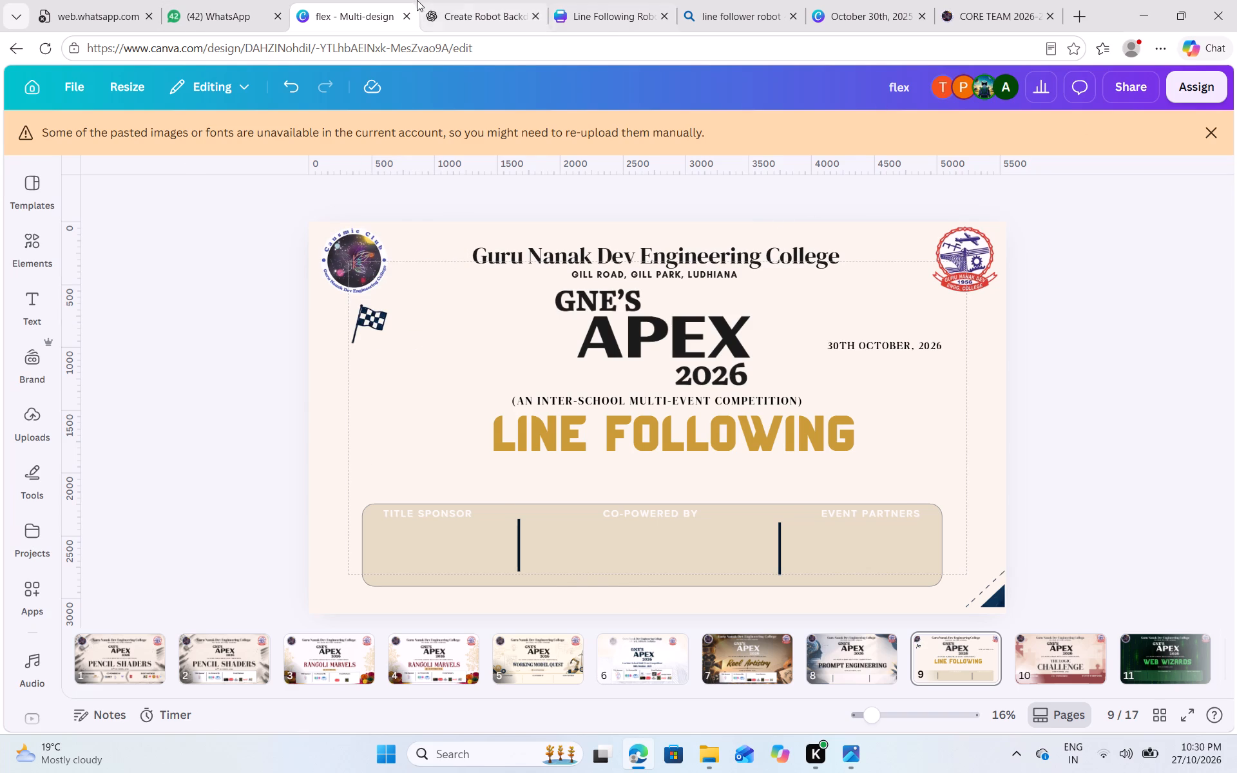
Return to the Line Following Robot backdrop design and place its browser tab directly beside the flex tab.
{"action": "left_click", "coordinate": [472, 2]}
{"action": "left_click", "coordinate": [582, 3]}
{"action": "left_click_drag", "start_coordinate": [611, 9], "coordinate": [582, 7]}
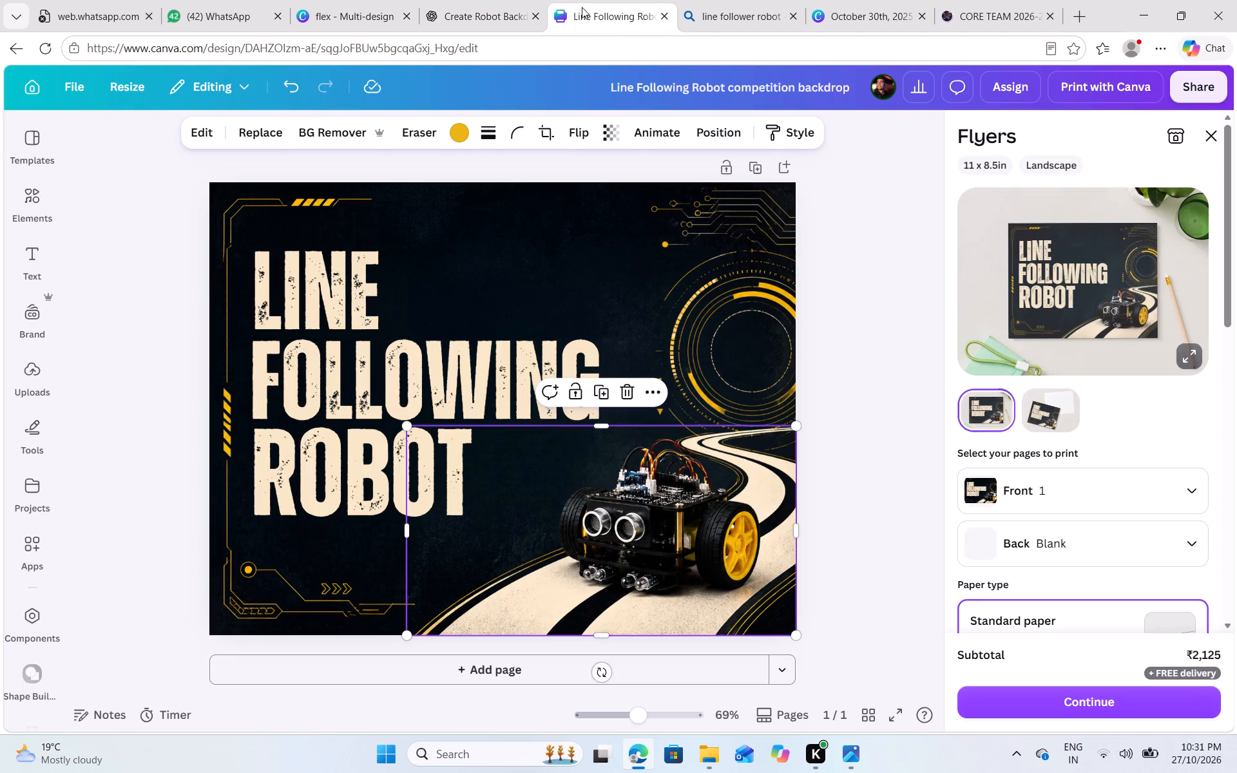
{"action": "left_click_drag", "start_coordinate": [582, 7], "coordinate": [515, 8]}
Move the robot car image slightly up and to the left on the backdrop's winding road.
{"action": "left_click_drag", "start_coordinate": [718, 517], "coordinate": [696, 494]}
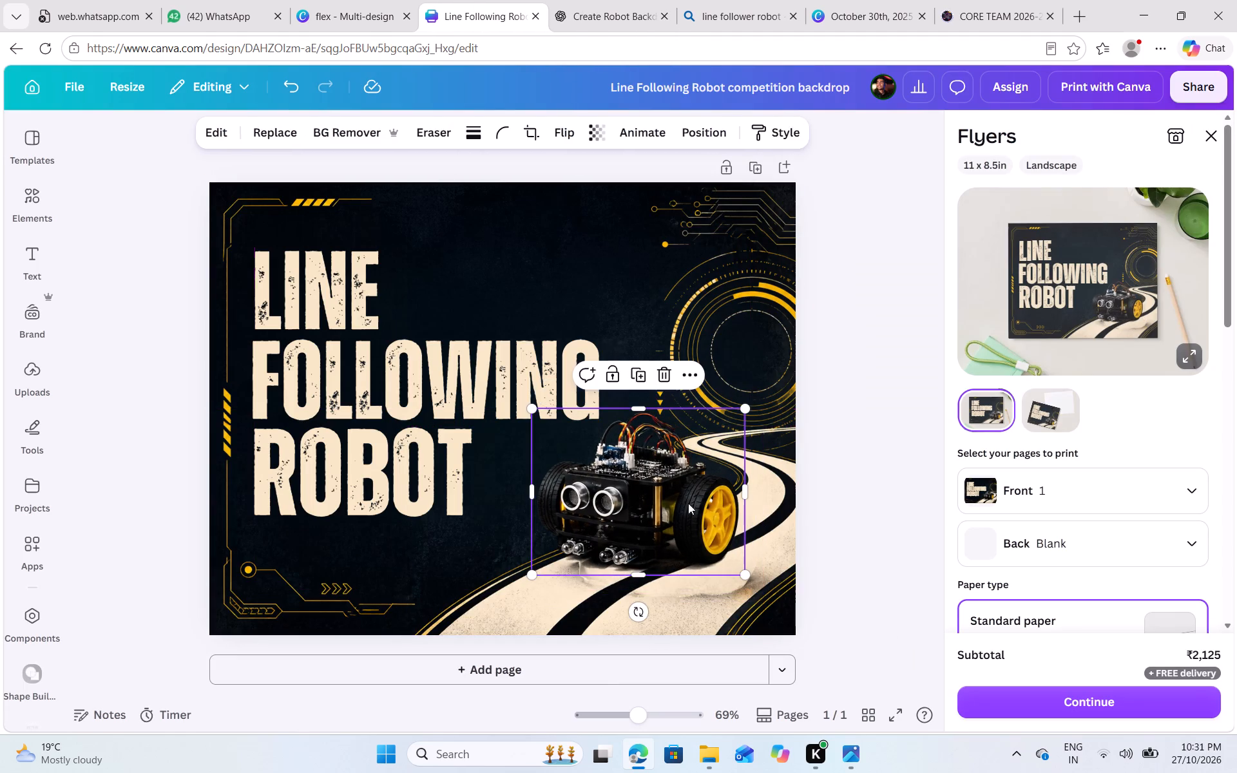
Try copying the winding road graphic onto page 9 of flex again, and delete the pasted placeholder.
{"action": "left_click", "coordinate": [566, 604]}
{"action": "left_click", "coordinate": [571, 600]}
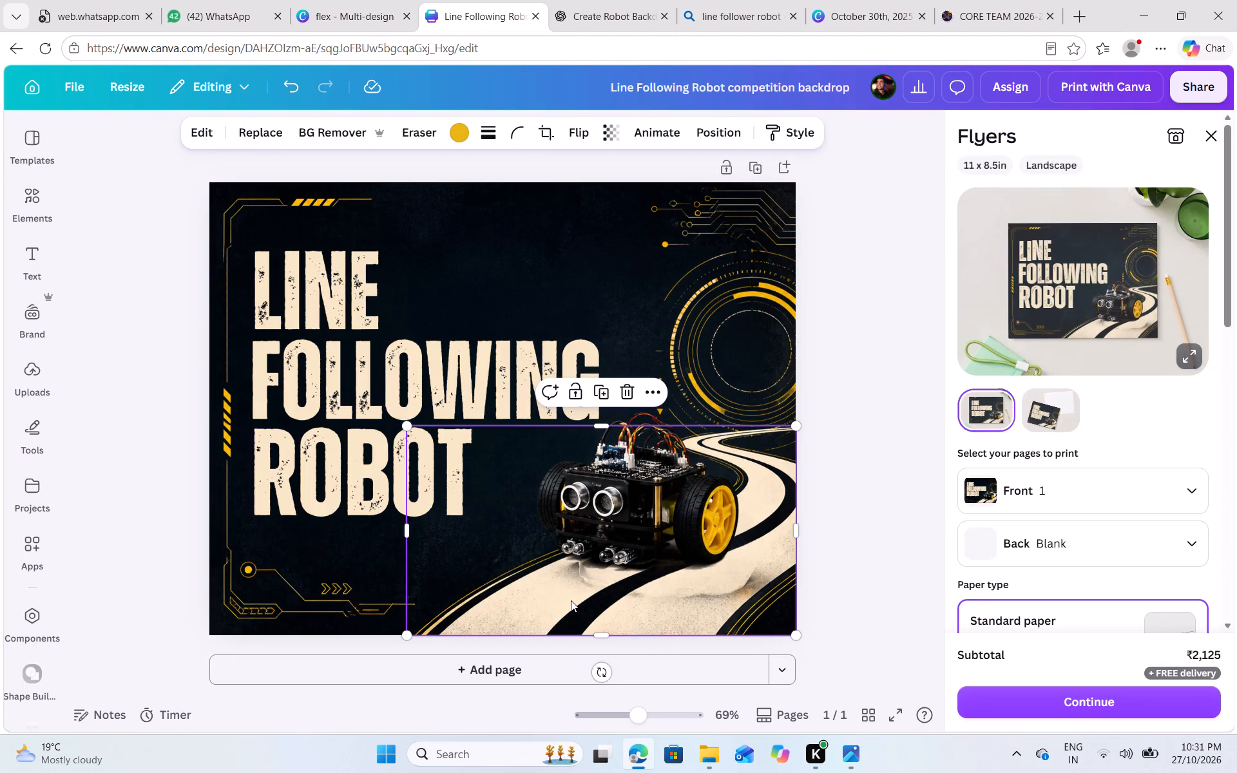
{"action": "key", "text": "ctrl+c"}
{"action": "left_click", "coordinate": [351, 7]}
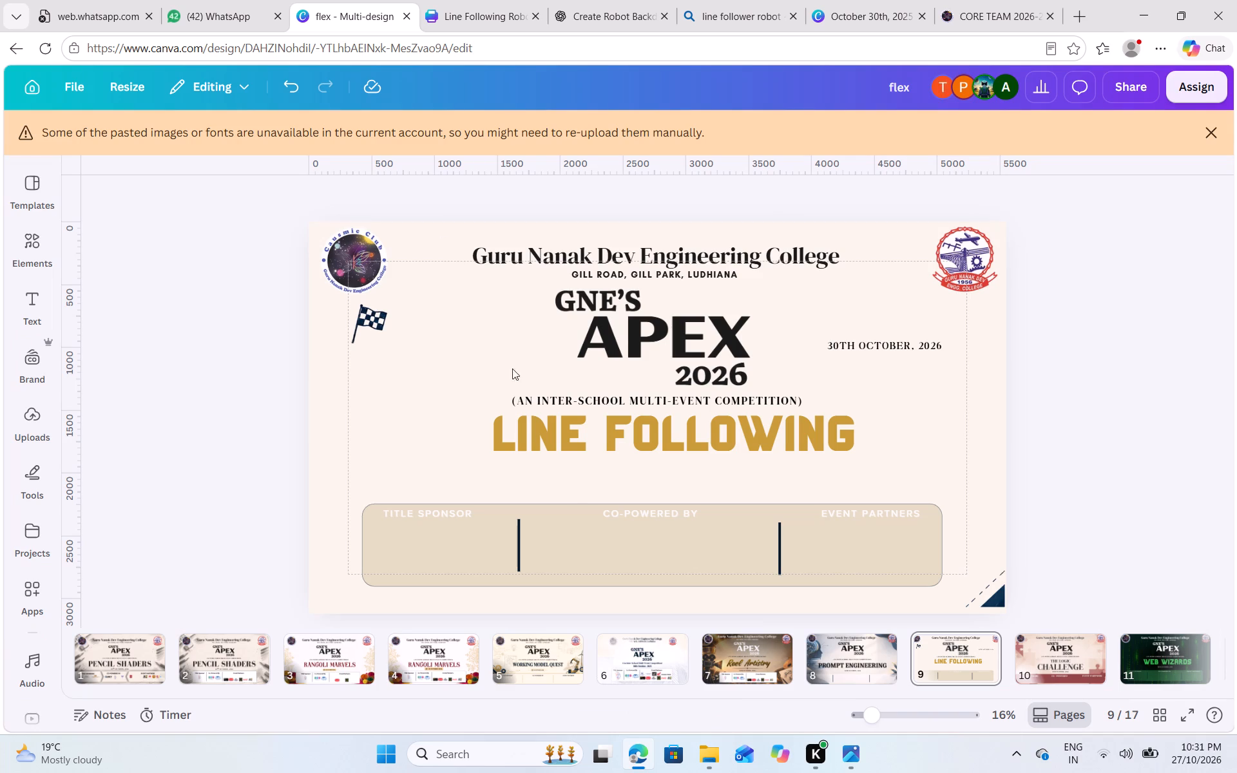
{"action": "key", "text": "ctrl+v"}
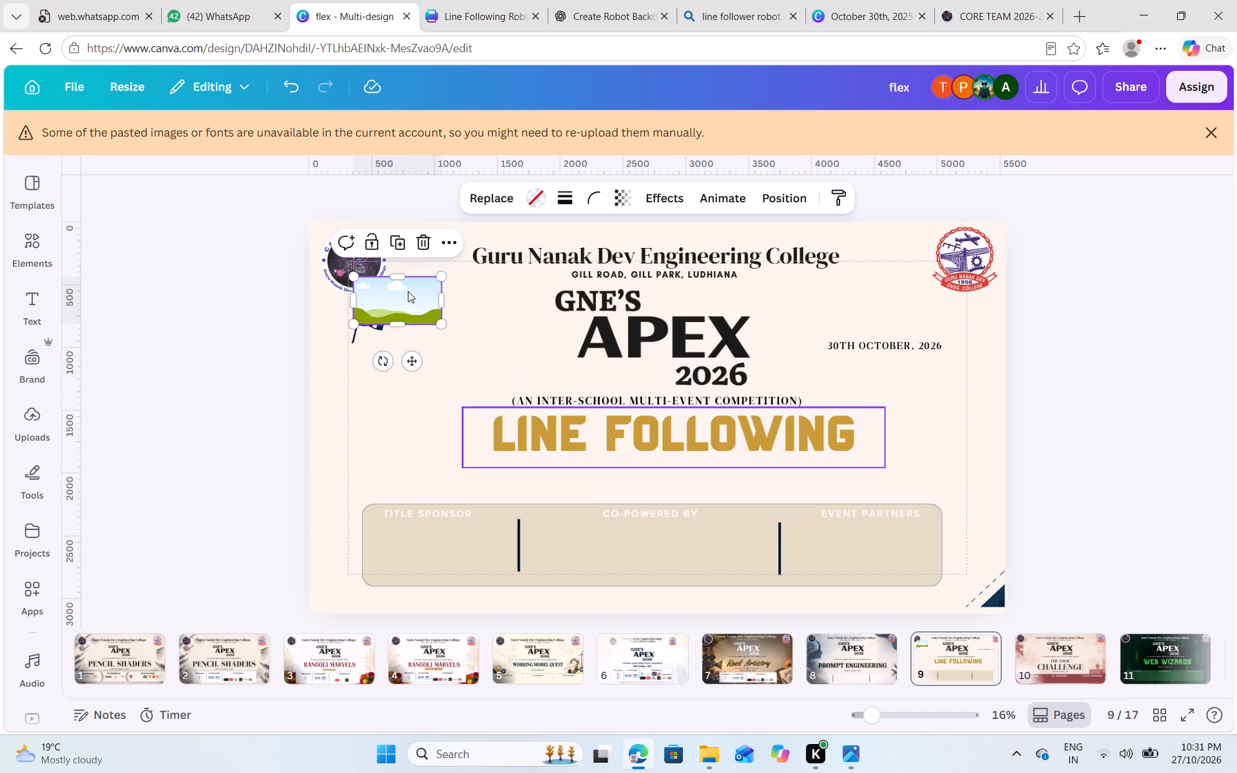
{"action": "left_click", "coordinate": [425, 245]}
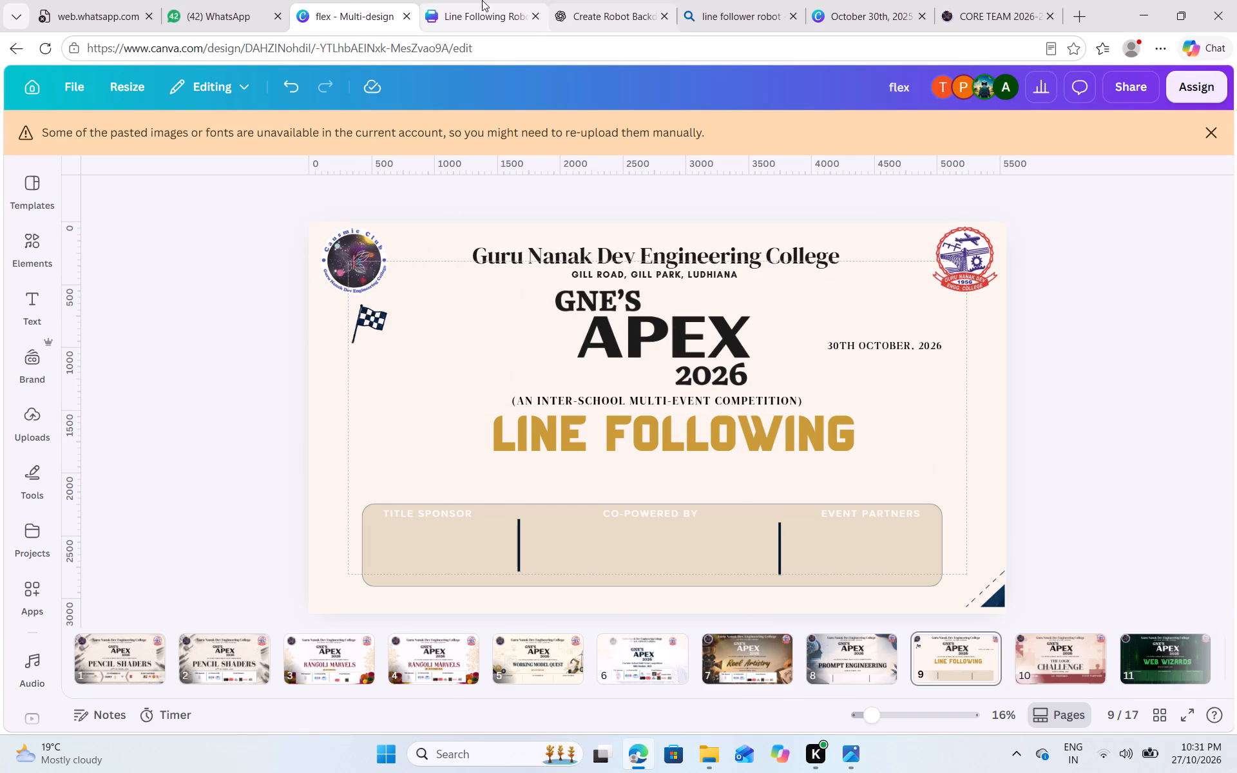
Return to the Line Following Robot backdrop design and close its Flyers print options.
{"action": "left_click", "coordinate": [477, 0]}
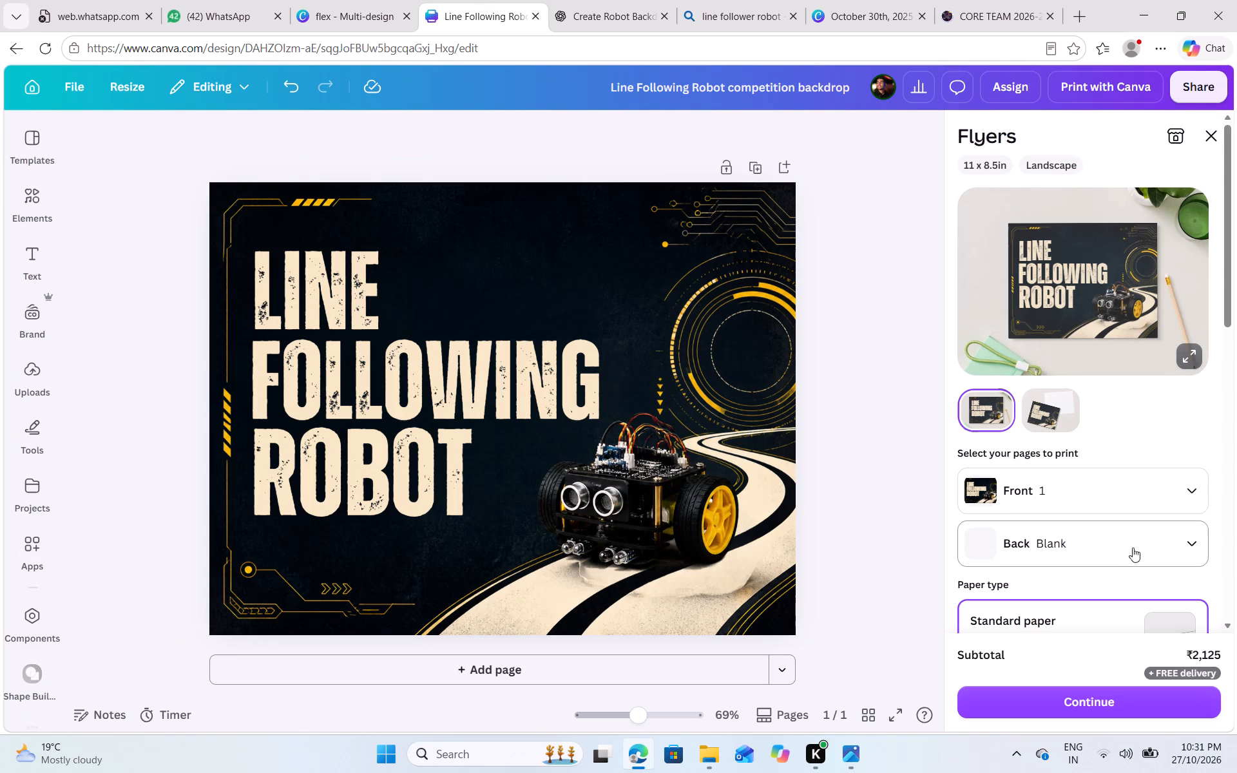
{"action": "left_click", "coordinate": [1209, 138]}
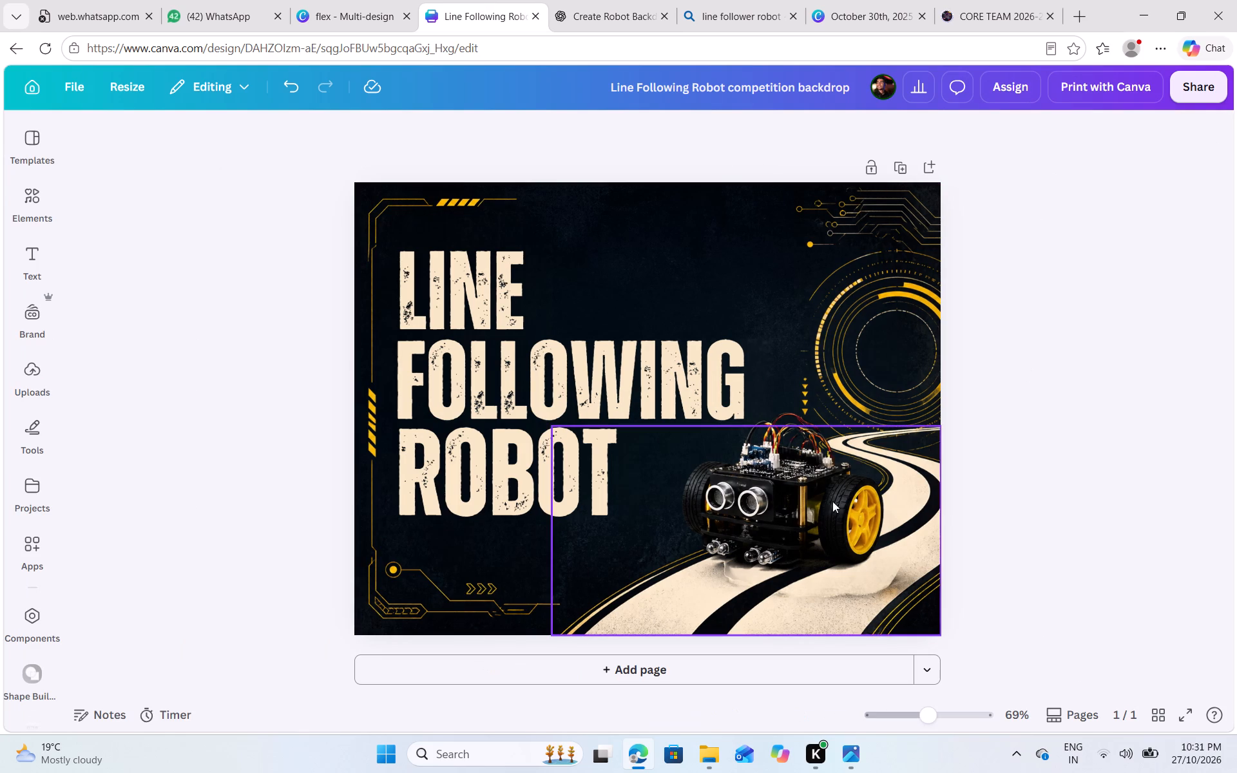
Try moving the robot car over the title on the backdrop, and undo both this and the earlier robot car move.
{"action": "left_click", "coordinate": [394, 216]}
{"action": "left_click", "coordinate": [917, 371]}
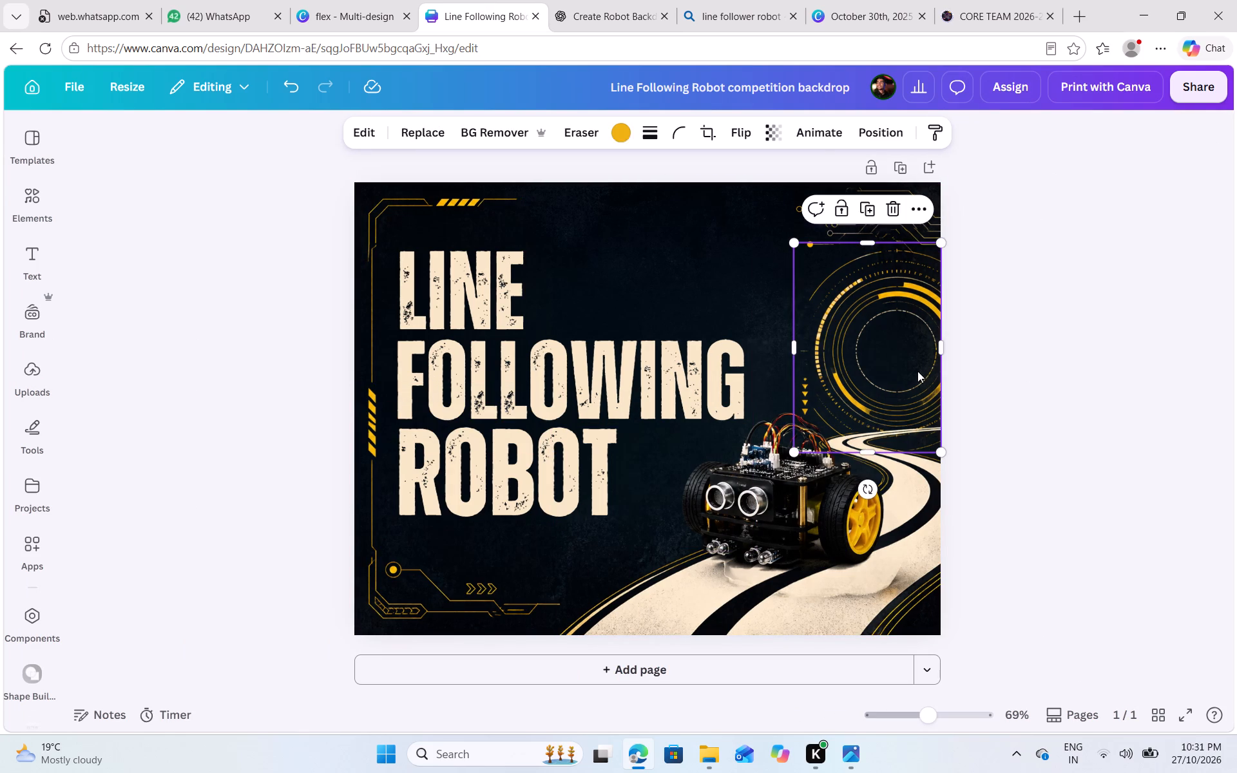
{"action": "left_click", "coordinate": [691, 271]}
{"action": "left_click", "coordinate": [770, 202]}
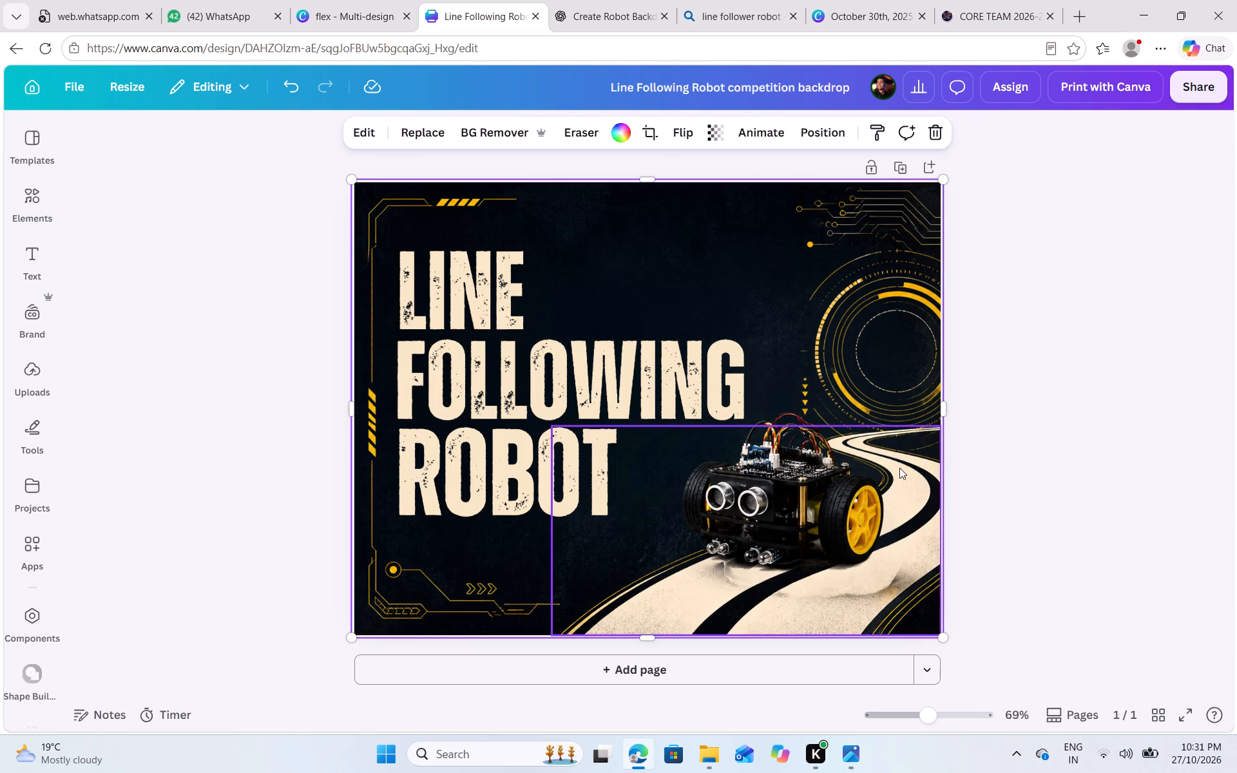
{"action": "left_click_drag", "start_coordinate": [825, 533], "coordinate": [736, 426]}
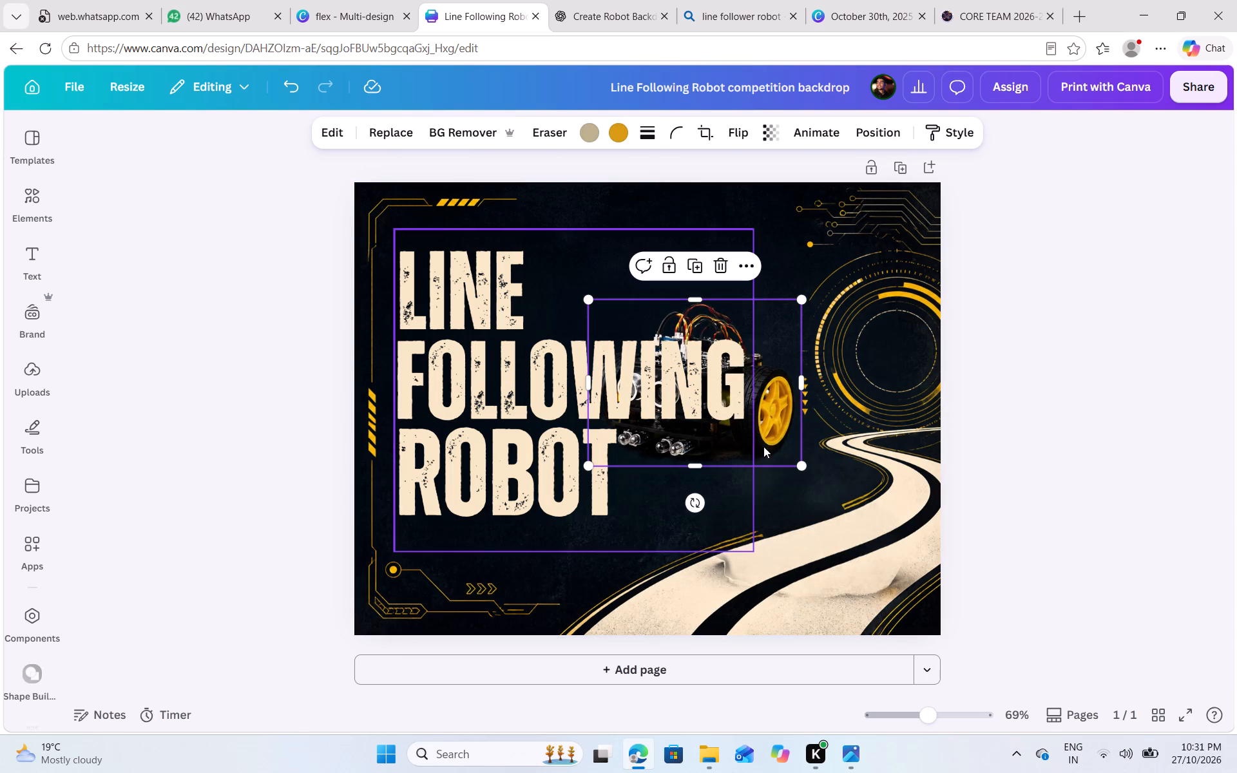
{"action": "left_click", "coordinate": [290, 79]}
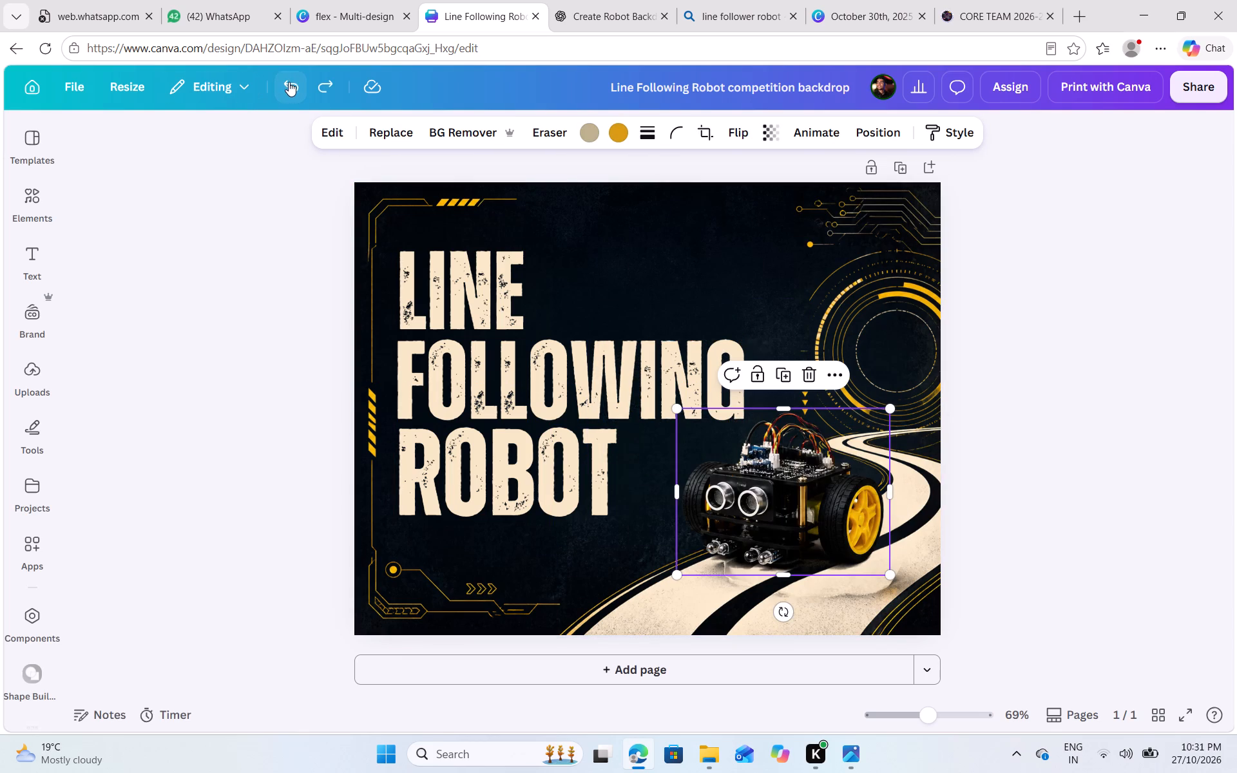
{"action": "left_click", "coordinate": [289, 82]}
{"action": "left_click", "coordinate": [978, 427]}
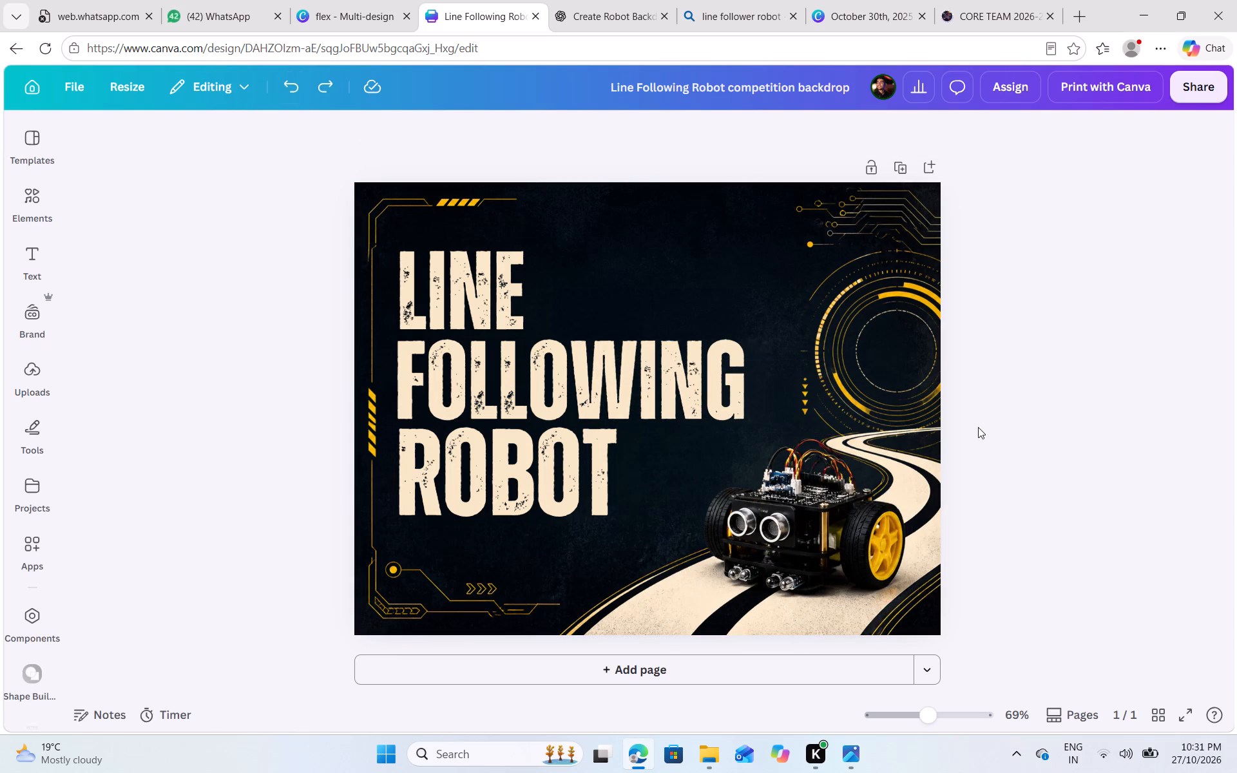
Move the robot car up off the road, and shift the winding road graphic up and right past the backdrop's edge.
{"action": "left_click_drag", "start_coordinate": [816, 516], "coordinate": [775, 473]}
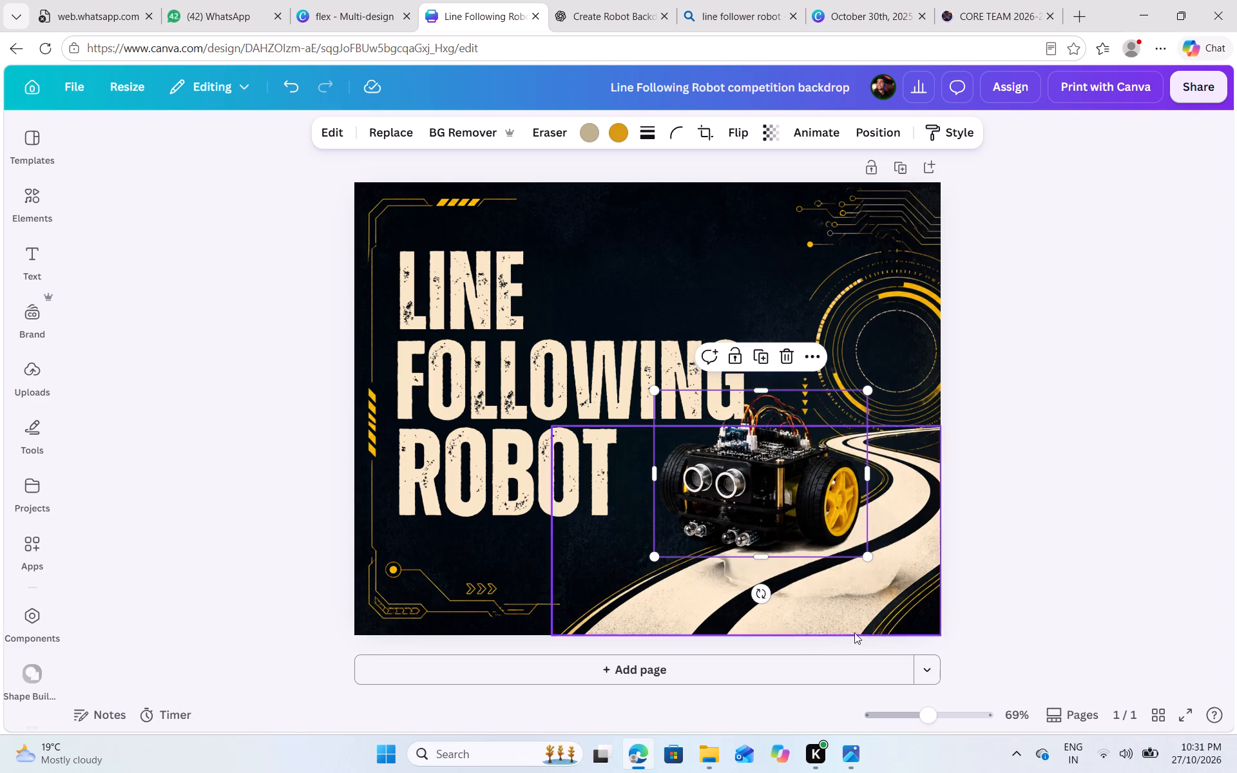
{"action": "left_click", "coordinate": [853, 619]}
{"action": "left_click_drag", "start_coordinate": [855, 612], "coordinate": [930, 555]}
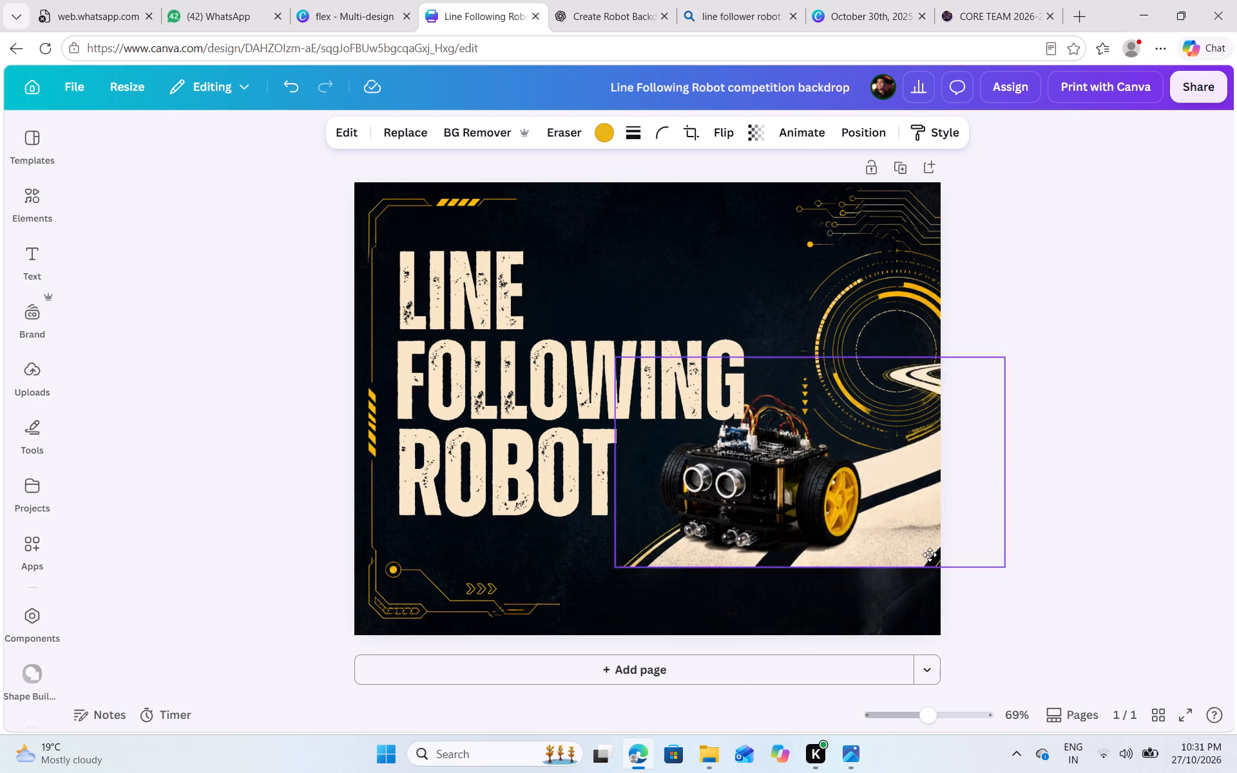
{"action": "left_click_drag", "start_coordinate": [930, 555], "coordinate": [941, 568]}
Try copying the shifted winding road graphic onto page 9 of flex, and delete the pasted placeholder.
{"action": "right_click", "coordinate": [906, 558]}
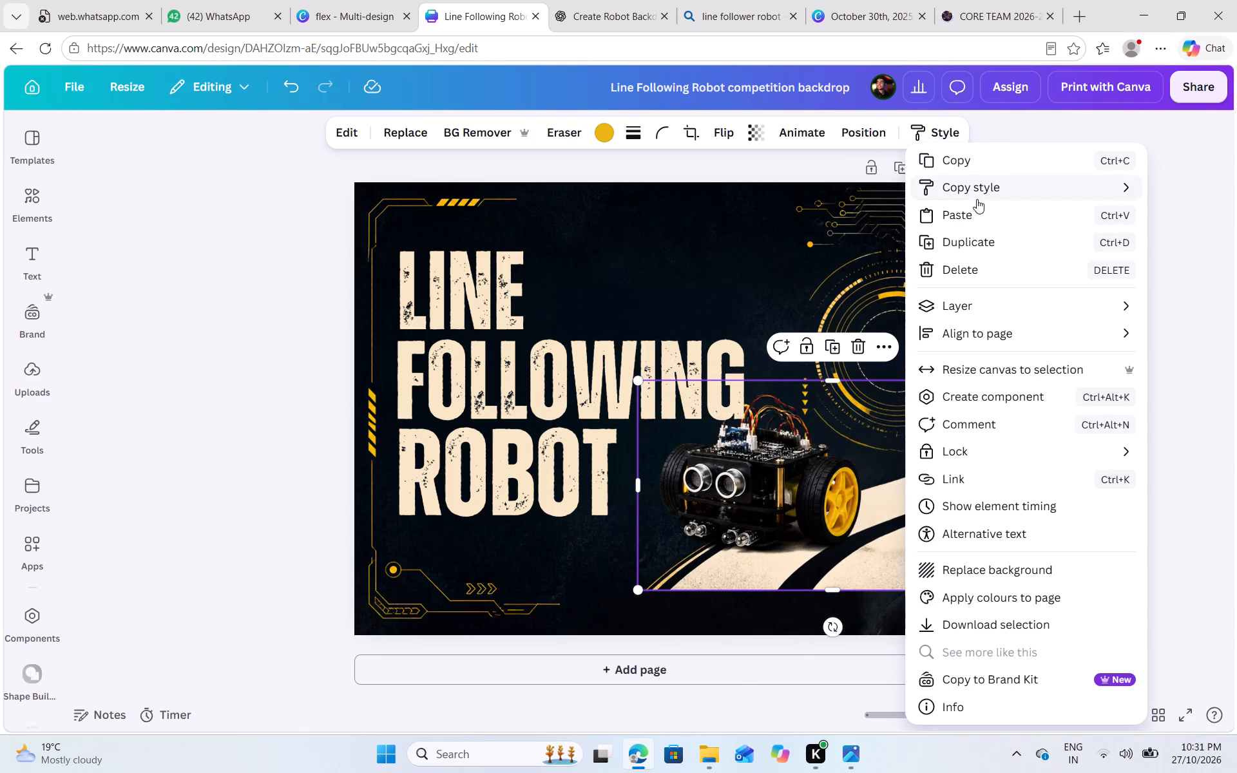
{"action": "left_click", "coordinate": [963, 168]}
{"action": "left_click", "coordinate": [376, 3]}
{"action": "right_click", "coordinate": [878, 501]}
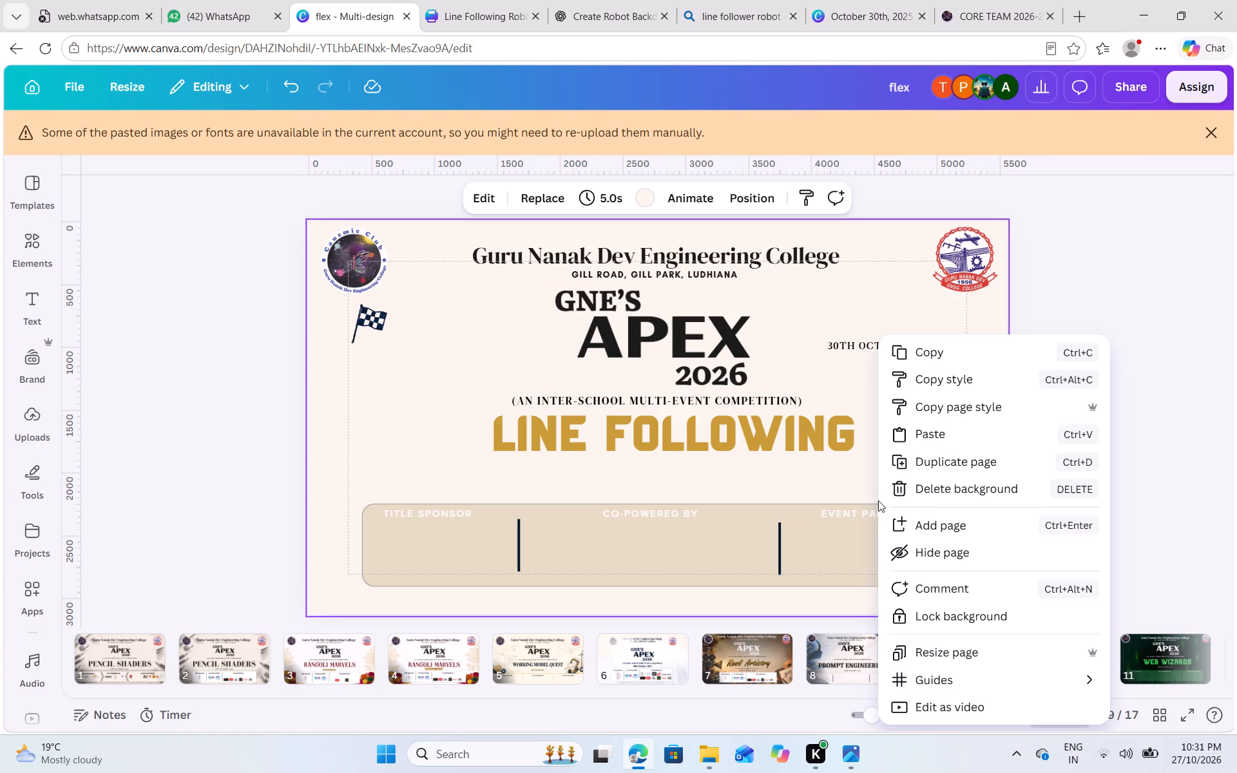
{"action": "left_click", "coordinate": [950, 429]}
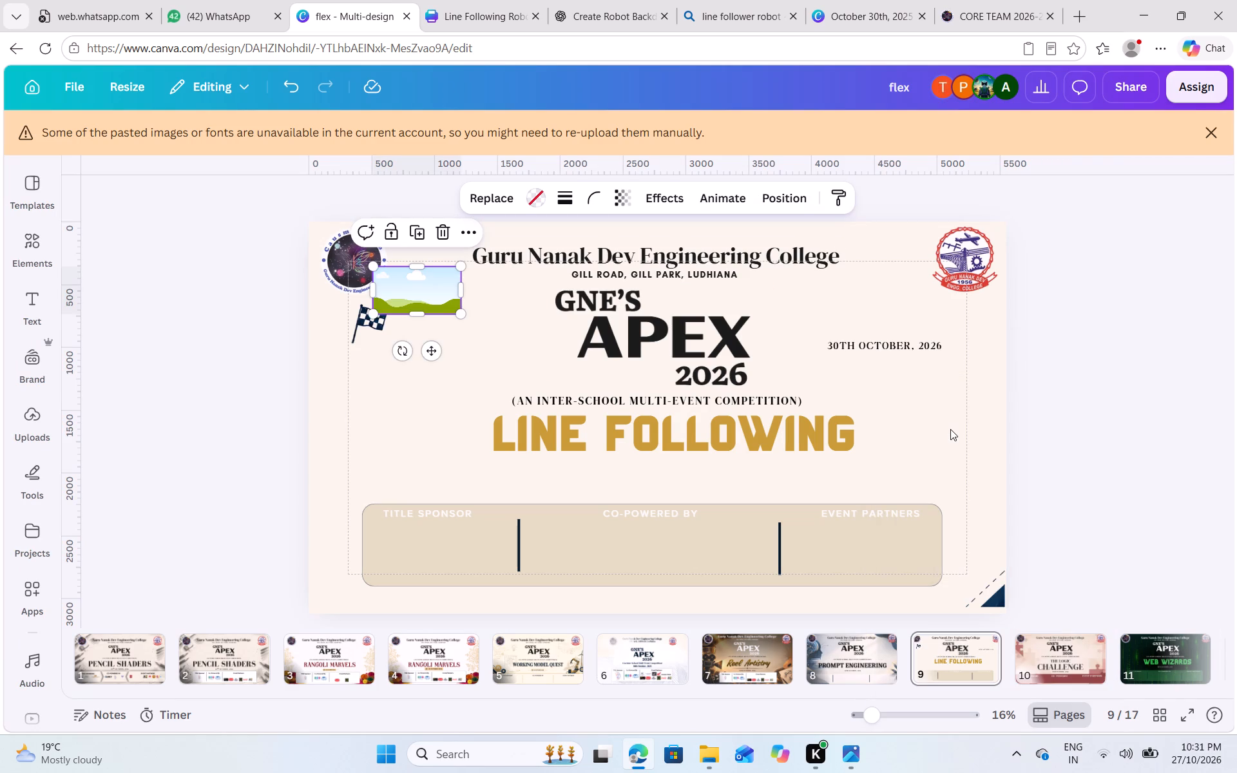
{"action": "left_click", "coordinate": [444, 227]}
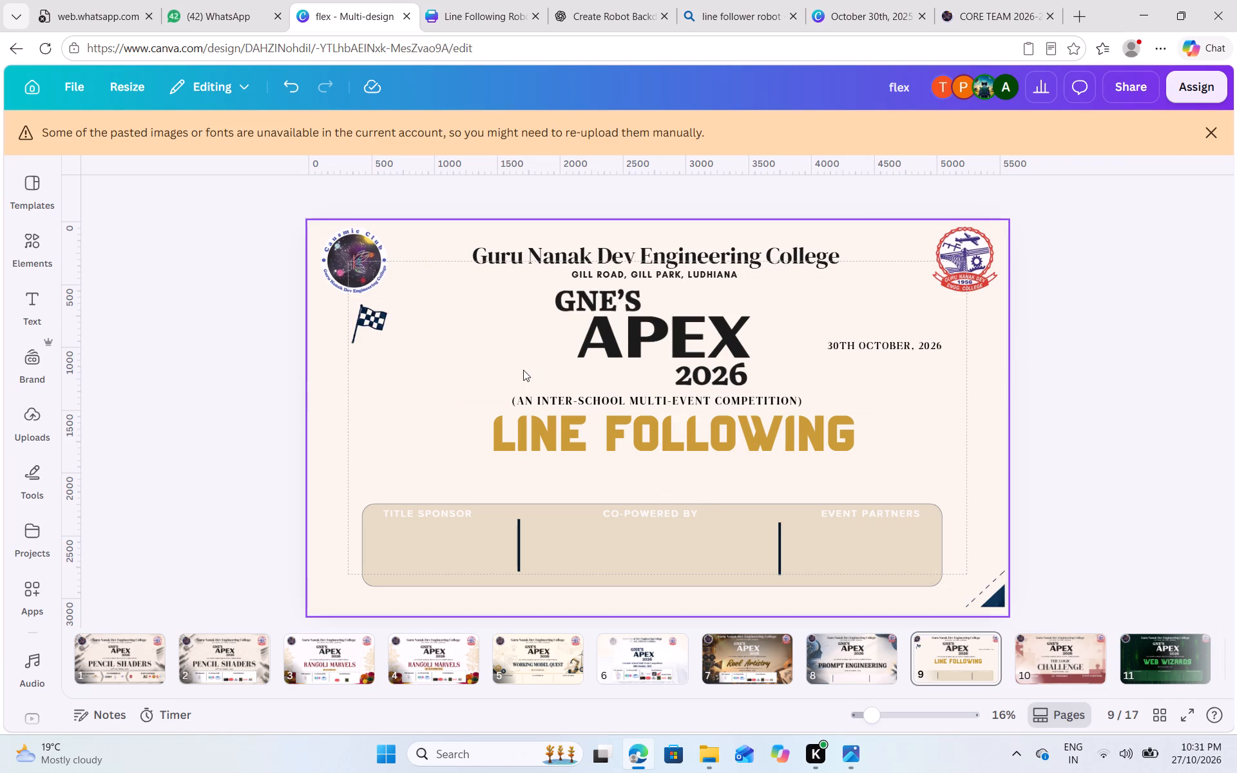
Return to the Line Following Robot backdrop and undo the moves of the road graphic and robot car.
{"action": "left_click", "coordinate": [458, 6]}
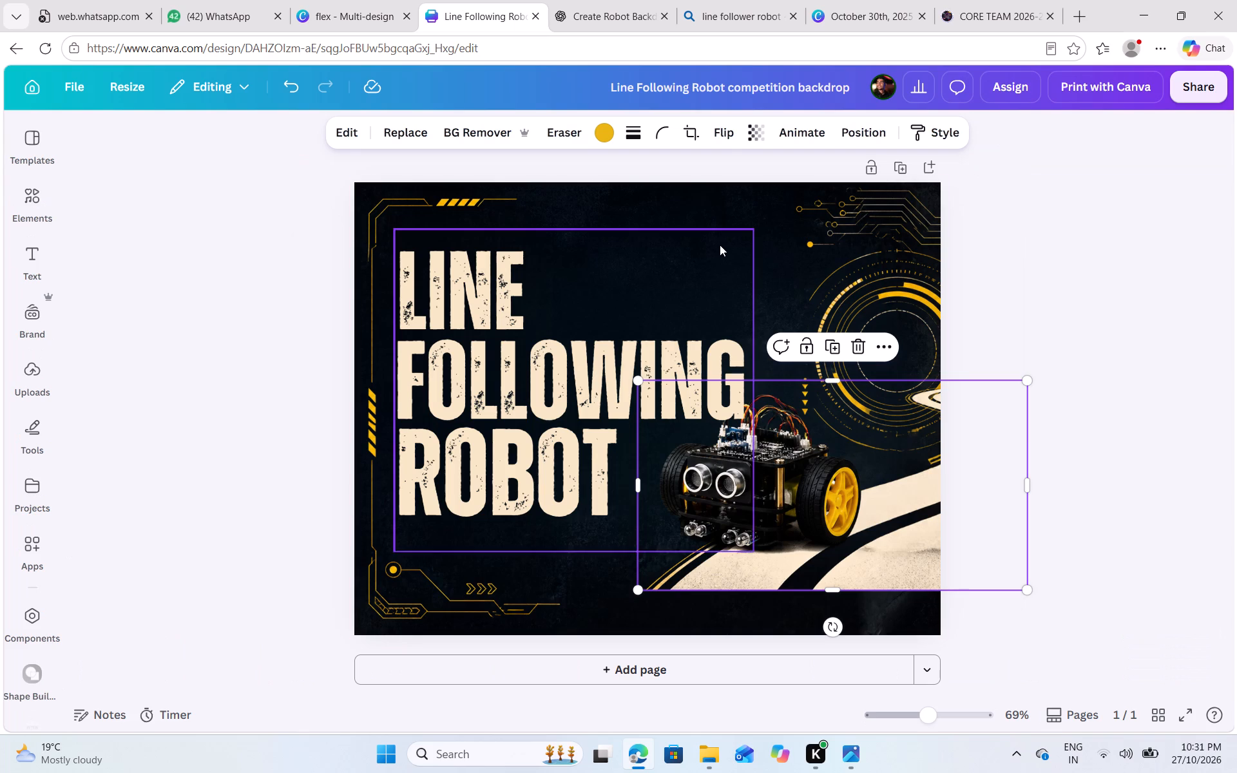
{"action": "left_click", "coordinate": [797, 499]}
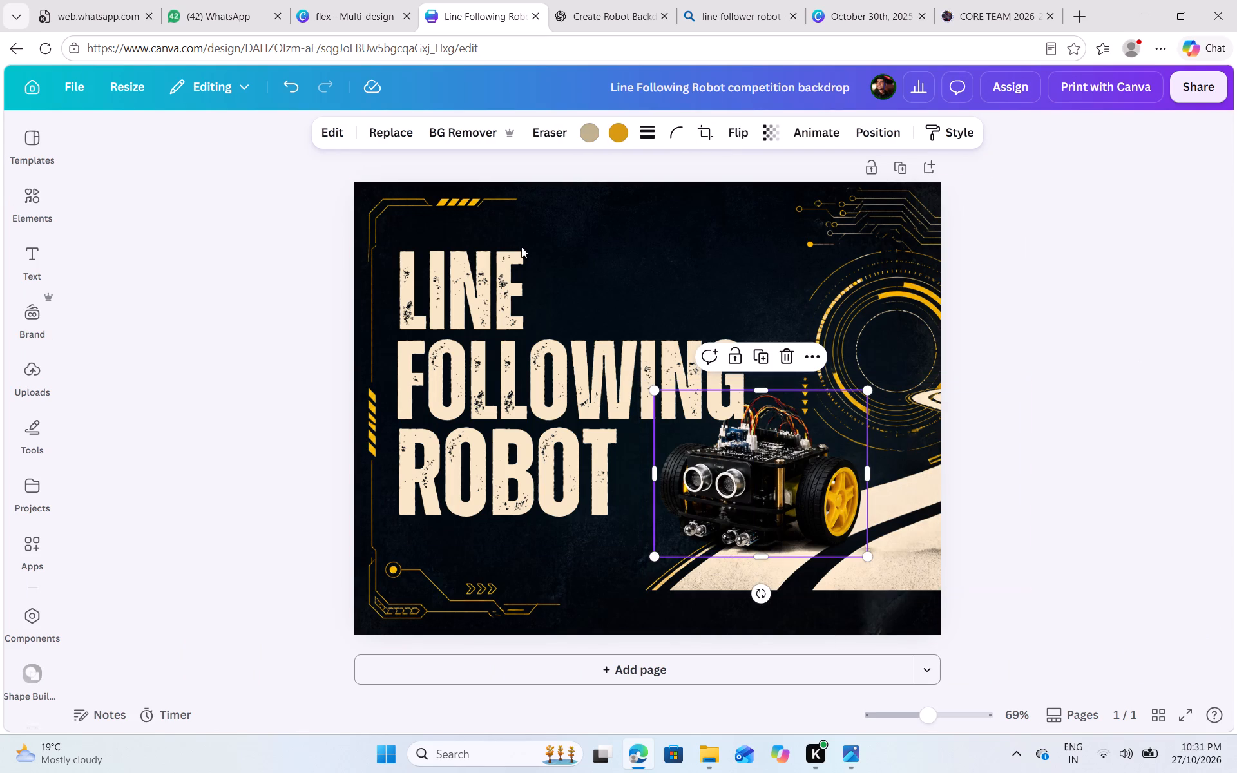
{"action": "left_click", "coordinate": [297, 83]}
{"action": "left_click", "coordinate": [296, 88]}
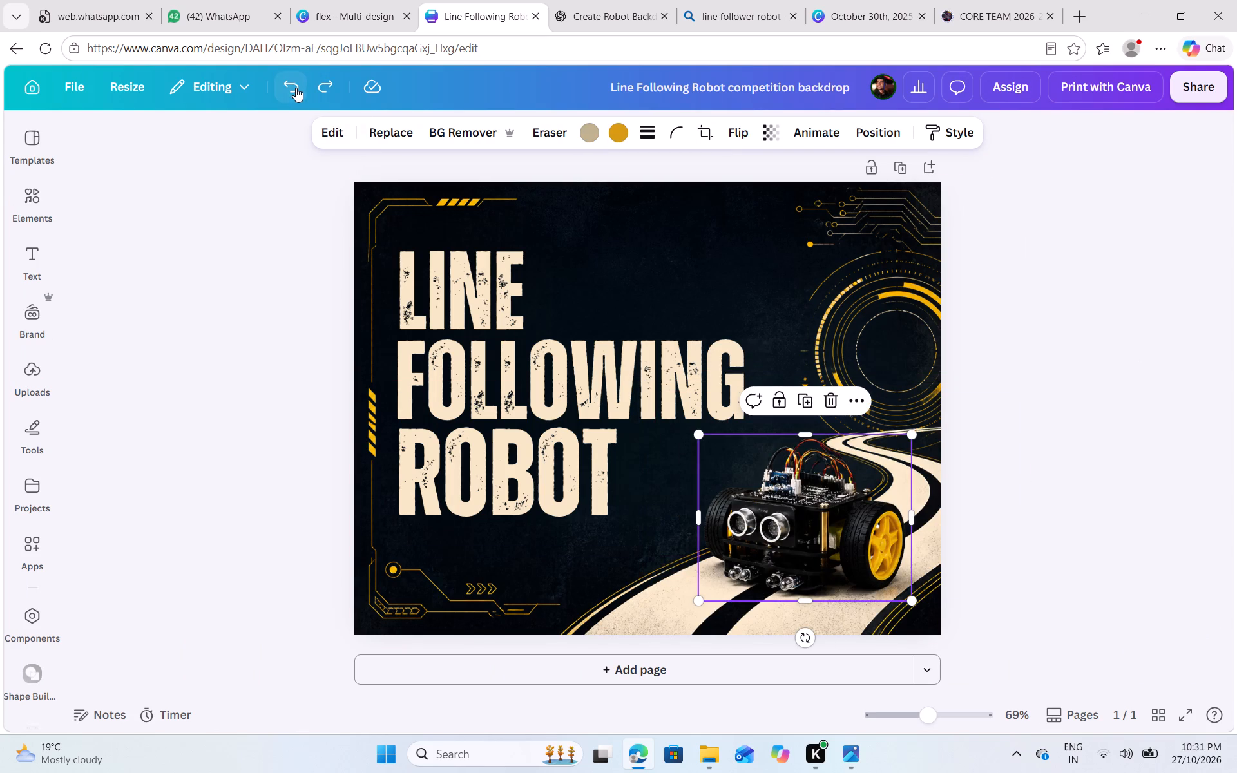
Set the backdrop's sharing access to Anyone with the link and copy its share link.
{"action": "left_click", "coordinate": [1200, 99]}
{"action": "left_click", "coordinate": [1142, 285]}
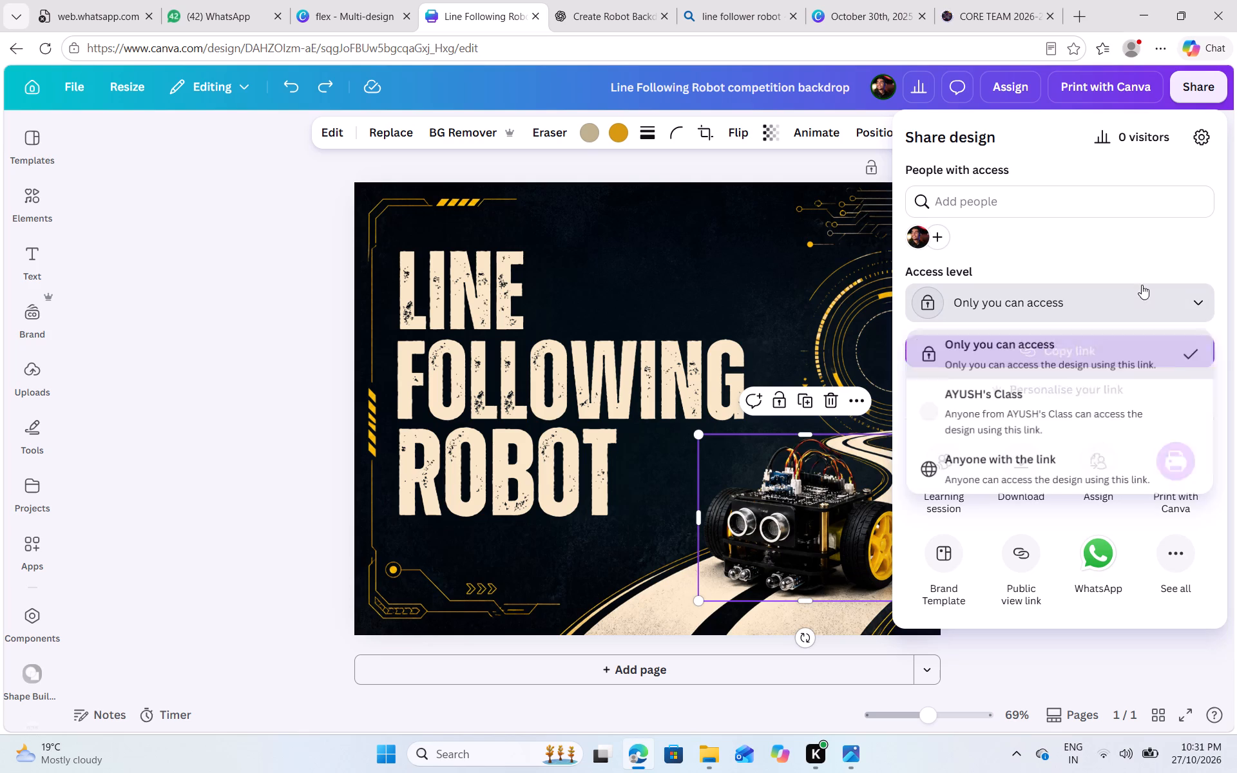
{"action": "left_click", "coordinate": [1073, 452]}
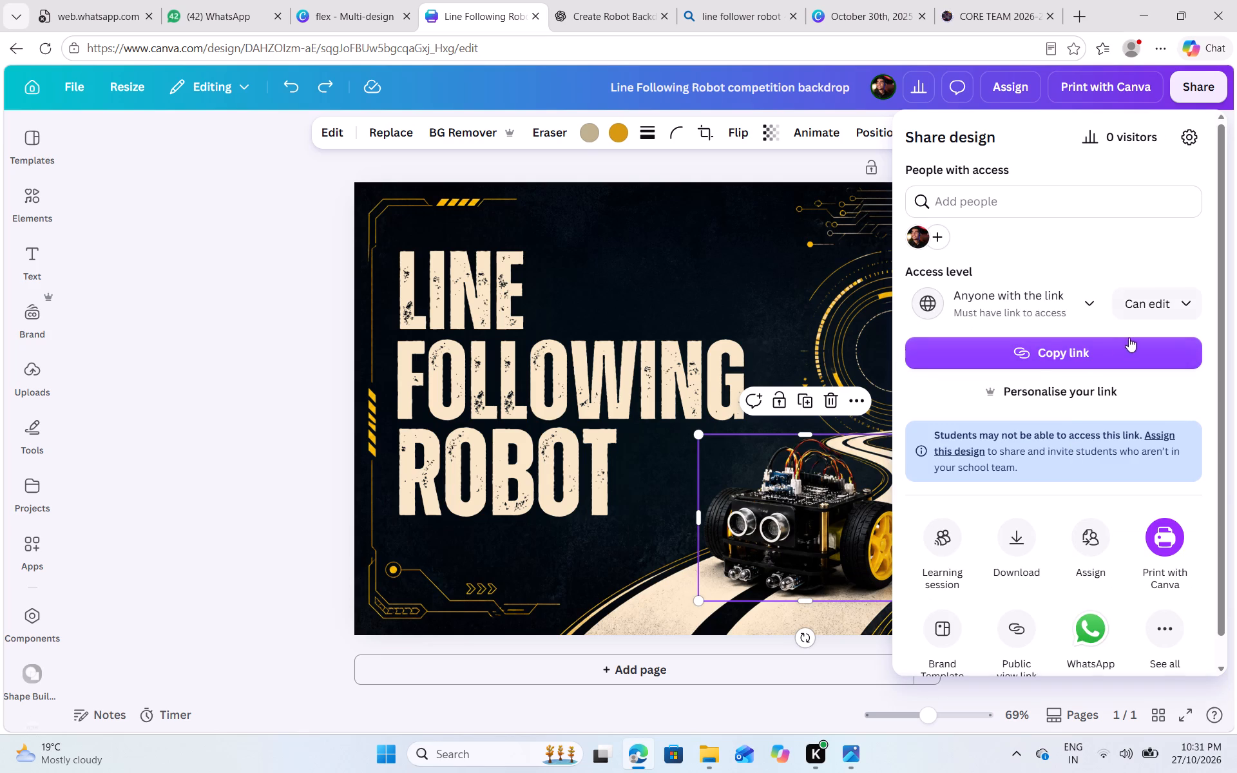
{"action": "left_click", "coordinate": [1106, 348]}
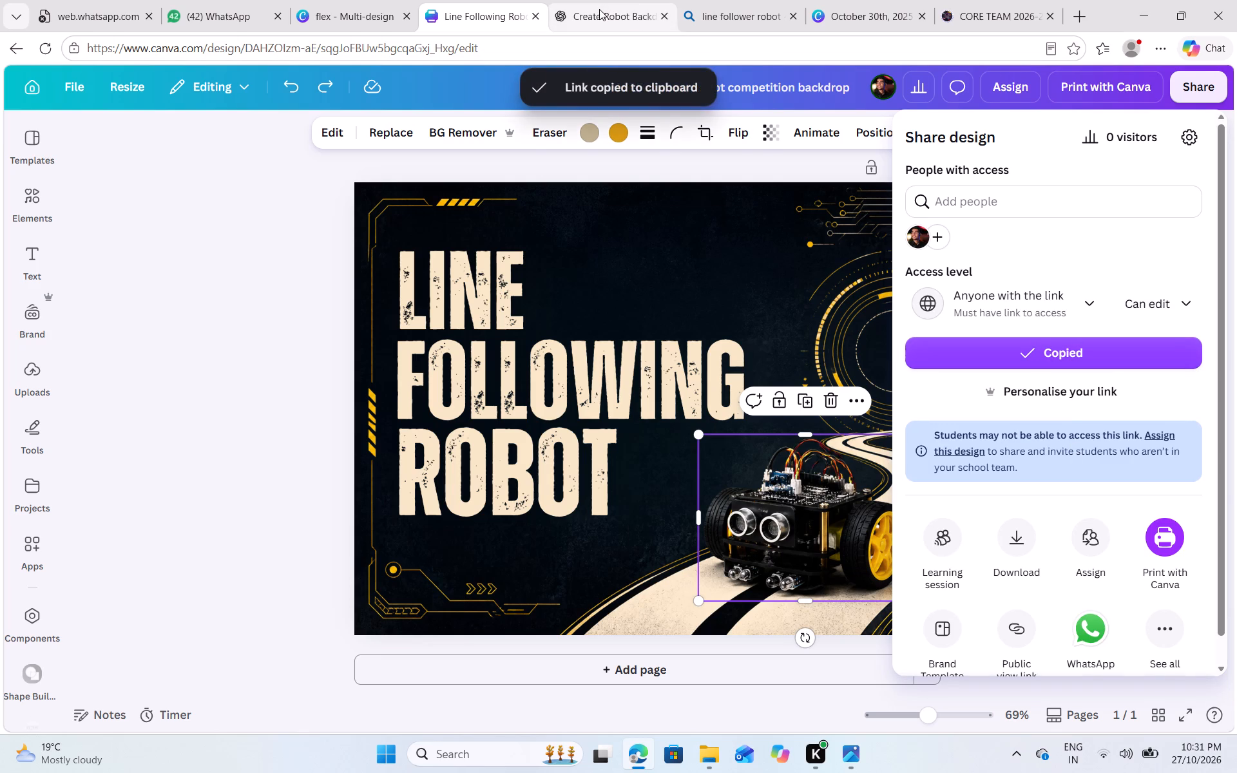
Open the copied share link in the line follower robot search tab and close the design's Flyers print options.
{"action": "left_click", "coordinate": [589, 17]}
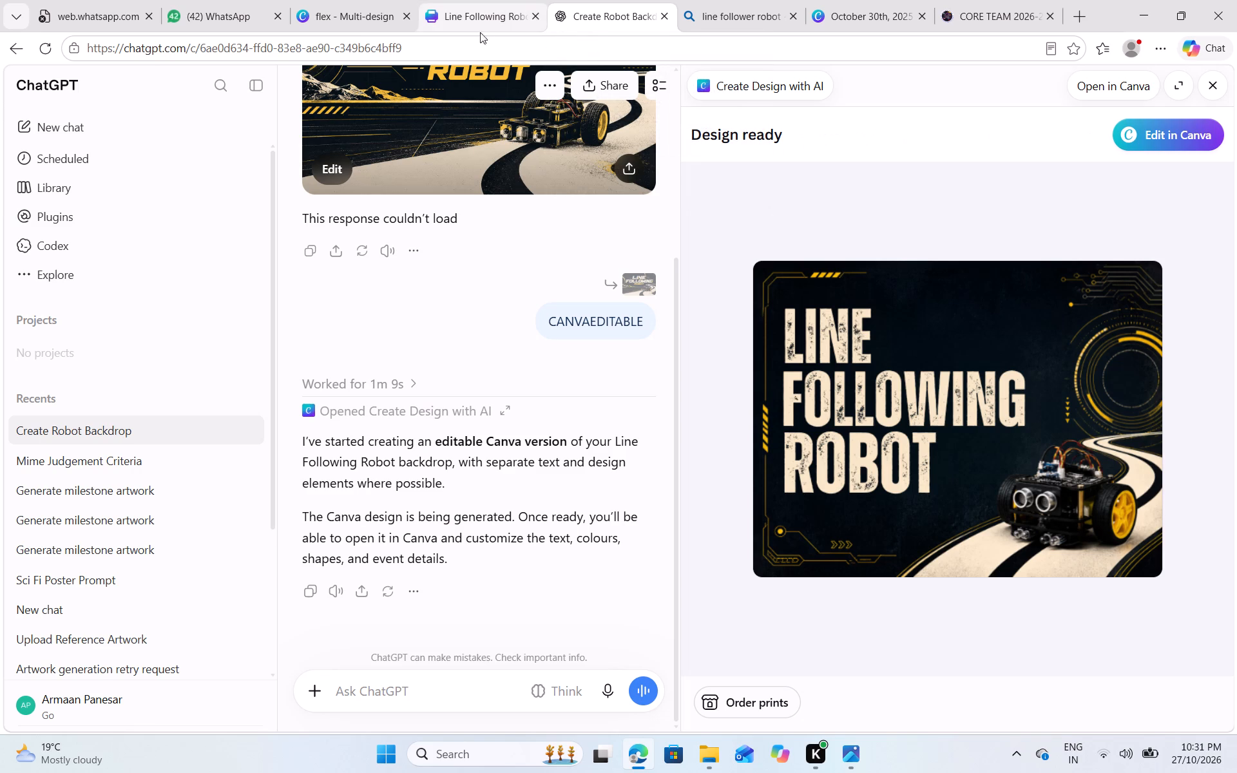
{"action": "left_click", "coordinate": [700, 0]}
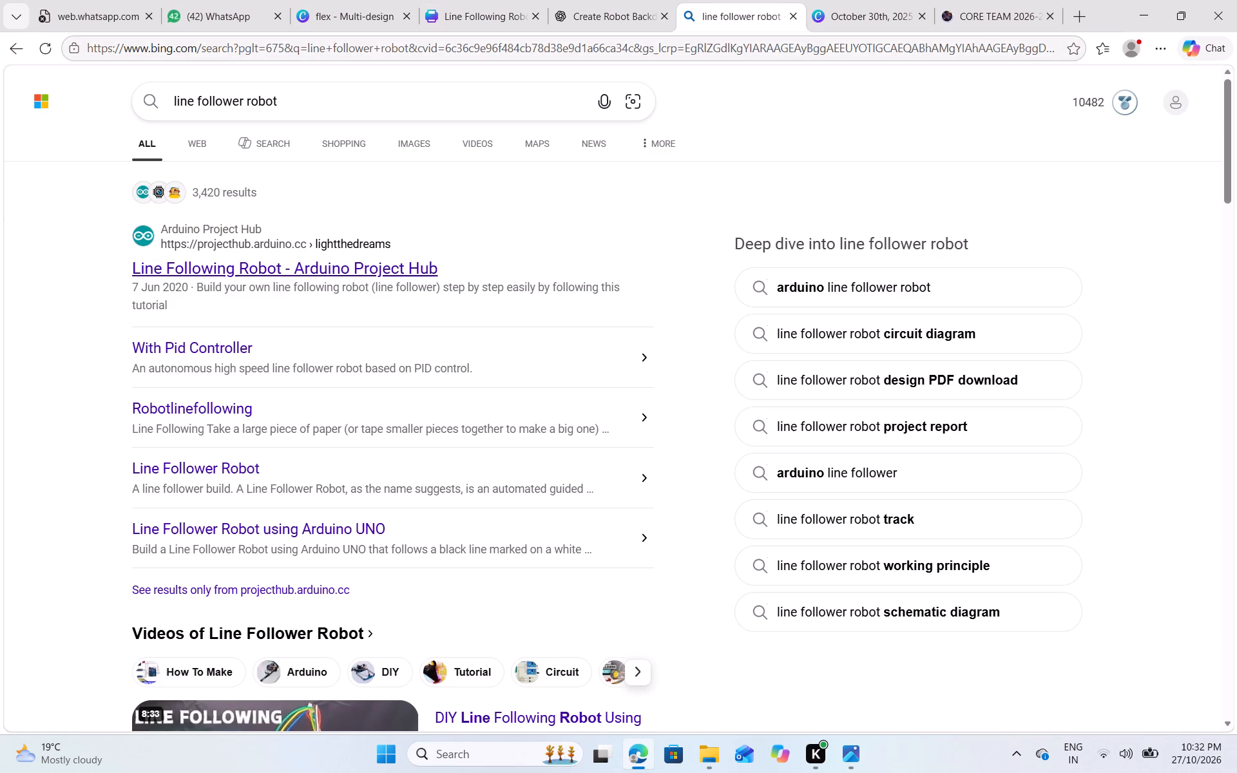
{"action": "left_click", "coordinate": [668, 44]}
{"action": "key", "text": "ctrl+v"}
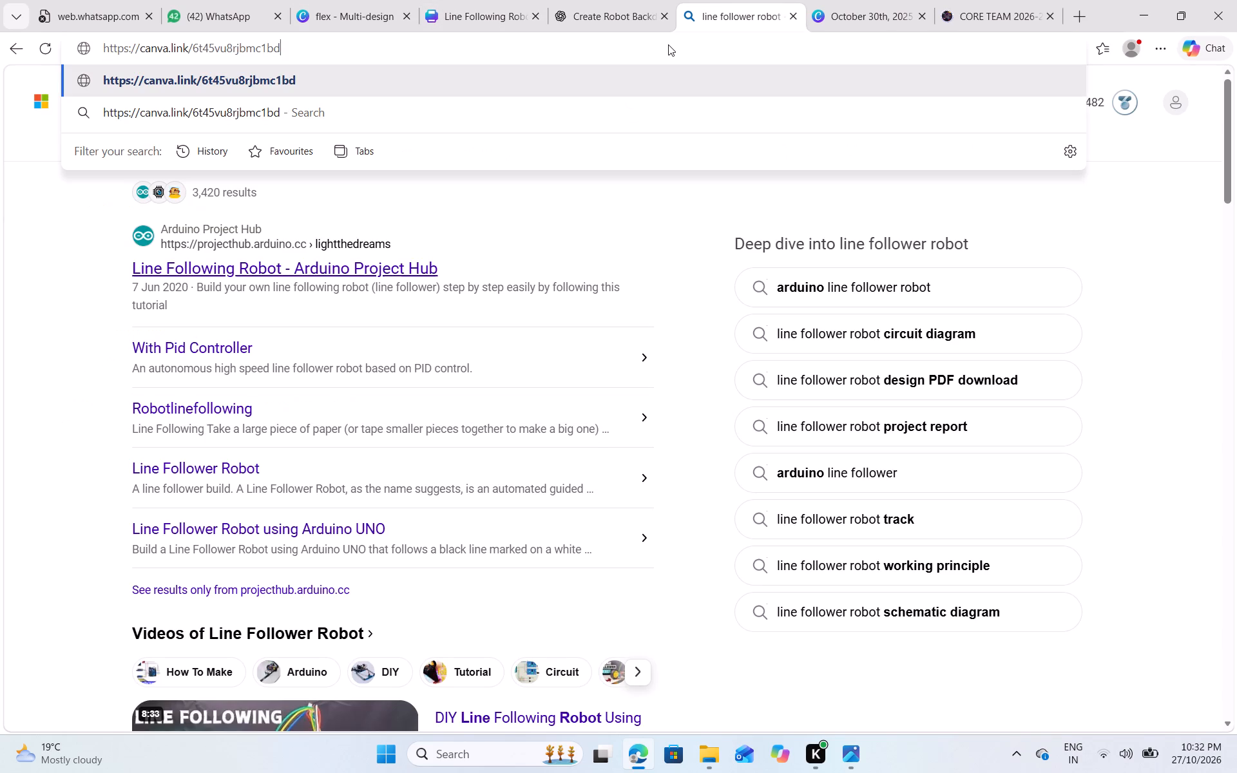
{"action": "key", "text": "Return"}
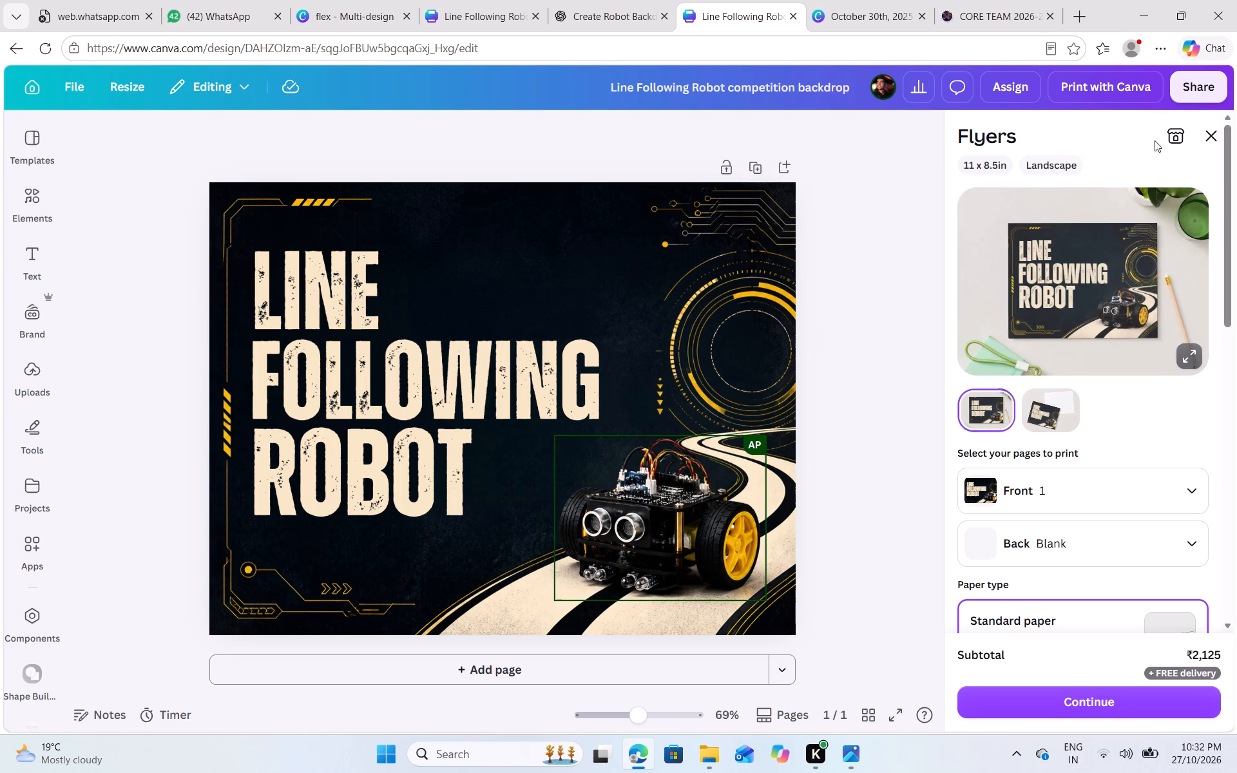
{"action": "left_click", "coordinate": [1208, 131]}
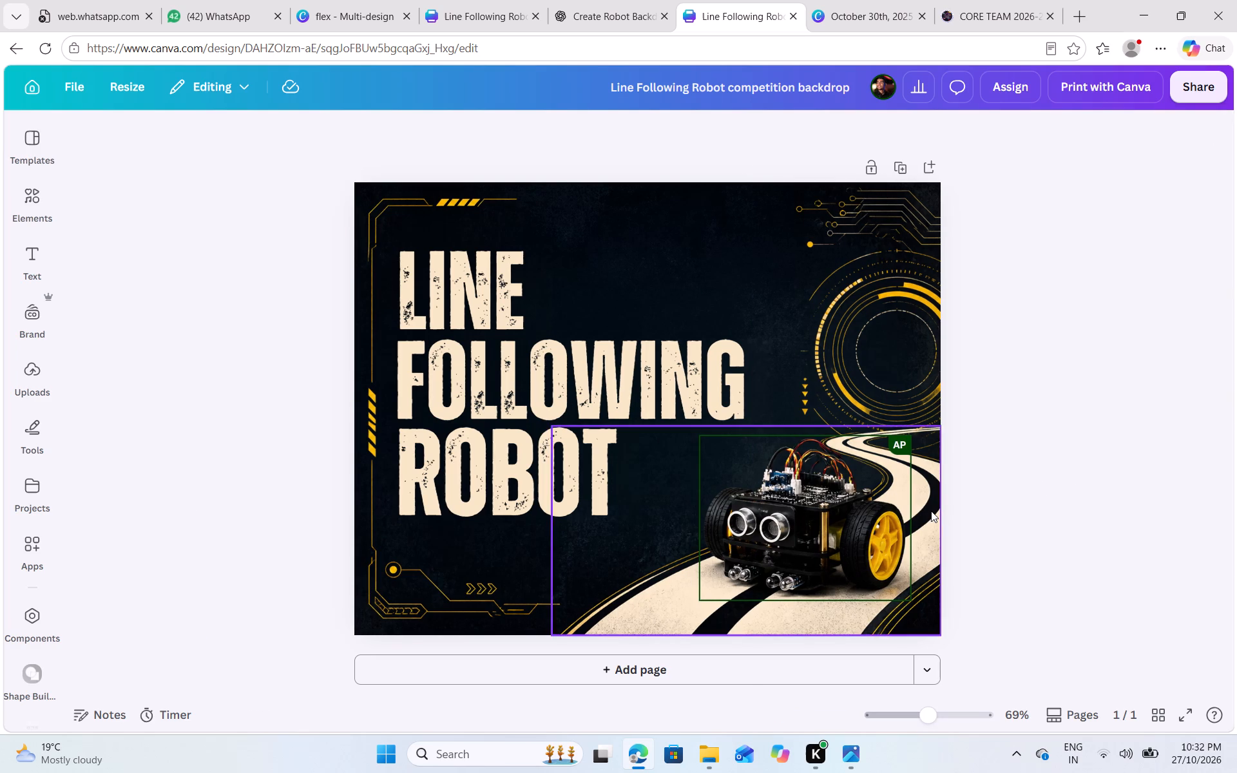
Copy the winding road graphic from the newly opened backdrop onto page 9 of flex.
{"action": "left_click", "coordinate": [930, 511]}
{"action": "key", "text": "ctrl+c"}
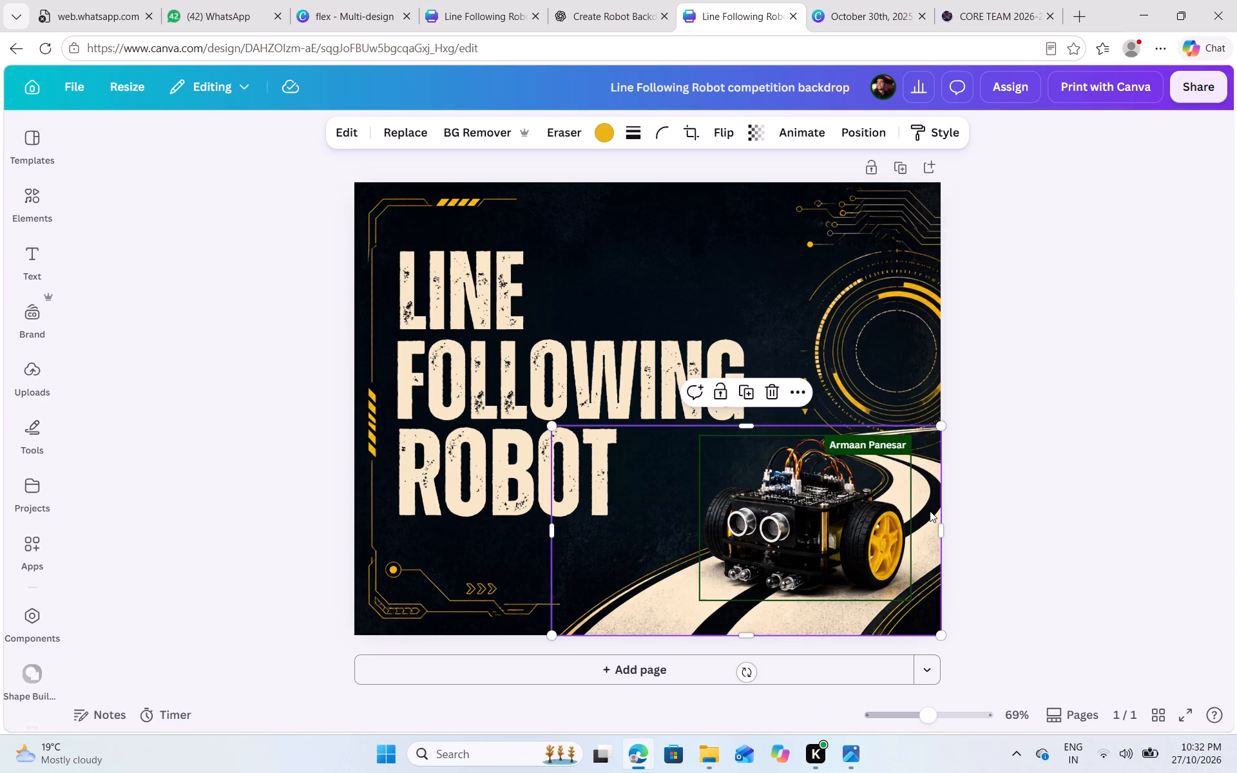
{"action": "left_click", "coordinate": [317, 0]}
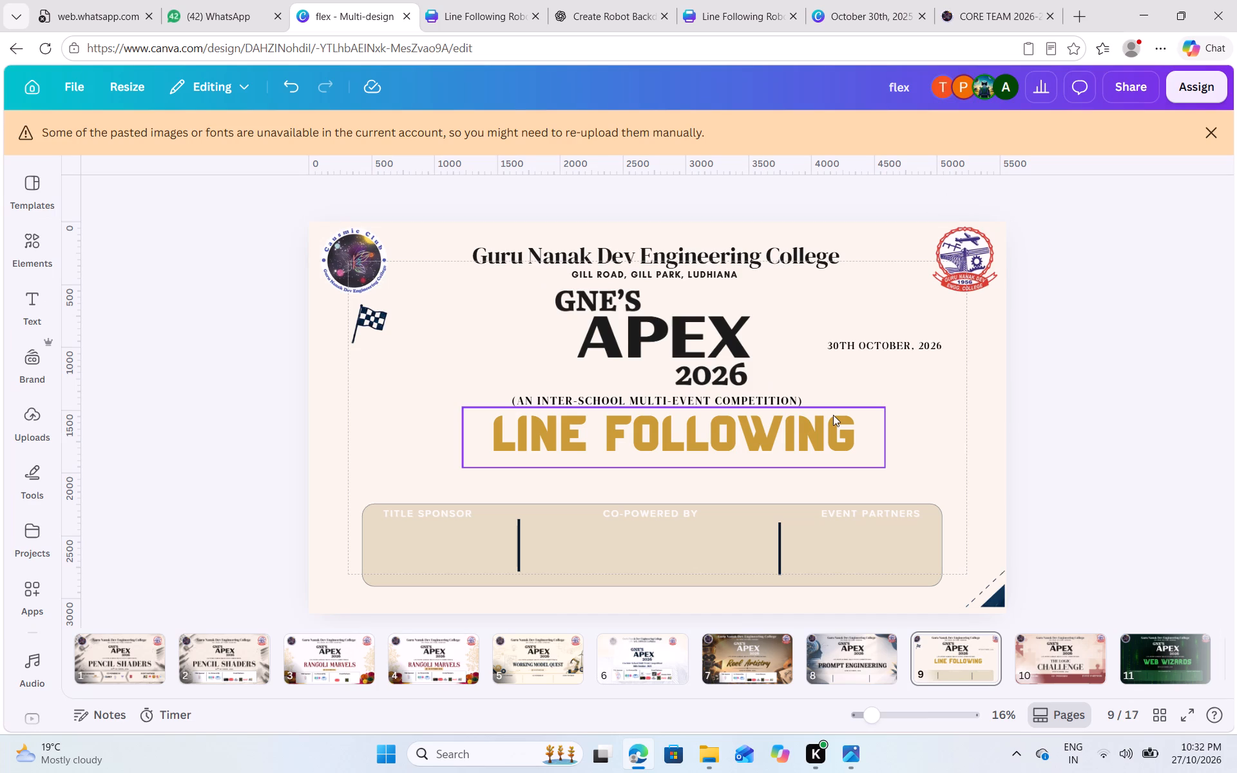
{"action": "key", "text": "ctrl+v"}
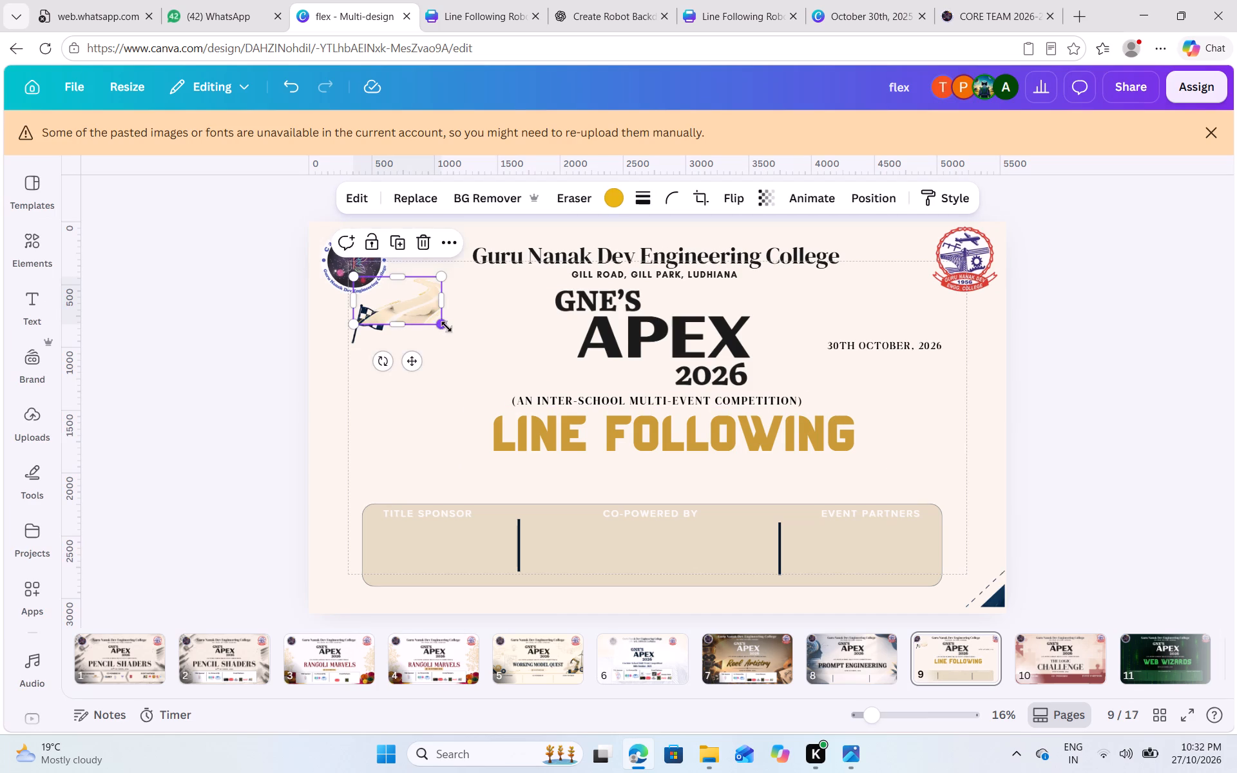
Enlarge the pasted road graphic on page 9 and move it to the page's right side, above the sponsor box.
{"action": "left_click_drag", "start_coordinate": [441, 325], "coordinate": [666, 423]}
{"action": "left_click_drag", "start_coordinate": [541, 356], "coordinate": [700, 393]}
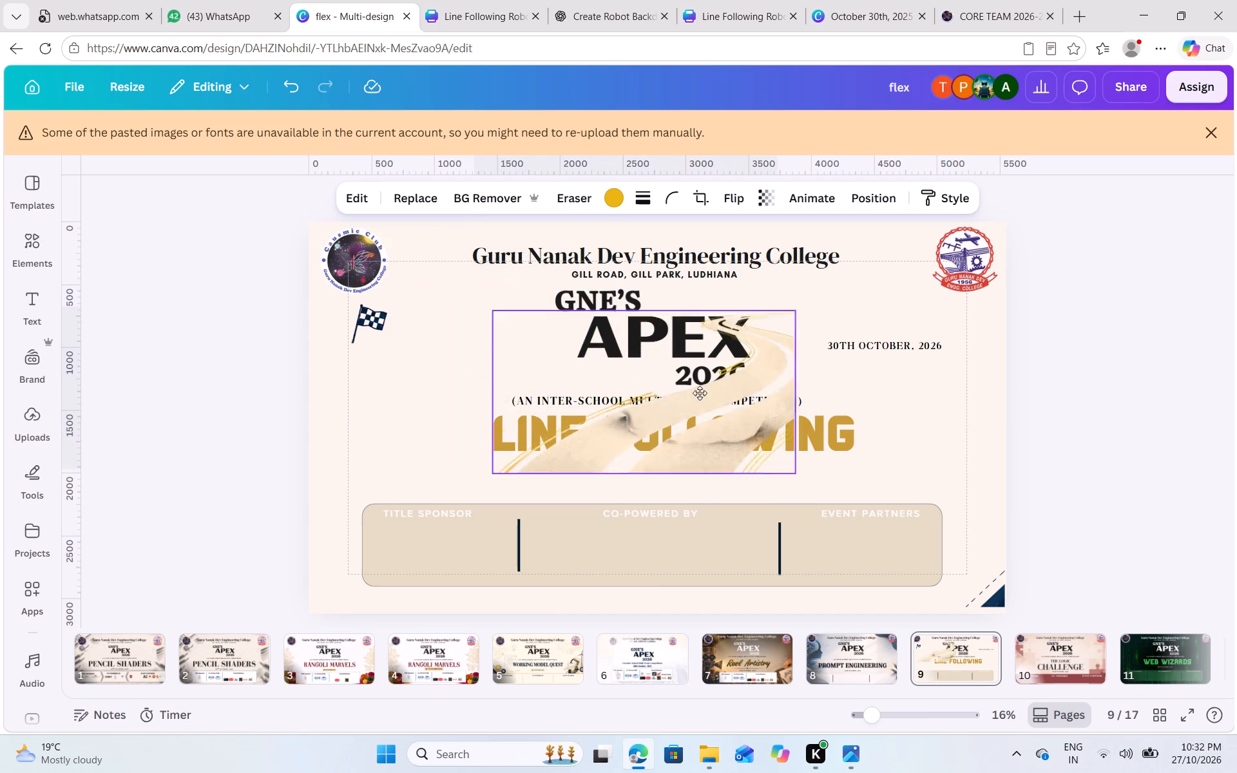
{"action": "left_click_drag", "start_coordinate": [700, 393], "coordinate": [887, 556]}
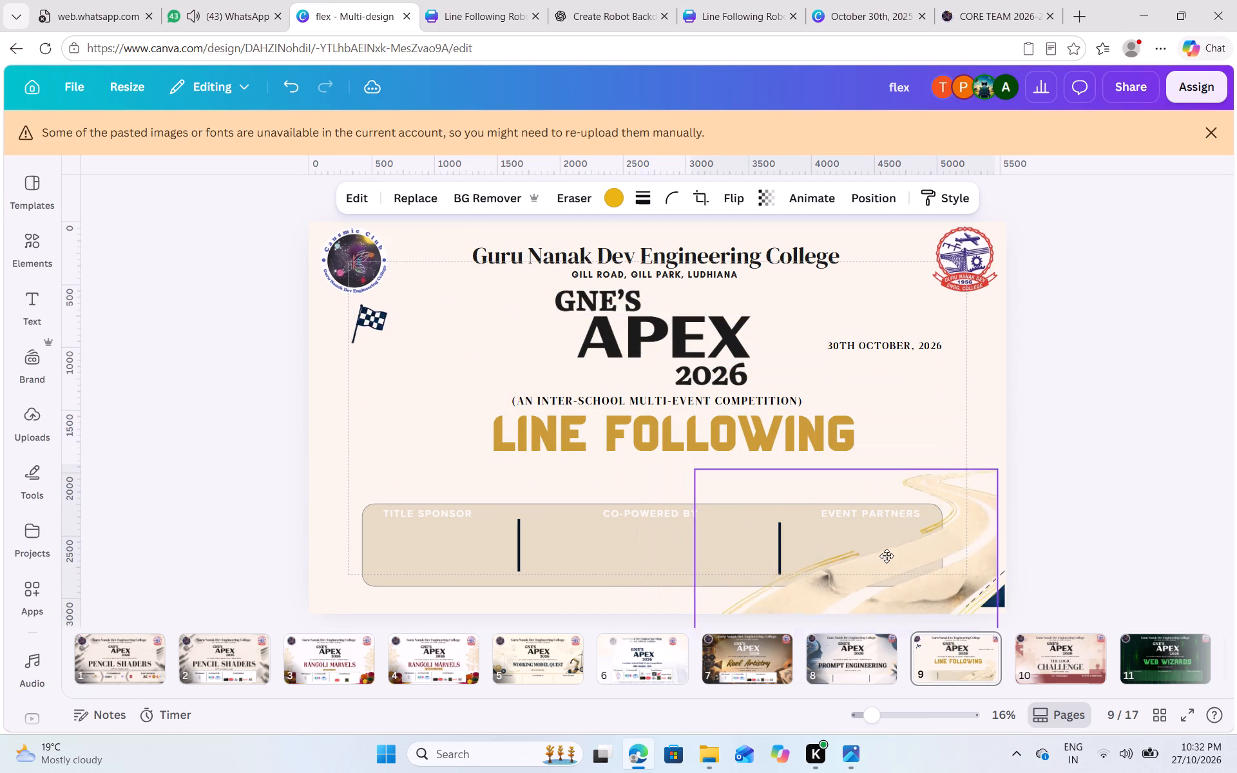
{"action": "left_click_drag", "start_coordinate": [887, 556], "coordinate": [905, 460]}
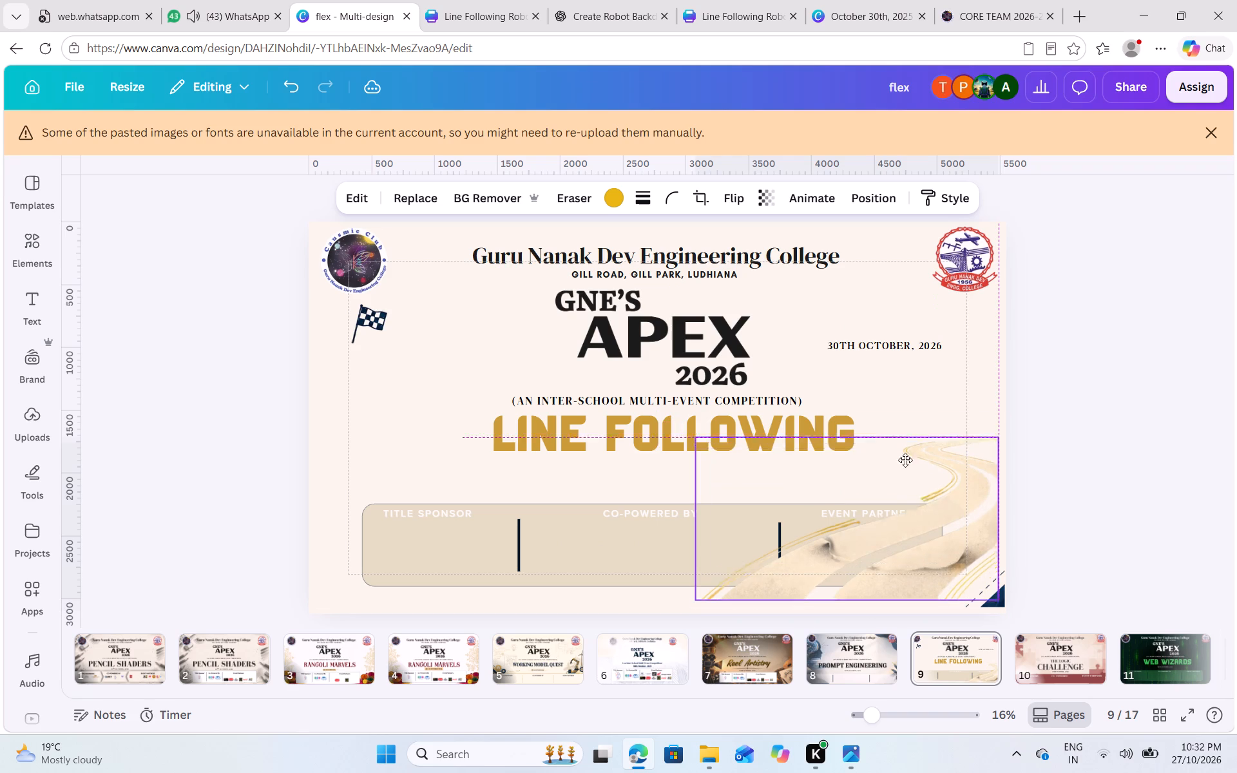
{"action": "left_click_drag", "start_coordinate": [905, 460], "coordinate": [900, 417]}
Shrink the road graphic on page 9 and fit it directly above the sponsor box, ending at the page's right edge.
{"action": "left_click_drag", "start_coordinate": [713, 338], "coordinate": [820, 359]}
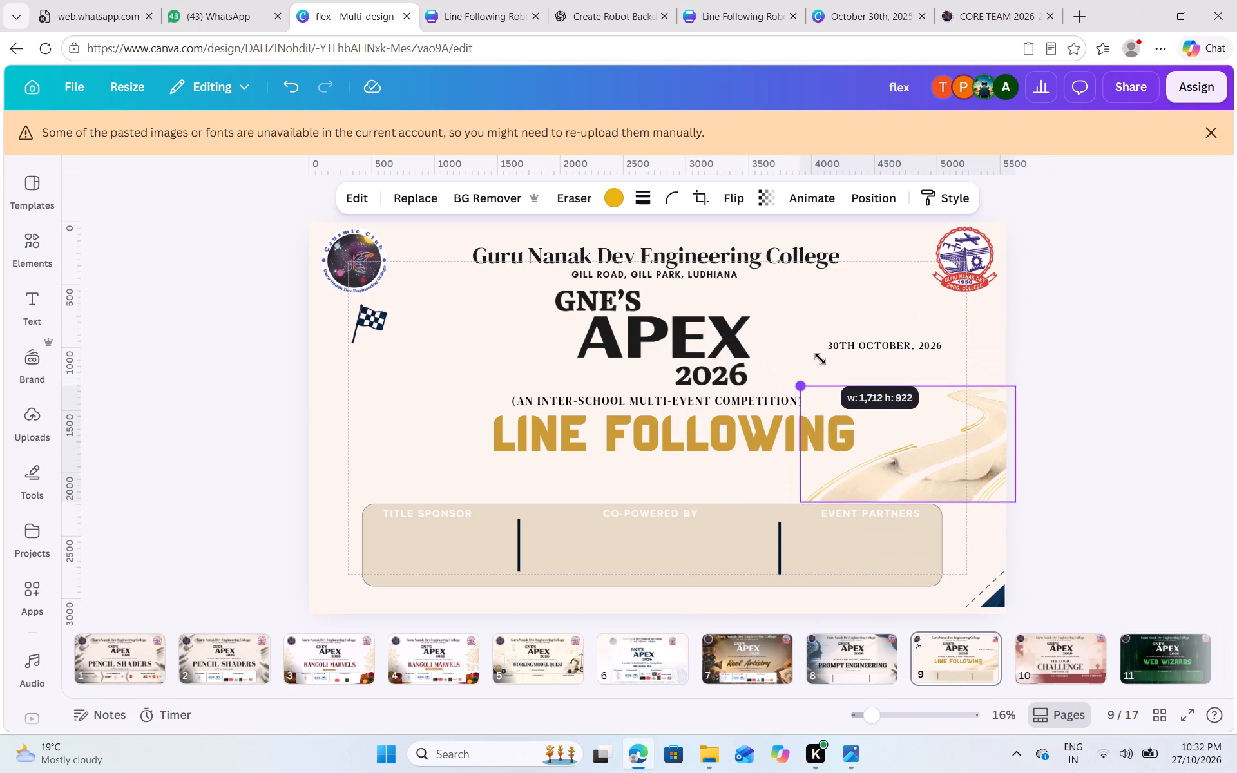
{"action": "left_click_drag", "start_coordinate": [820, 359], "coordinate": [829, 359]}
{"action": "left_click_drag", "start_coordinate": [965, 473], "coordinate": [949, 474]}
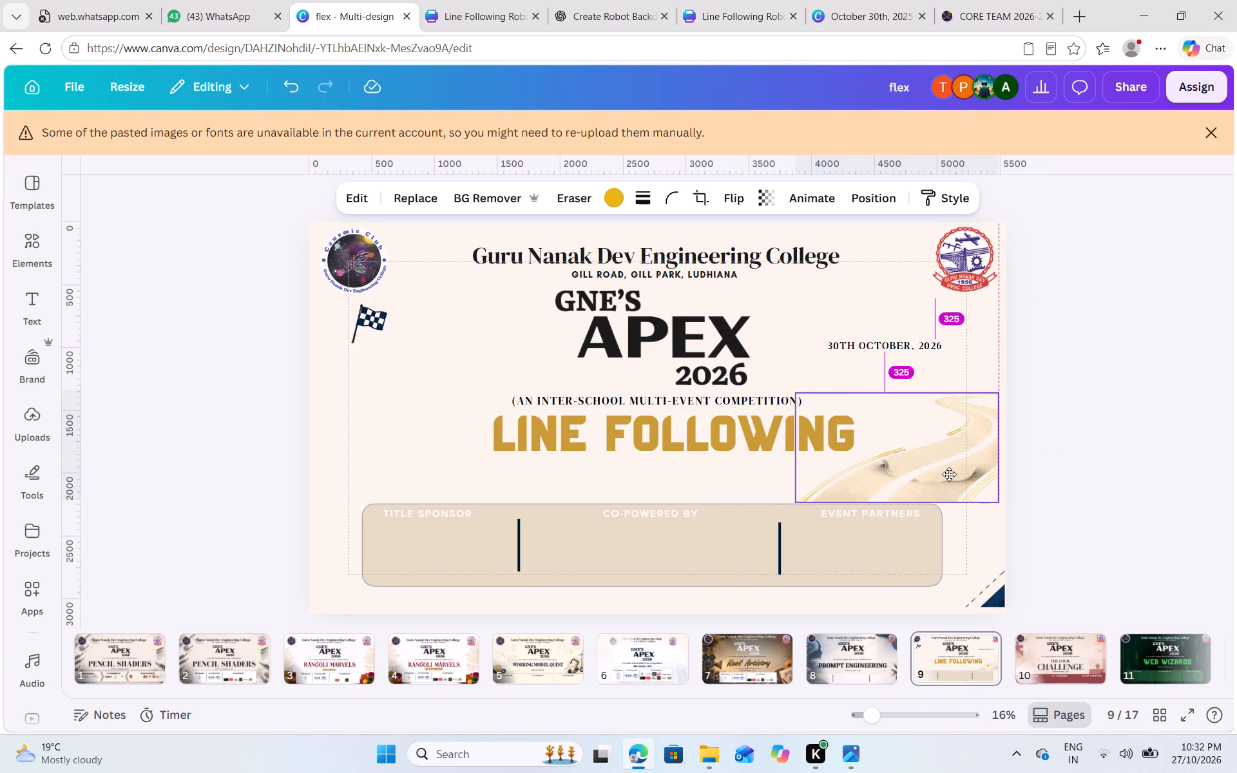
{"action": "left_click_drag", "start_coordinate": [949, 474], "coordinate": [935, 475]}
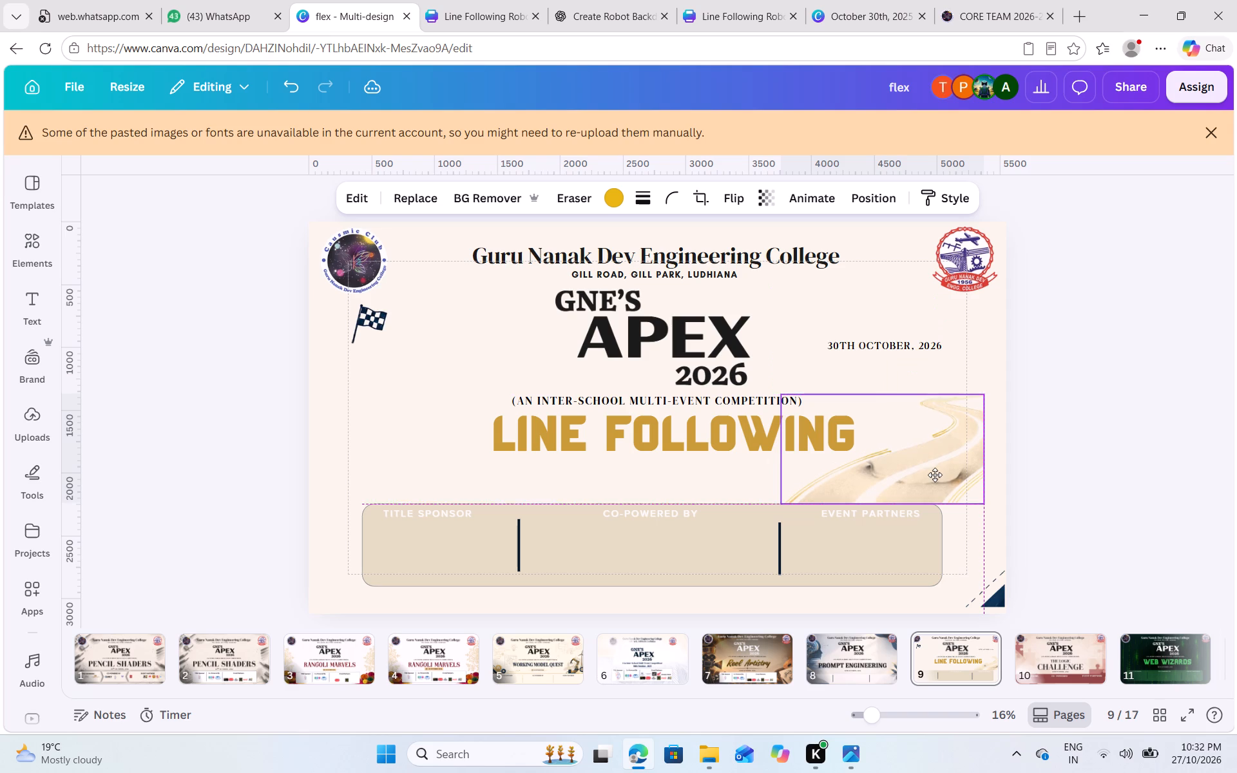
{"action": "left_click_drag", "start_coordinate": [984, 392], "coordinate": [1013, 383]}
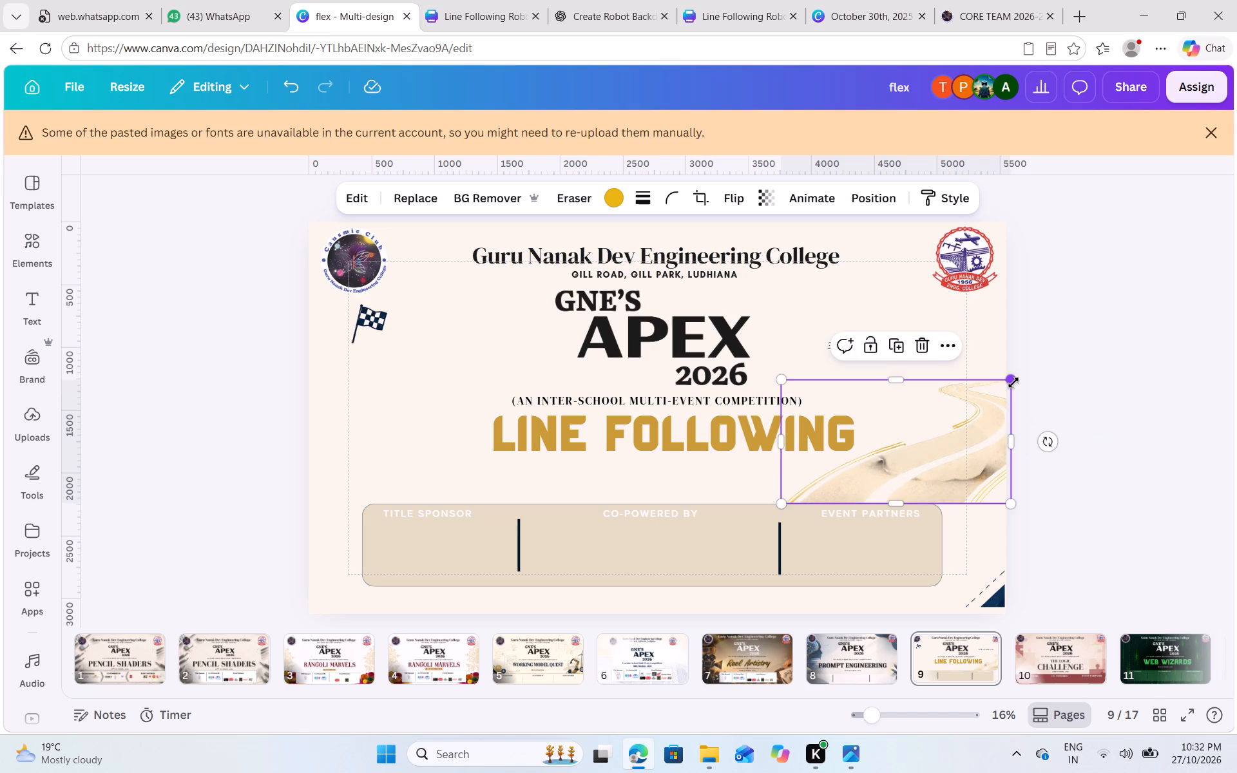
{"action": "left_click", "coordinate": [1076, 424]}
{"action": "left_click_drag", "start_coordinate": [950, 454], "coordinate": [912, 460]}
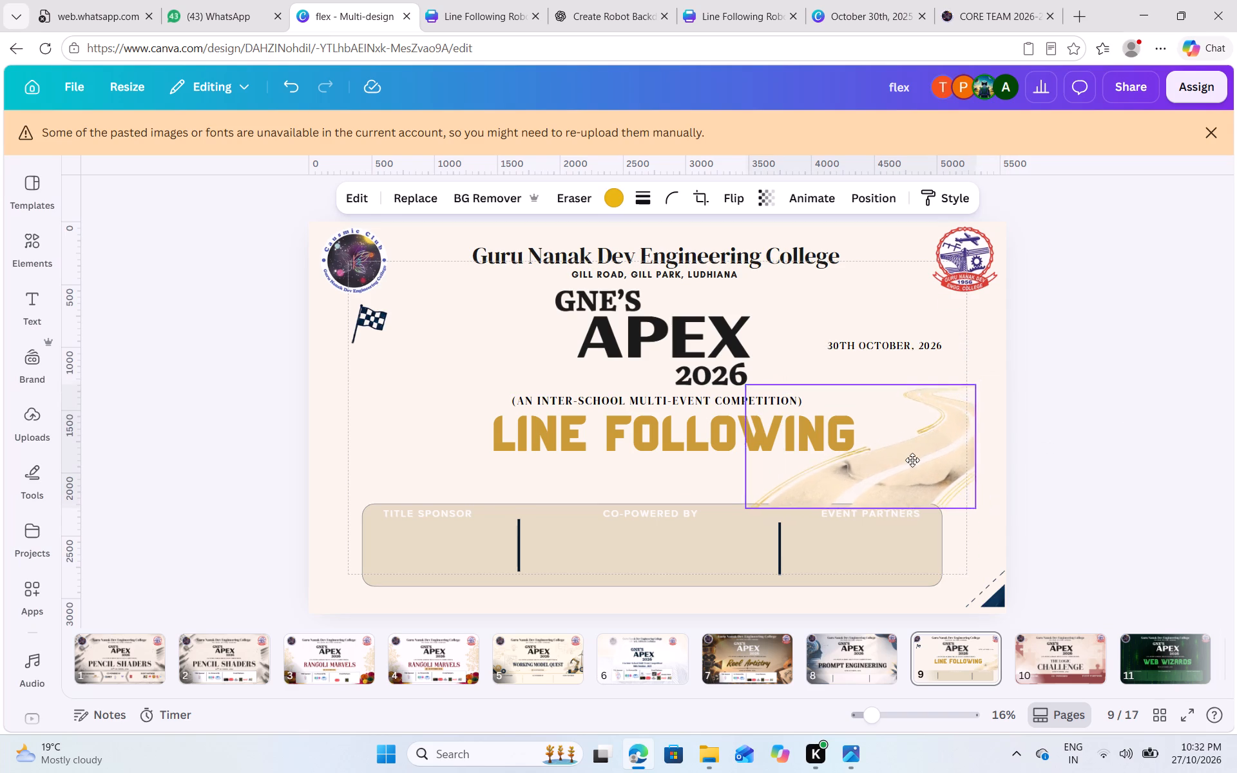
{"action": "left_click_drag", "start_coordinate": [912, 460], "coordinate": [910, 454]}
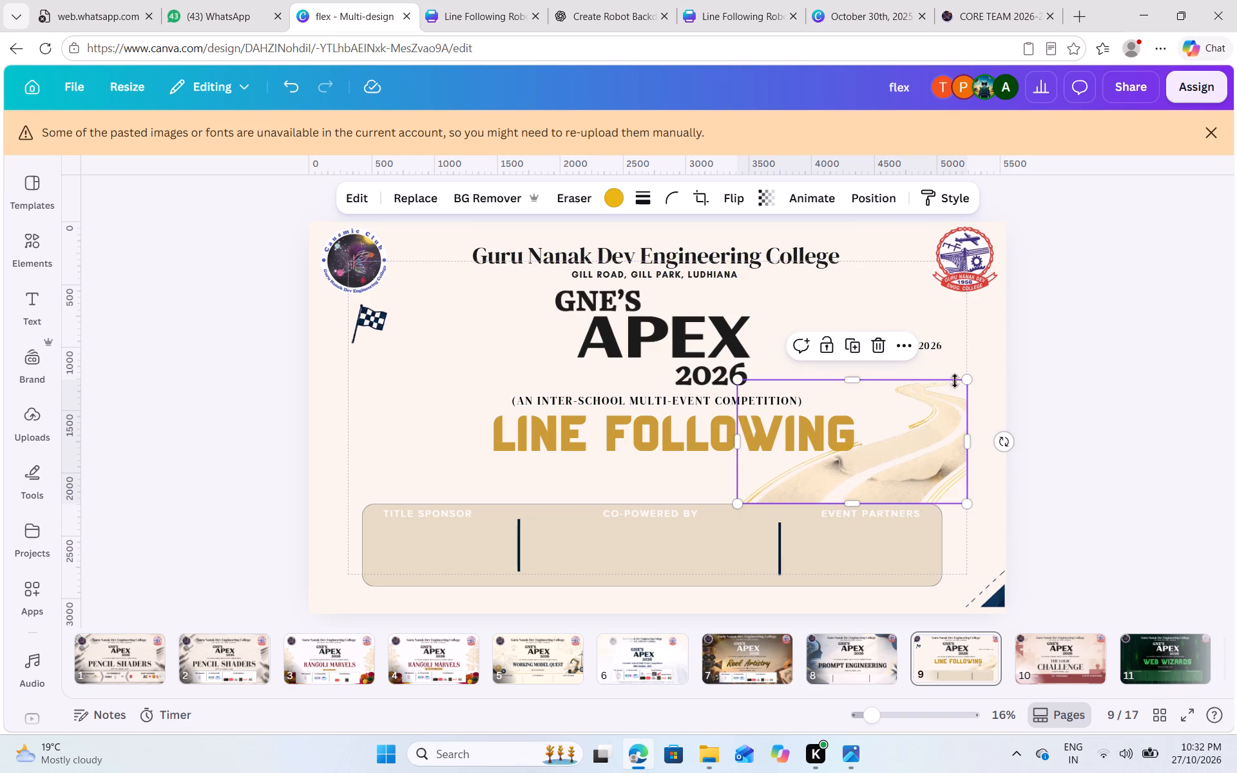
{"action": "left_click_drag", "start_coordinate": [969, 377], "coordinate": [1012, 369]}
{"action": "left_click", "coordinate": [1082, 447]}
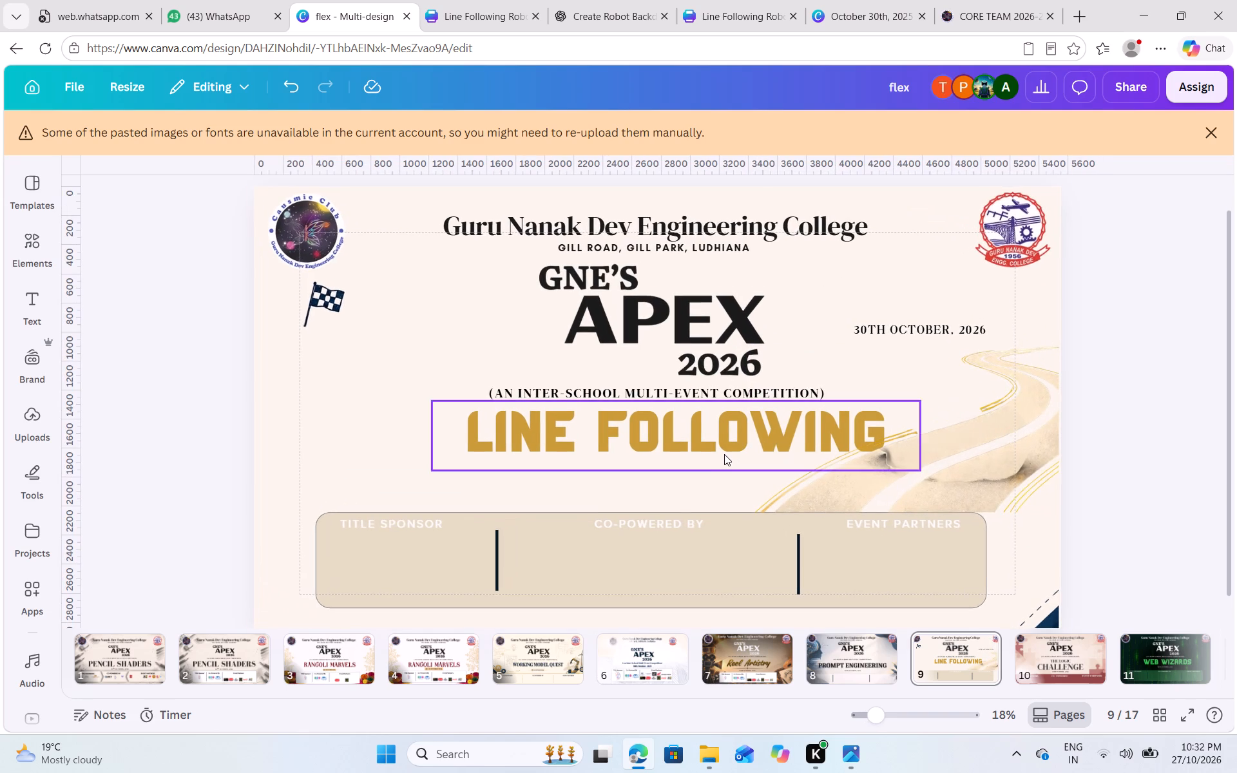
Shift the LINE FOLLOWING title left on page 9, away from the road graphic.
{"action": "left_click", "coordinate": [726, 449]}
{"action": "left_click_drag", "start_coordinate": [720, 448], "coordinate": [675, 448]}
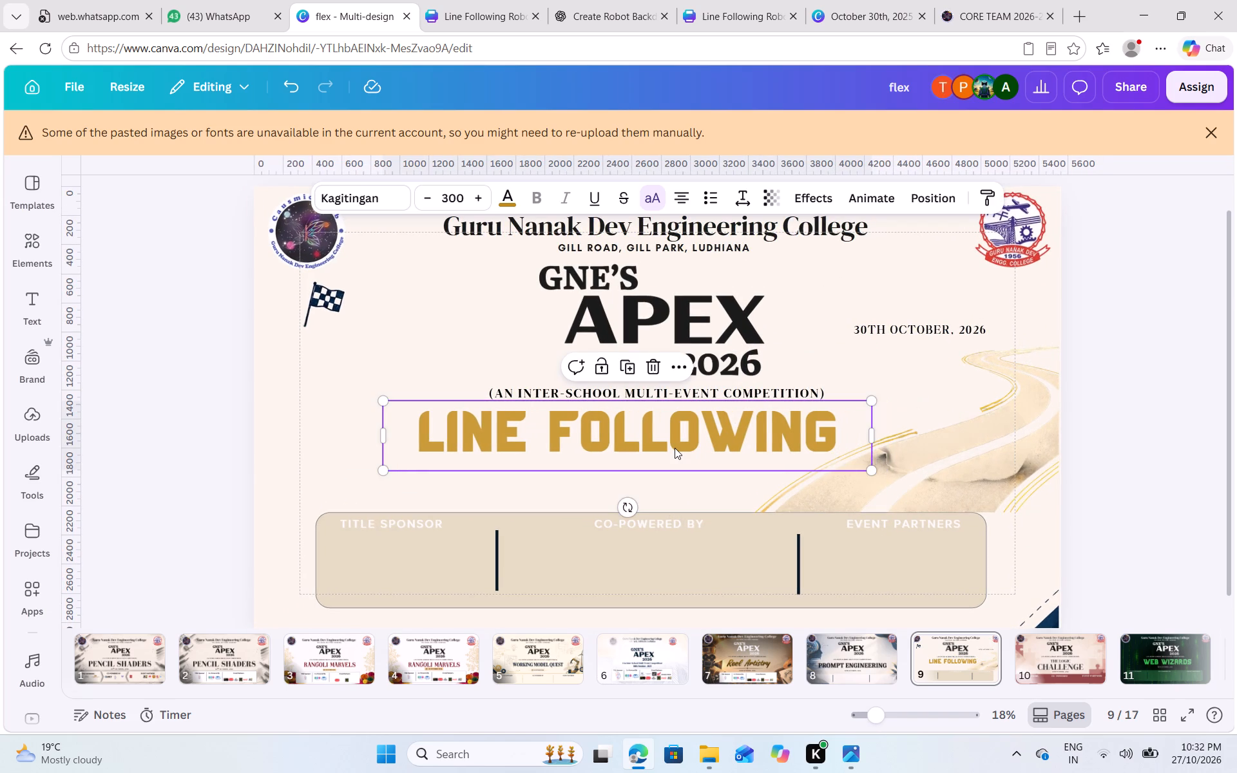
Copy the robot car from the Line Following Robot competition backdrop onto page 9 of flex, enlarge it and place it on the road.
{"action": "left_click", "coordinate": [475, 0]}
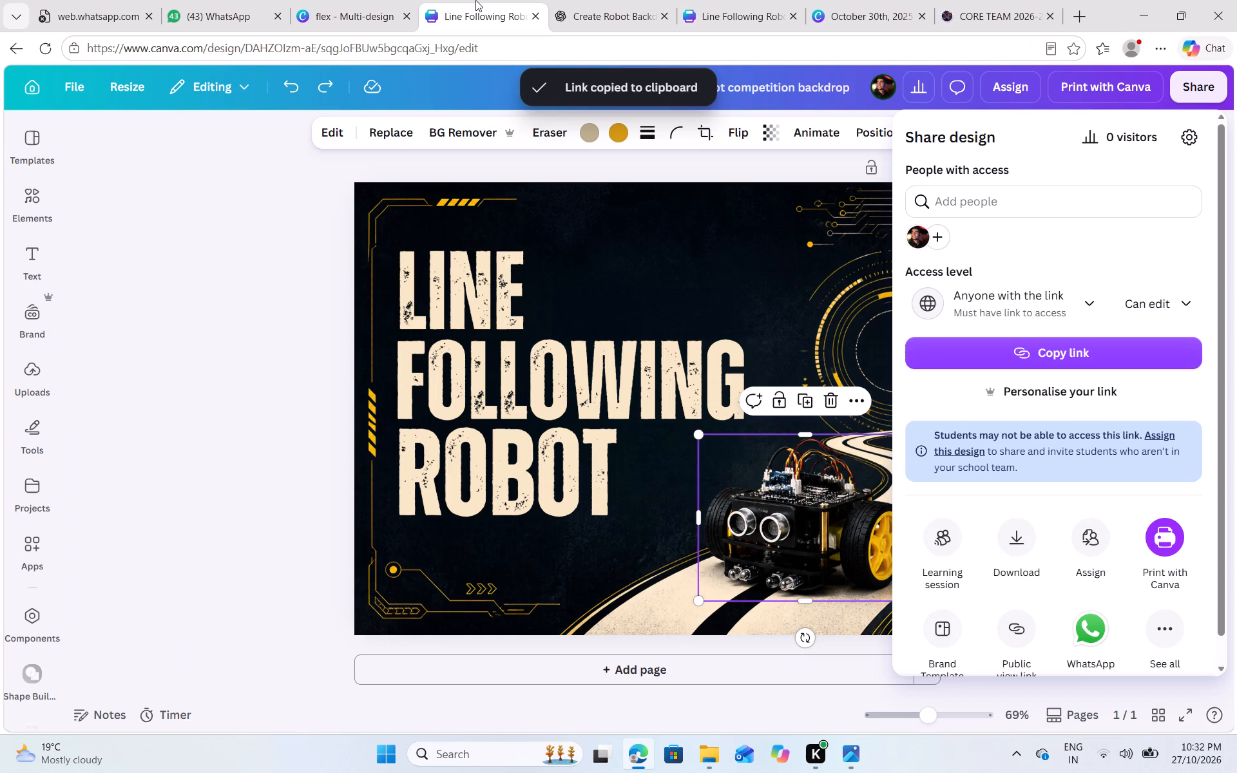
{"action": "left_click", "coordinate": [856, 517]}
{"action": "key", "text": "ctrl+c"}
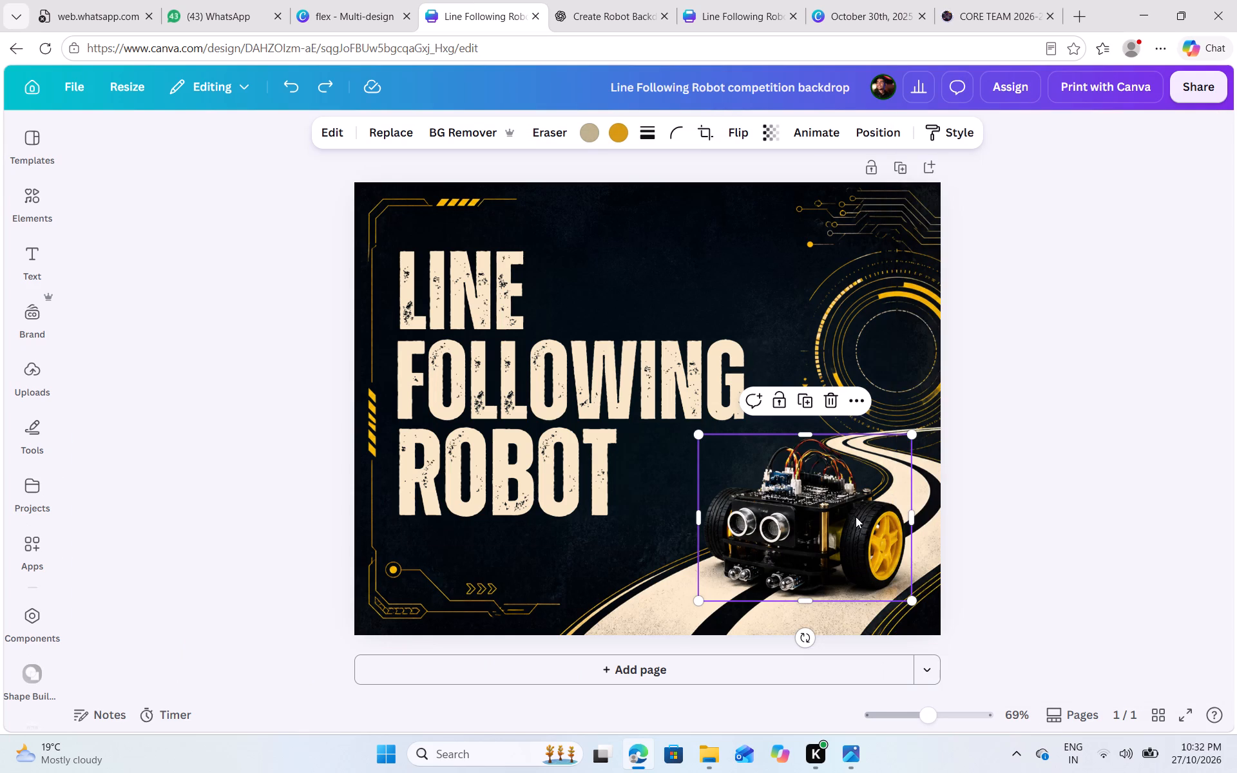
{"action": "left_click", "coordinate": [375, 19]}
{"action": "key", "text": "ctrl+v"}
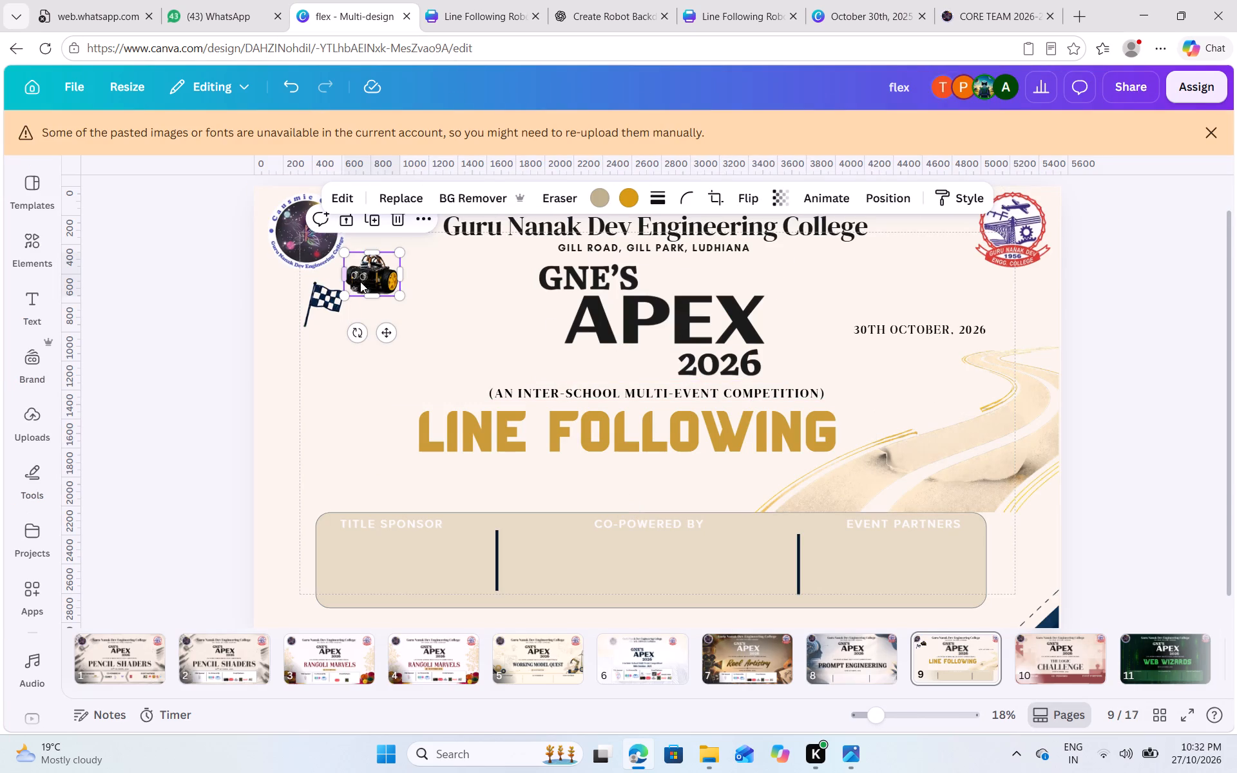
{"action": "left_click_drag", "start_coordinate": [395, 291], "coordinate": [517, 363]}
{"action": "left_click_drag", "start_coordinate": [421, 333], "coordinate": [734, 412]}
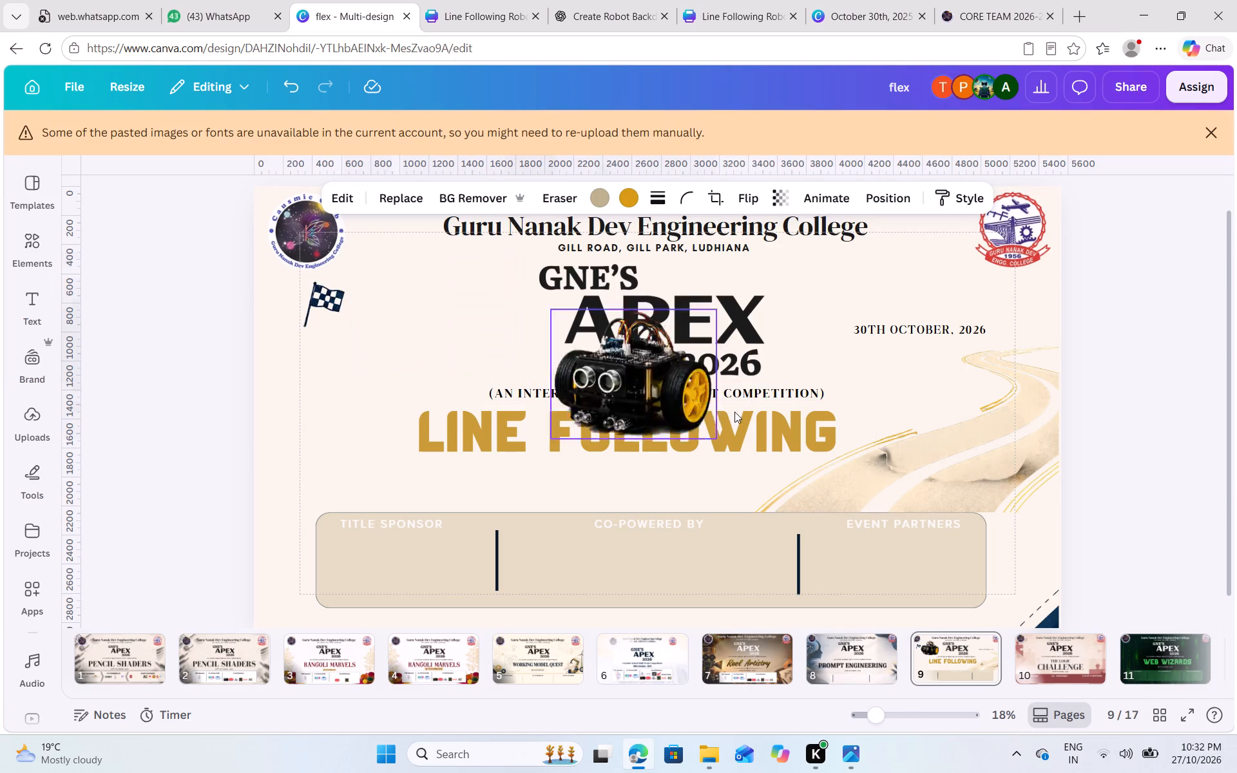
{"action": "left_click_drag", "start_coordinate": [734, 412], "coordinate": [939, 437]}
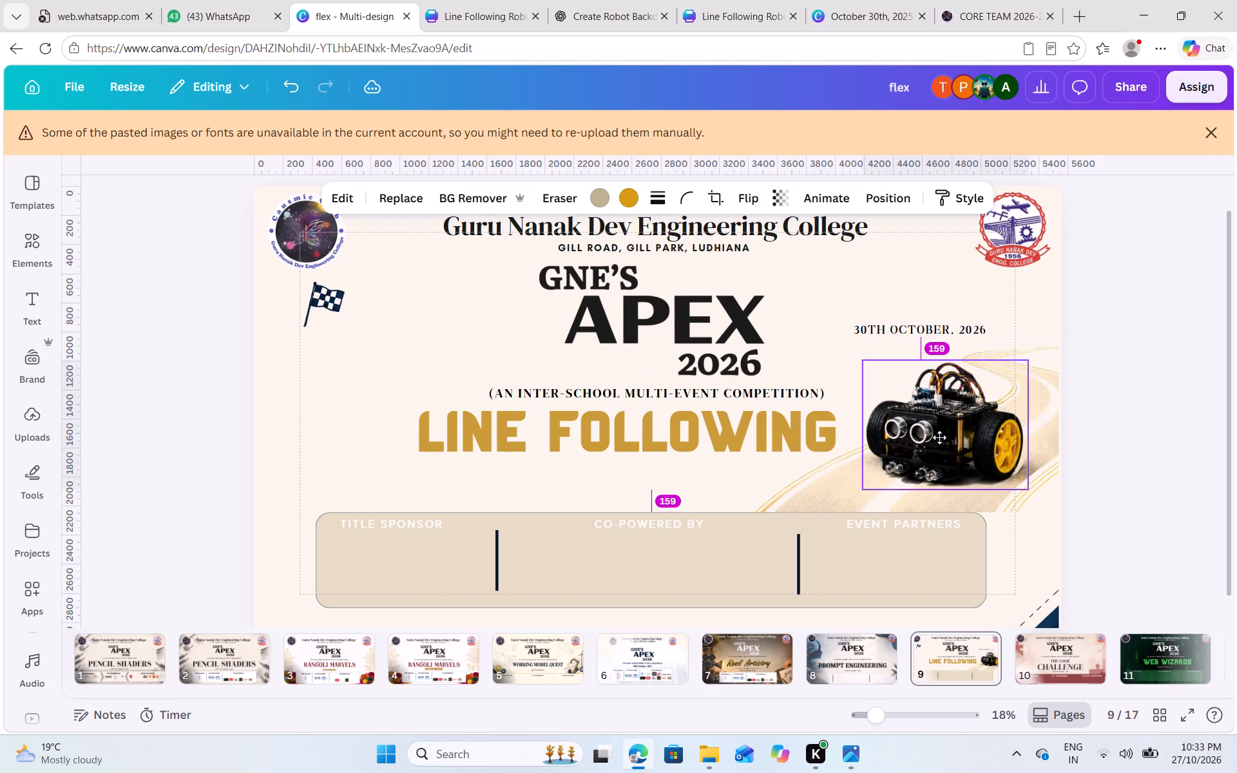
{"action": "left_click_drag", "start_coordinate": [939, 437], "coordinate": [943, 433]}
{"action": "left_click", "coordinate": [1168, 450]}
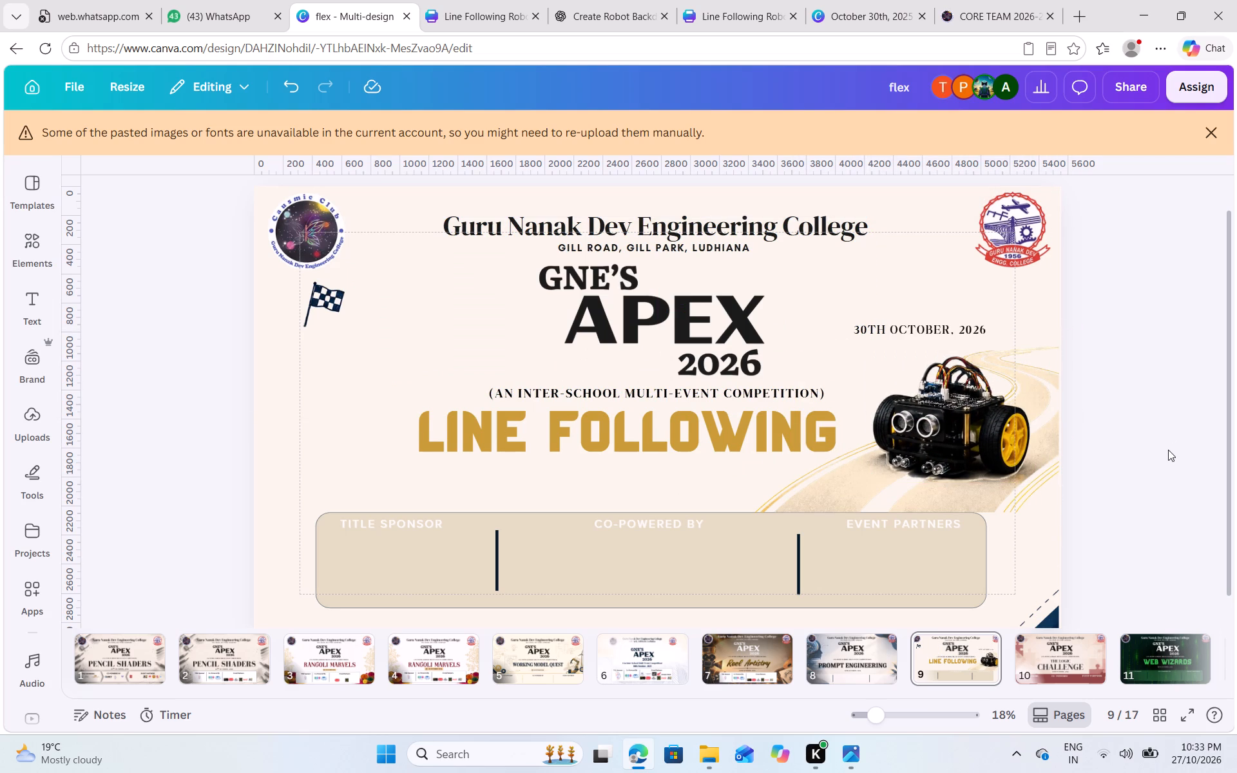
Undo all the edits on page 9, back to its original track and robot car artwork without an event title.
{"action": "scroll", "coordinate": [1168, 450], "scroll_direction": "left", "scroll_amount": 3}
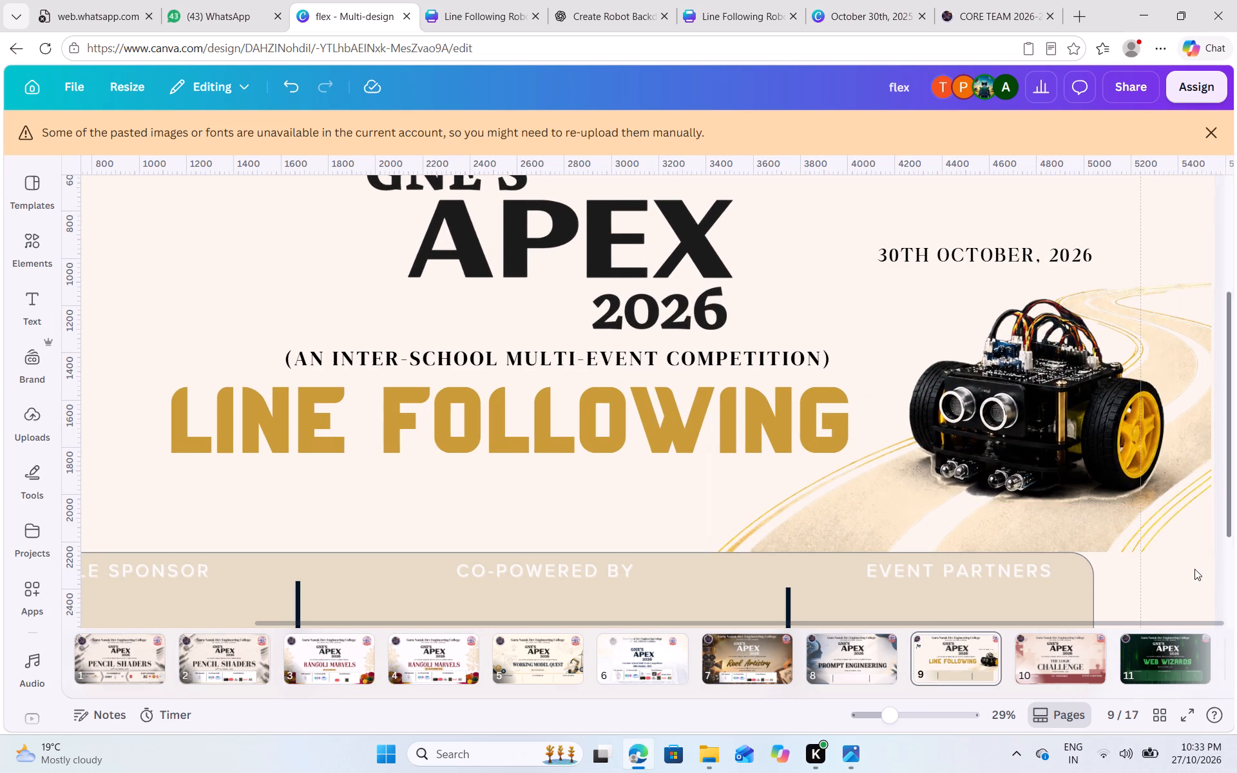
{"action": "left_click", "coordinate": [1130, 523]}
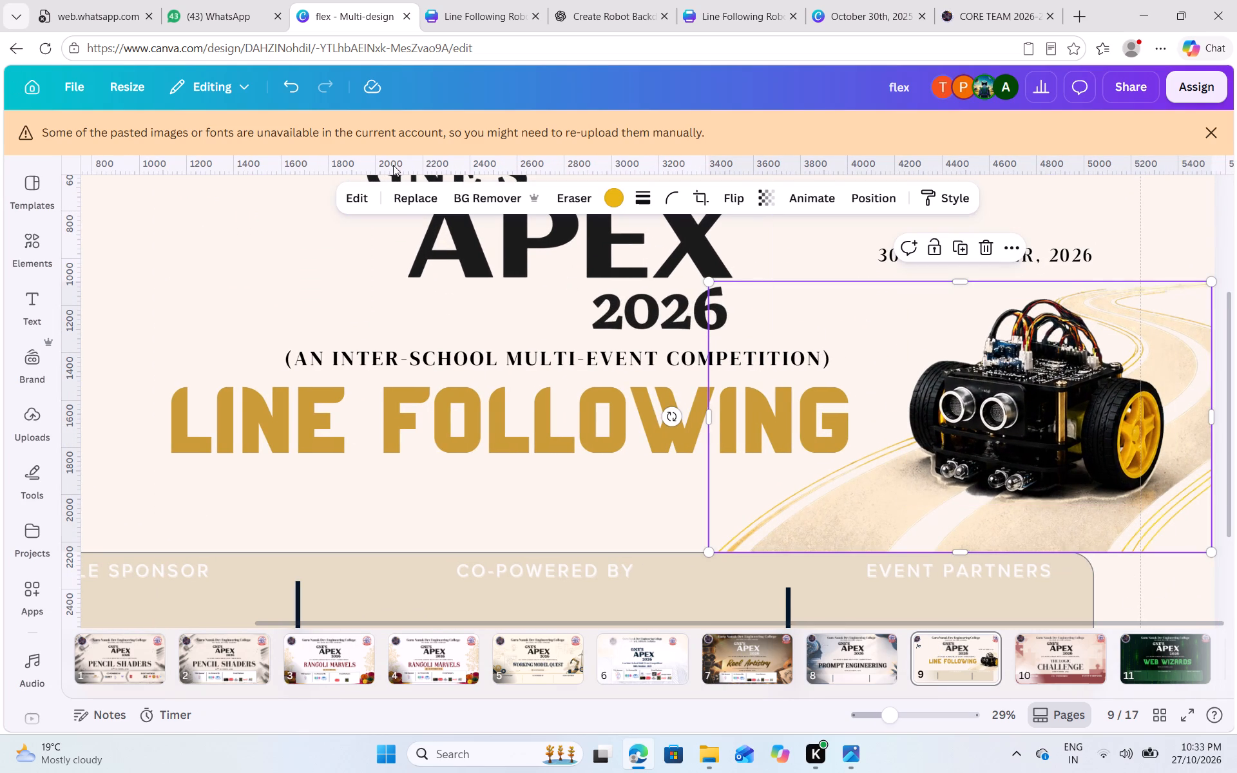
{"action": "triple_click", "coordinate": [288, 89]}
{"action": "triple_click", "coordinate": [288, 89]}
{"action": "triple_click", "coordinate": [288, 89]}
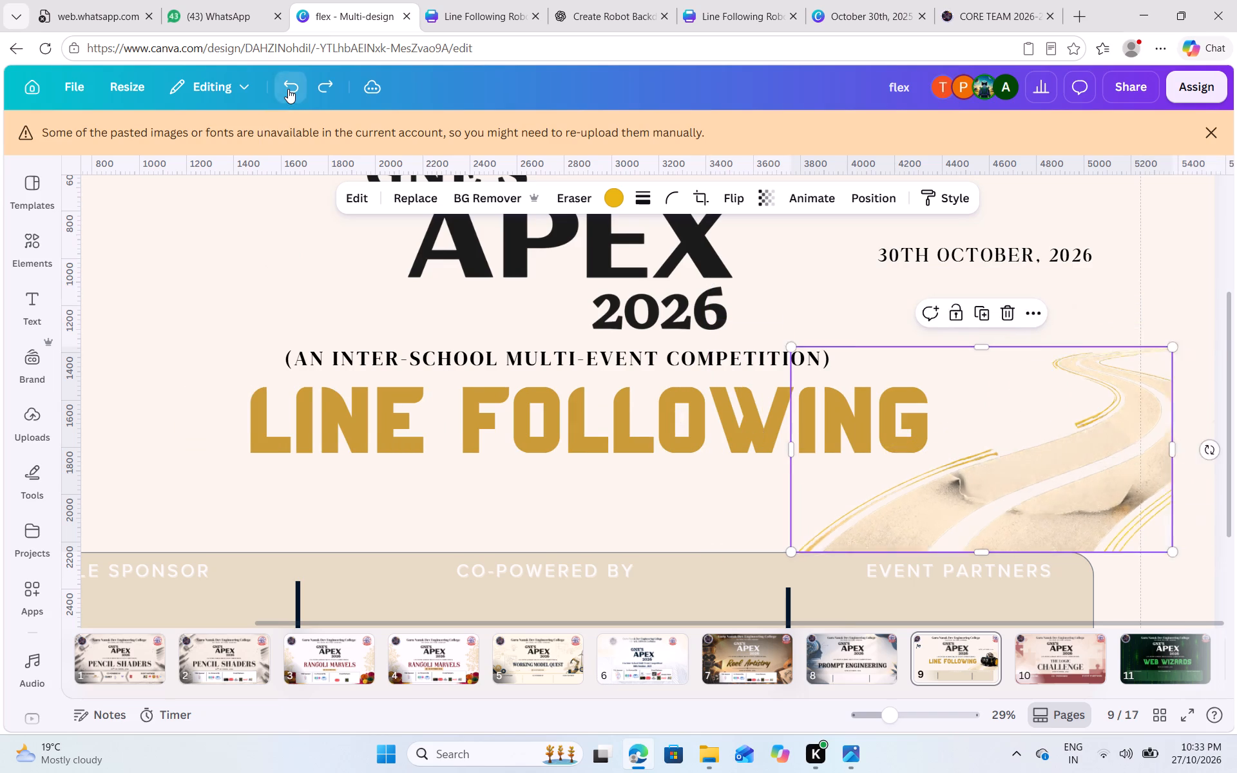
{"action": "triple_click", "coordinate": [288, 89]}
{"action": "triple_click", "coordinate": [288, 89]}
{"action": "double_click", "coordinate": [288, 89]}
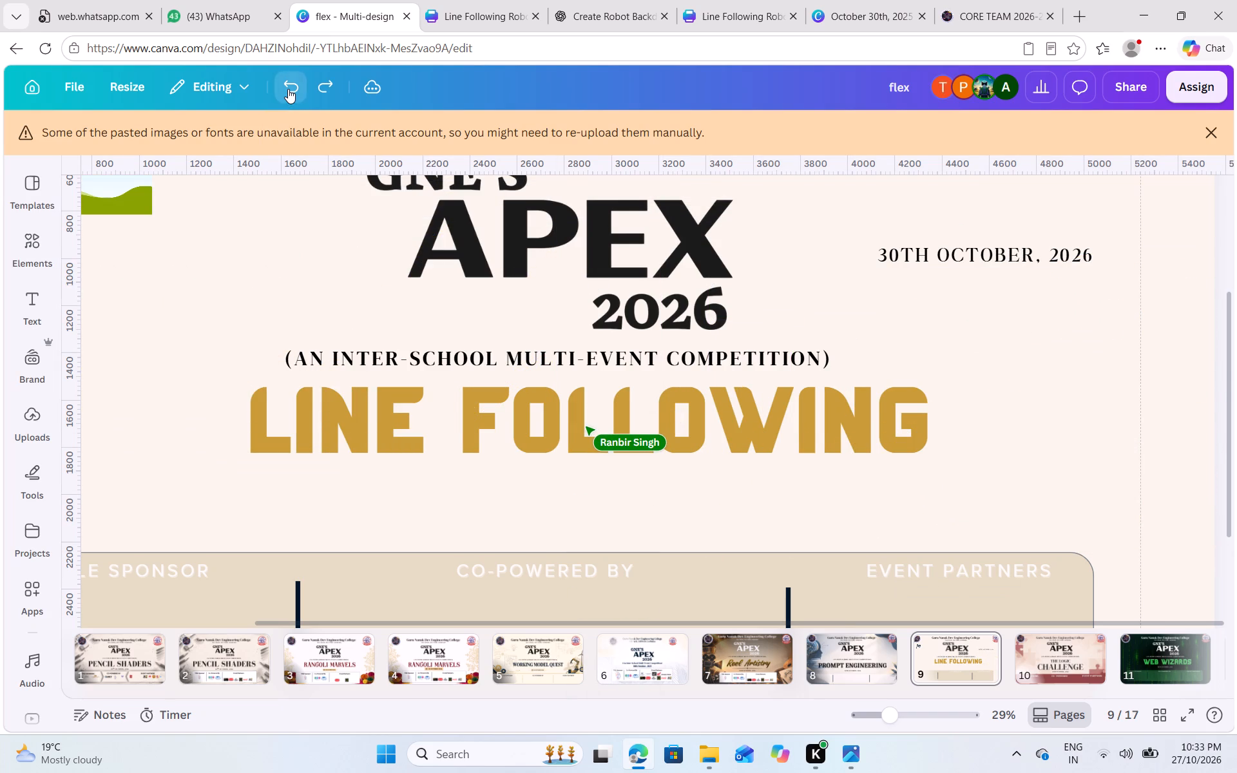
{"action": "triple_click", "coordinate": [288, 89]}
{"action": "triple_click", "coordinate": [288, 89]}
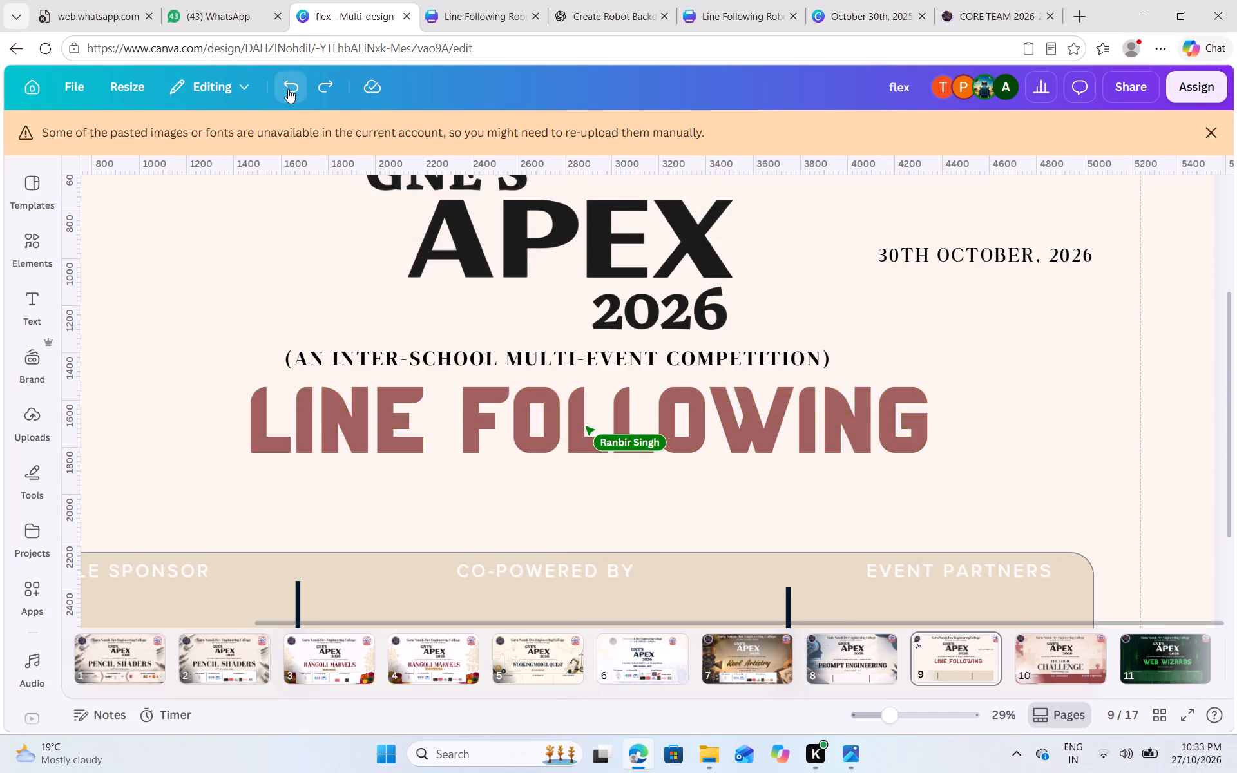
{"action": "triple_click", "coordinate": [288, 89]}
{"action": "triple_click", "coordinate": [288, 89]}
{"action": "triple_click", "coordinate": [288, 89]}
{"action": "triple_click", "coordinate": [288, 89]}
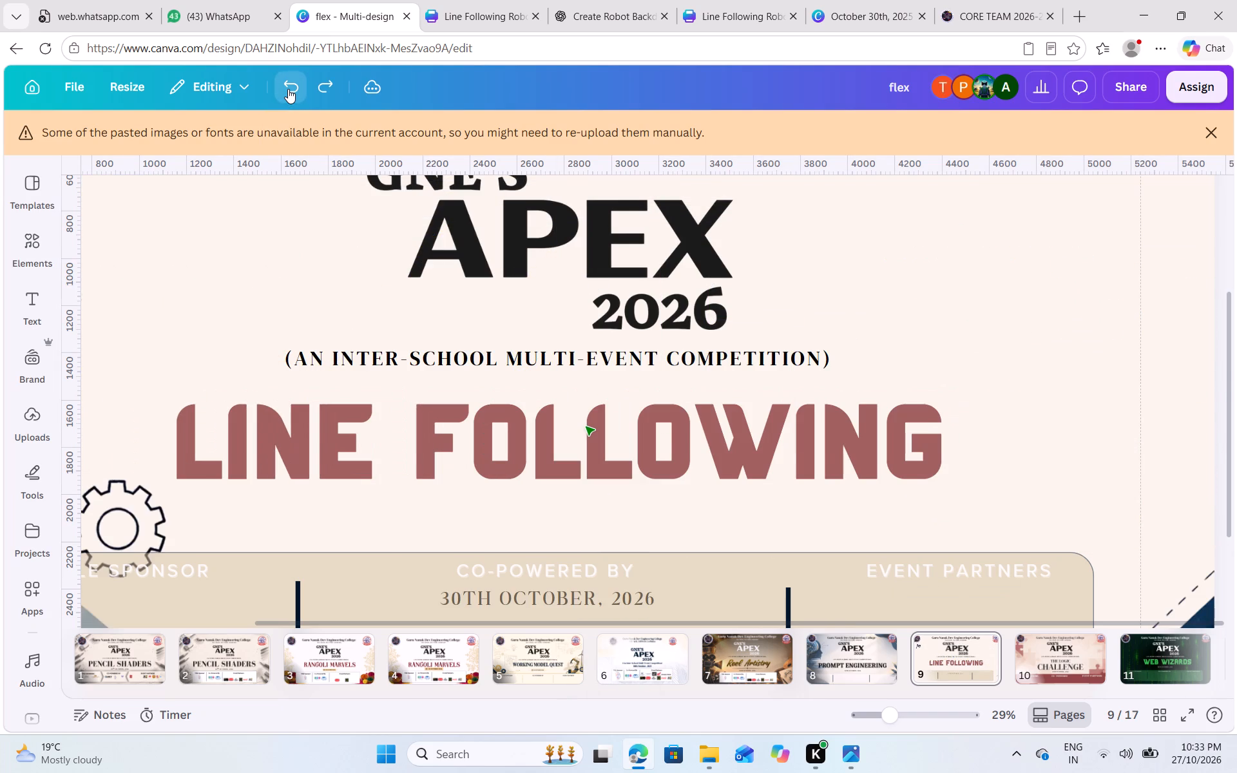
{"action": "triple_click", "coordinate": [288, 89]}
{"action": "triple_click", "coordinate": [288, 89]}
{"action": "triple_click", "coordinate": [288, 89]}
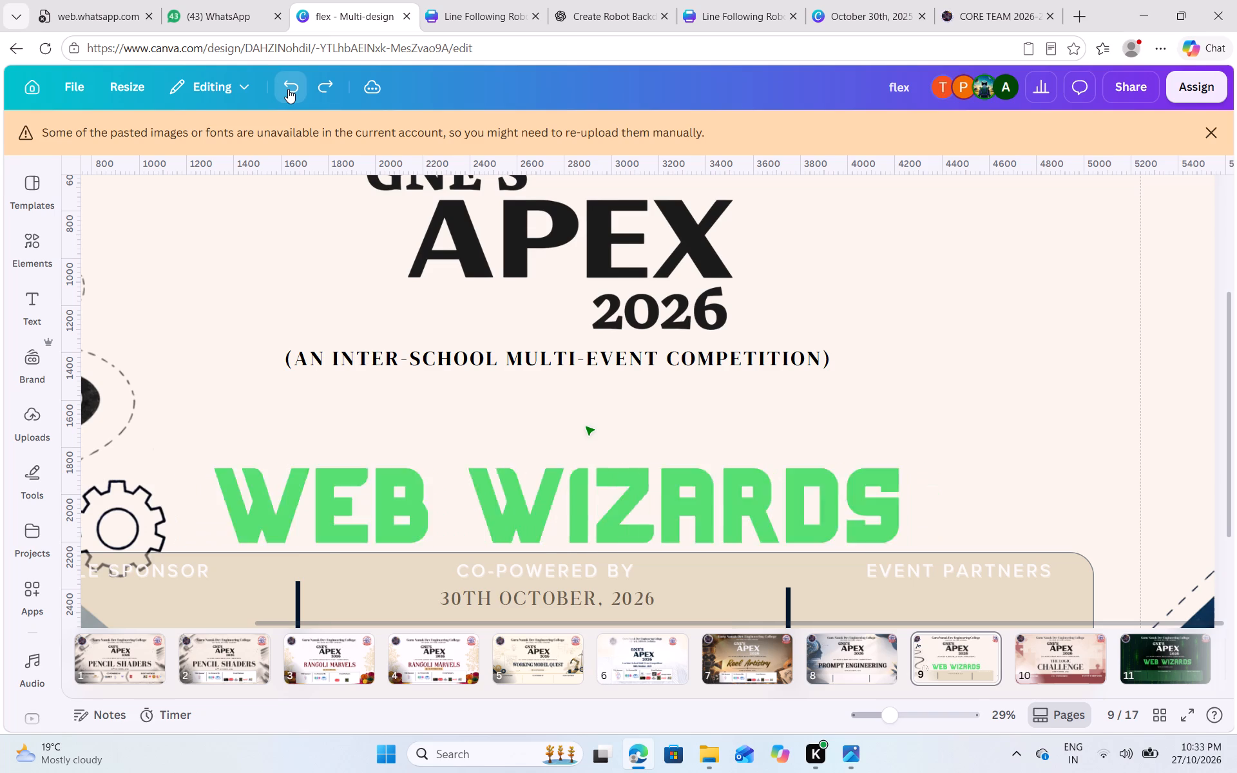
{"action": "triple_click", "coordinate": [288, 89]}
{"action": "triple_click", "coordinate": [288, 89]}
{"action": "triple_click", "coordinate": [288, 89]}
{"action": "triple_click", "coordinate": [288, 89]}
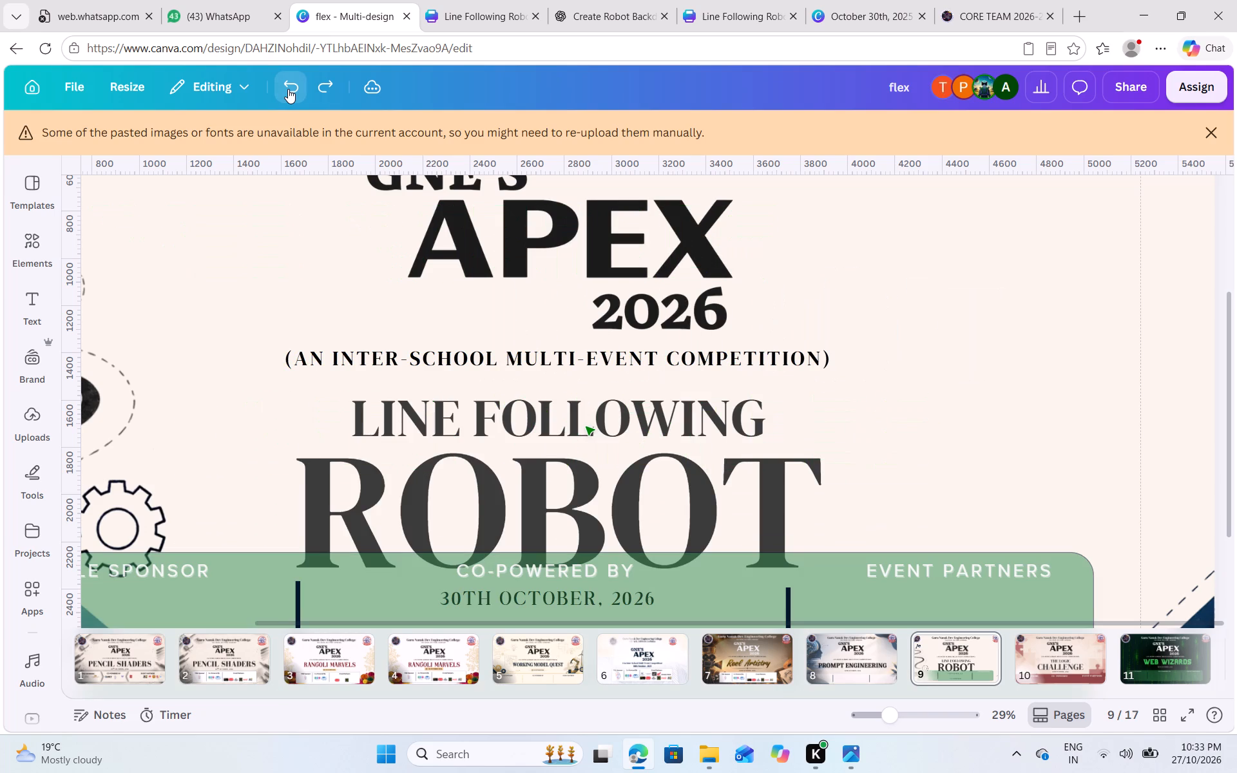
{"action": "triple_click", "coordinate": [288, 89]}
{"action": "left_click_drag", "start_coordinate": [288, 89], "coordinate": [481, 319]}
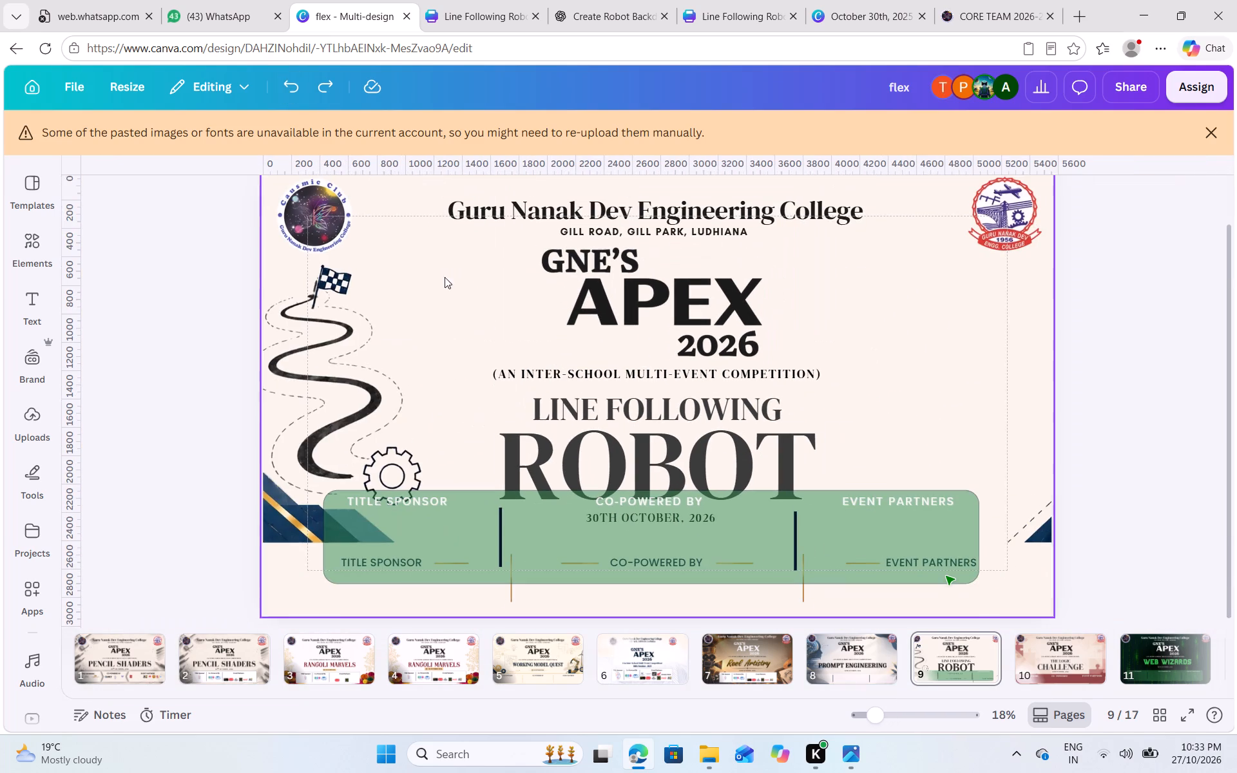
{"action": "triple_click", "coordinate": [295, 91]}
{"action": "triple_click", "coordinate": [295, 91]}
{"action": "left_click", "coordinate": [295, 91]}
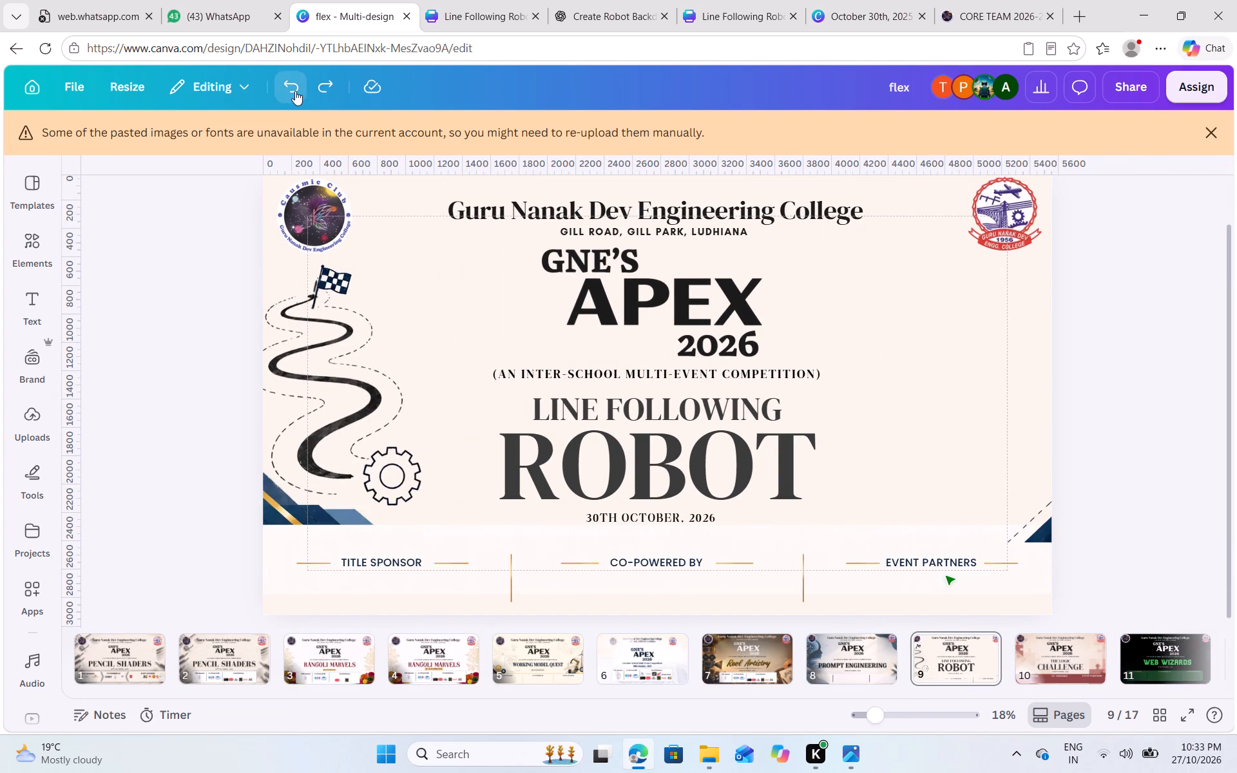
{"action": "triple_click", "coordinate": [295, 91]}
{"action": "triple_click", "coordinate": [295, 91]}
{"action": "triple_click", "coordinate": [295, 91]}
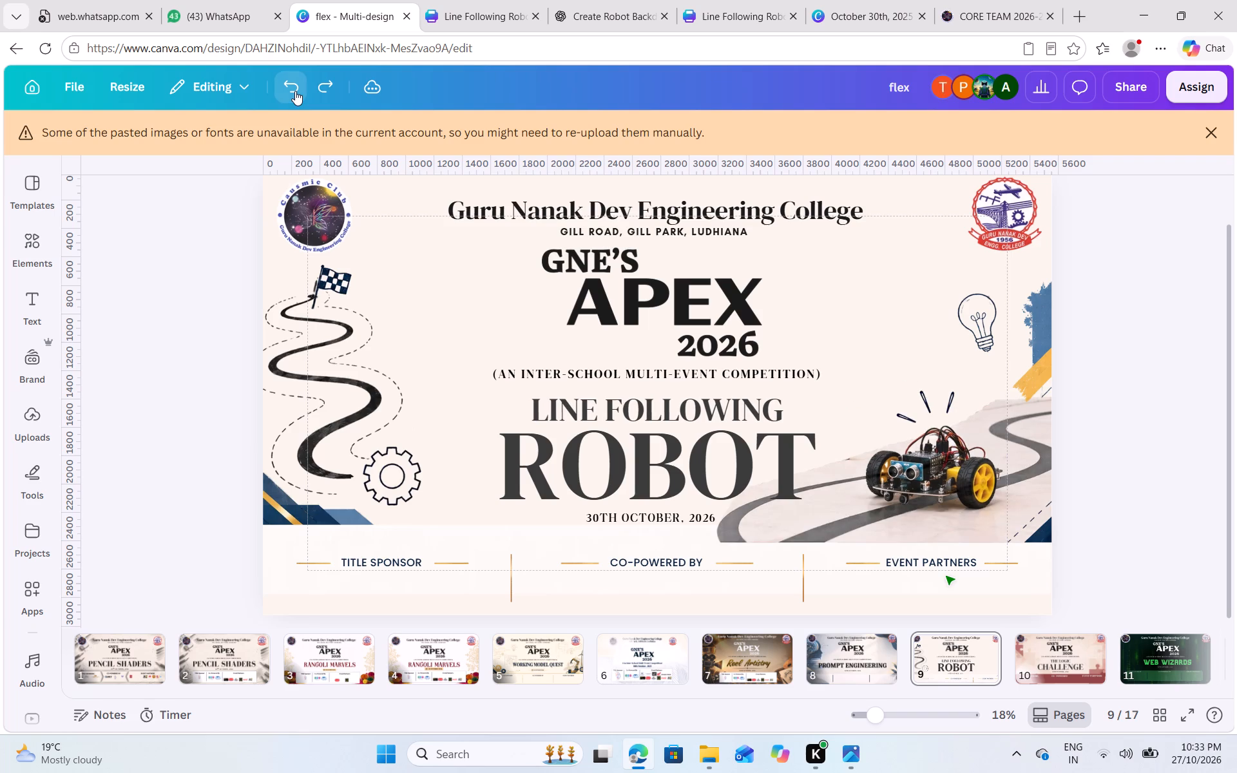
{"action": "triple_click", "coordinate": [295, 91]}
{"action": "triple_click", "coordinate": [295, 91]}
{"action": "triple_click", "coordinate": [295, 91]}
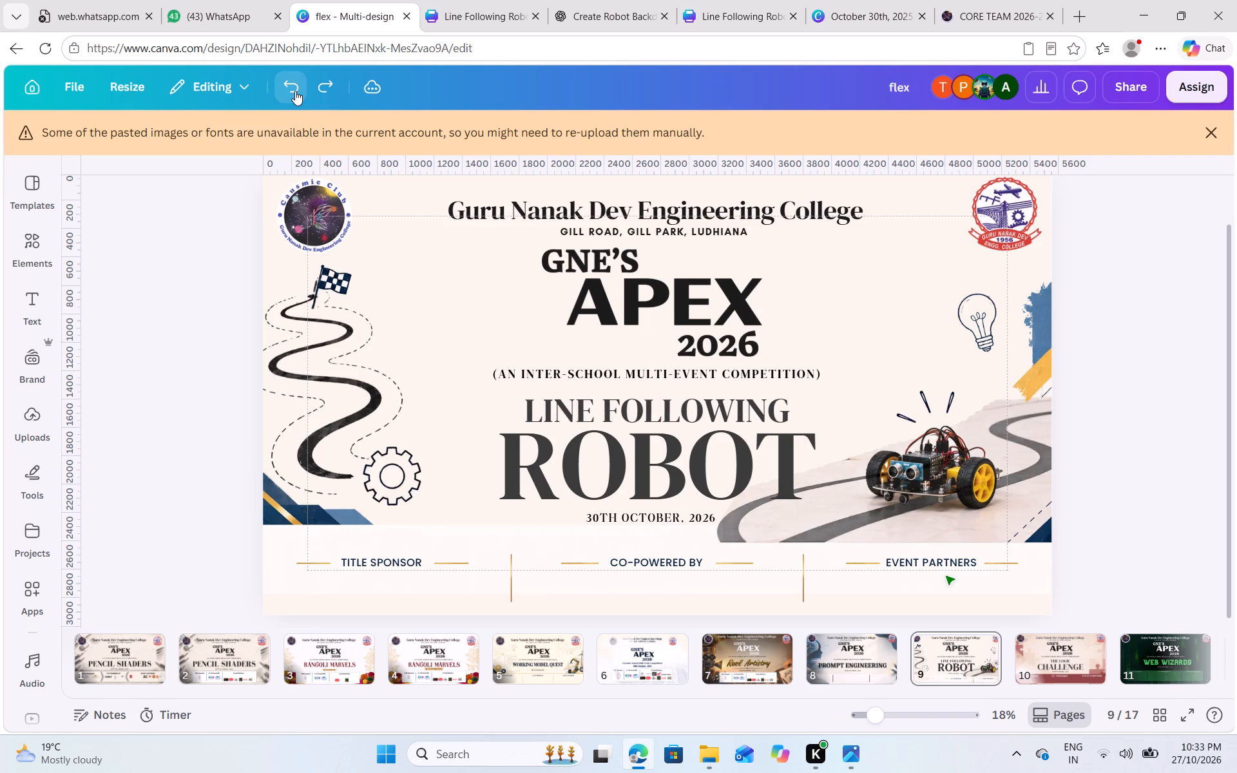
{"action": "triple_click", "coordinate": [295, 91]}
{"action": "triple_click", "coordinate": [295, 91]}
{"action": "triple_click", "coordinate": [295, 91]}
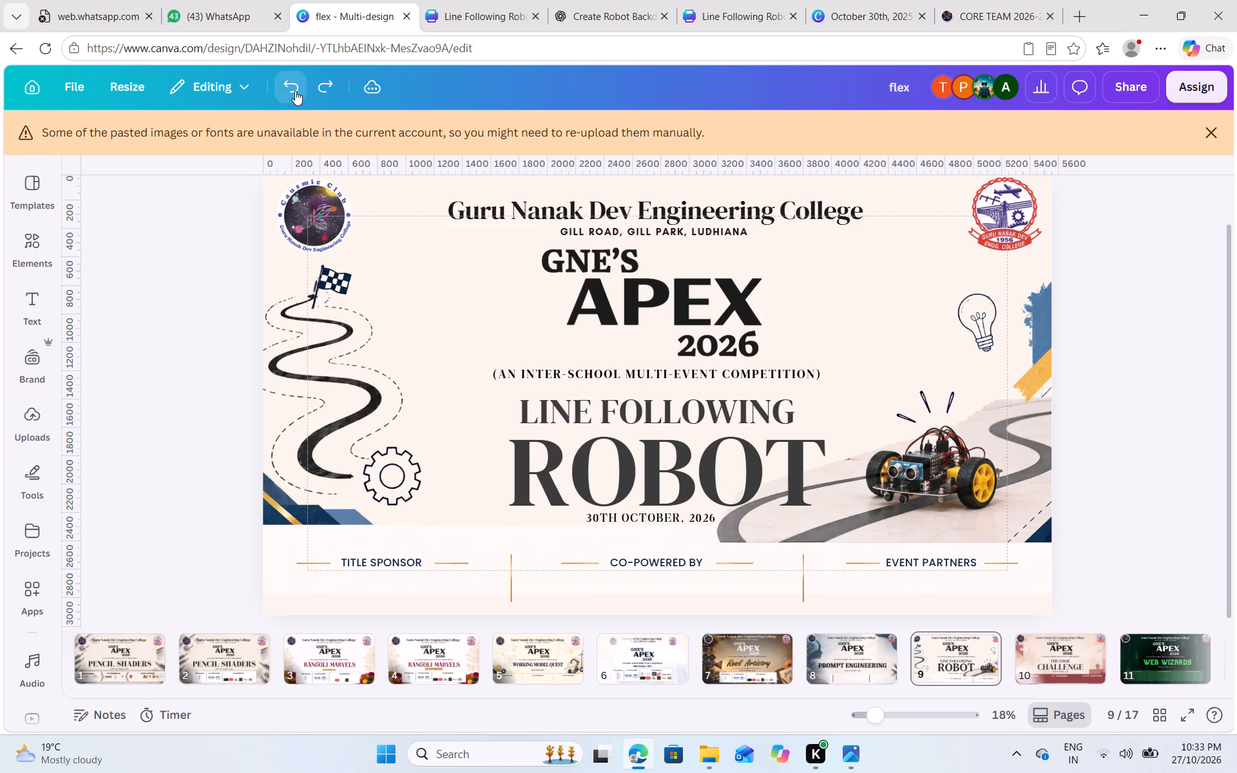
{"action": "triple_click", "coordinate": [295, 91]}
{"action": "triple_click", "coordinate": [295, 91]}
{"action": "triple_click", "coordinate": [295, 91]}
{"action": "triple_click", "coordinate": [295, 91]}
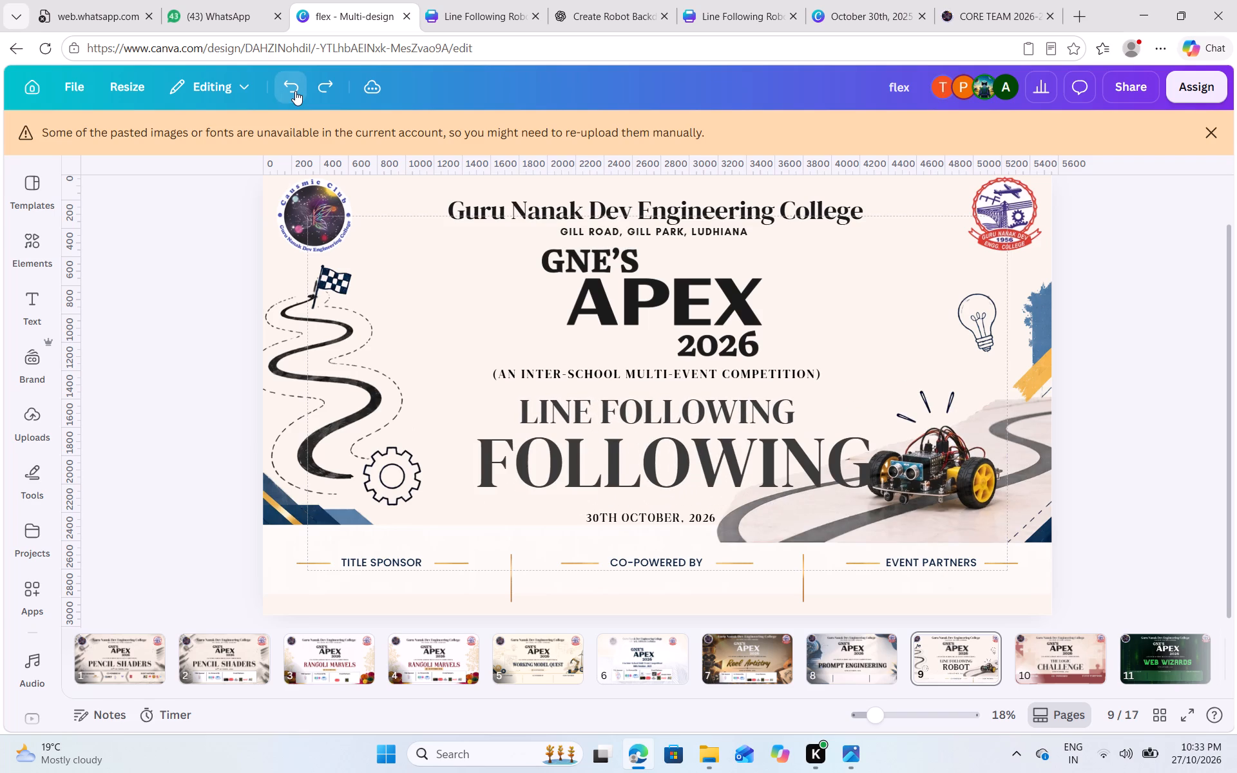
{"action": "triple_click", "coordinate": [295, 91]}
{"action": "triple_click", "coordinate": [295, 91]}
{"action": "triple_click", "coordinate": [295, 91]}
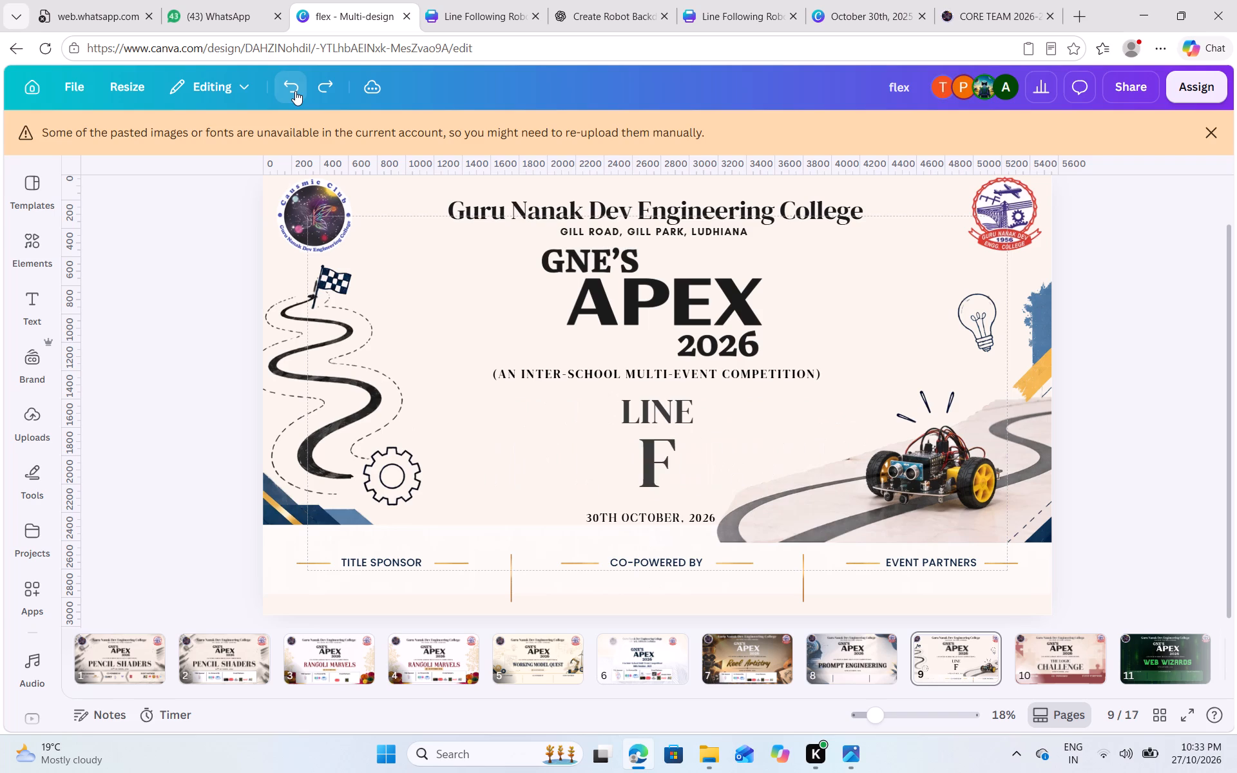
{"action": "triple_click", "coordinate": [295, 91]}
{"action": "triple_click", "coordinate": [295, 91]}
{"action": "triple_click", "coordinate": [295, 91]}
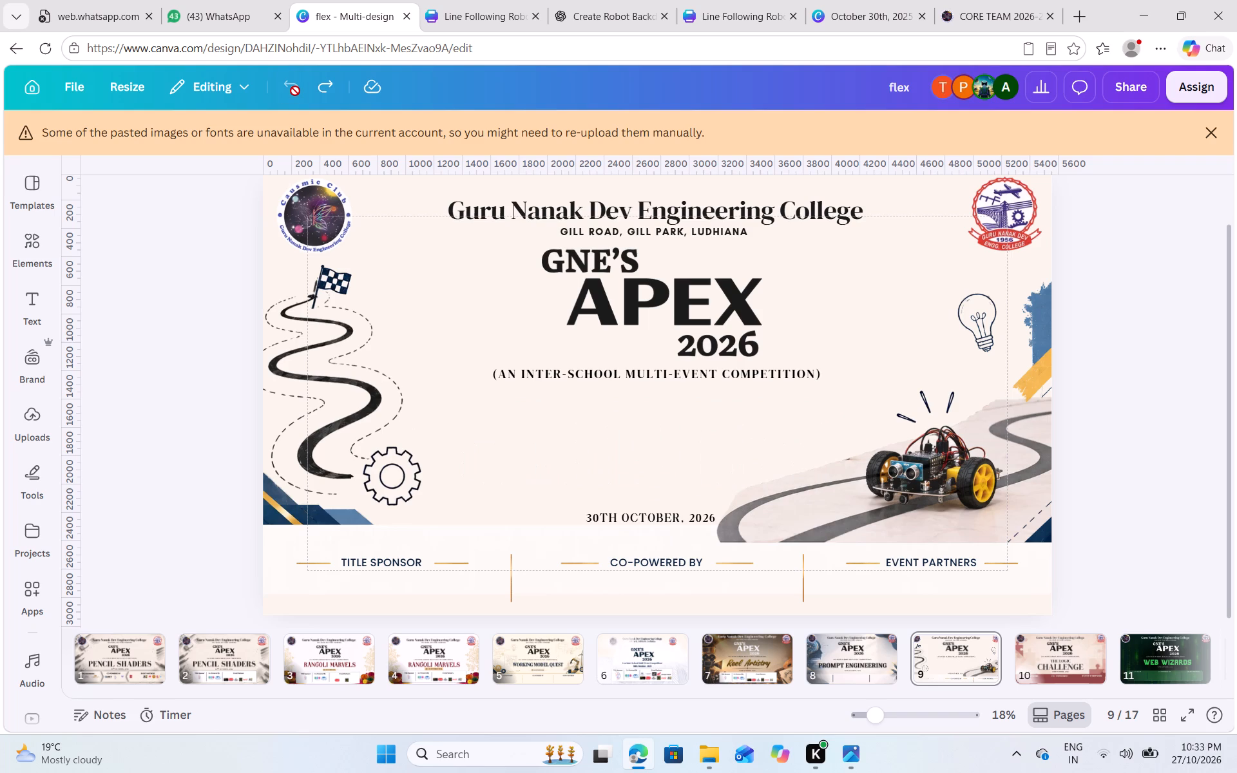
{"action": "double_click", "coordinate": [295, 91]}
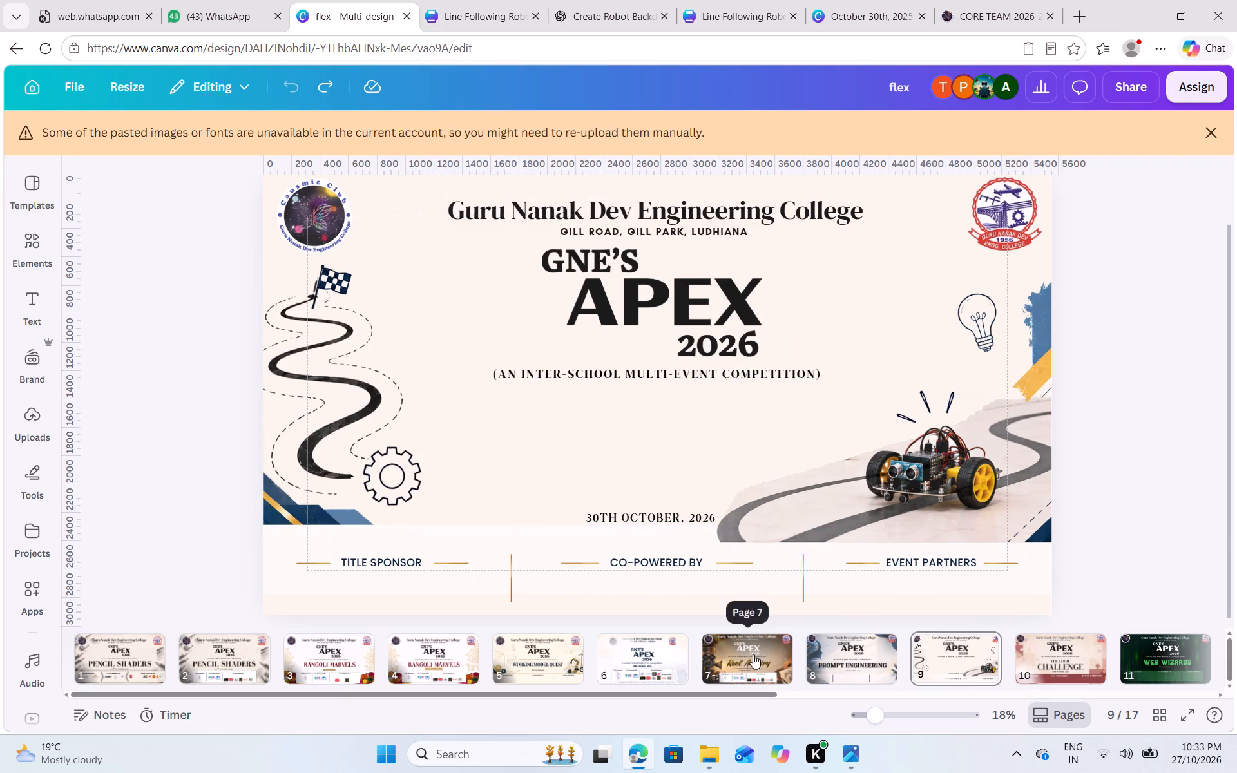
Copy the two-part THE LOGIC CHALLENGE title from page 10 and paste it below the competition subtitle on page 9.
{"action": "left_click", "coordinate": [854, 660]}
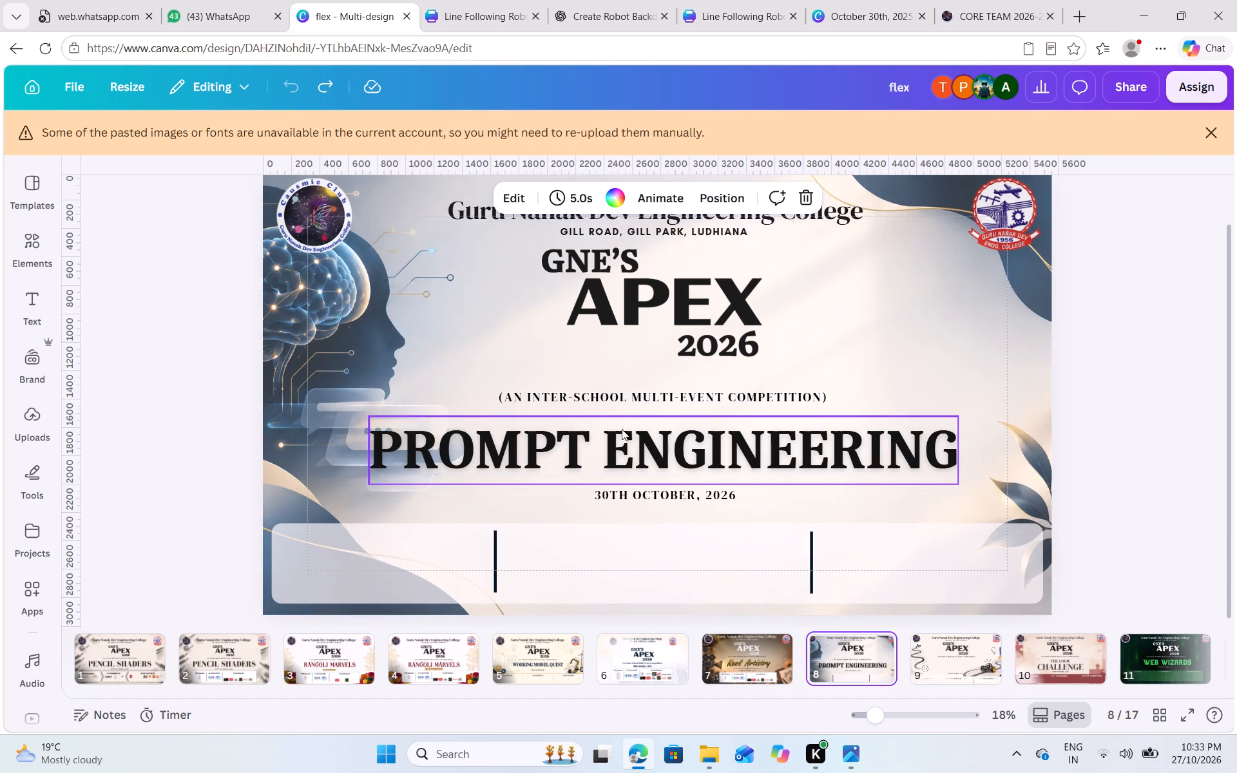
{"action": "left_click", "coordinate": [626, 445]}
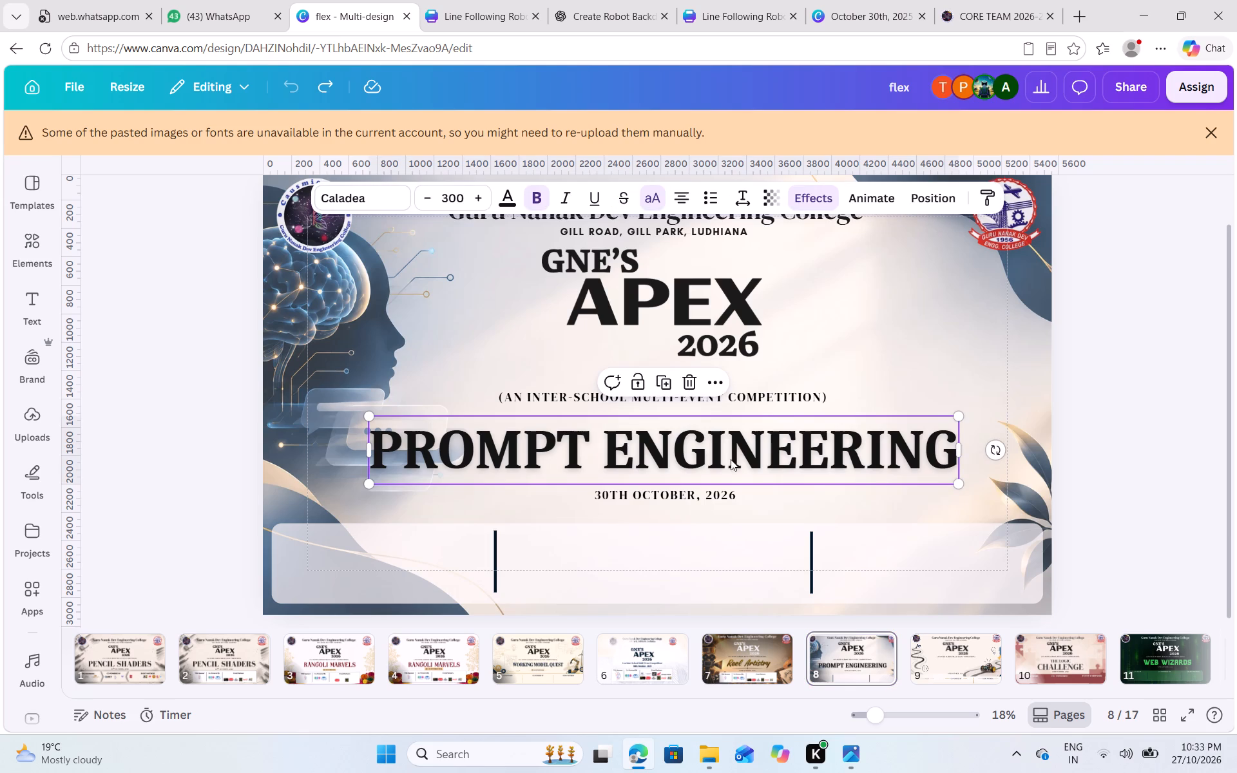
{"action": "left_click", "coordinate": [1054, 664]}
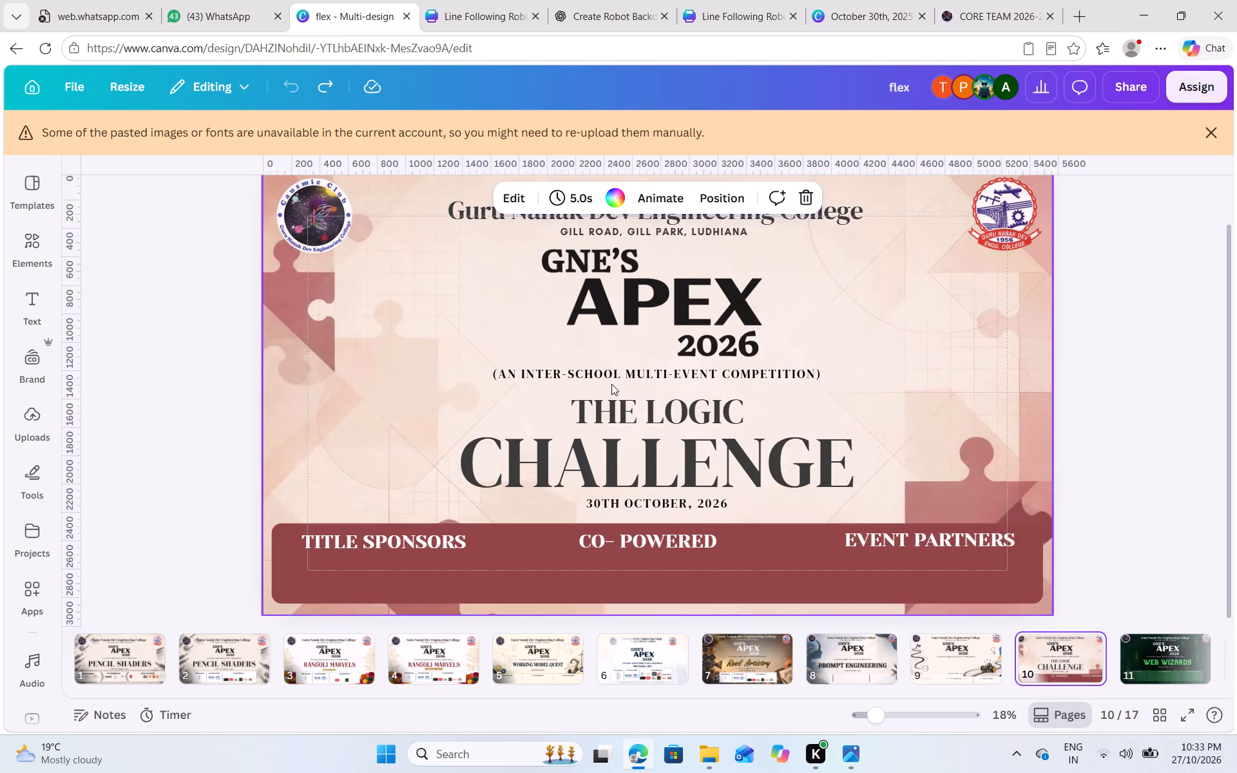
{"action": "left_click", "coordinate": [628, 404]}
{"action": "left_click", "coordinate": [665, 464], "text": "shift"}
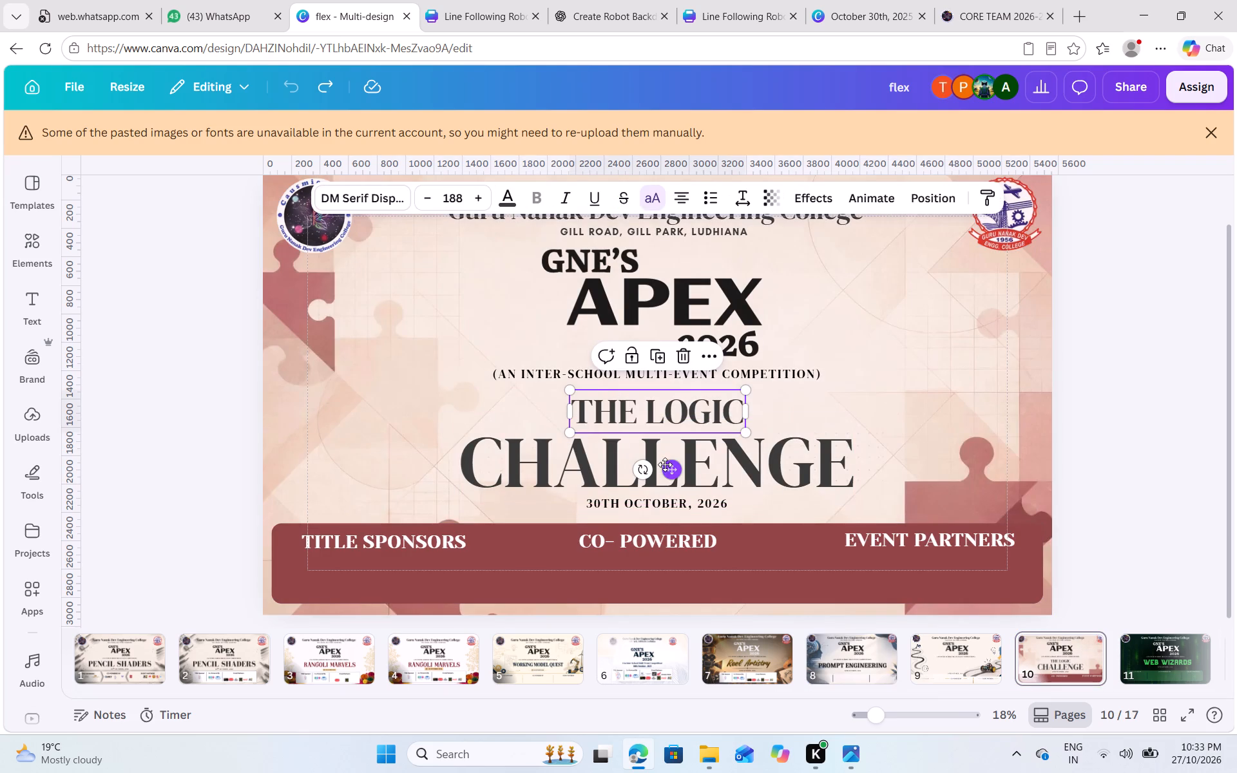
{"action": "left_click", "coordinate": [661, 453]}
{"action": "left_click", "coordinate": [605, 413], "text": "shift"}
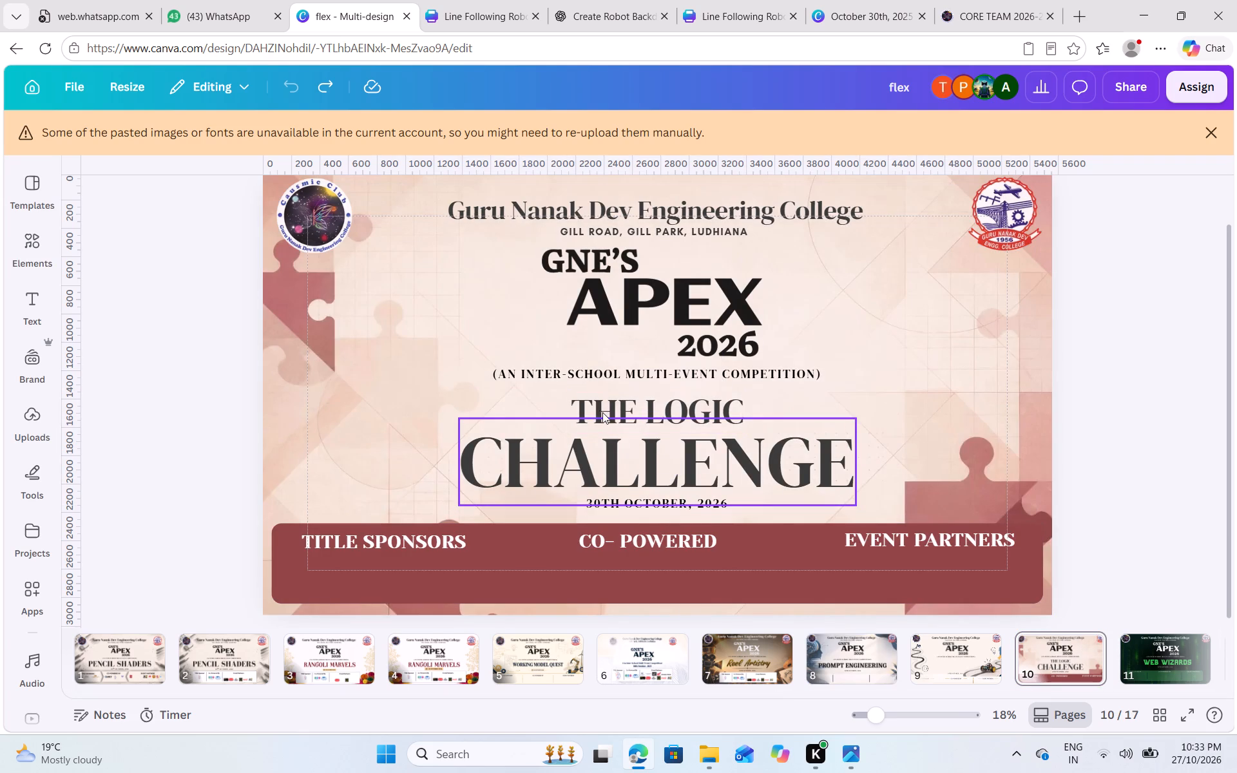
{"action": "left_click", "coordinate": [595, 405], "text": "shift"}
{"action": "left_click", "coordinate": [589, 450], "text": "shift"}
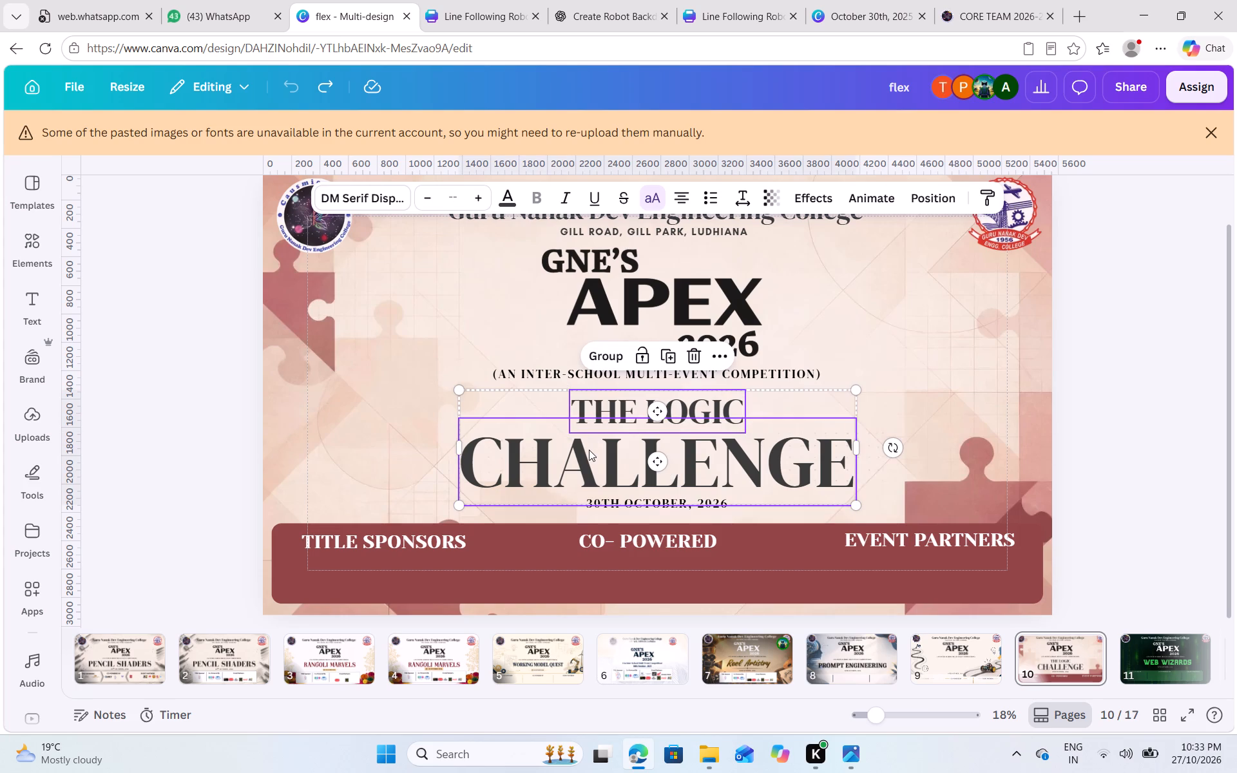
{"action": "key", "text": "ctrl+c"}
{"action": "left_click", "coordinate": [631, 658]}
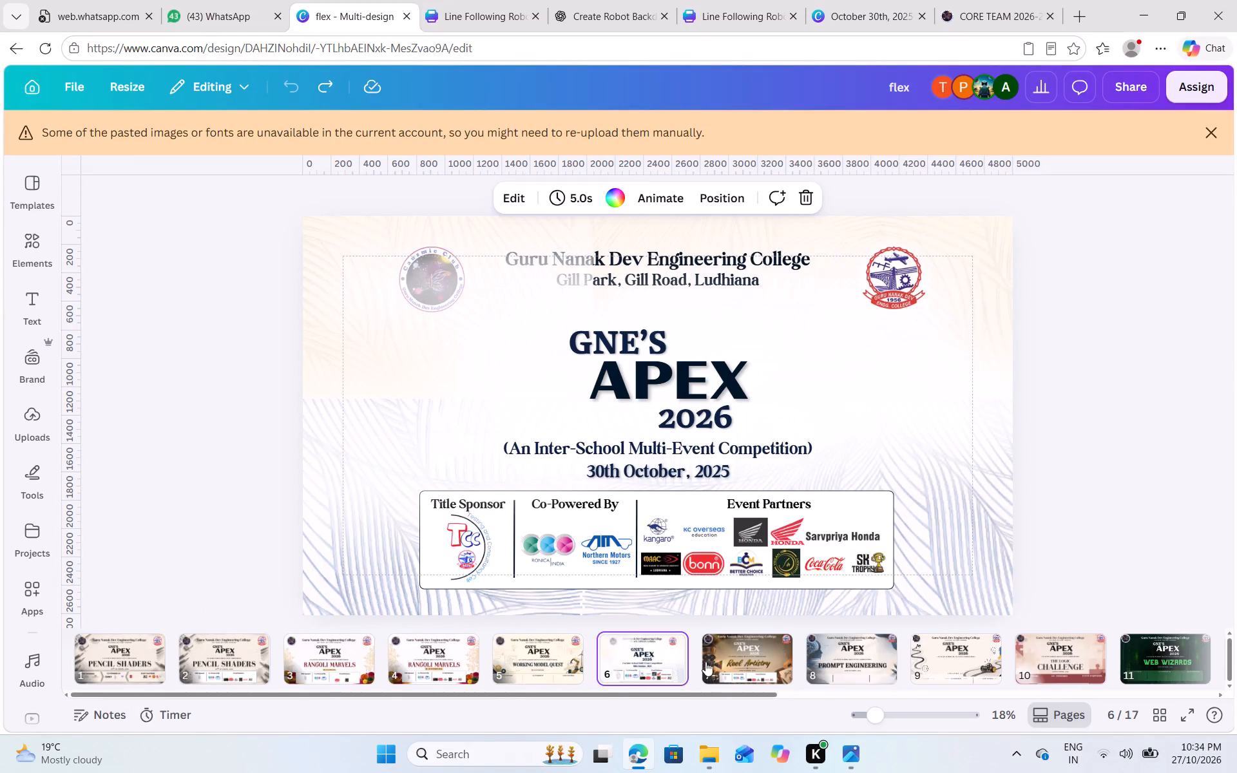
{"action": "left_click", "coordinate": [977, 660]}
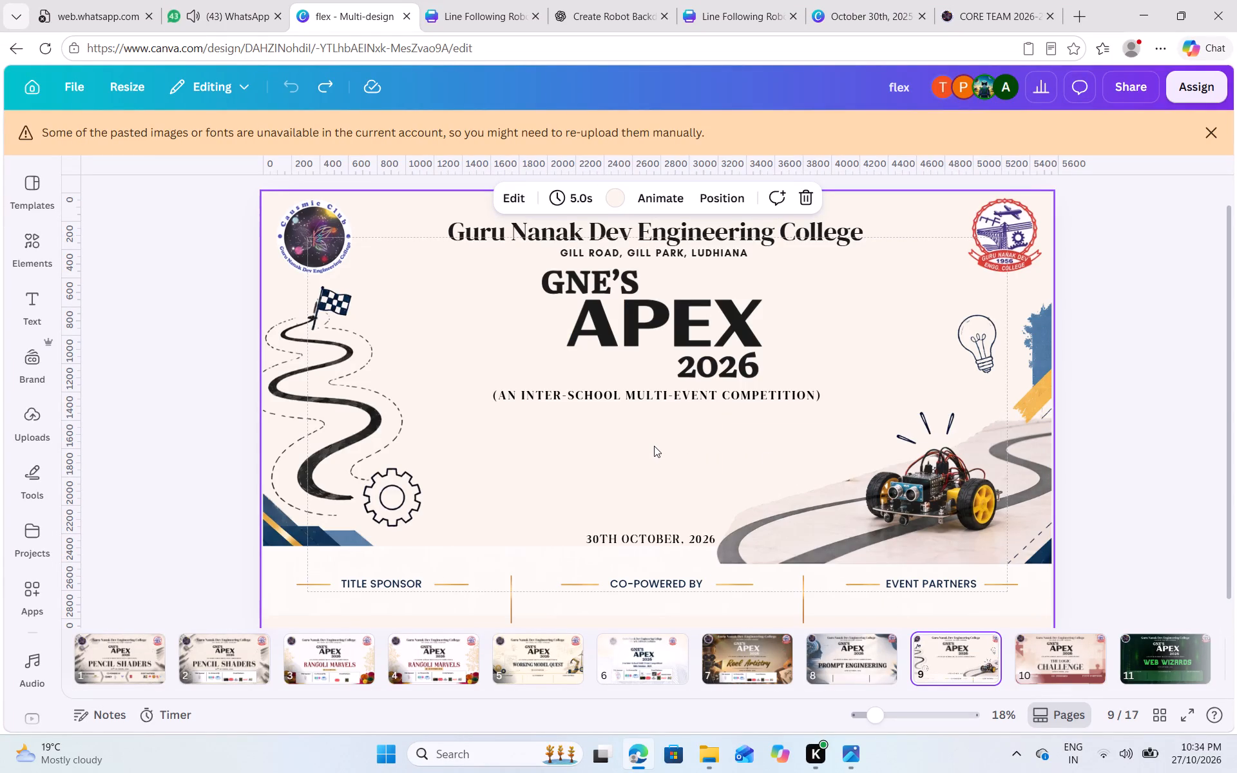
{"action": "key", "text": "ctrl+v"}
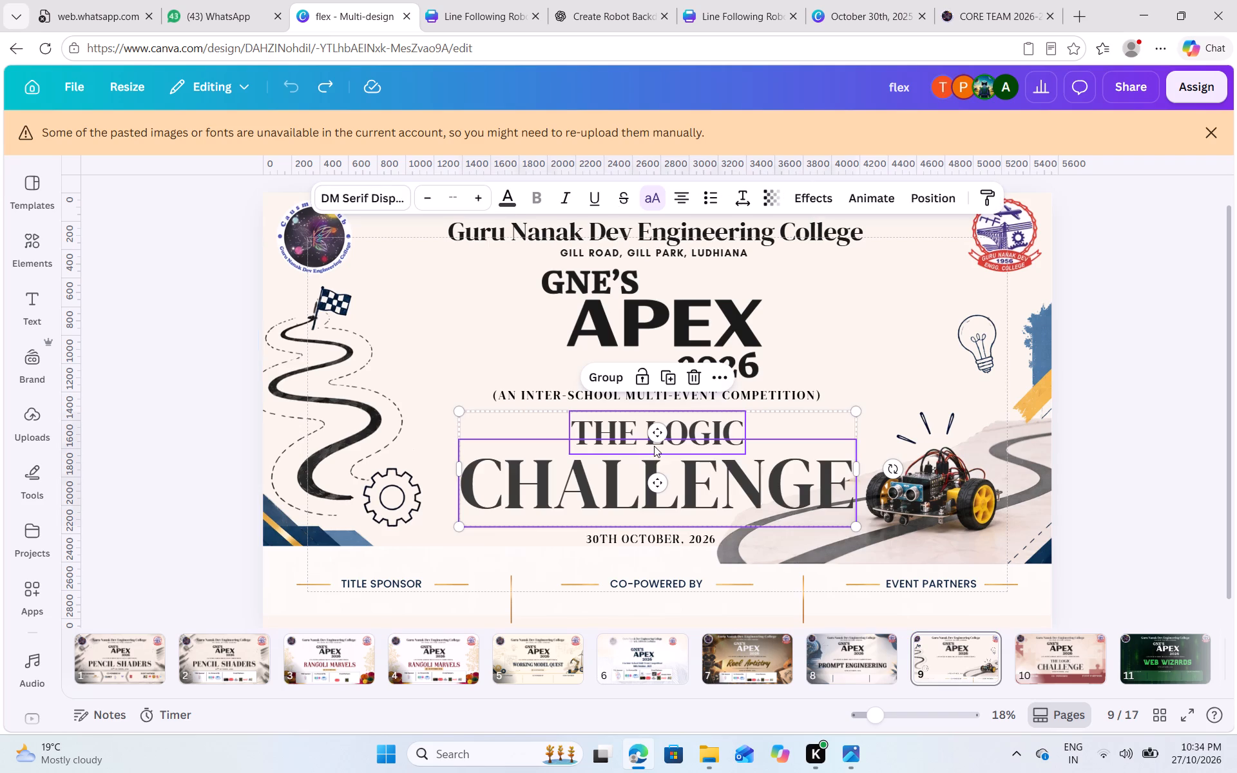
{"action": "left_click", "coordinate": [1100, 419]}
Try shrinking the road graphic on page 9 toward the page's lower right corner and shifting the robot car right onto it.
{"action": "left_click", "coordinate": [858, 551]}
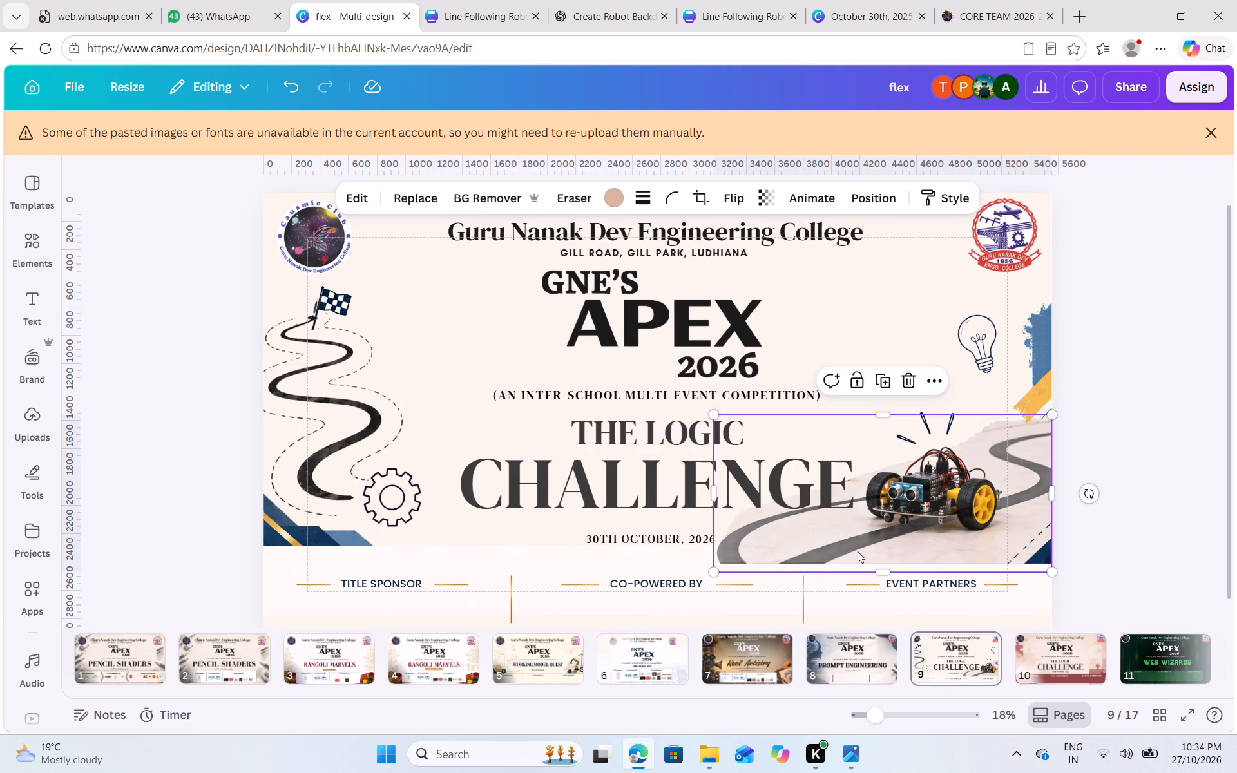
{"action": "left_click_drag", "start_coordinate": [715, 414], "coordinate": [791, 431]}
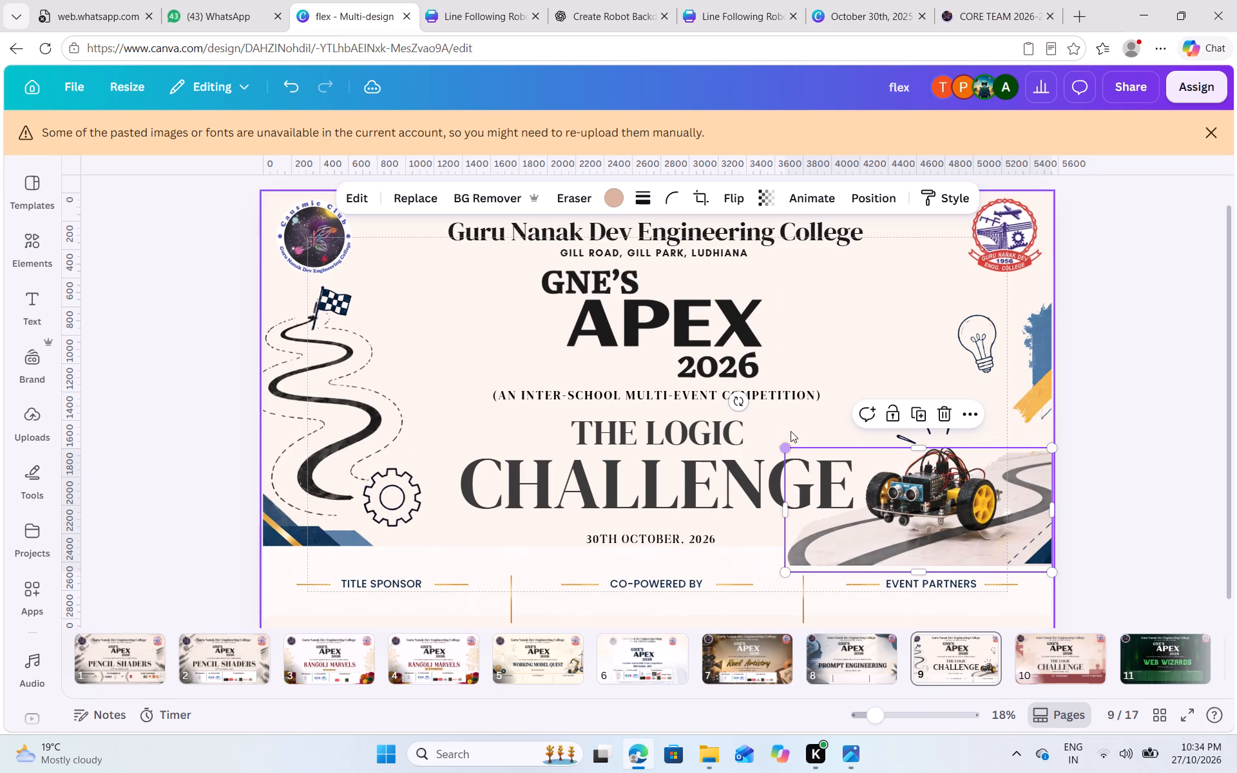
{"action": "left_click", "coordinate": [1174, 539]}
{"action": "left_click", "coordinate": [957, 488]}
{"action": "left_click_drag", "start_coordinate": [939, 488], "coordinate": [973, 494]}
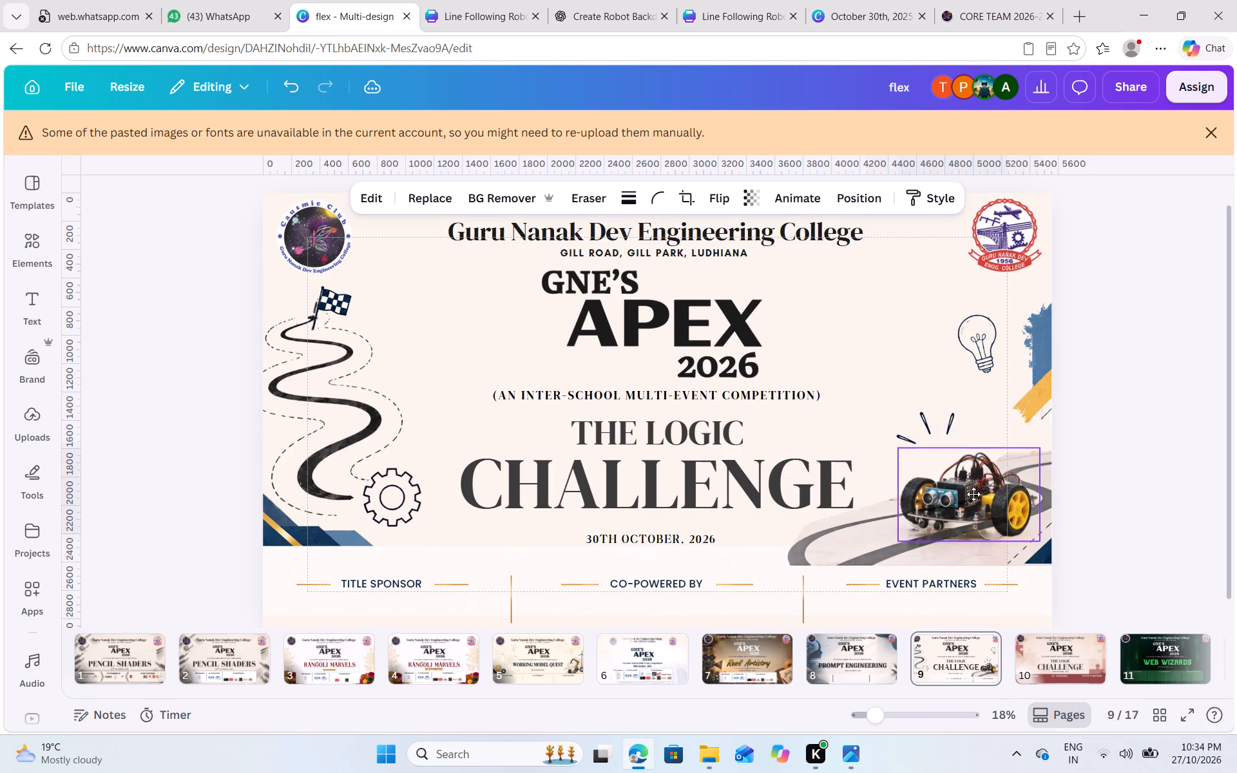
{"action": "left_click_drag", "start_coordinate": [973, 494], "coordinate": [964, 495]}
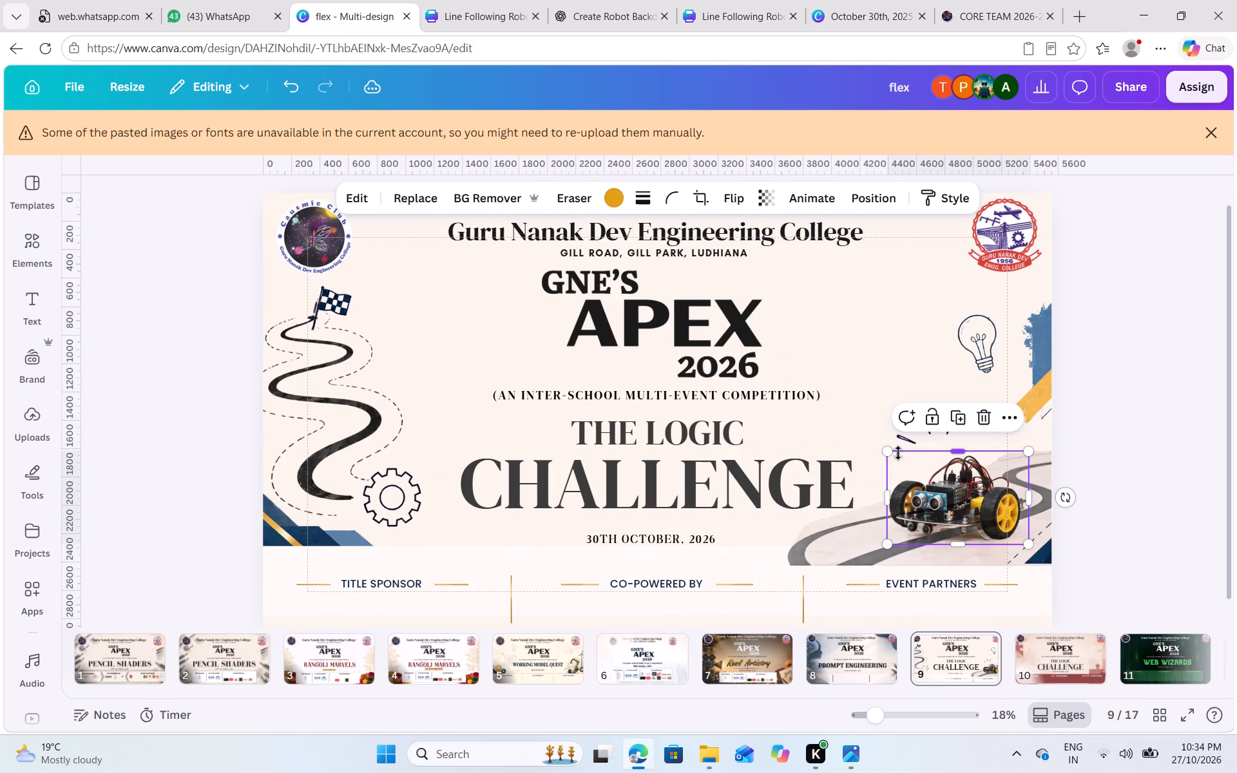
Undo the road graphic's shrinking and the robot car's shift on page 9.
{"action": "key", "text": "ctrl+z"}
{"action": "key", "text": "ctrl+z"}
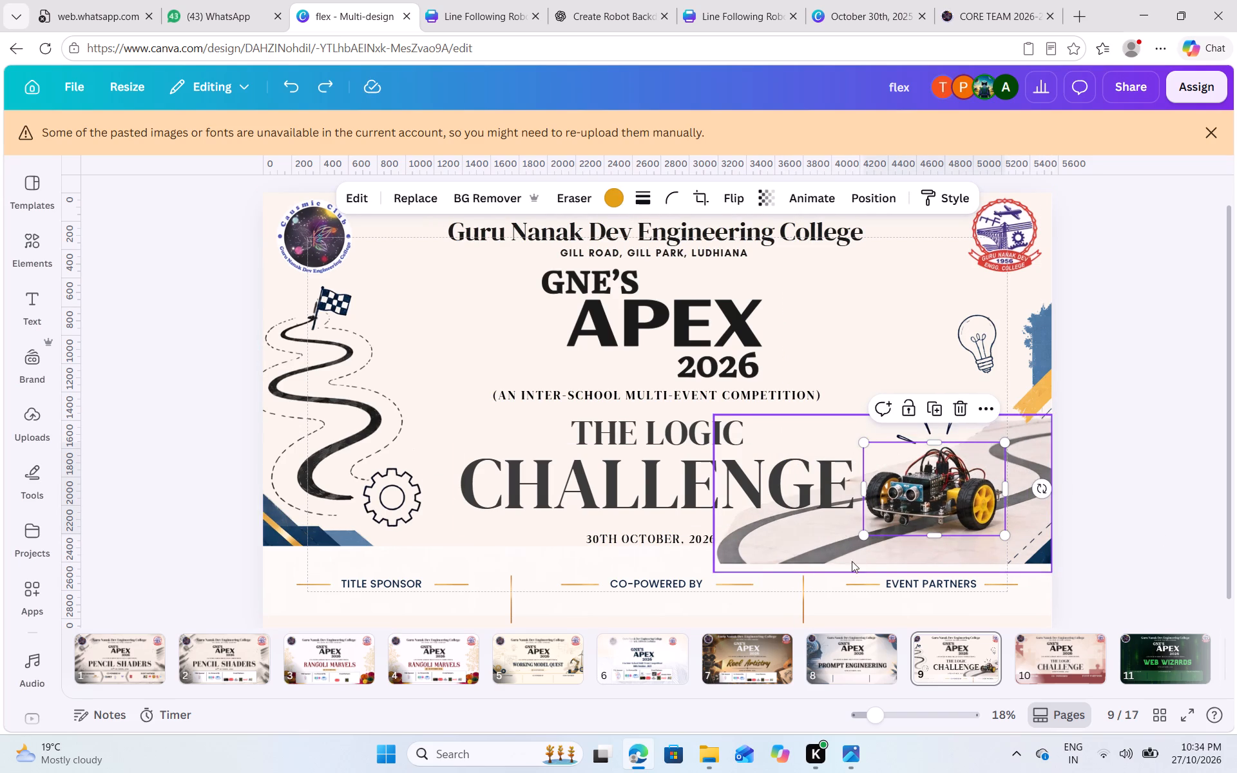
Group the robot car with the road graphic on page 9.
{"action": "left_click", "coordinate": [879, 551], "text": "shift"}
{"action": "left_click", "coordinate": [832, 379]}
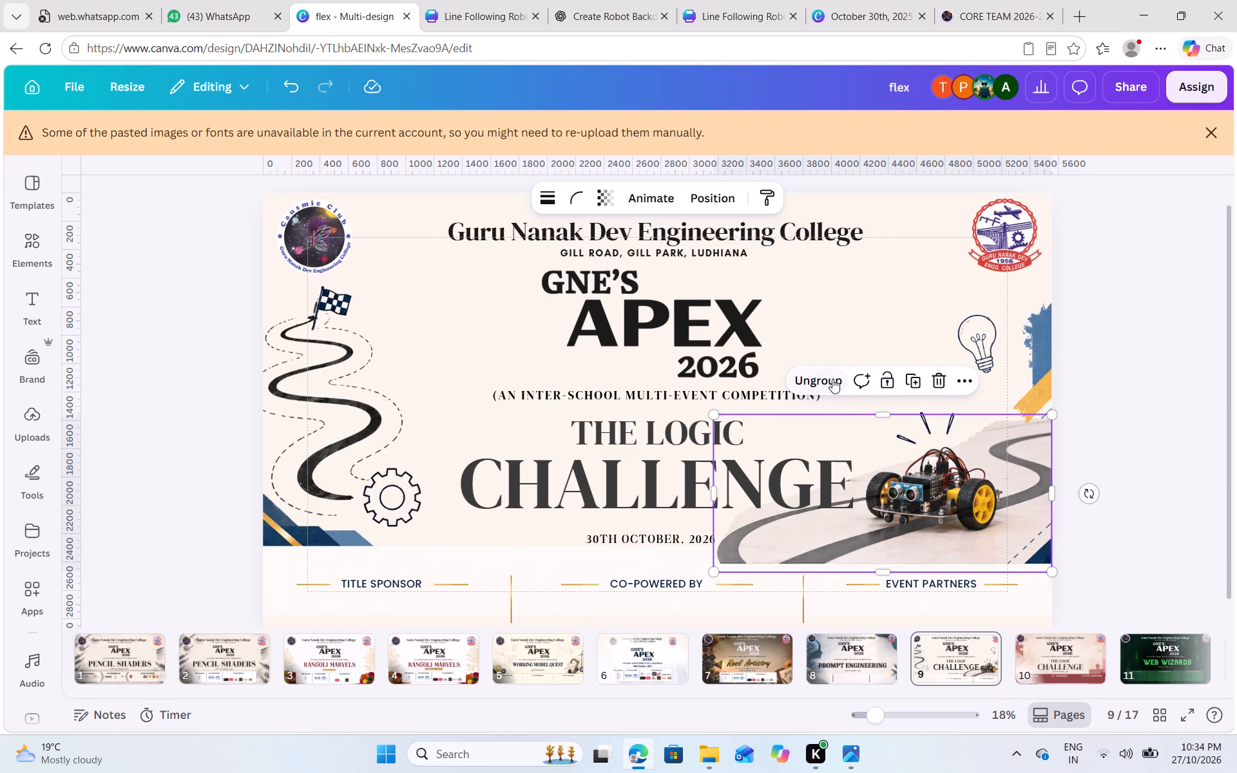
Shrink the grouped road and robot car toward the page's lower right corner so it clears the CHALLENGE title.
{"action": "left_click_drag", "start_coordinate": [713, 413], "coordinate": [800, 439]}
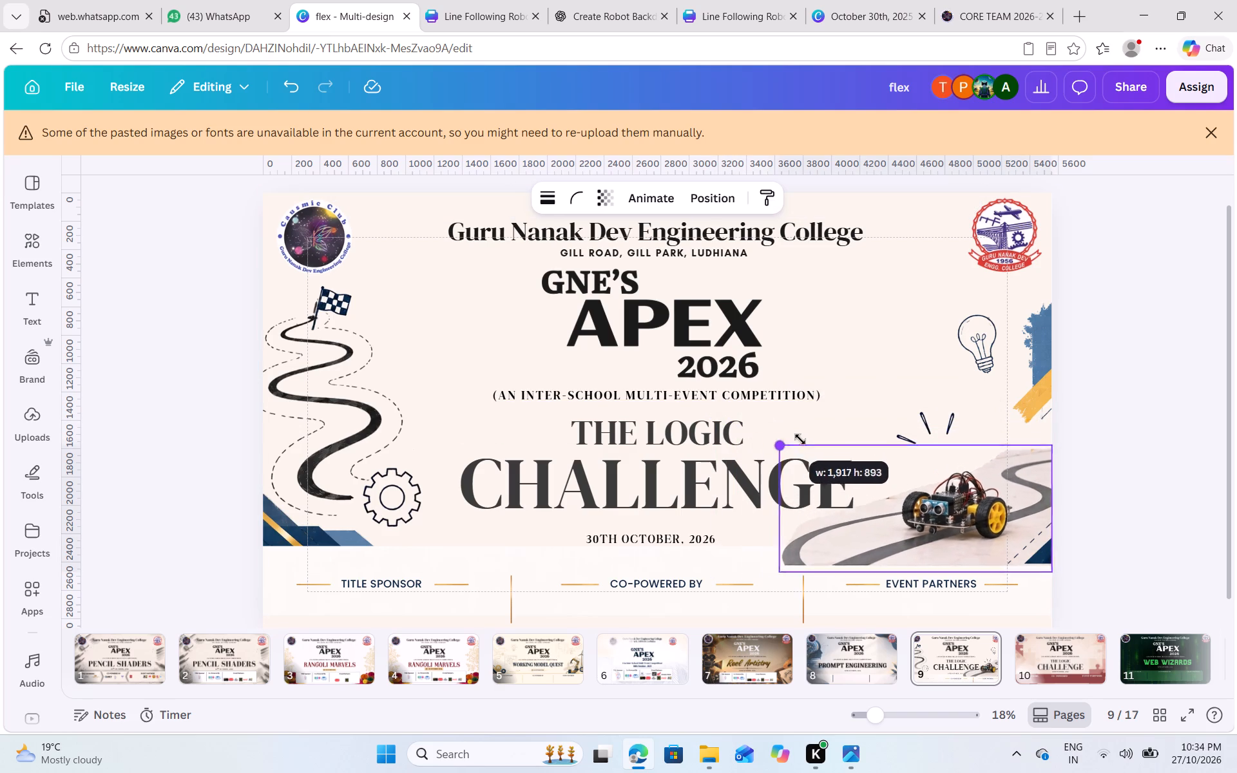
{"action": "left_click_drag", "start_coordinate": [800, 439], "coordinate": [829, 444]}
{"action": "left_click", "coordinate": [1109, 458]}
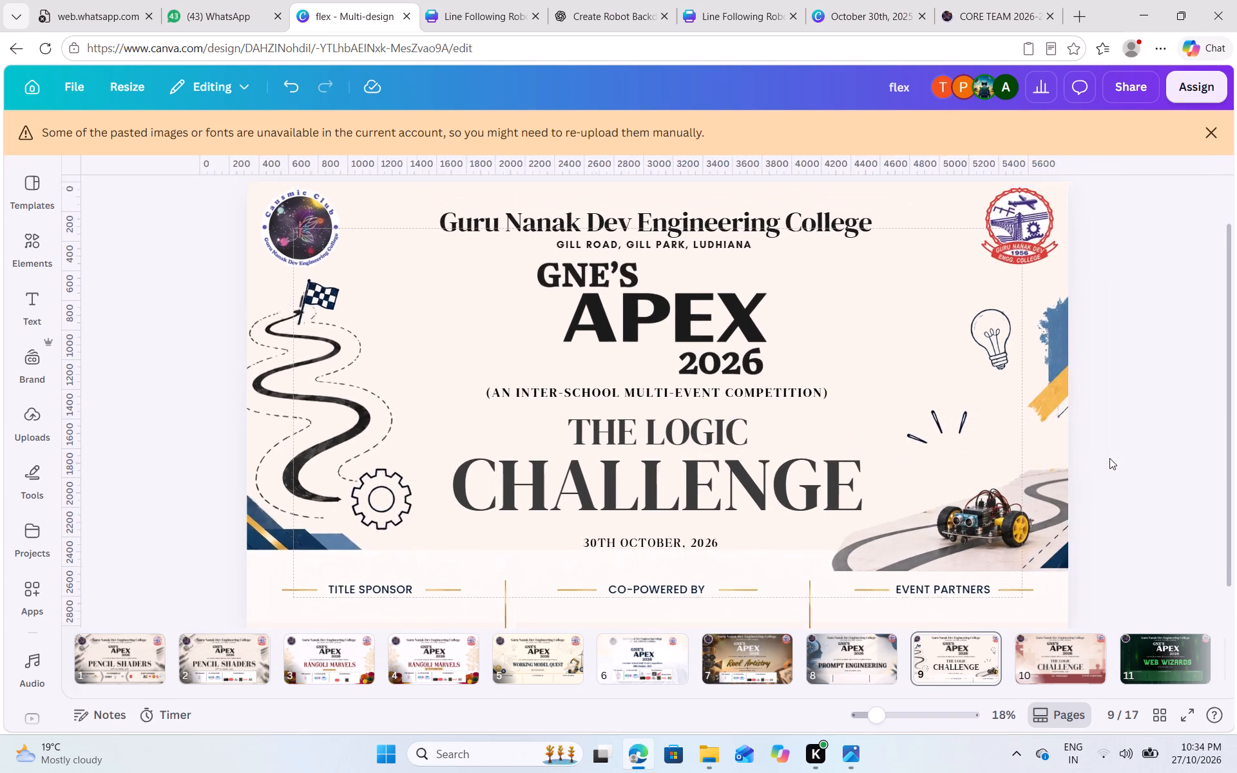
Move the three small accent strokes down and right so they sit just above the robot car.
{"action": "scroll", "coordinate": [984, 392], "scroll_direction": "down", "scroll_amount": 1}
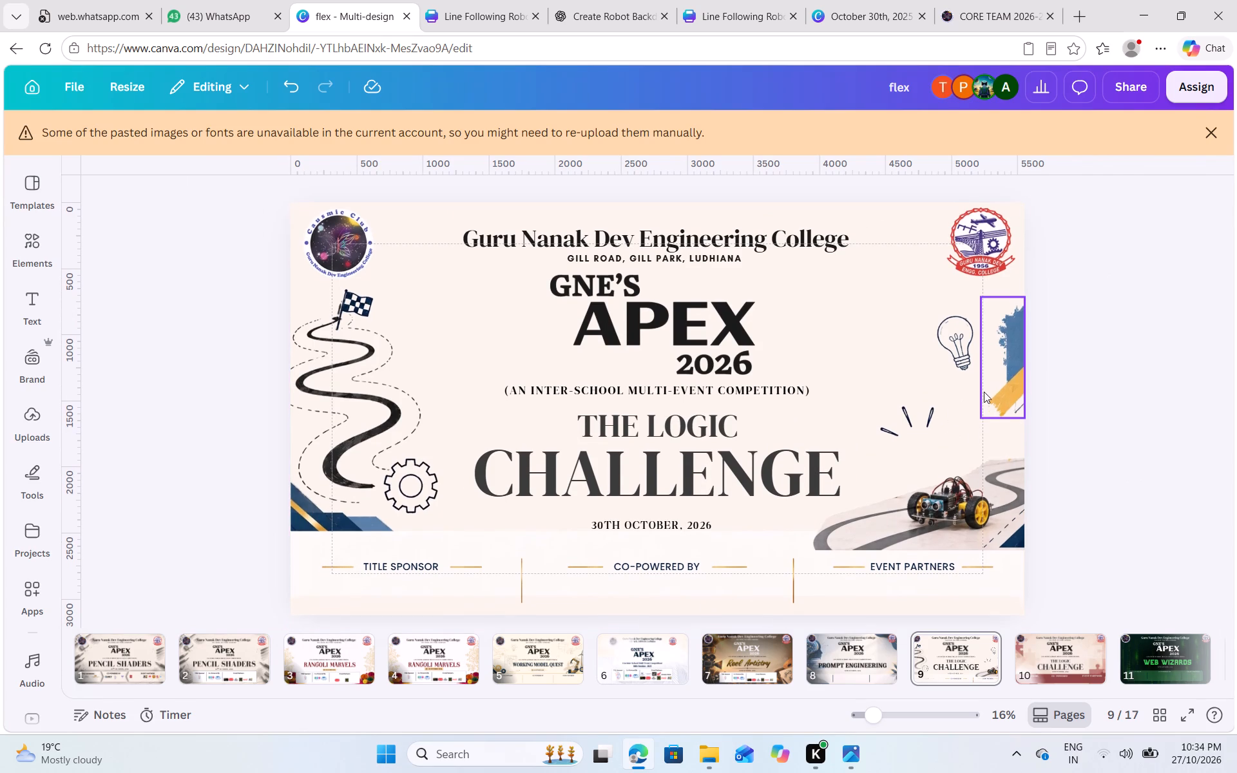
{"action": "left_click", "coordinate": [913, 411]}
{"action": "left_click_drag", "start_coordinate": [914, 416], "coordinate": [947, 452]}
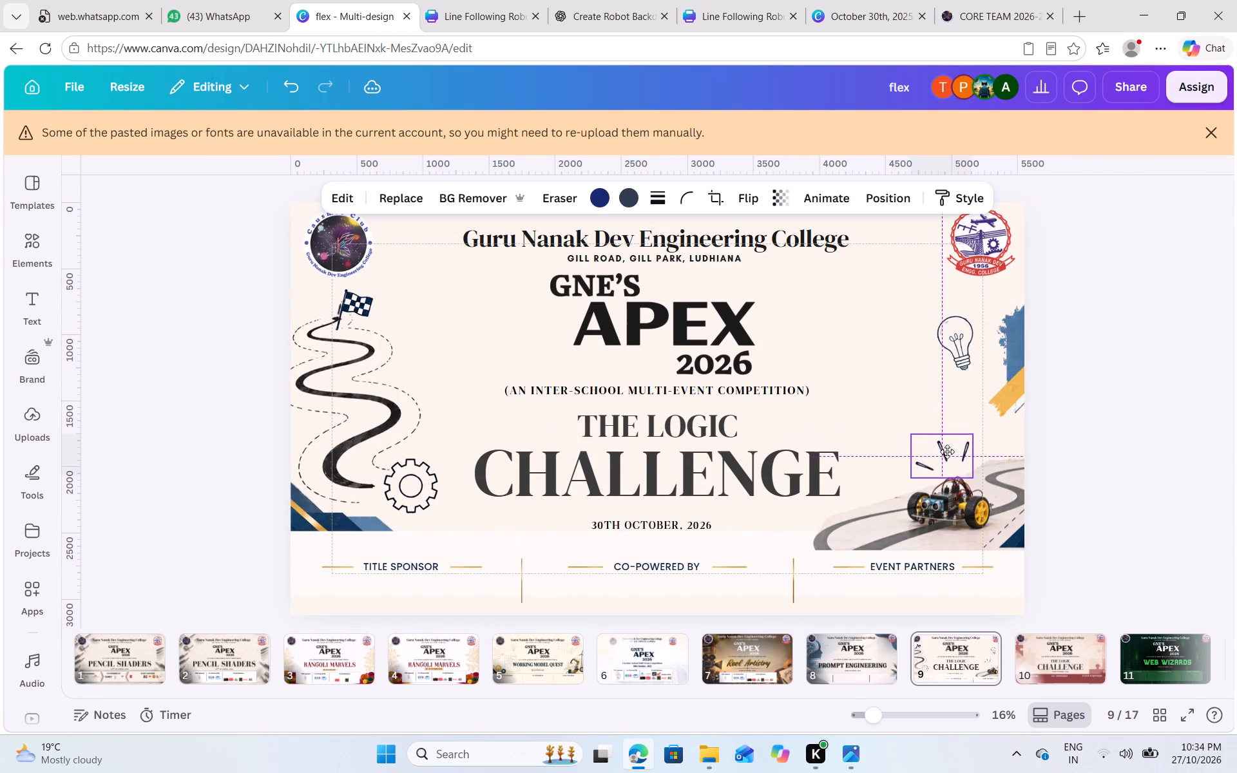
{"action": "left_click_drag", "start_coordinate": [947, 452], "coordinate": [951, 455]}
{"action": "left_click", "coordinate": [1111, 413]}
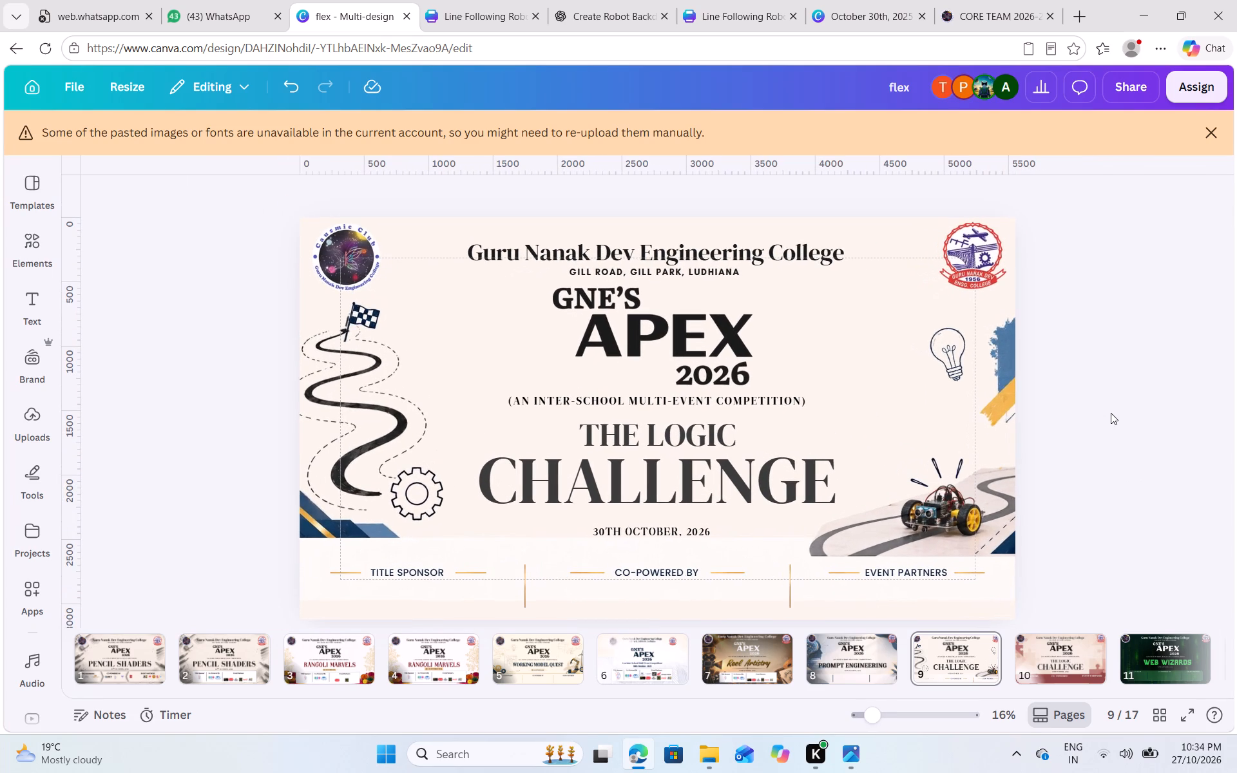
Nudge the 30TH OCTOBER, 2026 date line upward, closer beneath the CHALLENGE title.
{"action": "left_click", "coordinate": [666, 531]}
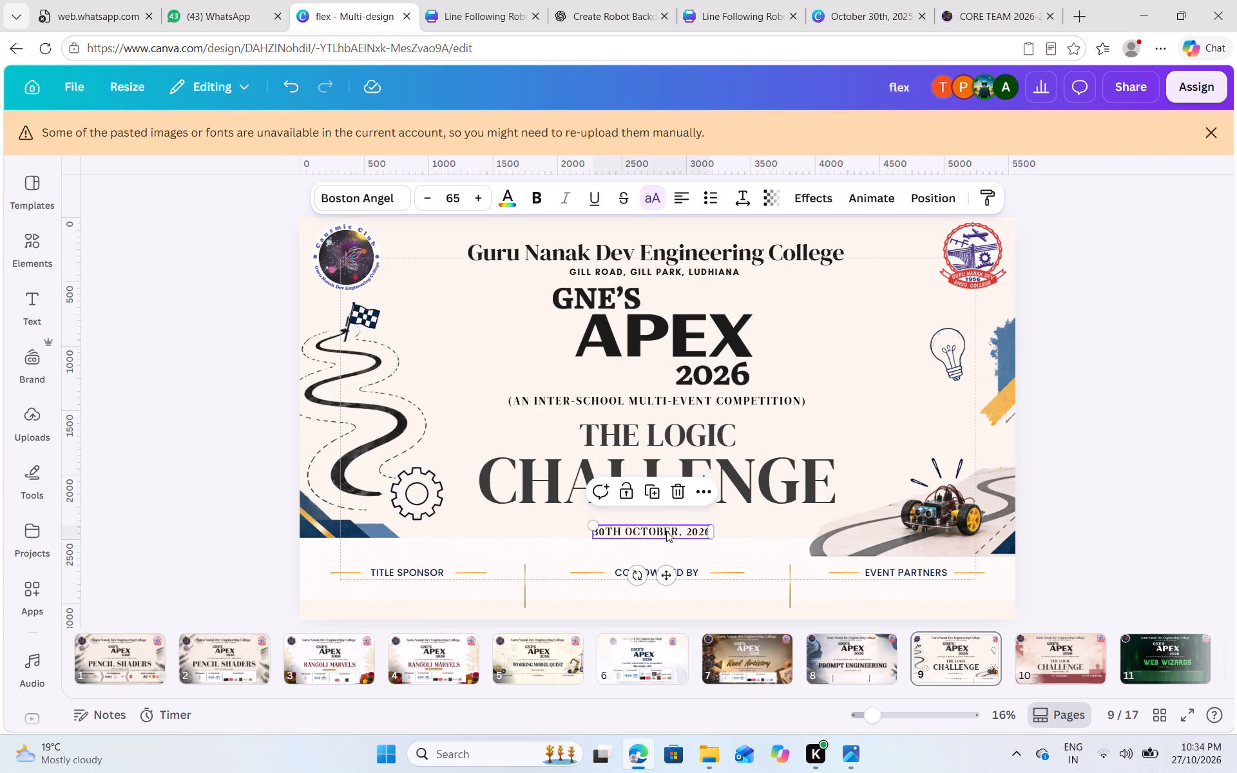
{"action": "key", "text": "Up"}
{"action": "key", "text": "Up"}
{"action": "key", "text": "Up"}
{"action": "key", "text": "Up"}
{"action": "key", "text": "Up"}
{"action": "key", "text": "Up"}
{"action": "key", "text": "Up"}
{"action": "key", "text": "Up"}
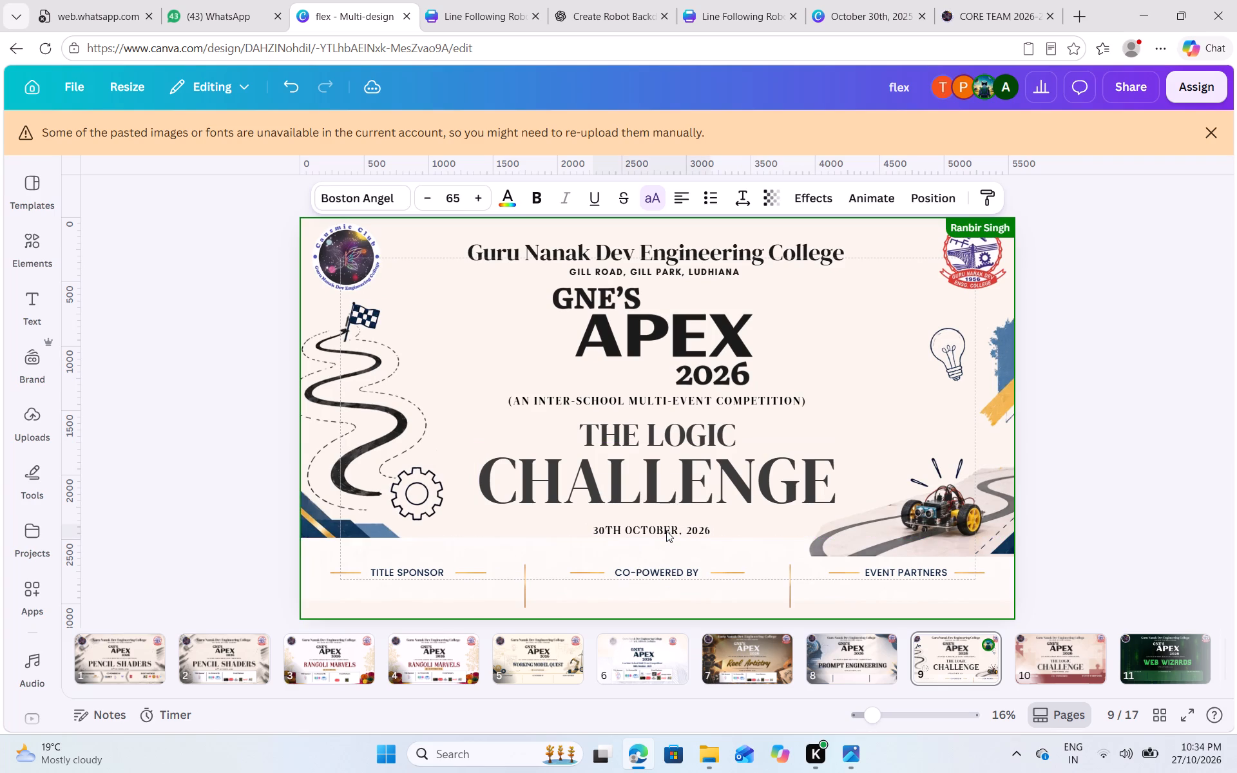
{"action": "key", "text": "Up"}
{"action": "left_click", "coordinate": [1109, 410]}
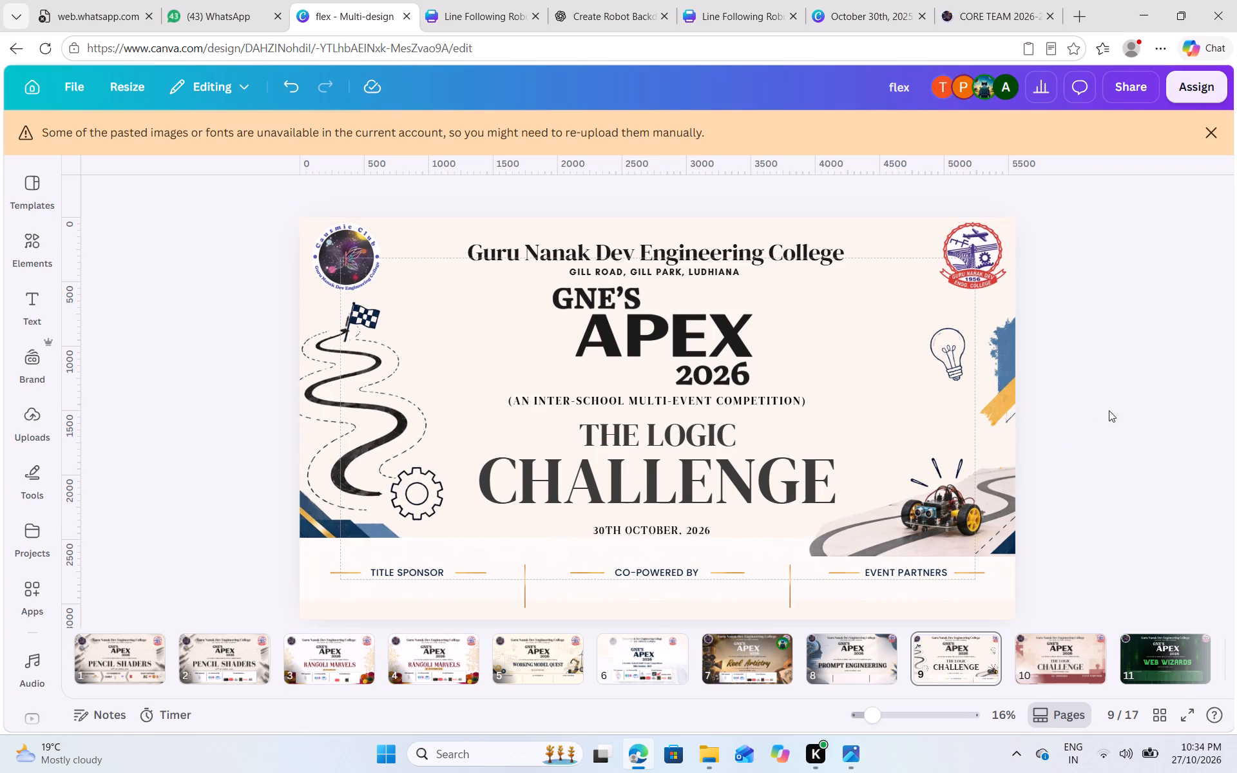
{"action": "scroll", "coordinate": [1109, 410], "scroll_direction": "down", "scroll_amount": 1}
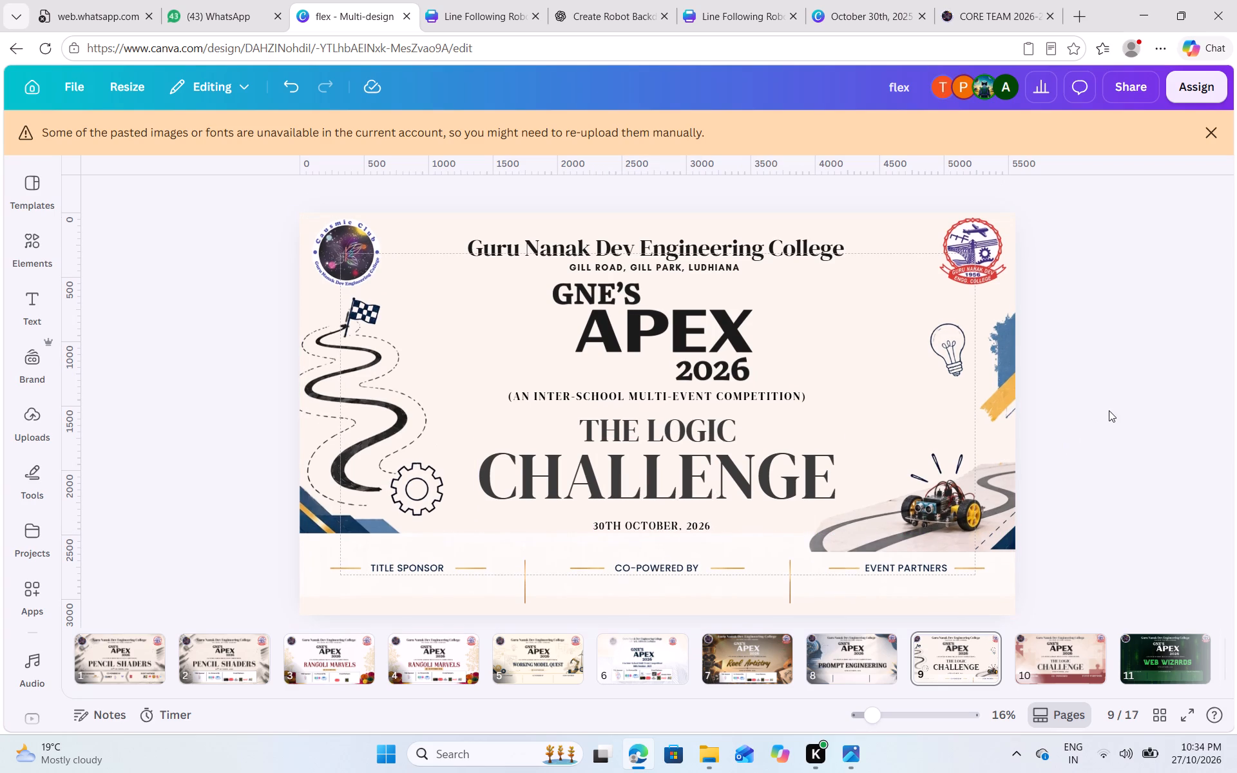
{"action": "scroll", "coordinate": [1109, 410], "scroll_direction": "down", "scroll_amount": 1}
{"action": "left_click", "coordinate": [657, 524]}
{"action": "key", "text": "Up"}
{"action": "key", "text": "Up"}
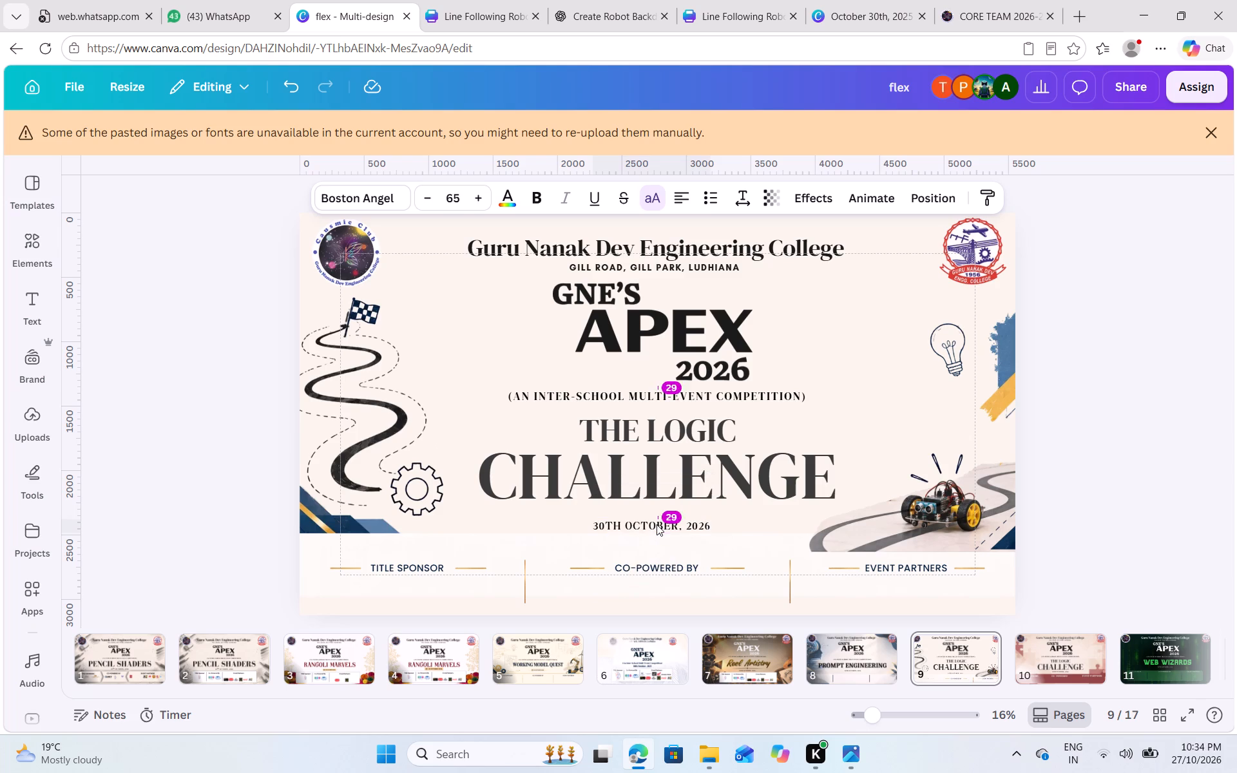
{"action": "key", "text": "Up"}
{"action": "key", "text": "Up"}
{"action": "key", "text": "Up"}
{"action": "key", "text": "Up"}
{"action": "key", "text": "Up"}
{"action": "key", "text": "Up"}
{"action": "key", "text": "Up"}
{"action": "key", "text": "Up"}
{"action": "key", "text": "Up"}
{"action": "key", "text": "Up"}
{"action": "key", "text": "Up"}
{"action": "key", "text": "Up"}
{"action": "key", "text": "Up"}
{"action": "key", "text": "Up"}
{"action": "key", "text": "Up"}
{"action": "key", "text": "Up"}
{"action": "key", "text": "Up"}
{"action": "key", "text": "Up"}
{"action": "key", "text": "Up"}
{"action": "key", "text": "Up"}
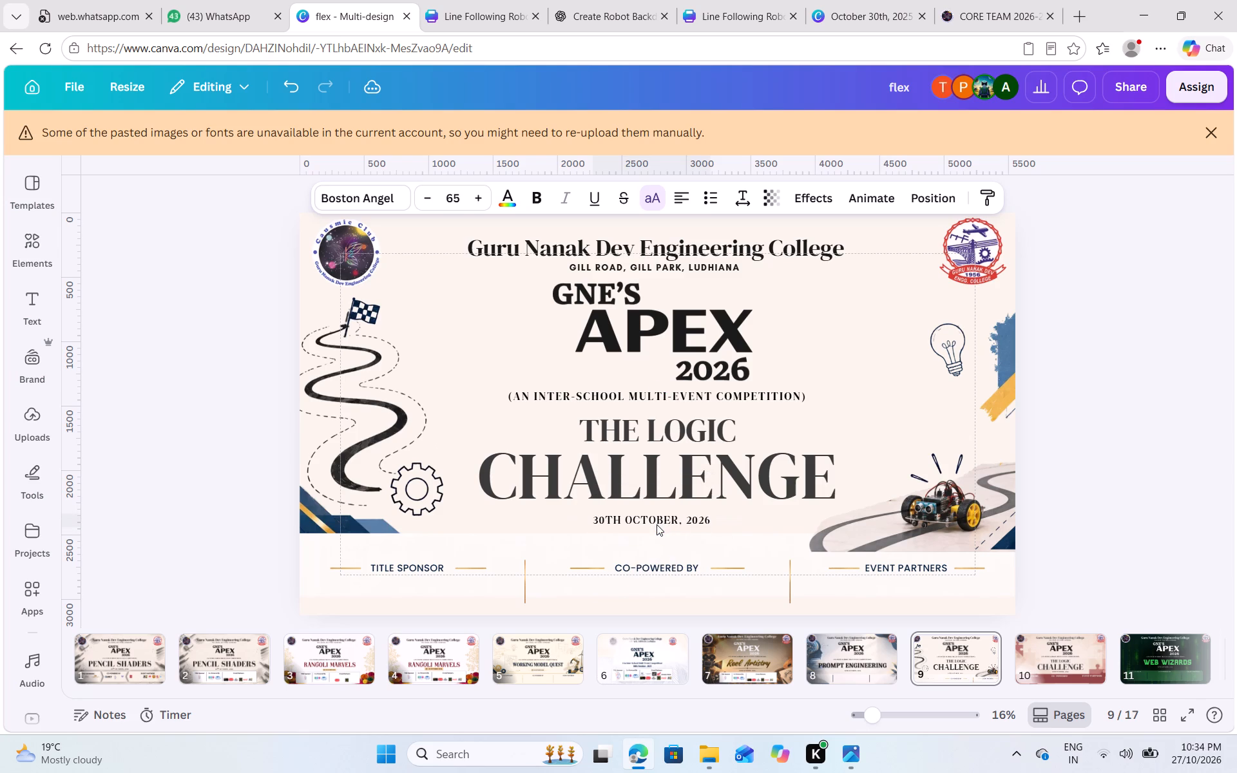
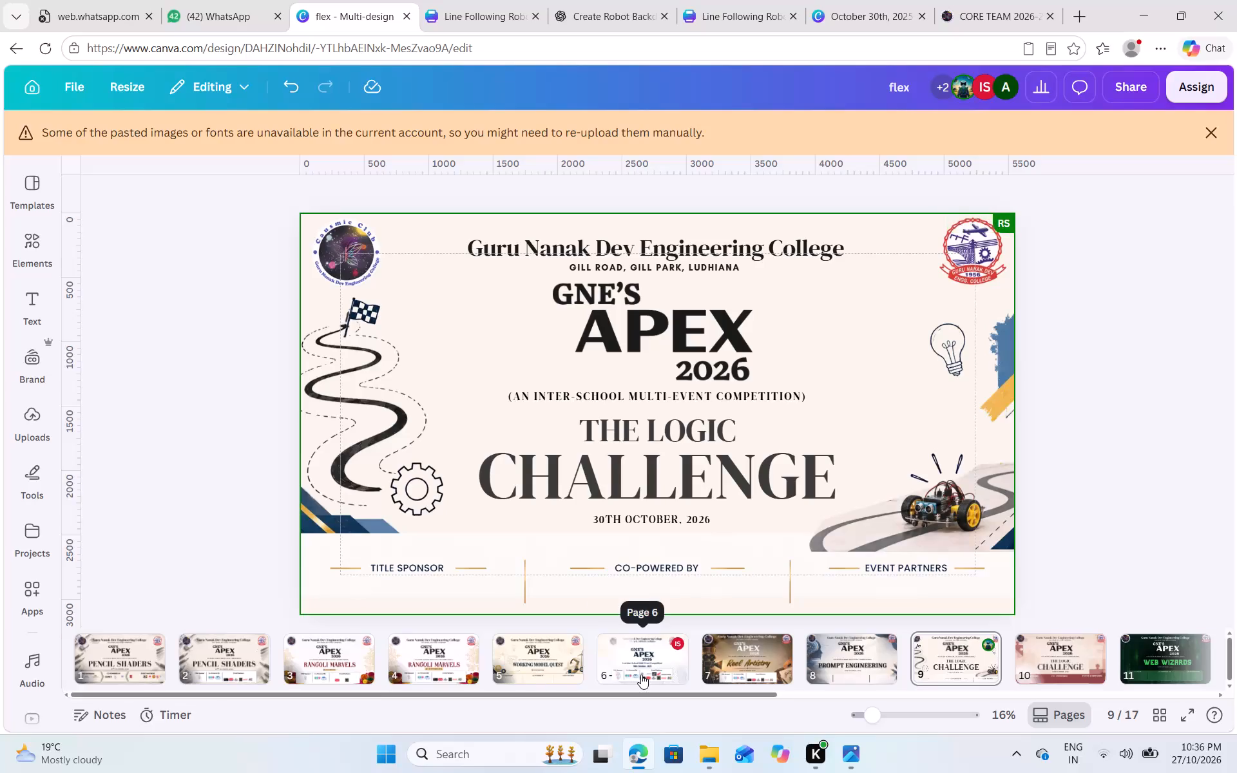
Look through pages 17, 15, 14 and 11 to compare their sponsor bar designs.
{"action": "scroll", "coordinate": [641, 674], "scroll_direction": "left", "scroll_amount": 2}
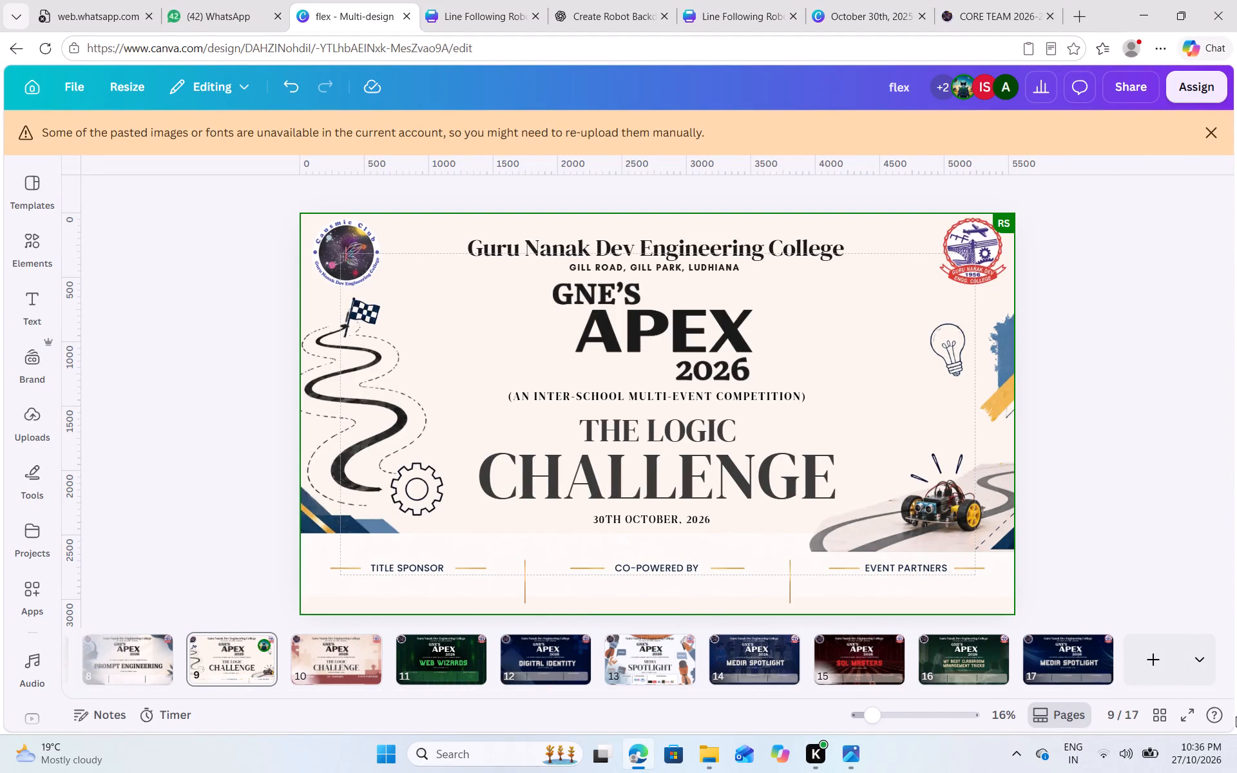
{"action": "left_click", "coordinate": [1077, 657]}
{"action": "left_click", "coordinate": [975, 654]}
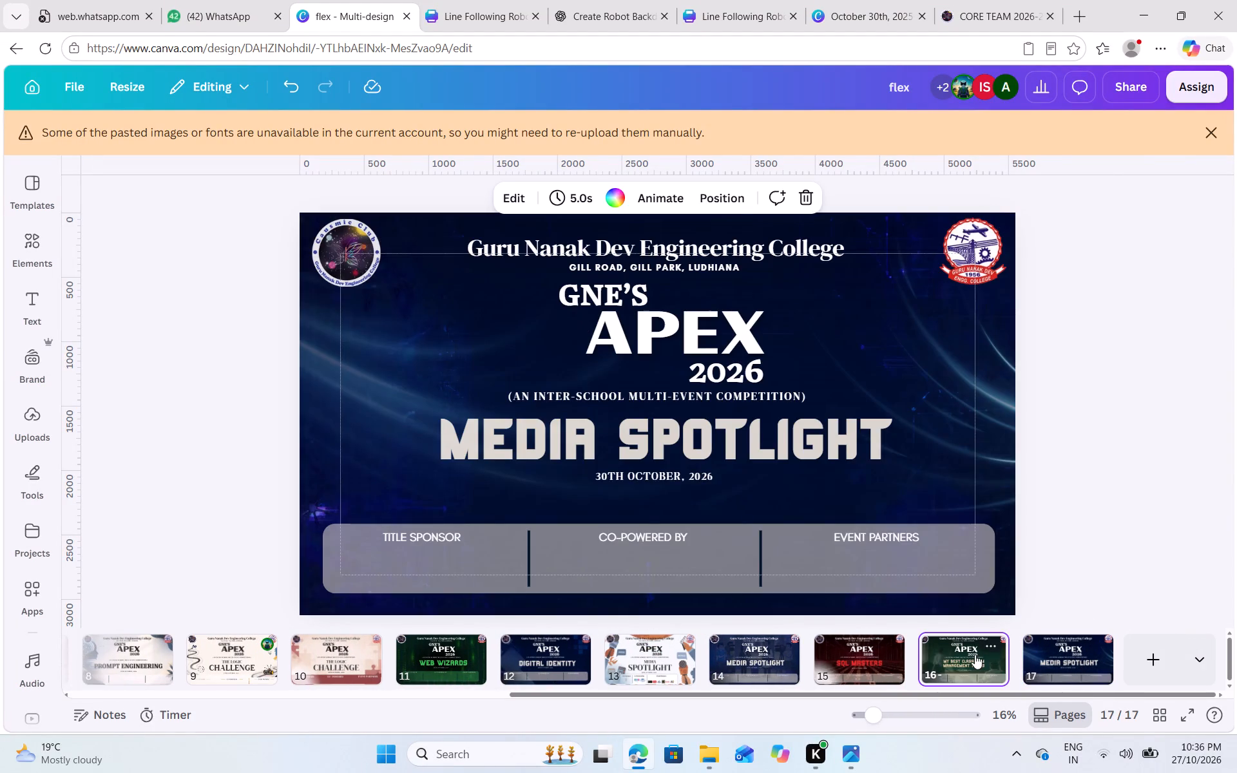
{"action": "left_click", "coordinate": [855, 658]}
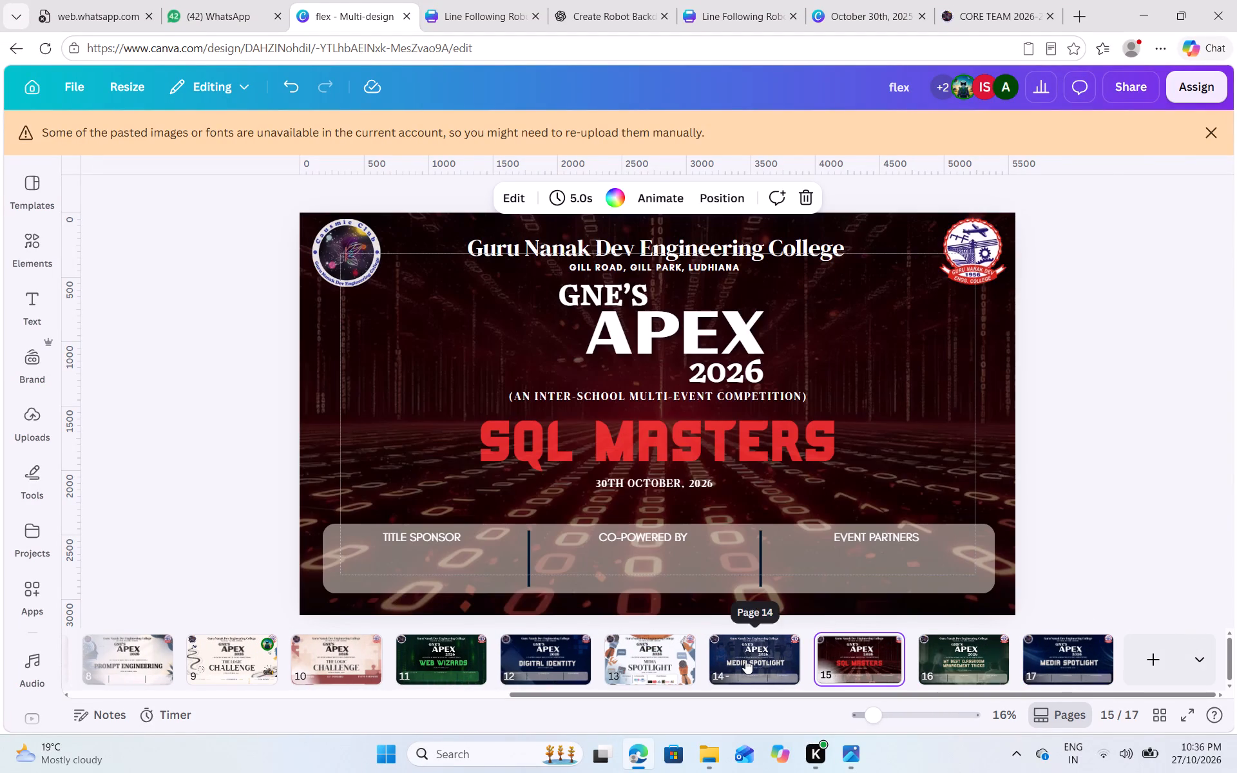
{"action": "left_click", "coordinate": [745, 660]}
{"action": "left_click", "coordinate": [424, 667]}
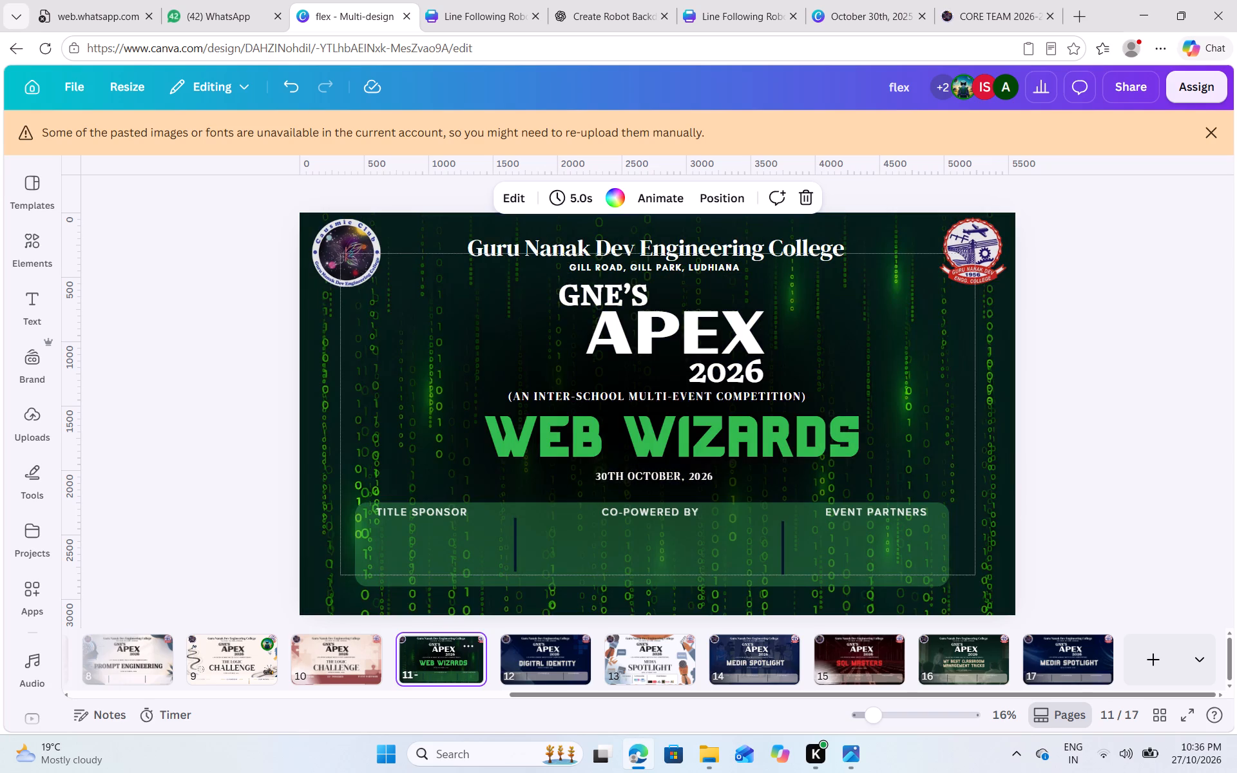
{"action": "scroll", "coordinate": [424, 667], "scroll_direction": "left", "scroll_amount": 1}
Group page 16's translucent sponsor bar with its two dividers and the TITLE SPONSOR, CO-POWERED BY and EVENT PARTNERS labels.
{"action": "left_click", "coordinate": [955, 665]}
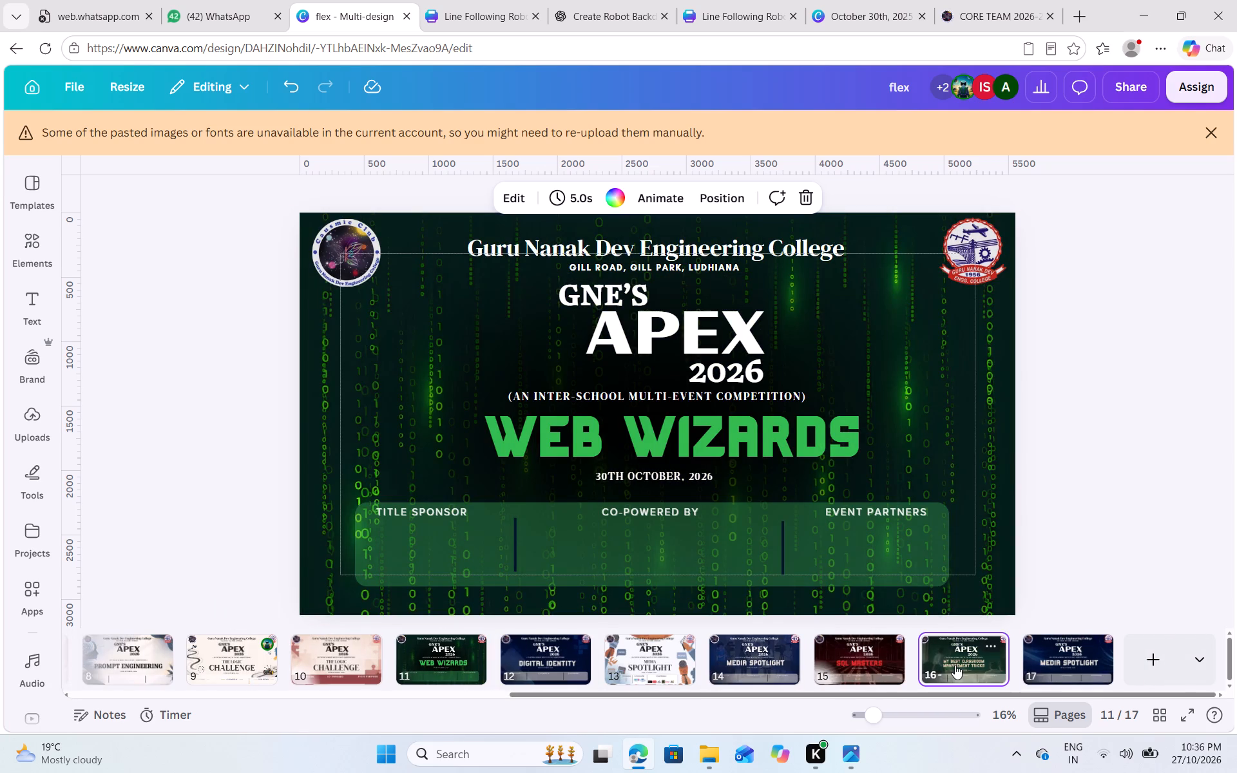
{"action": "left_click", "coordinate": [704, 560]}
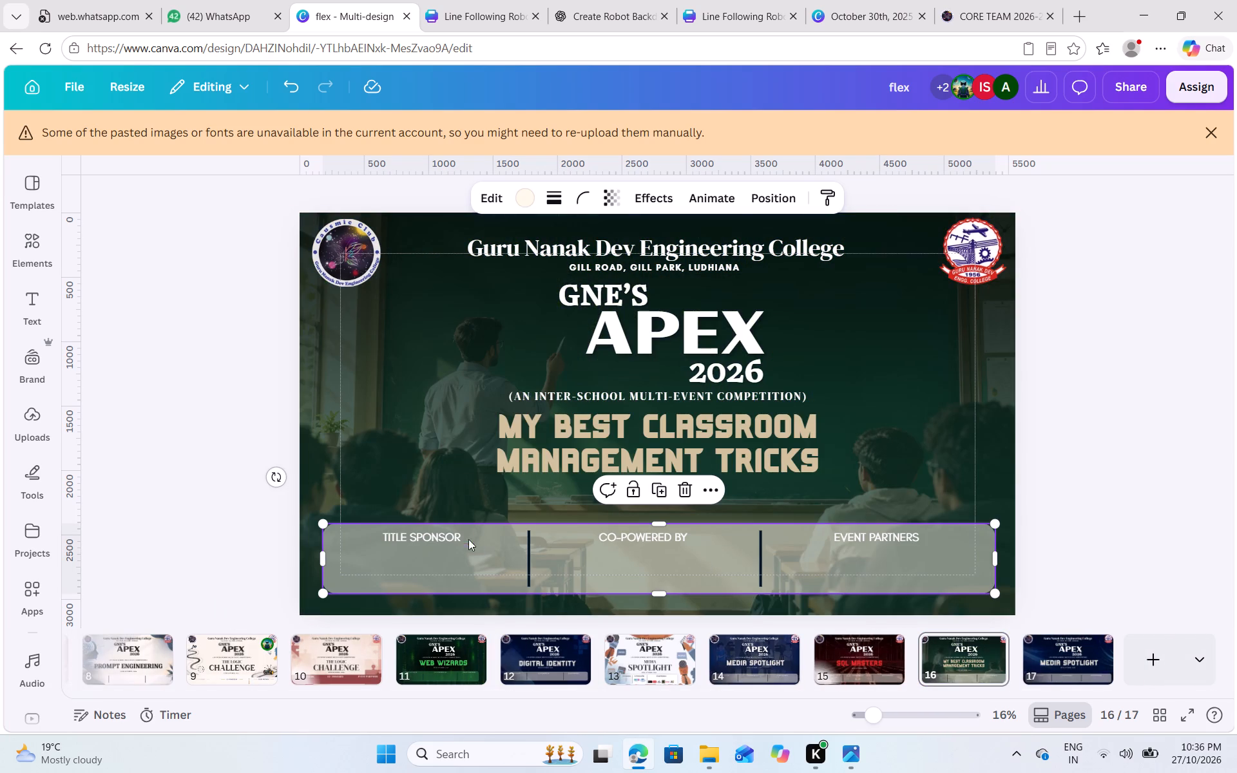
{"action": "left_click", "coordinate": [436, 535], "text": "shift"}
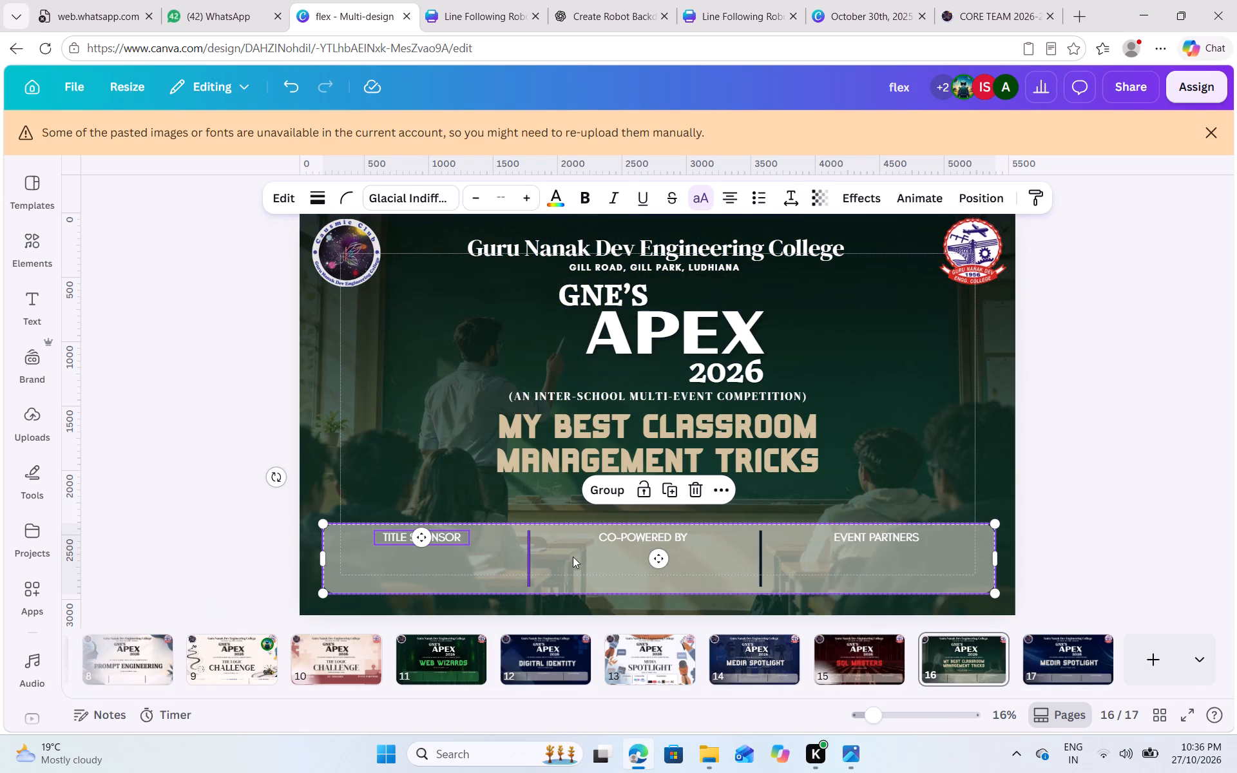
{"action": "left_click", "coordinate": [528, 557], "text": "shift"}
{"action": "left_click", "coordinate": [616, 534], "text": "shift"}
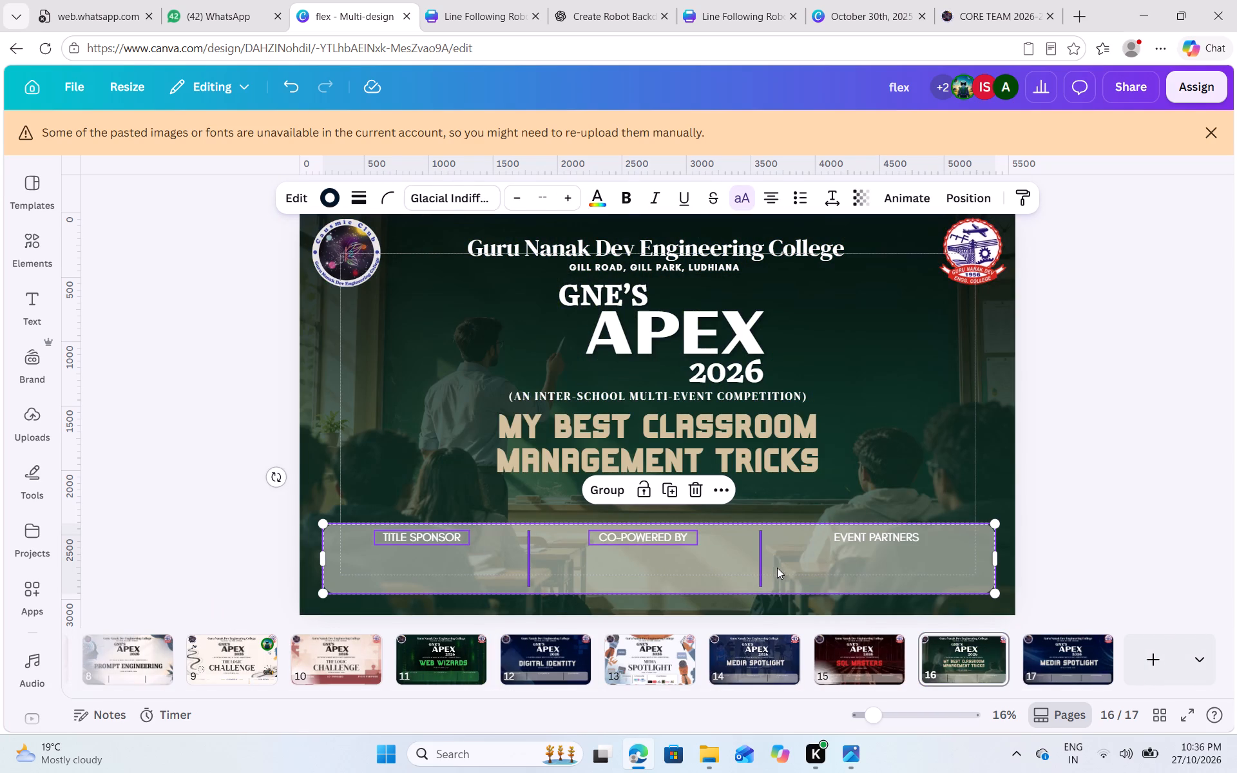
{"action": "left_click", "coordinate": [761, 566], "text": "shift"}
{"action": "left_click", "coordinate": [869, 535], "text": "shift"}
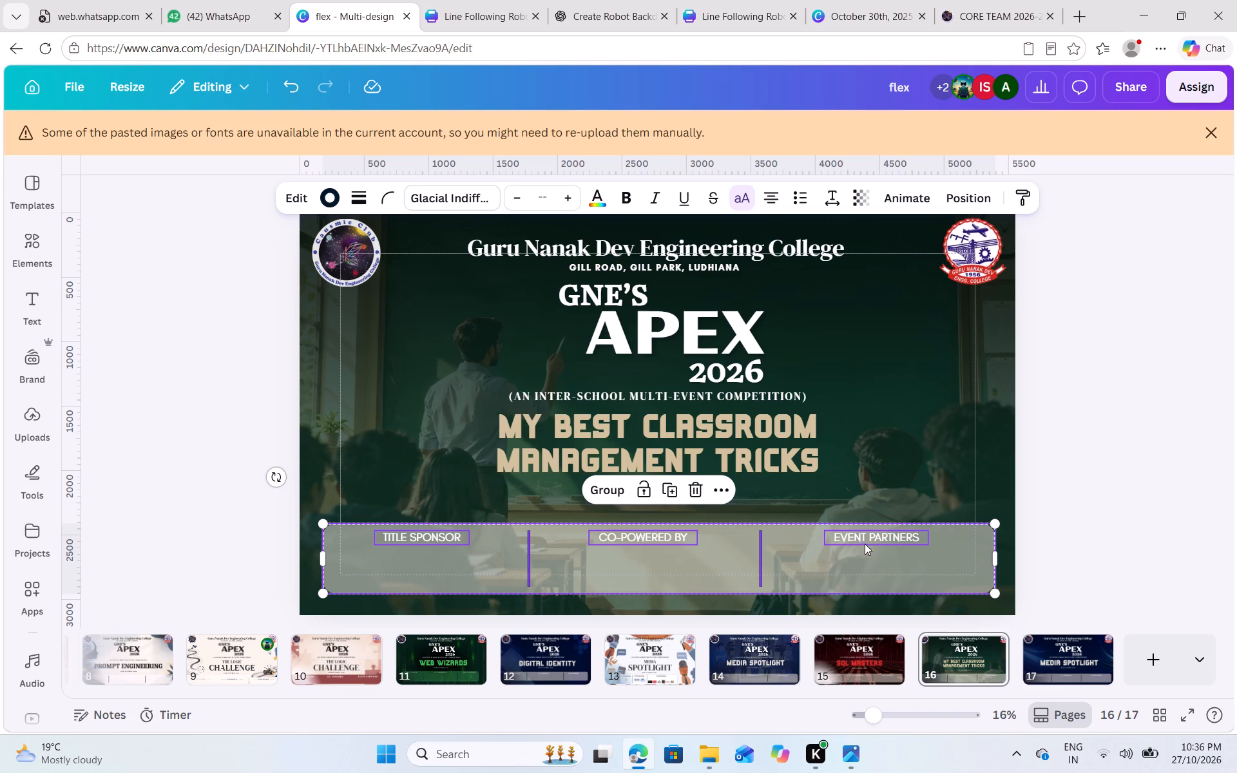
{"action": "left_click", "coordinate": [606, 490]}
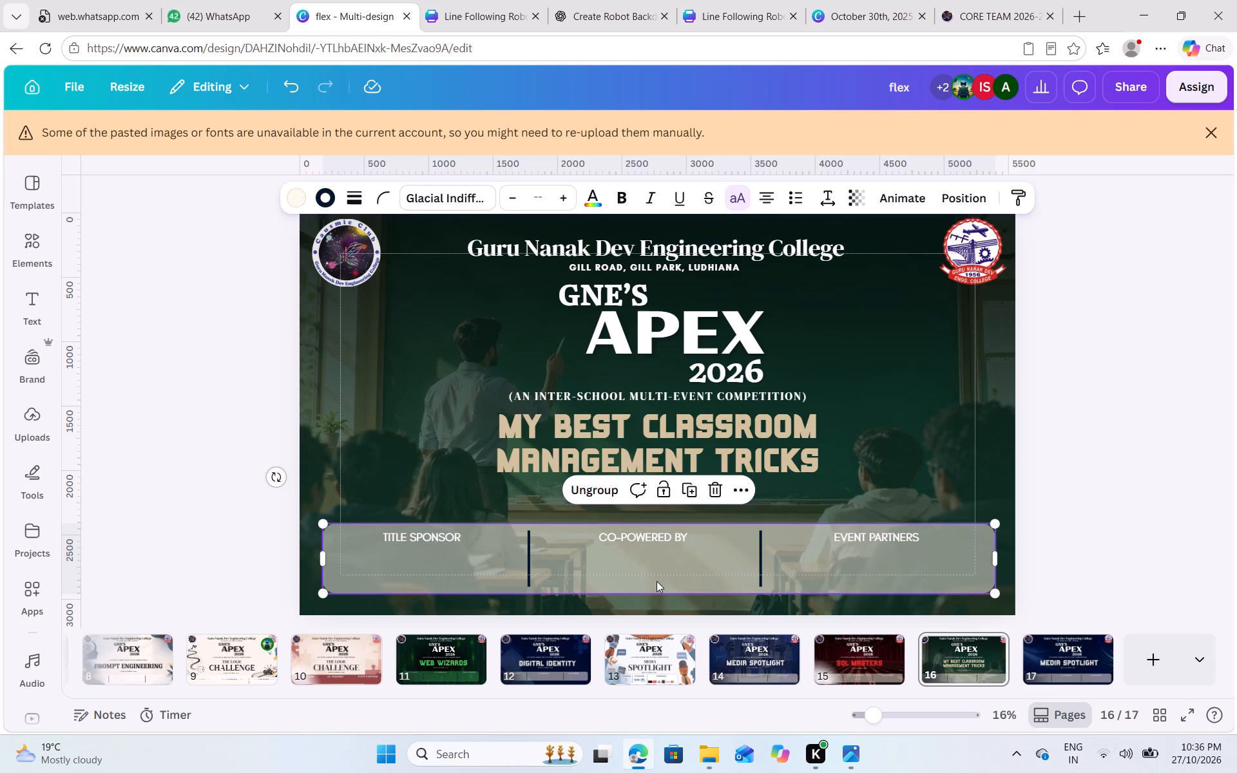
Copy page 16's grouped sponsor bar onto page 9 and move it up over APEX 2026, clear of the existing sponsor section.
{"action": "key", "text": "ctrl+c"}
{"action": "scroll", "coordinate": [473, 669], "scroll_direction": "right", "scroll_amount": 13}
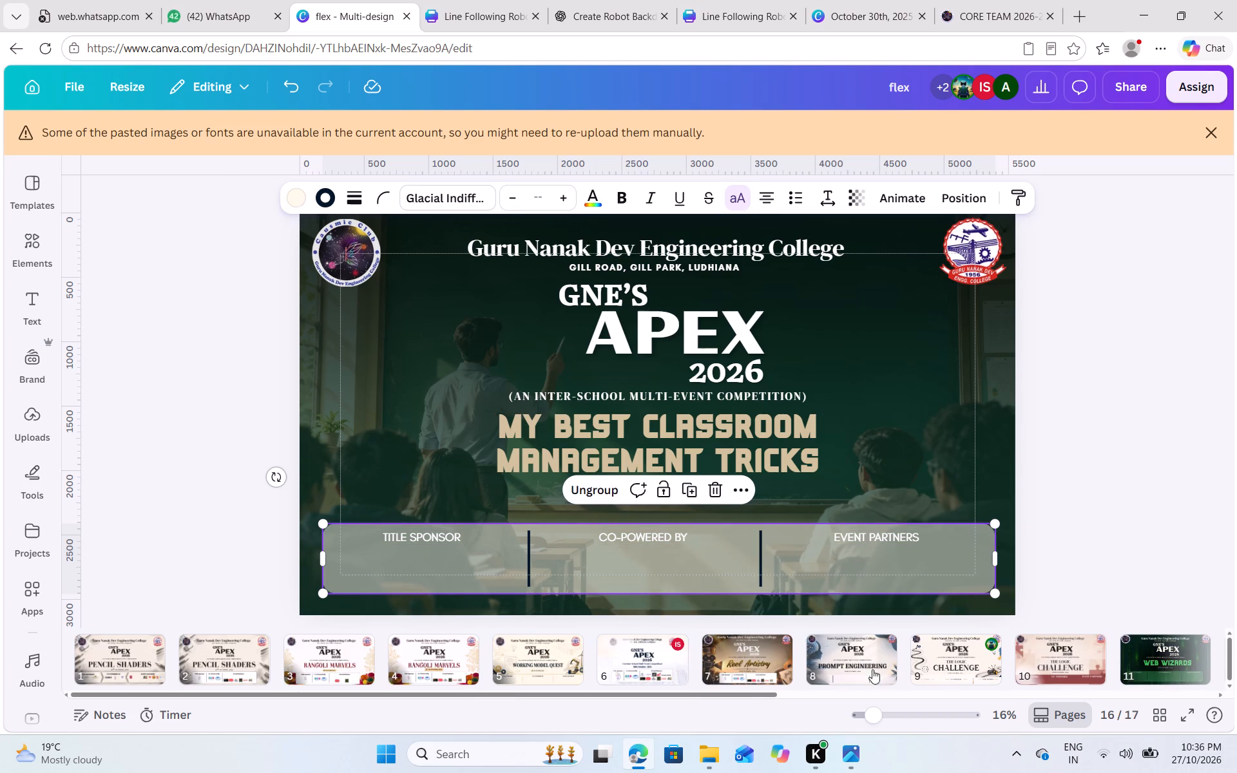
{"action": "left_click", "coordinate": [939, 663]}
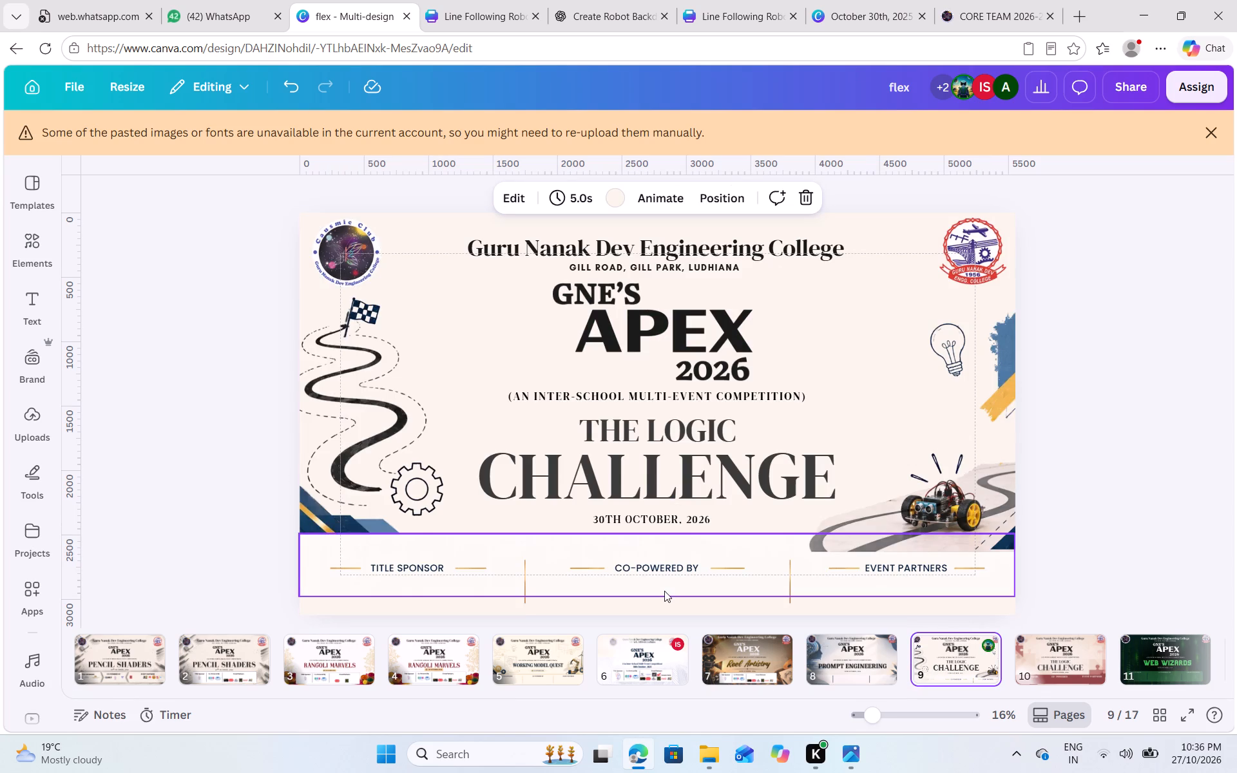
{"action": "key", "text": "ctrl+v"}
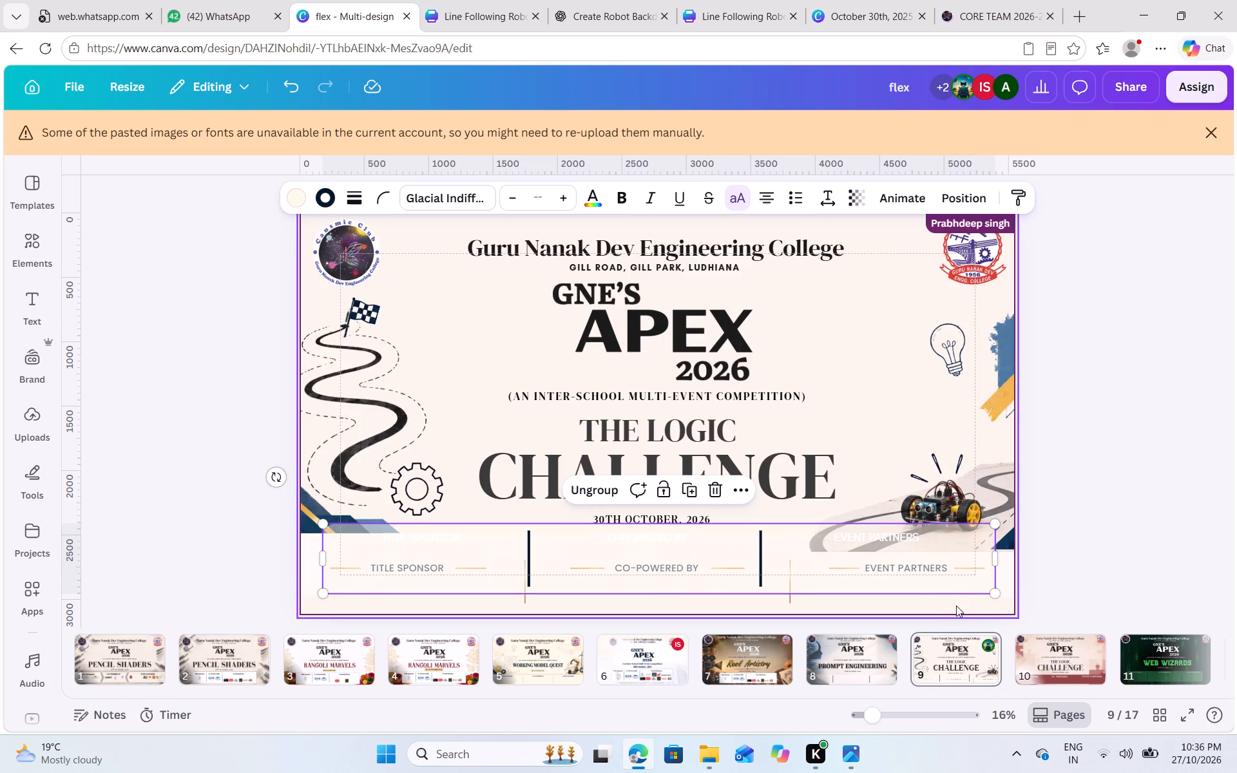
{"action": "left_click", "coordinate": [955, 607]}
{"action": "left_click", "coordinate": [929, 601]}
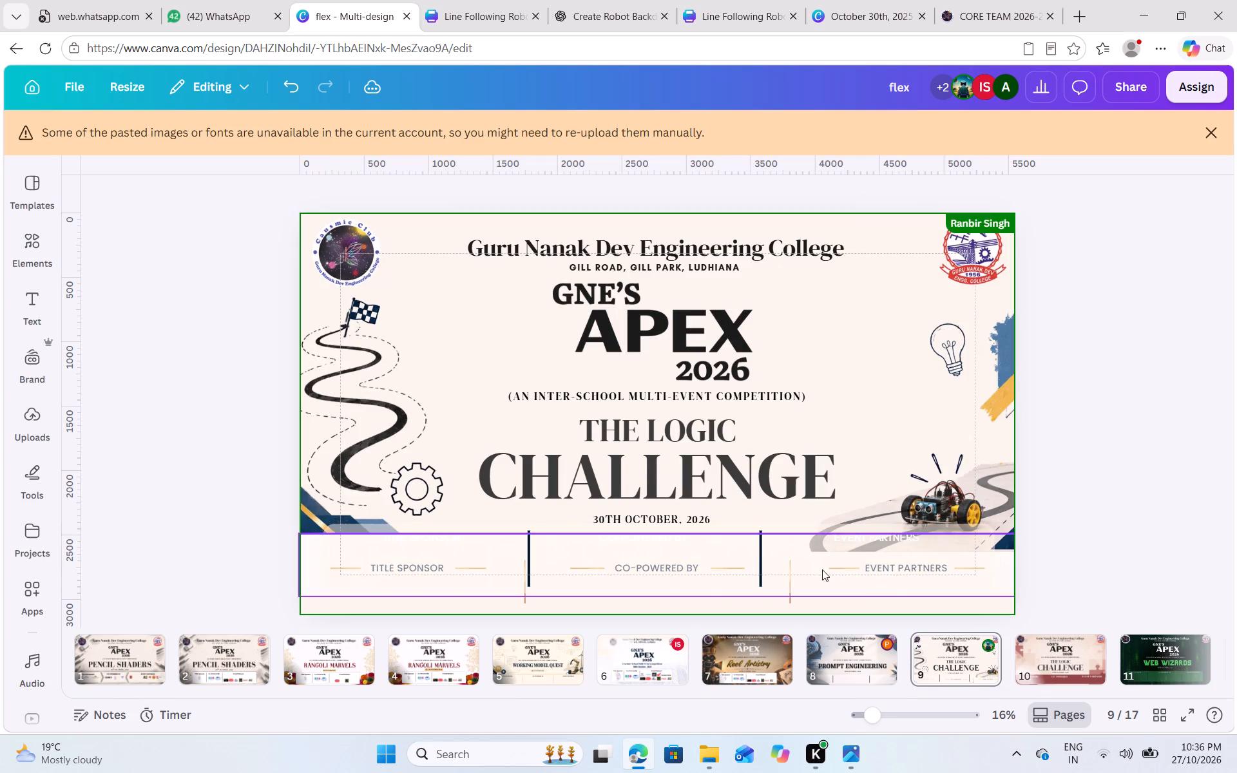
{"action": "left_click", "coordinate": [790, 558]}
{"action": "left_click_drag", "start_coordinate": [724, 562], "coordinate": [738, 386]}
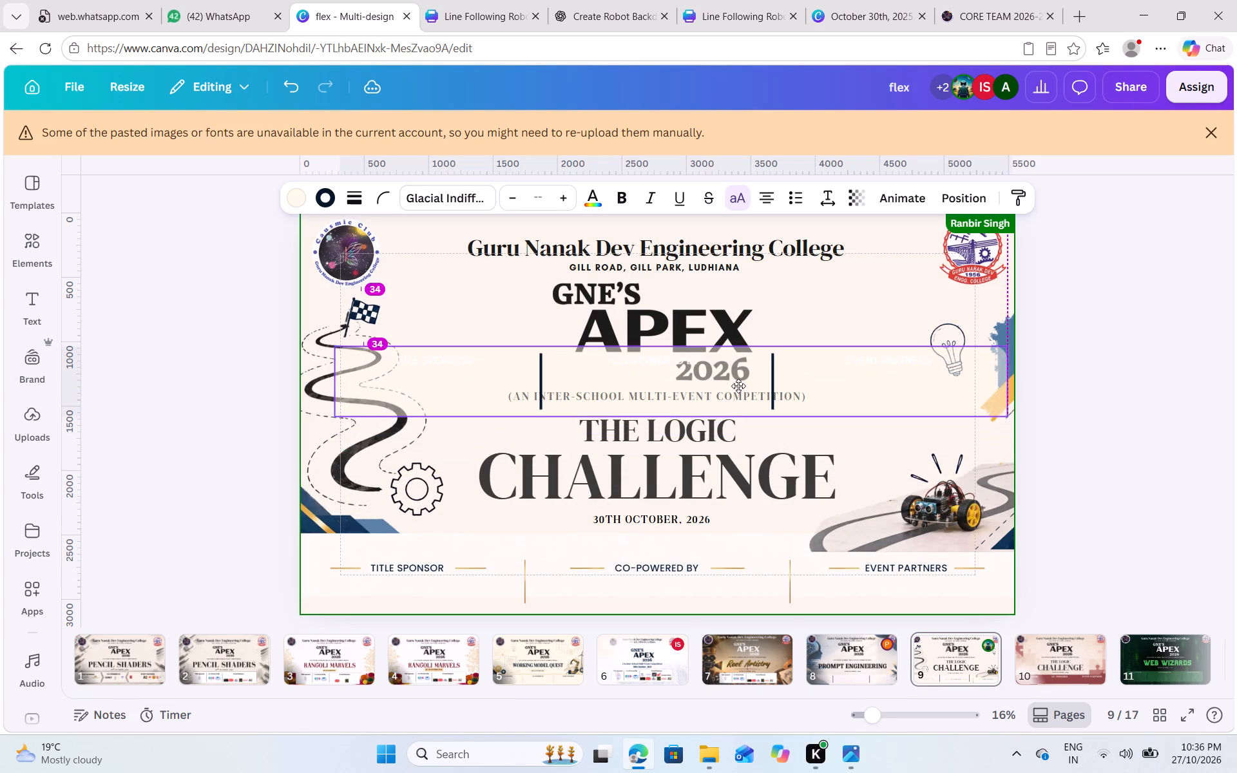
Delete page 9's old sponsor section, including its labels, gold lines, dividers and white background strip.
{"action": "left_click_drag", "start_coordinate": [278, 546], "coordinate": [729, 601]}
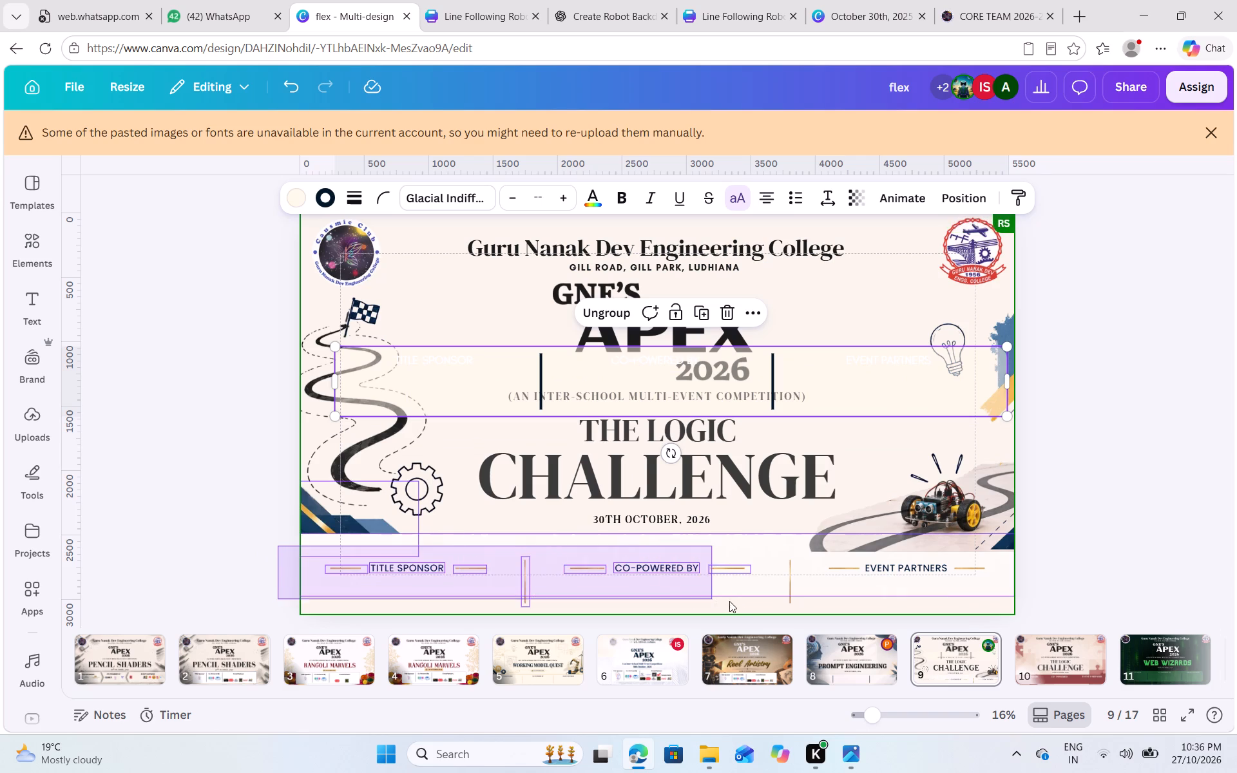
{"action": "left_click_drag", "start_coordinate": [729, 601], "coordinate": [734, 603]}
{"action": "left_click", "coordinate": [221, 544]}
{"action": "left_click_drag", "start_coordinate": [274, 570], "coordinate": [493, 603]}
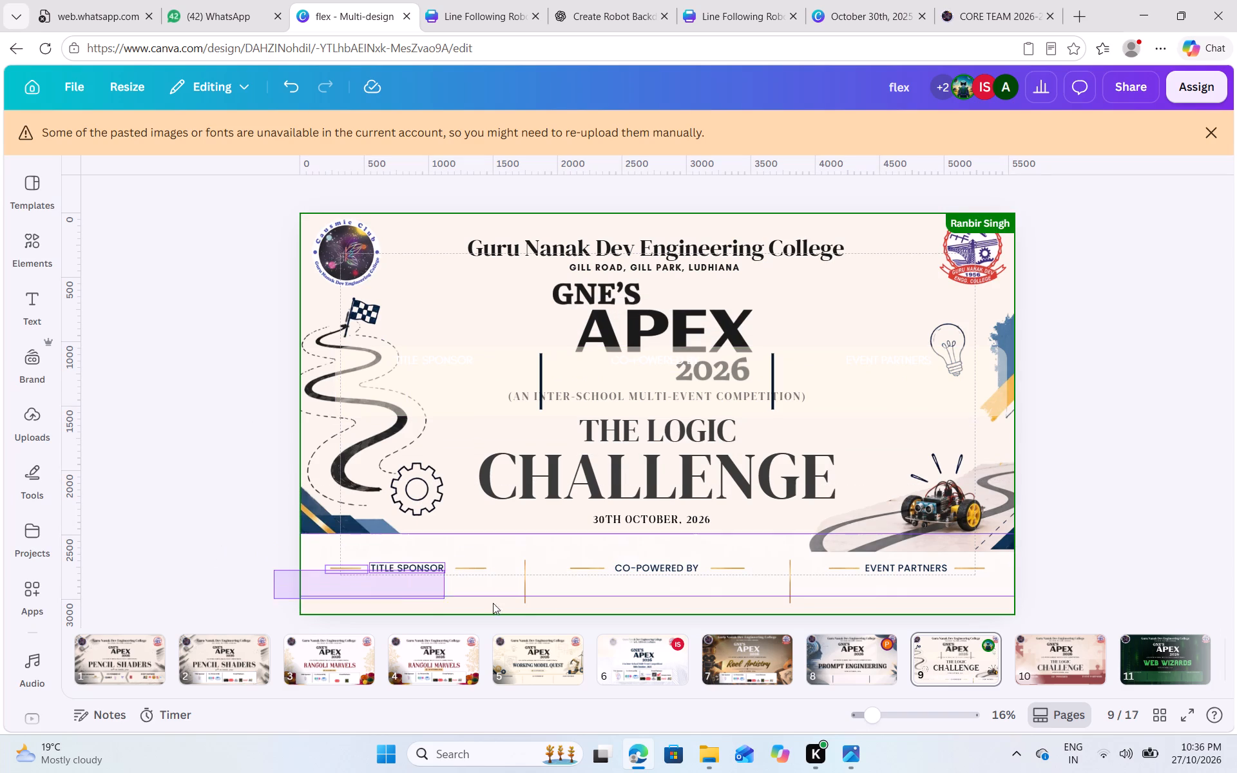
{"action": "left_click_drag", "start_coordinate": [493, 603], "coordinate": [992, 590]}
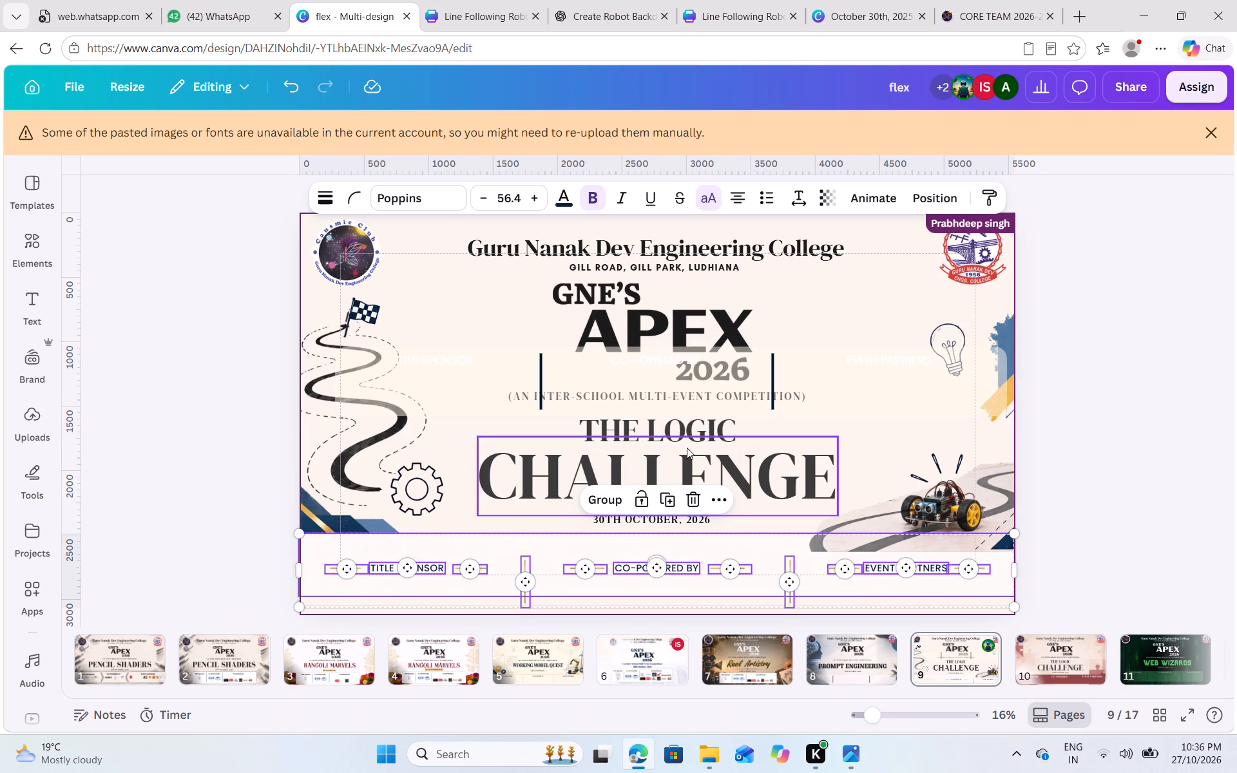
{"action": "left_click", "coordinate": [693, 503]}
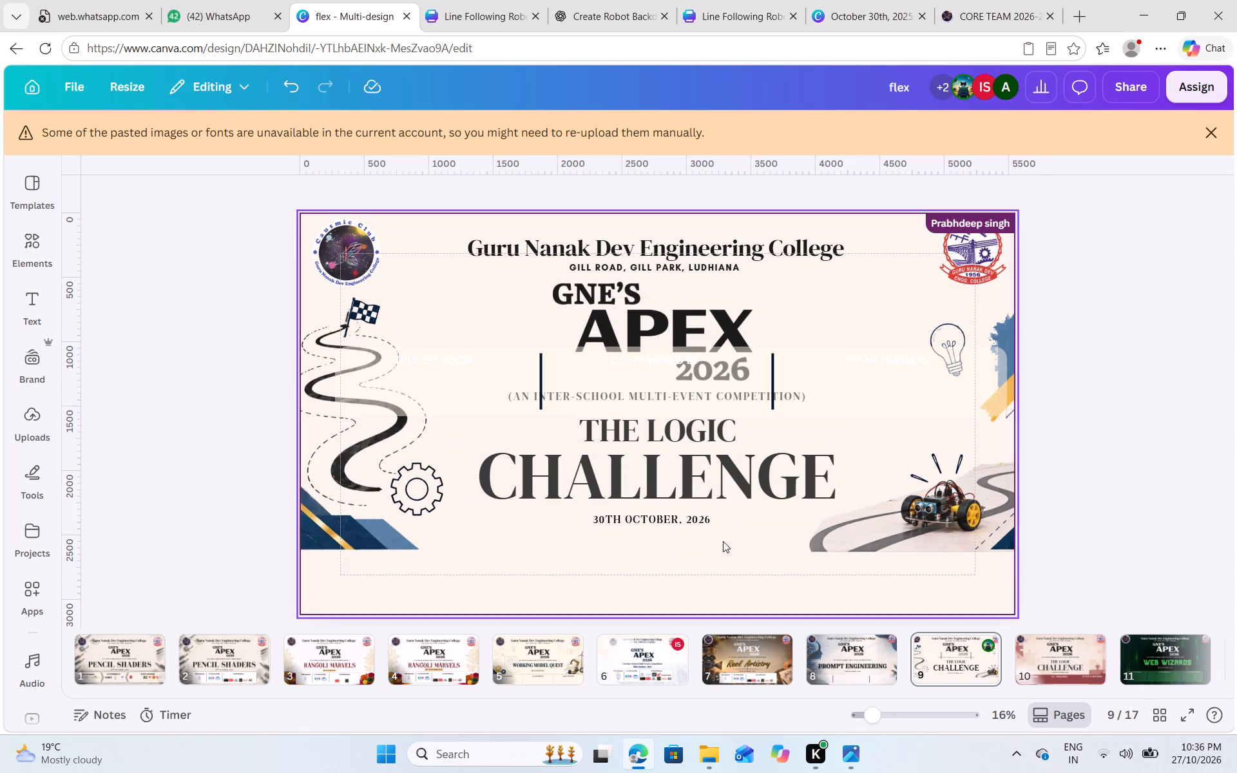
Move the pasted sponsor bar to the bottom of page 9 and shrink it to fit below the date and artwork.
{"action": "left_click", "coordinate": [816, 368]}
{"action": "left_click_drag", "start_coordinate": [821, 383], "coordinate": [812, 567]}
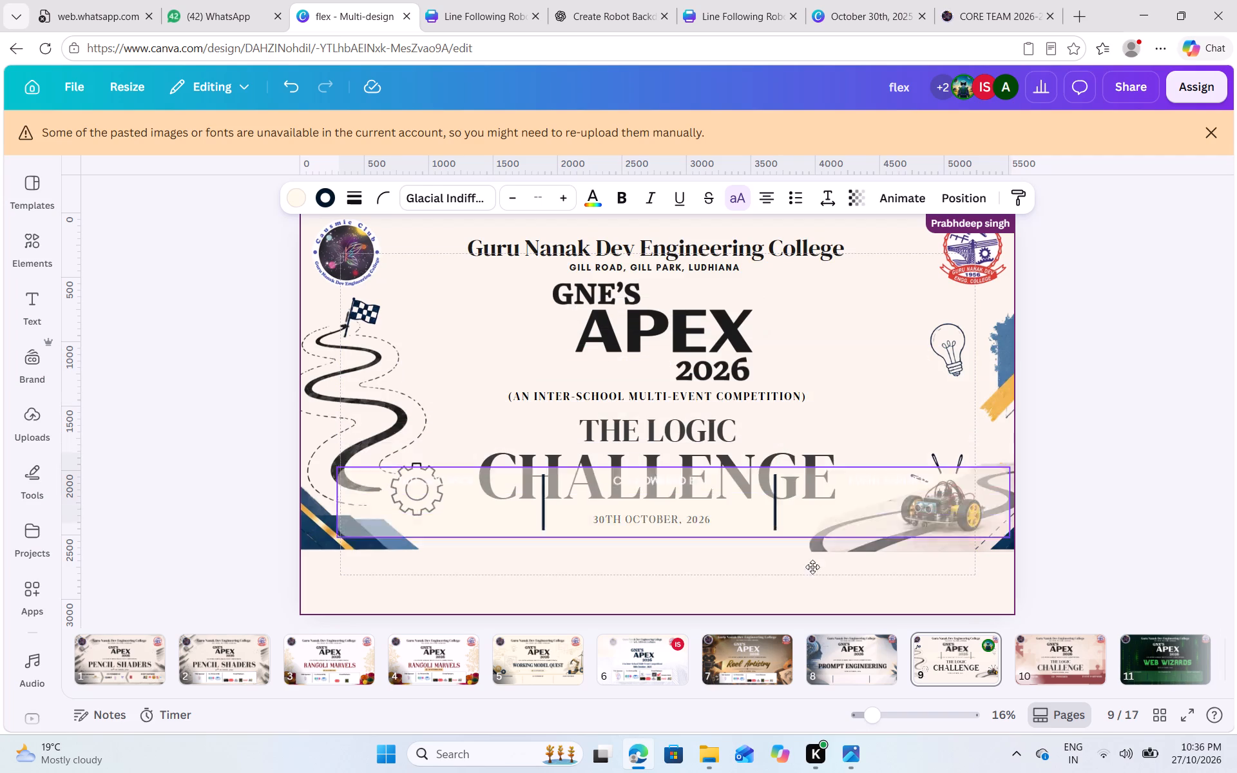
{"action": "left_click_drag", "start_coordinate": [812, 567], "coordinate": [803, 580]}
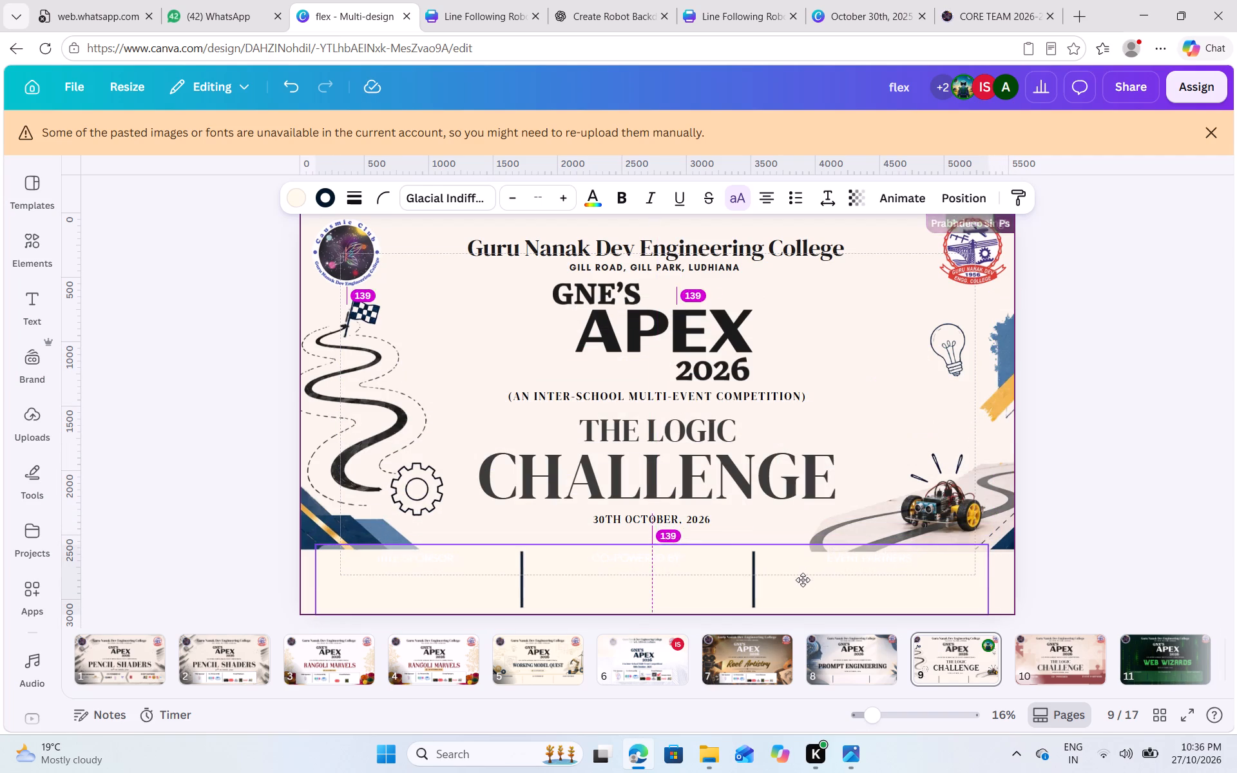
{"action": "left_click_drag", "start_coordinate": [316, 542], "coordinate": [343, 546]}
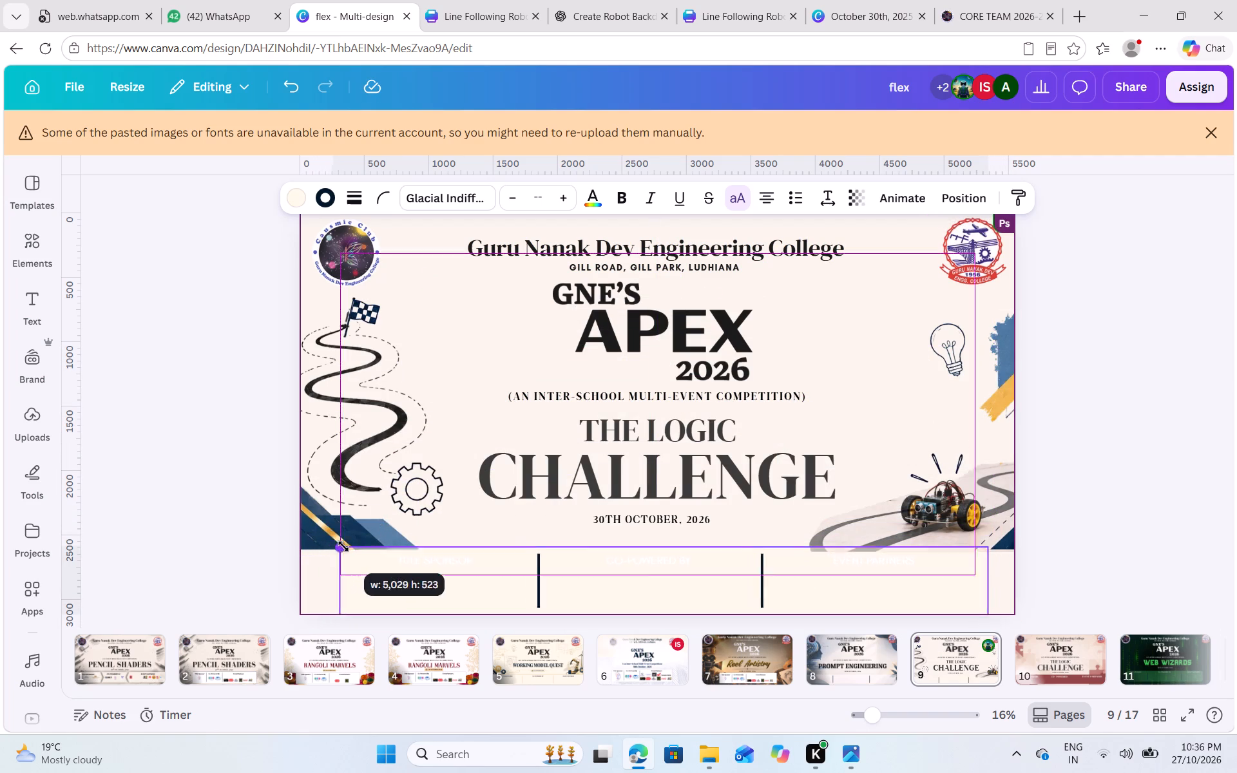
{"action": "left_click_drag", "start_coordinate": [343, 546], "coordinate": [374, 548]}
{"action": "left_click_drag", "start_coordinate": [669, 587], "coordinate": [658, 584]}
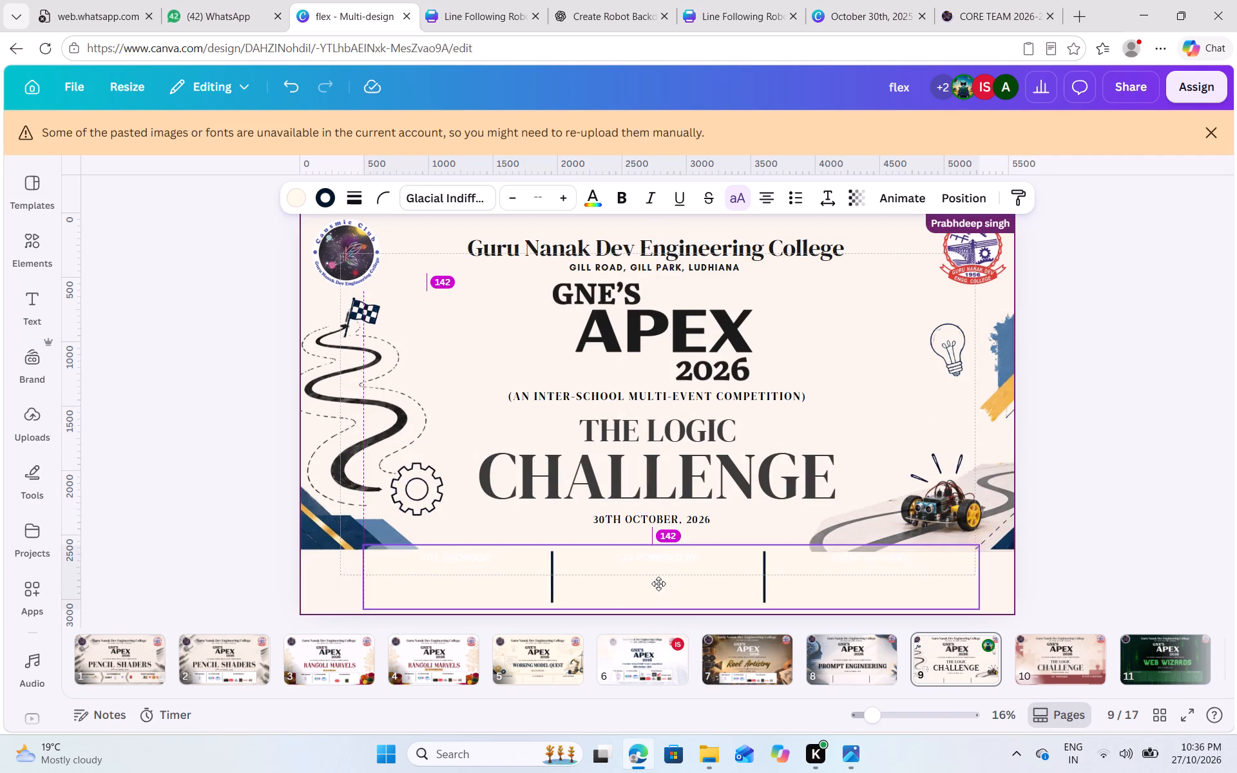
{"action": "left_click_drag", "start_coordinate": [658, 584], "coordinate": [647, 587]}
Replace THE LOGIC in page 9's title with LINE.
{"action": "left_click", "coordinate": [638, 433]}
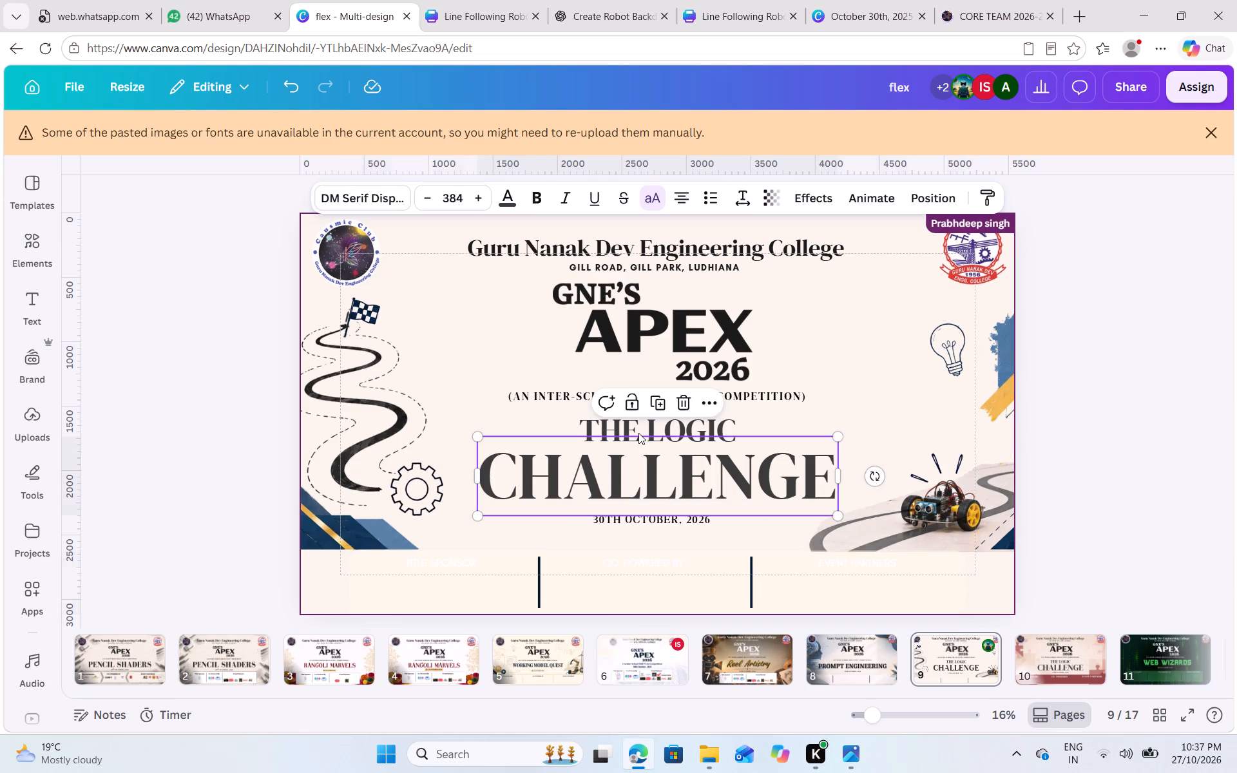
{"action": "double_click", "coordinate": [631, 421]}
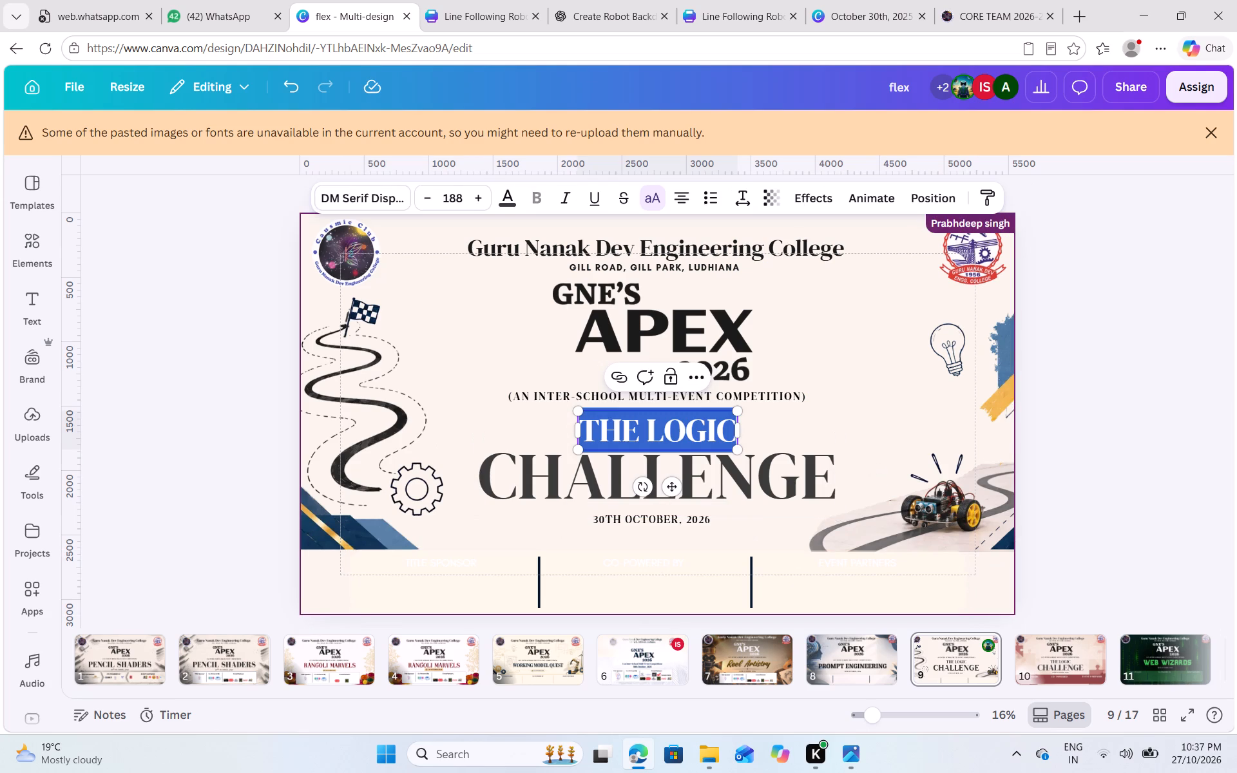
{"action": "type", "text": "LINE"}
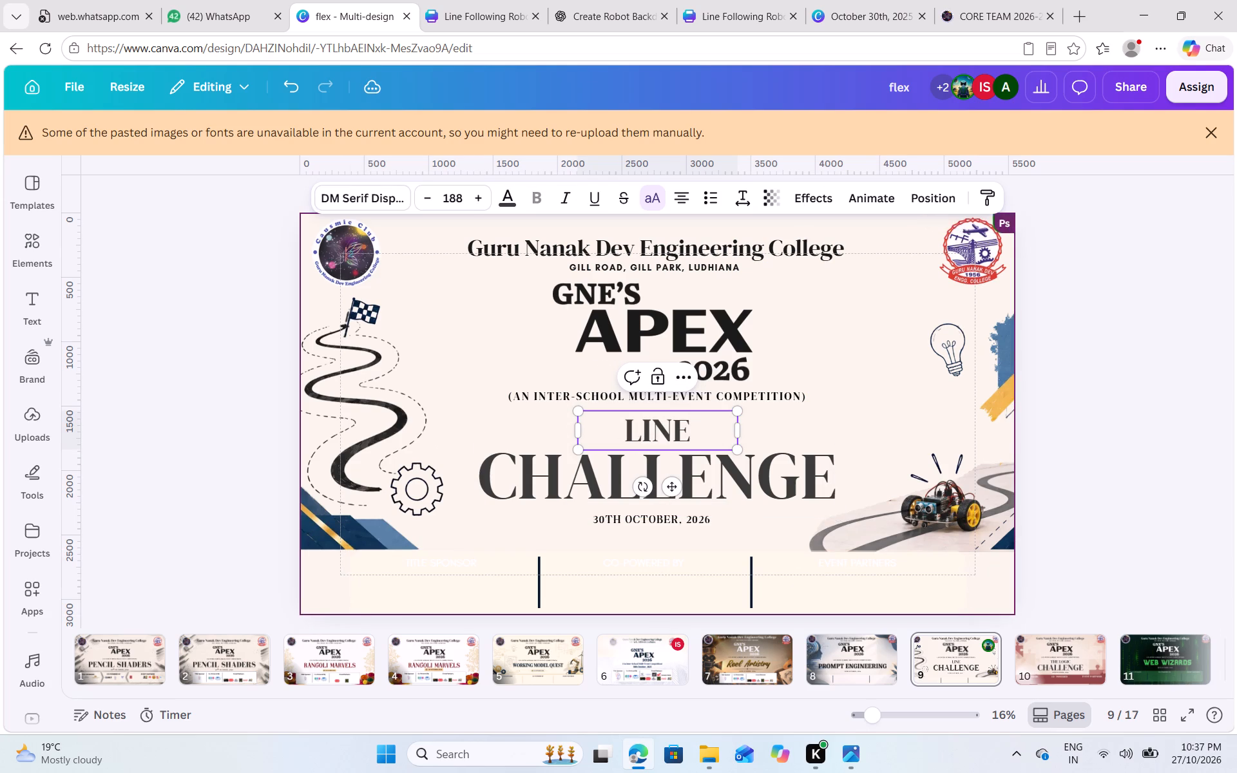
Recolour page 9's sponsor bar, trying tan and a lighter red before settling on the design's dark red.
{"action": "left_click", "coordinate": [462, 591]}
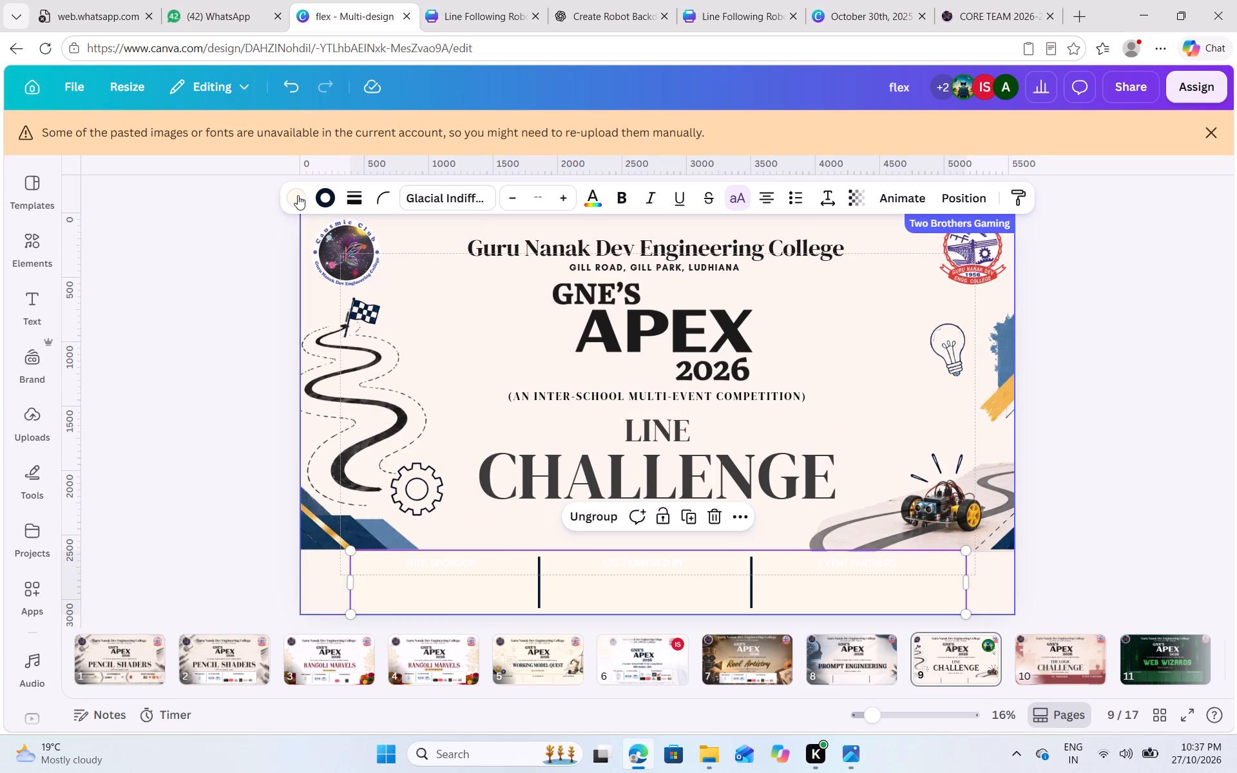
{"action": "left_click", "coordinate": [294, 200]}
{"action": "left_click", "coordinate": [189, 362]}
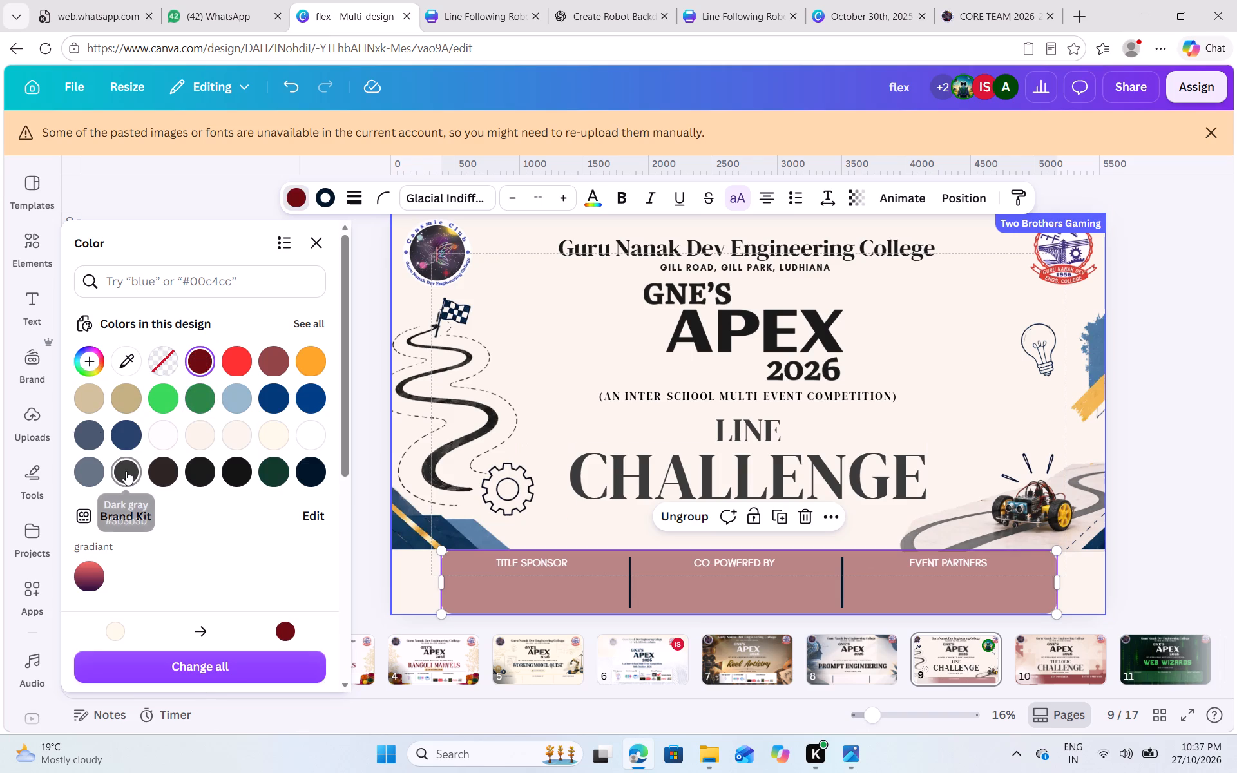
{"action": "left_click", "coordinate": [119, 399]}
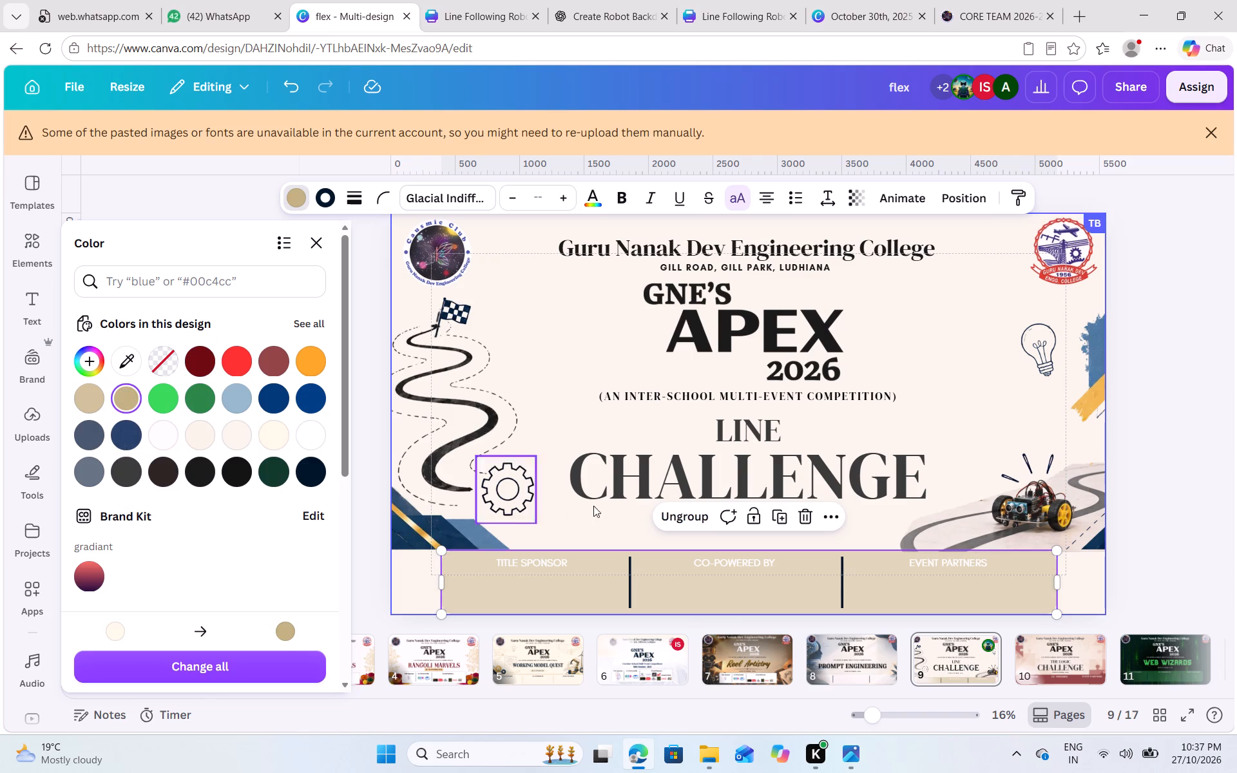
{"action": "left_click", "coordinate": [269, 365]}
{"action": "left_click", "coordinate": [197, 361]}
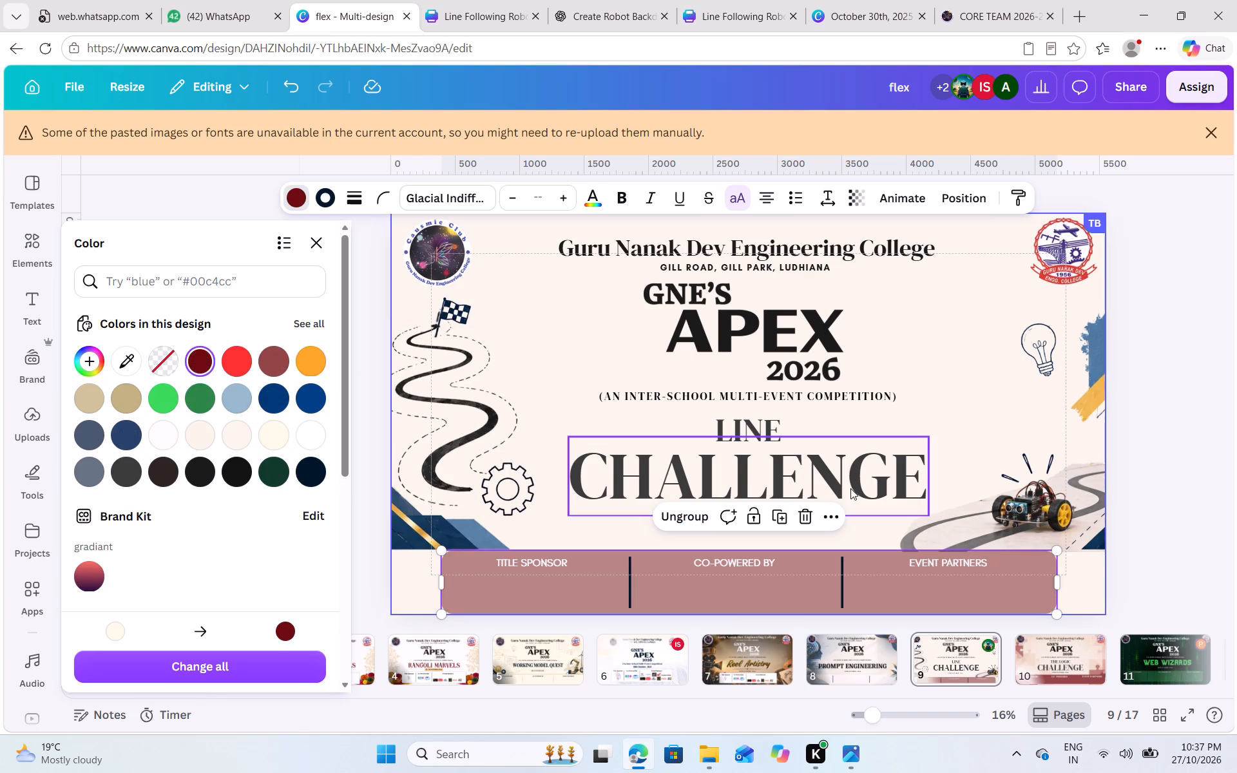
Extend page 9's upper title text from LINE to LINE FOLLOWING and widen its text box to fit one line.
{"action": "double_click", "coordinate": [775, 421]}
{"action": "left_click", "coordinate": [700, 428]}
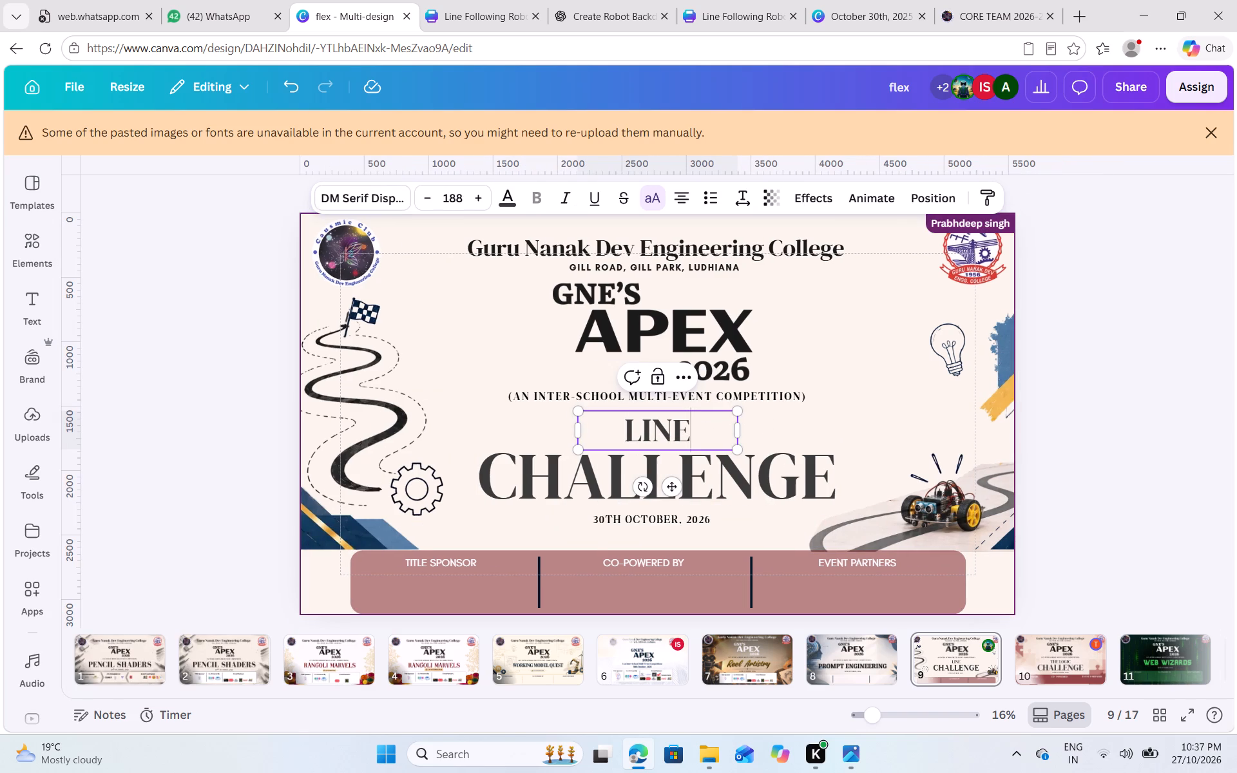
{"action": "key", "text": "space"}
{"action": "type", "text": "FOLL"}
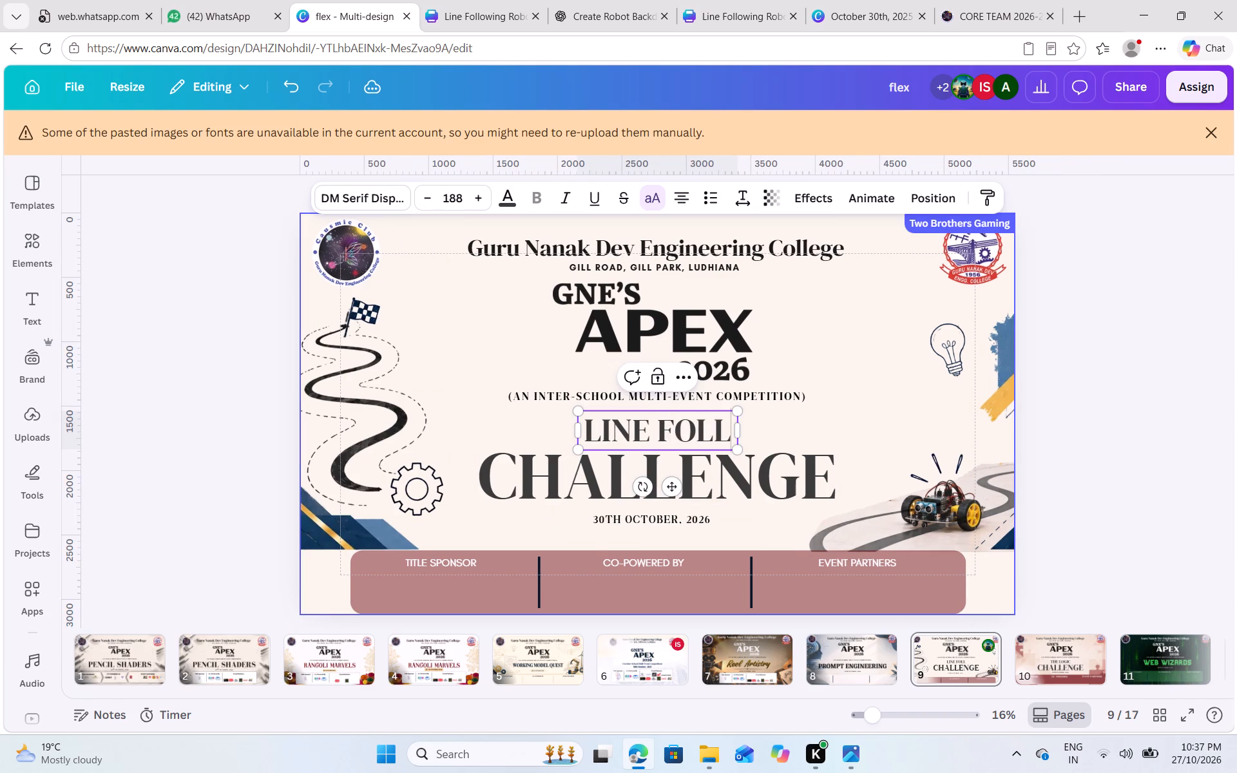
{"action": "type", "text": "OWING"}
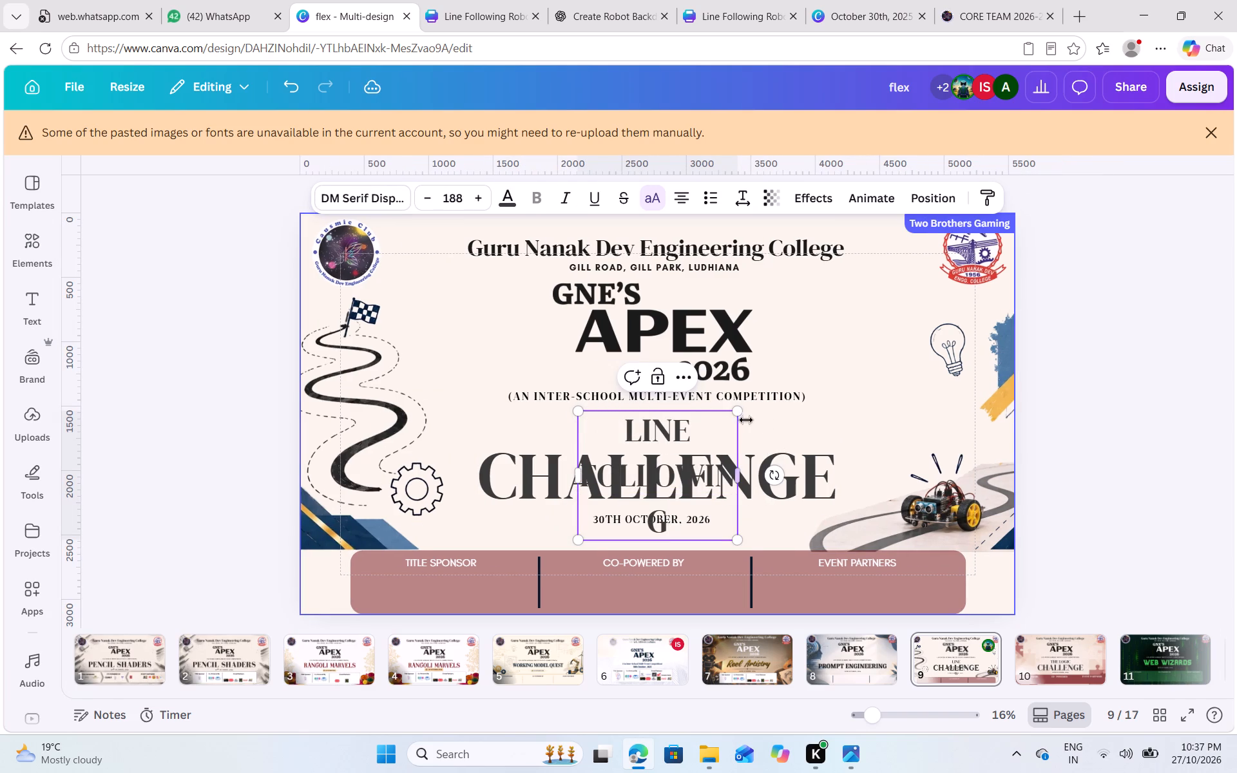
{"action": "left_click_drag", "start_coordinate": [576, 479], "coordinate": [535, 474]}
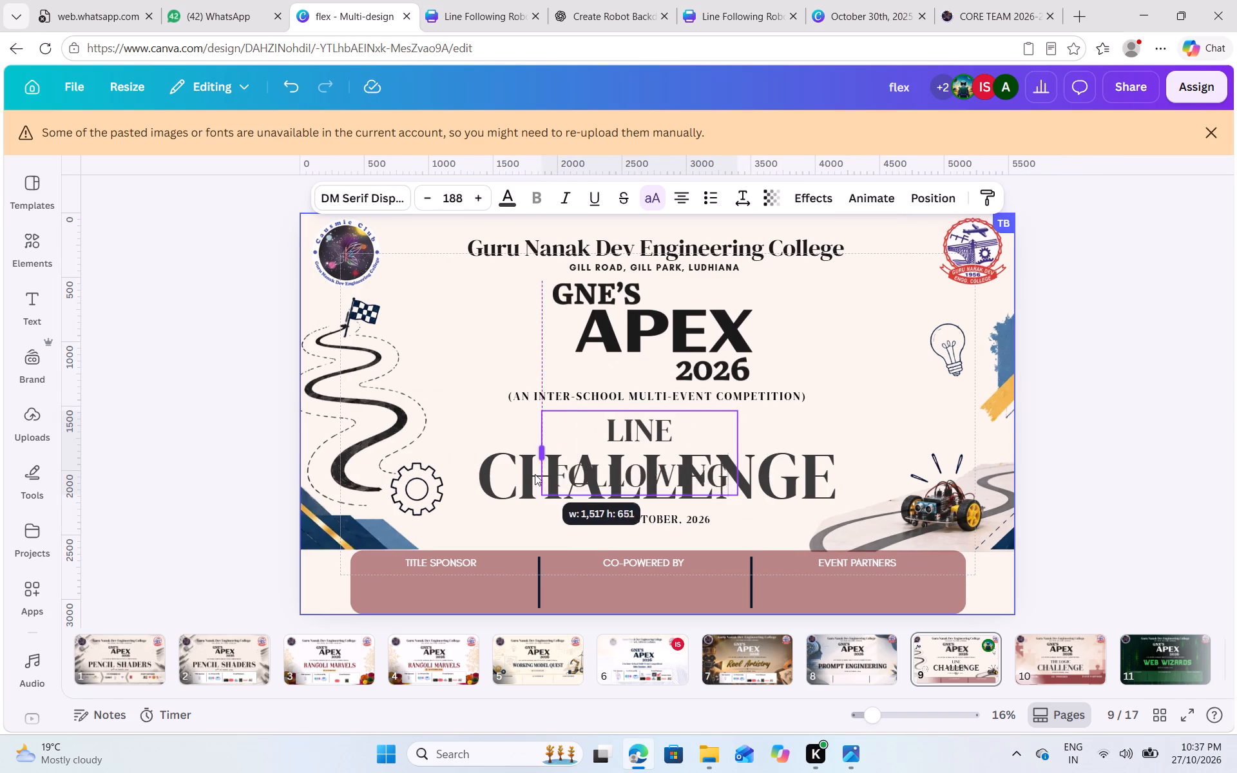
{"action": "left_click_drag", "start_coordinate": [535, 474], "coordinate": [501, 472]}
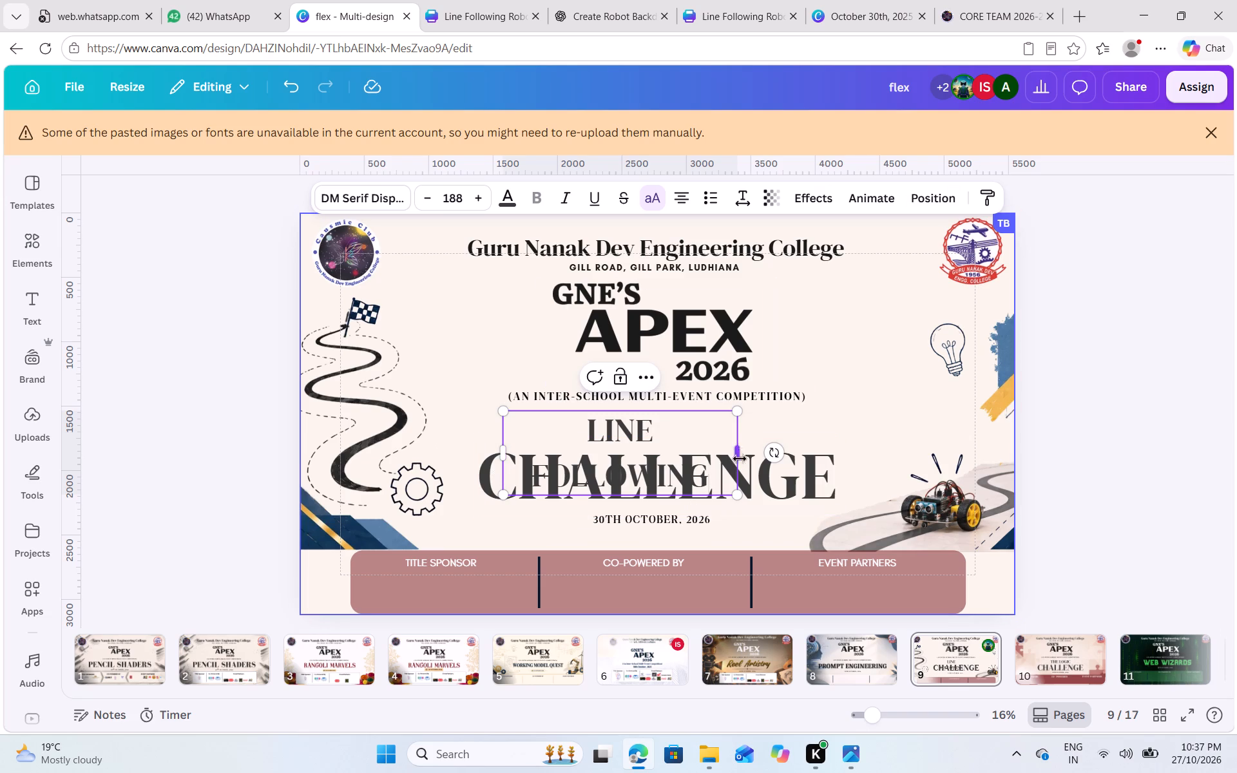
{"action": "left_click_drag", "start_coordinate": [738, 452], "coordinate": [818, 452]}
Centre the LINE FOLLOWING text horizontally on page 9.
{"action": "left_click", "coordinate": [930, 184]}
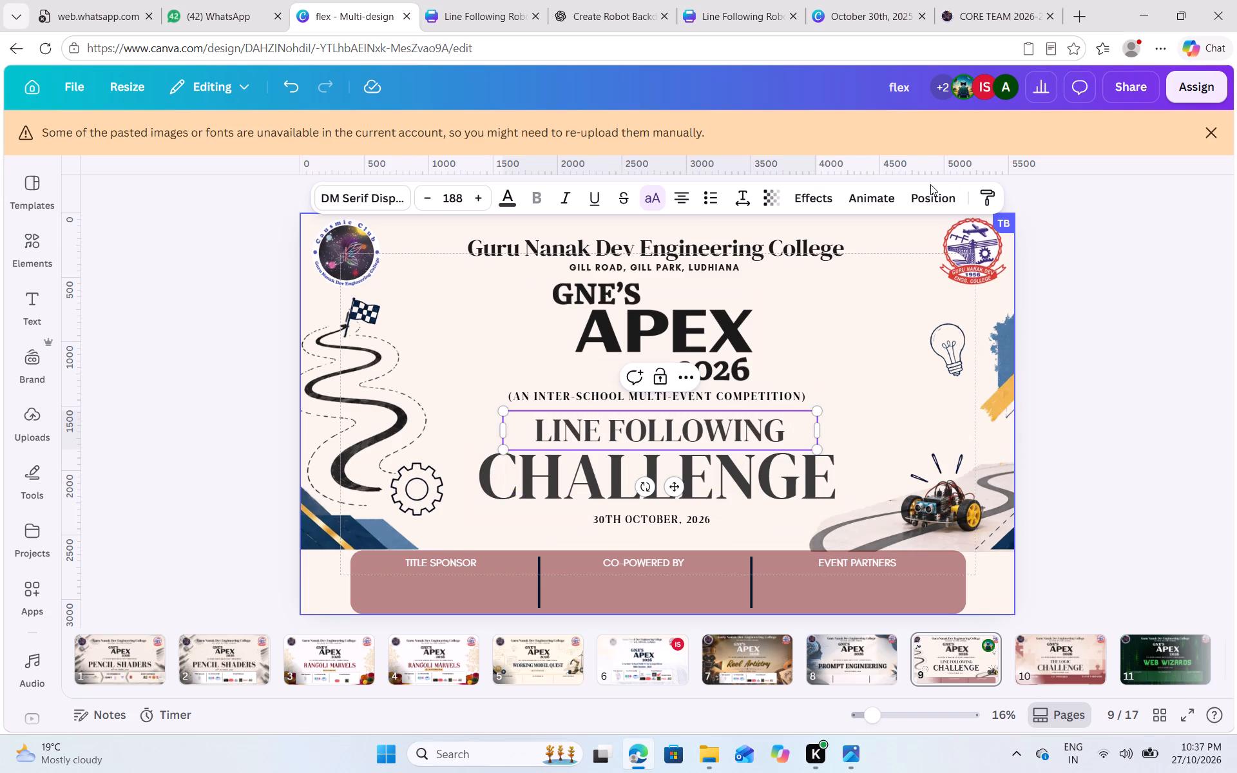
{"action": "left_click", "coordinate": [929, 198]}
{"action": "left_click", "coordinate": [140, 289]}
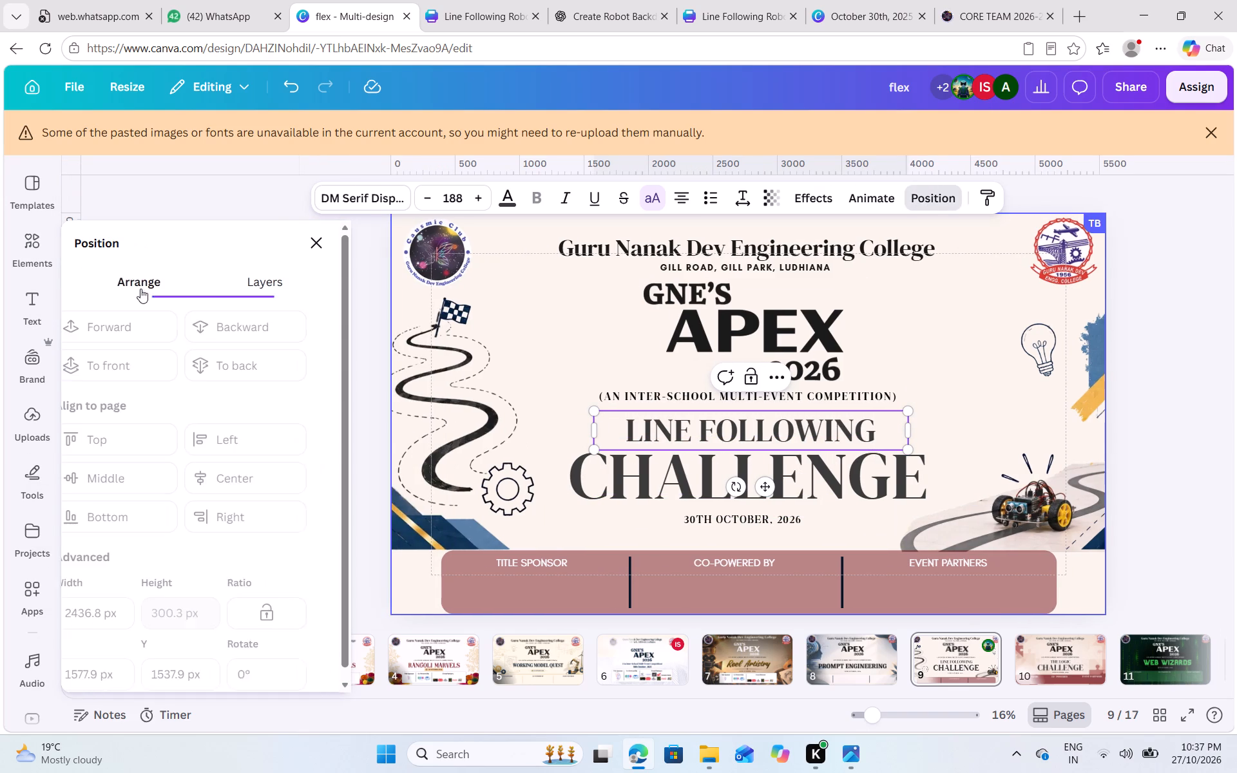
{"action": "left_click", "coordinate": [287, 475]}
Replace CHALLENGE in page 9's title with ROBOT and enlarge it to font size 402.
{"action": "double_click", "coordinate": [779, 464]}
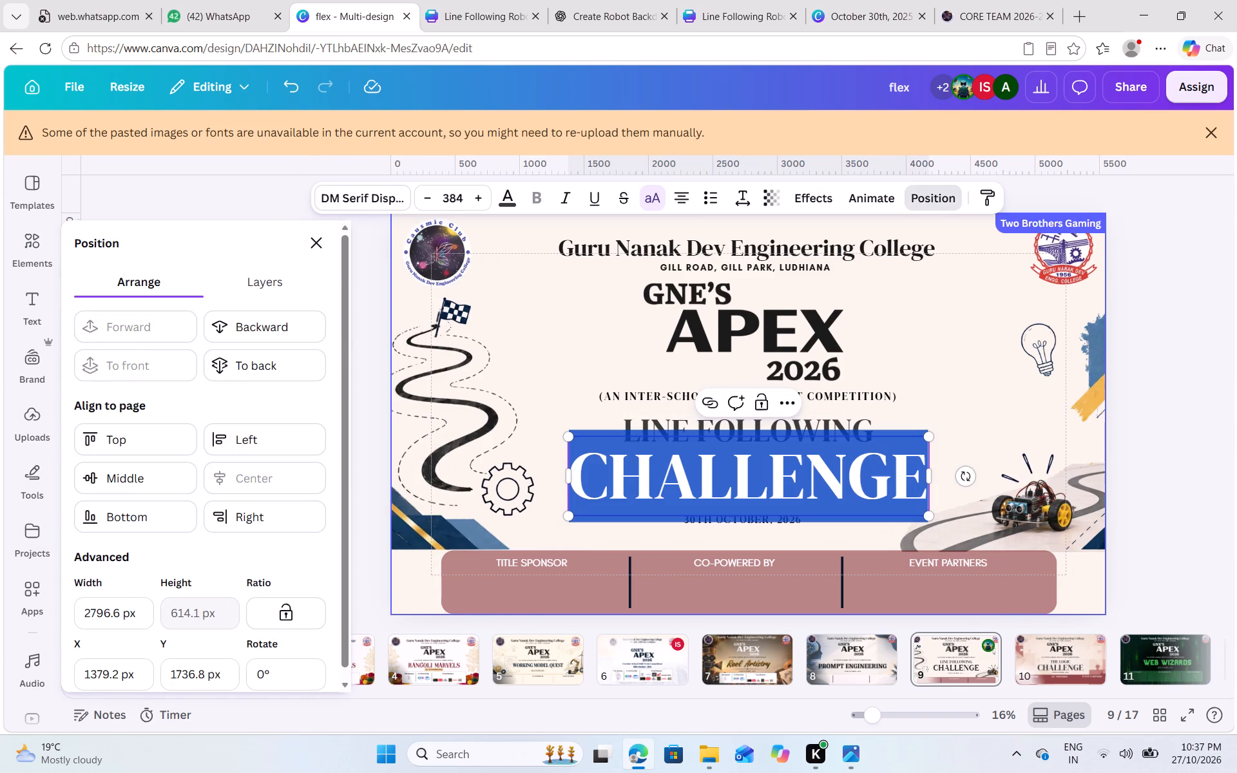
{"action": "type", "text": "RO"}
{"action": "type", "text": "BOT"}
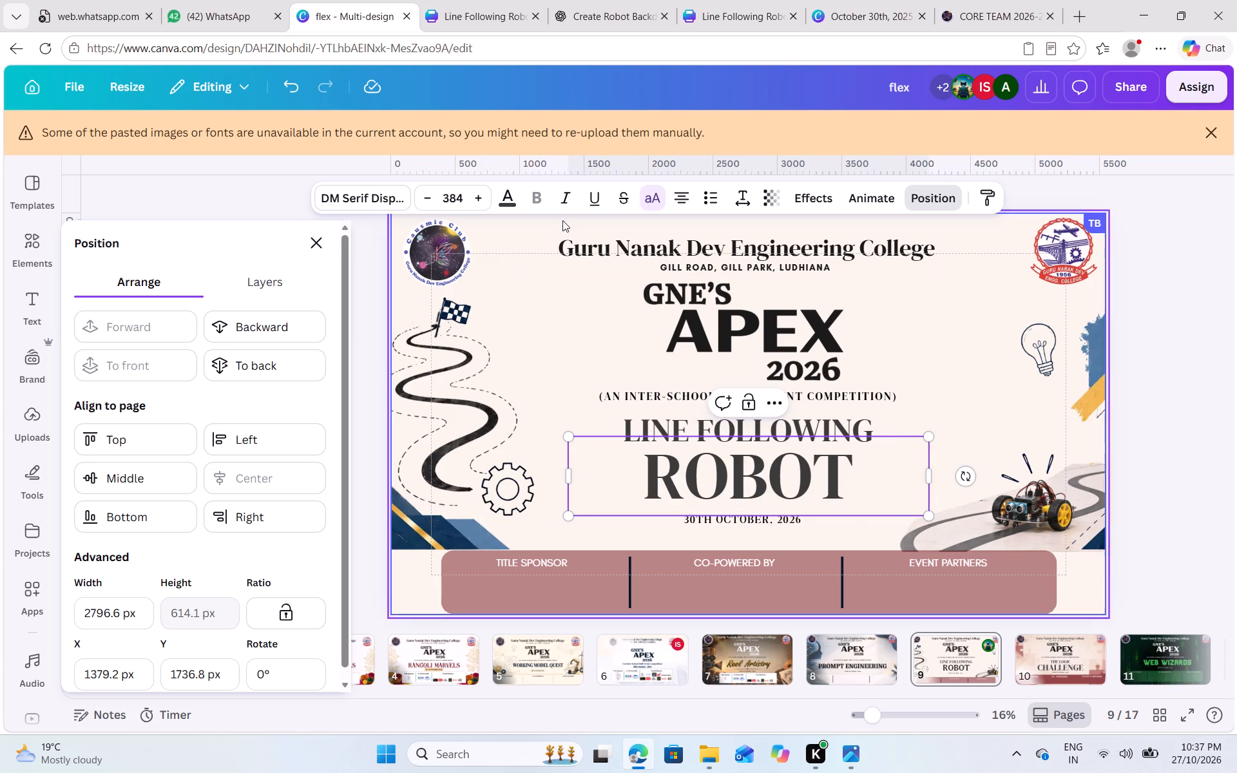
{"action": "triple_click", "coordinate": [482, 195]}
{"action": "triple_click", "coordinate": [482, 195]}
{"action": "triple_click", "coordinate": [482, 195]}
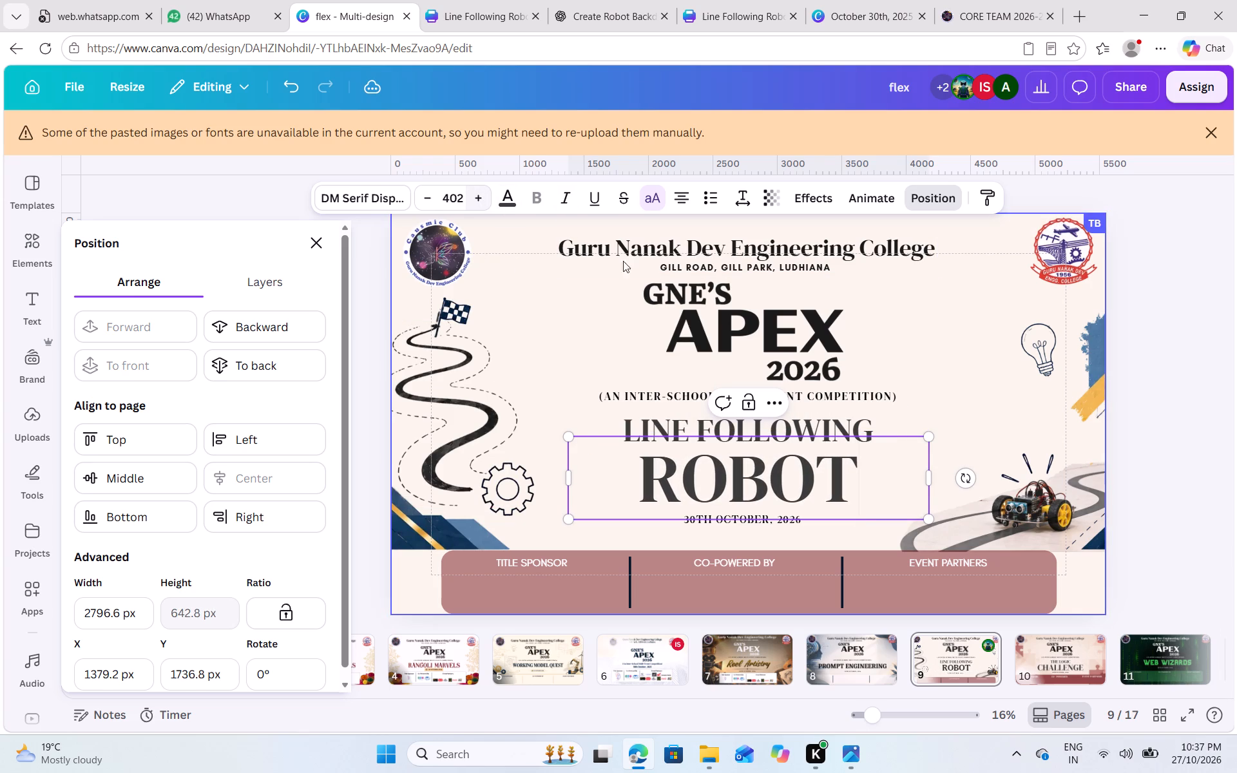
{"action": "left_click", "coordinate": [1187, 515]}
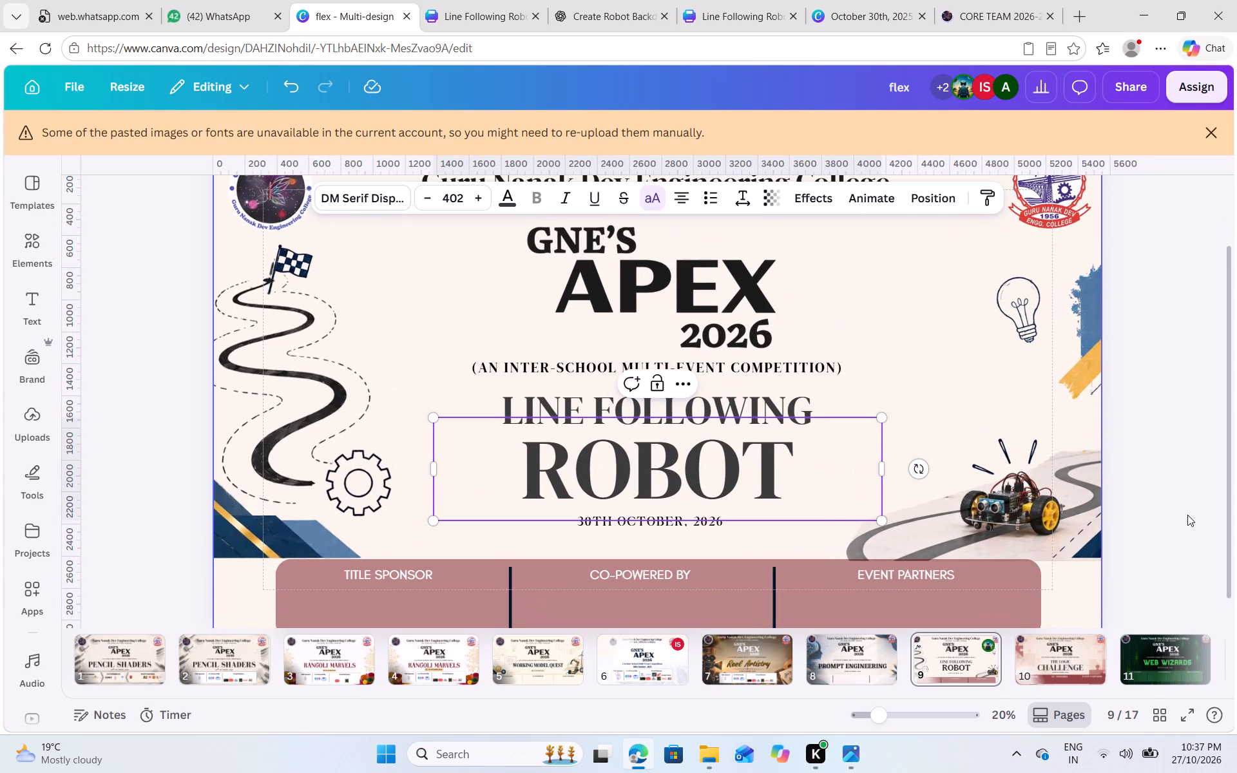
Nudge page 9's grouped robot and track artwork upward so its lower edge meets the top of the sponsor bar.
{"action": "scroll", "coordinate": [1187, 515], "scroll_direction": "down", "scroll_amount": 1}
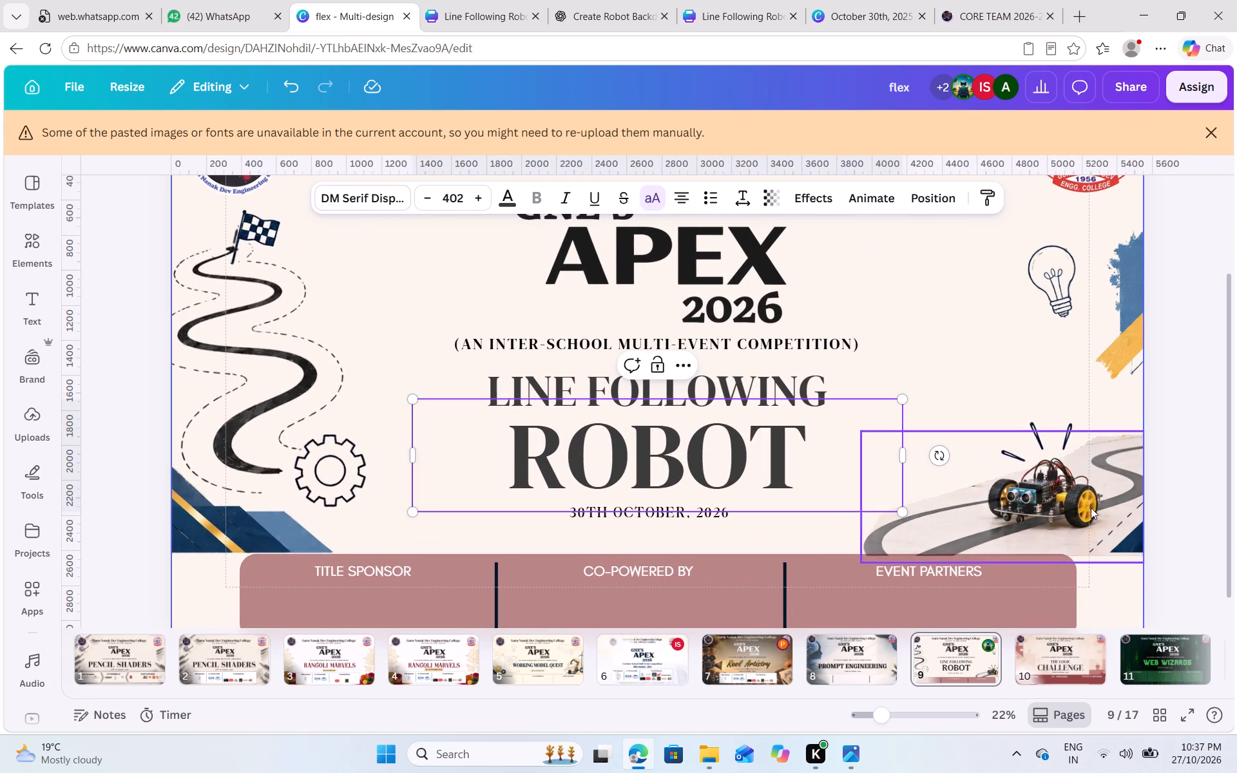
{"action": "scroll", "coordinate": [1030, 601], "scroll_direction": "down", "scroll_amount": 1}
{"action": "left_click", "coordinate": [1116, 441]}
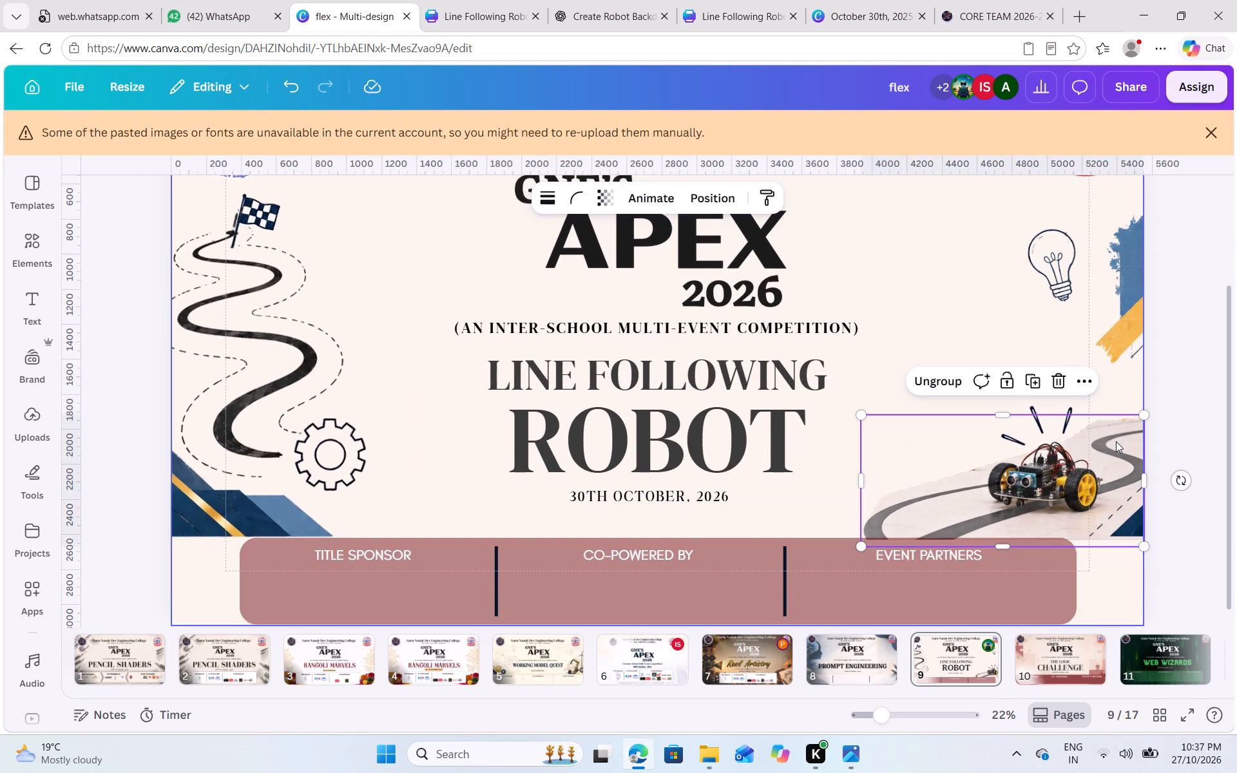
{"action": "key", "text": "Up"}
{"action": "key", "text": "Up"}
{"action": "key", "text": "Up"}
{"action": "key", "text": "Up"}
{"action": "key", "text": "Up"}
{"action": "key", "text": "Up"}
{"action": "key", "text": "Up"}
{"action": "key", "text": "Up"}
{"action": "key", "text": "Up"}
{"action": "key", "text": "Up"}
{"action": "key", "text": "Up"}
{"action": "key", "text": "Up"}
{"action": "key", "text": "Up"}
{"action": "key", "text": "Up"}
{"action": "key", "text": "Up"}
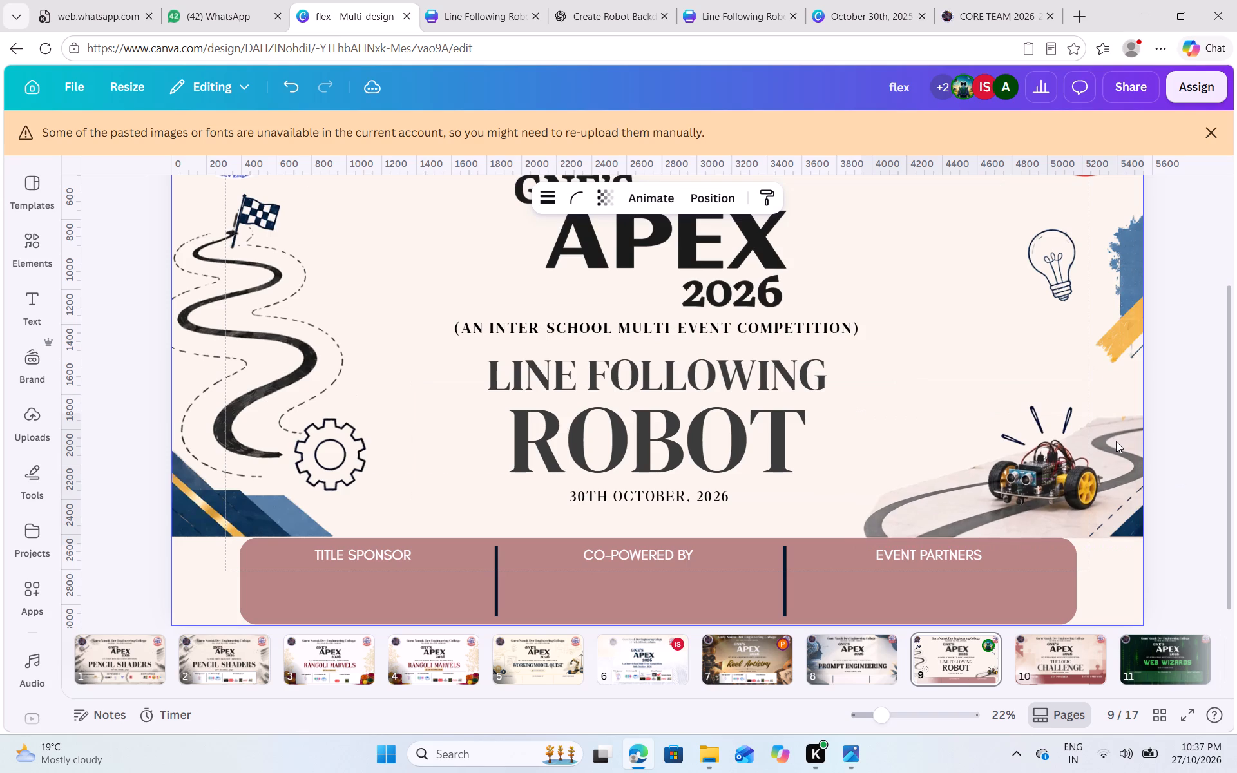
{"action": "key", "text": "Down"}
{"action": "key", "text": "Down"}
{"action": "key", "text": "Down"}
{"action": "key", "text": "Down"}
{"action": "key", "text": "Down"}
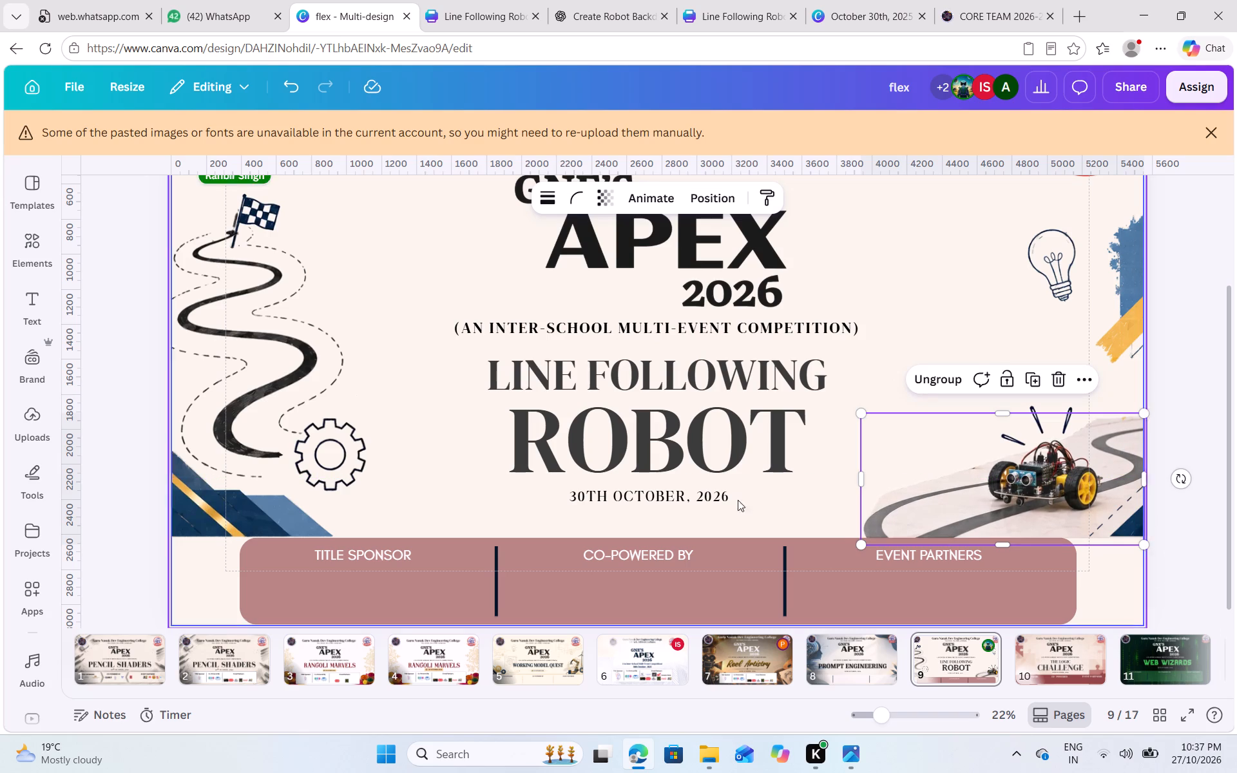
Nudge page 9's blue and gold corner graphic down so its lower edge lines up with the sponsor bar's top.
{"action": "left_click", "coordinate": [223, 521]}
{"action": "key", "text": "Down"}
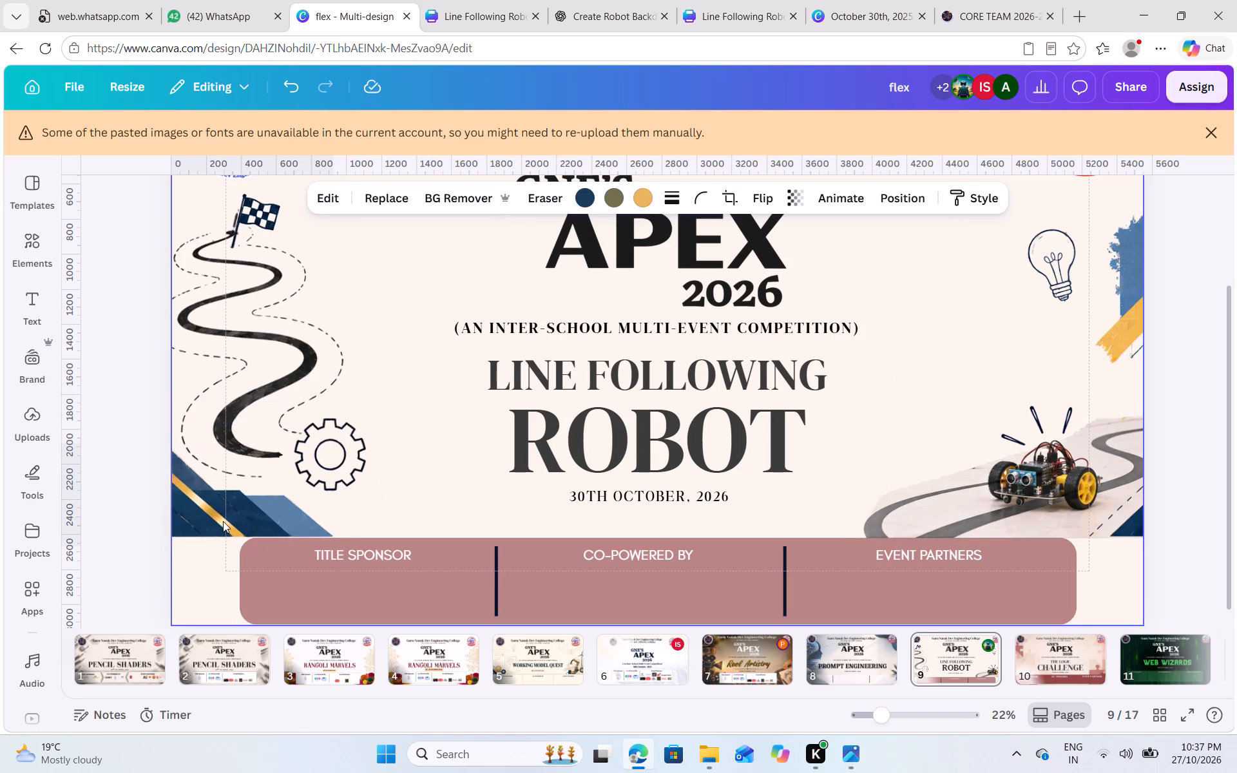
{"action": "key", "text": "Down"}
{"action": "key", "text": "Down"}
{"action": "key", "text": "Down"}
{"action": "key", "text": "Down"}
{"action": "key", "text": "Down"}
{"action": "key", "text": "Down"}
{"action": "key", "text": "Down"}
{"action": "key", "text": "Down"}
{"action": "key", "text": "Down"}
{"action": "key", "text": "Down"}
{"action": "key", "text": "Up"}
{"action": "key", "text": "Up"}
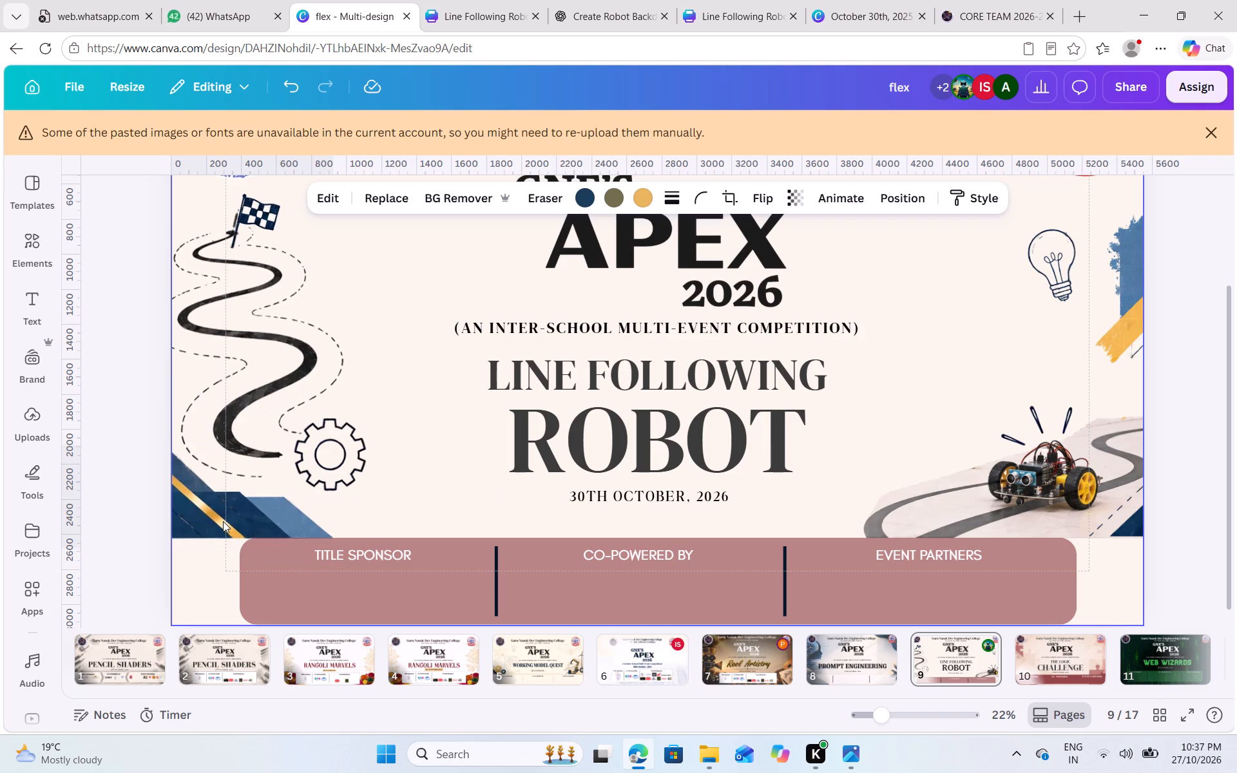
{"action": "key", "text": "Up"}
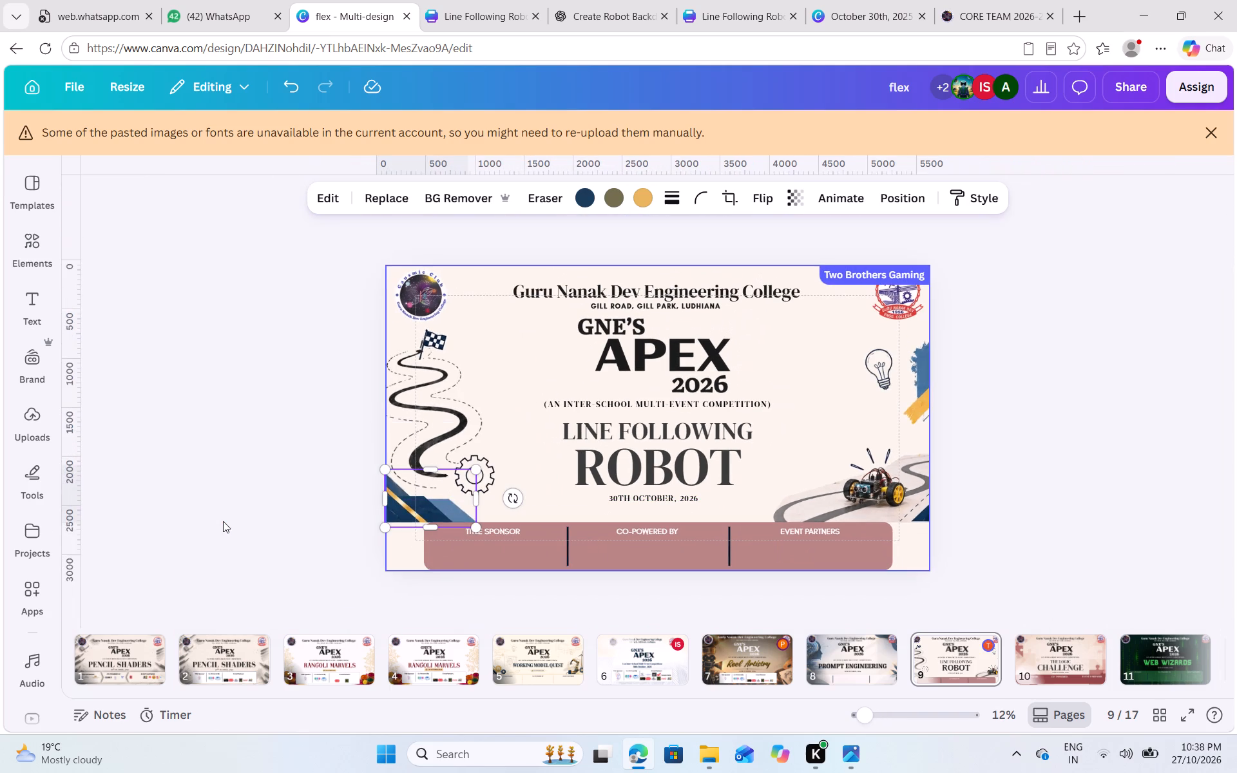
{"action": "left_click", "coordinate": [963, 505]}
Compare page 9's layout and sponsor bar with those on the PROMPT ENGINEERING and THE LOGIC CHALLENGE pages.
{"action": "scroll", "coordinate": [963, 505], "scroll_direction": "down", "scroll_amount": 1}
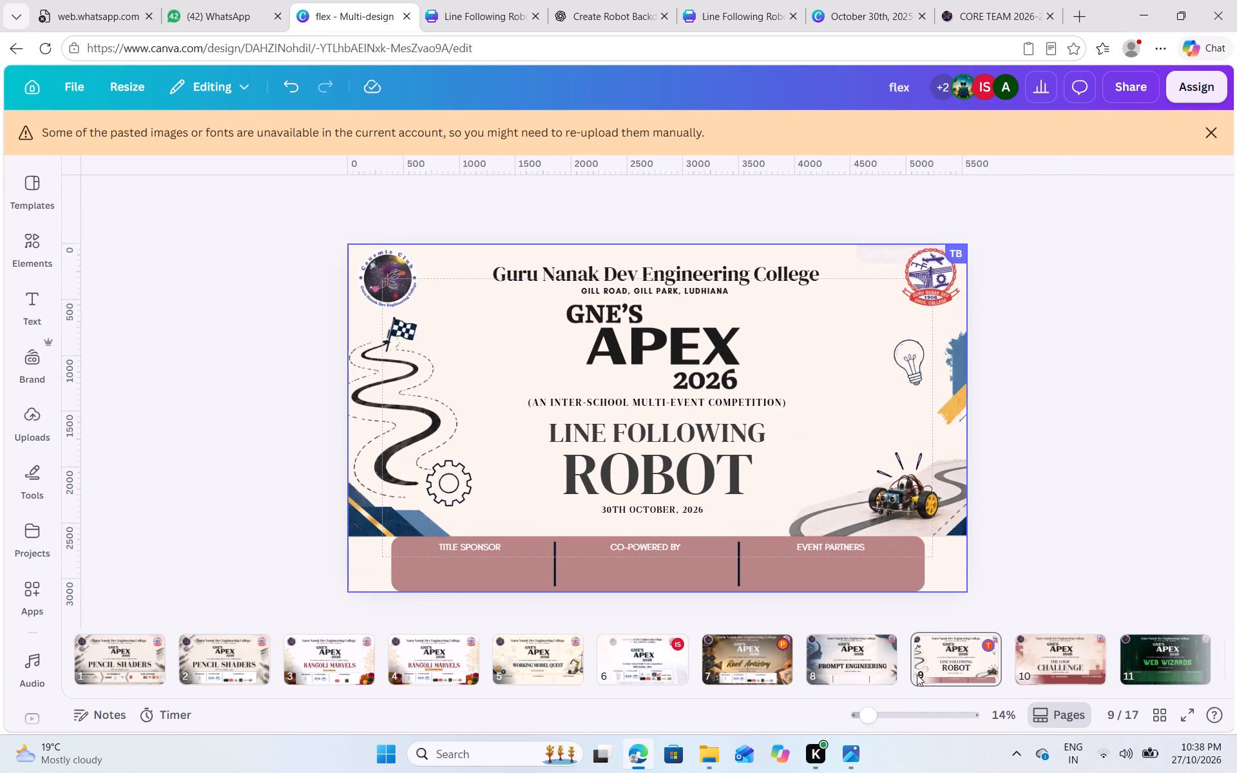
{"action": "left_click", "coordinate": [860, 669]}
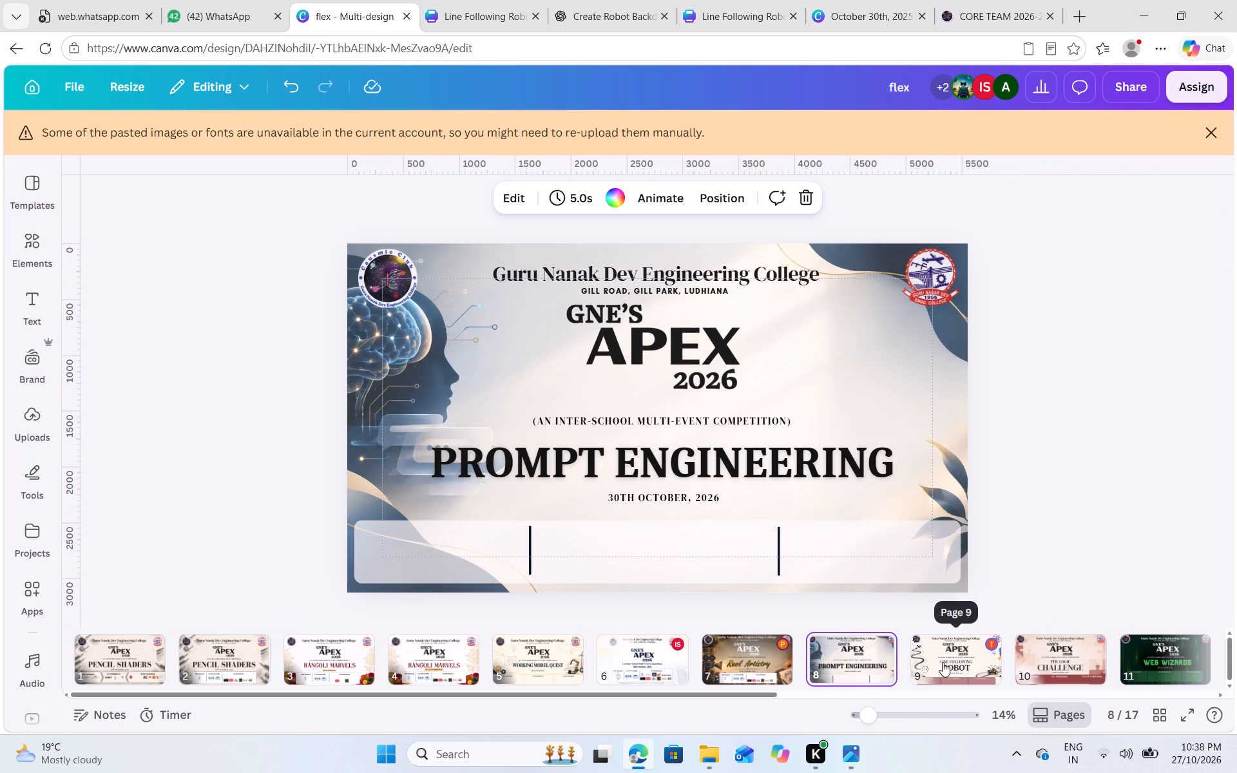
{"action": "left_click", "coordinate": [943, 662]}
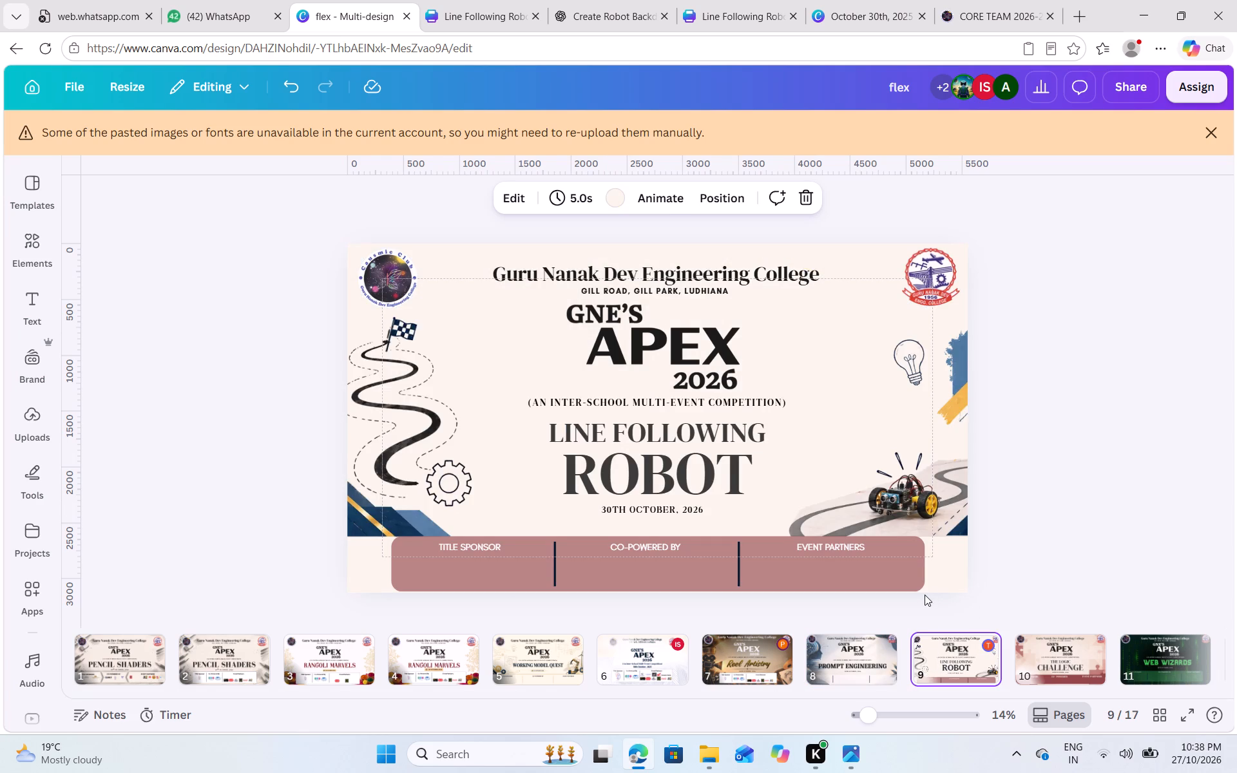
{"action": "left_click", "coordinate": [1033, 662]}
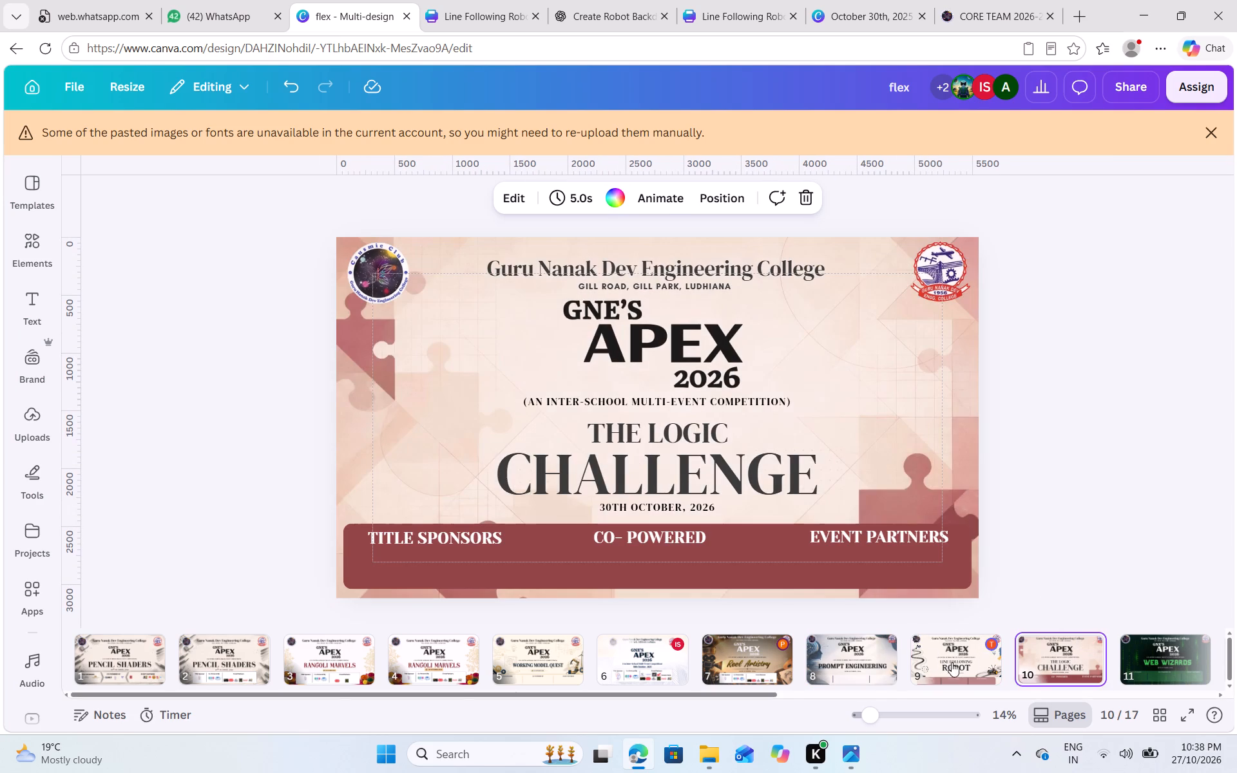
{"action": "left_click", "coordinate": [956, 658]}
{"action": "left_click", "coordinate": [867, 661]}
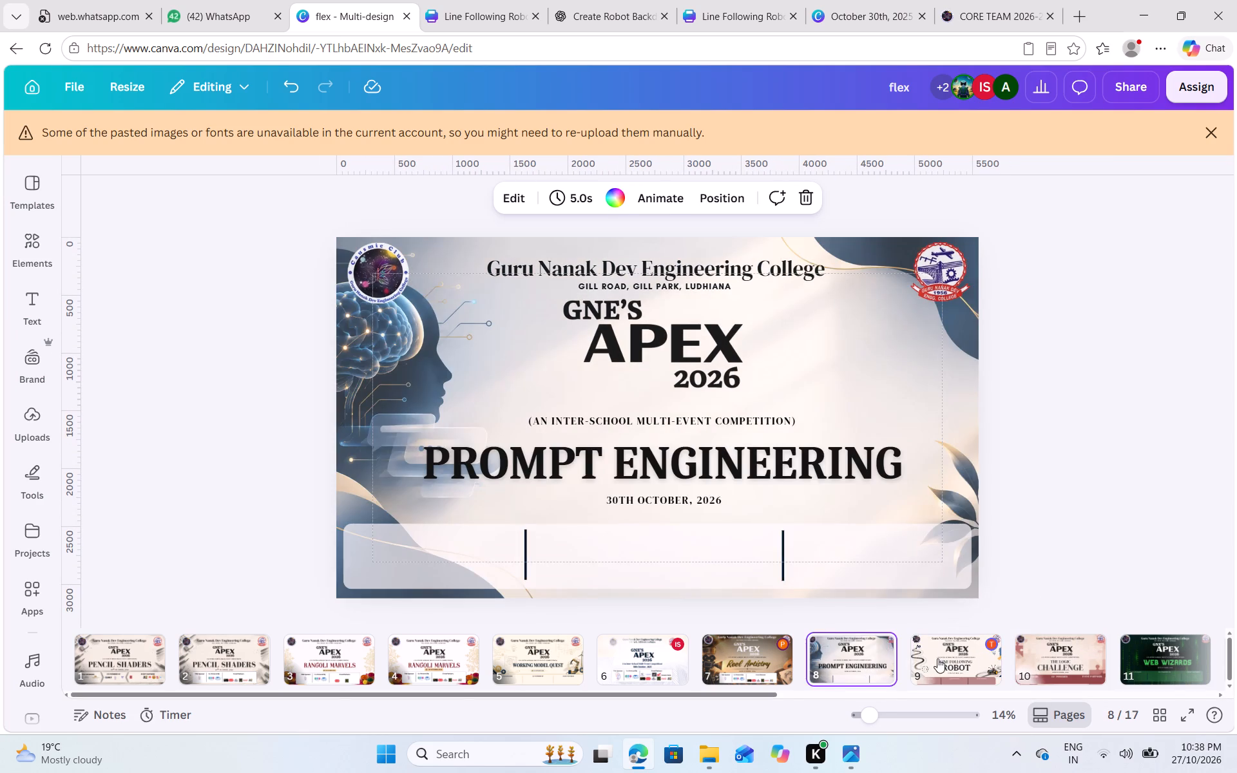
{"action": "left_click", "coordinate": [946, 658]}
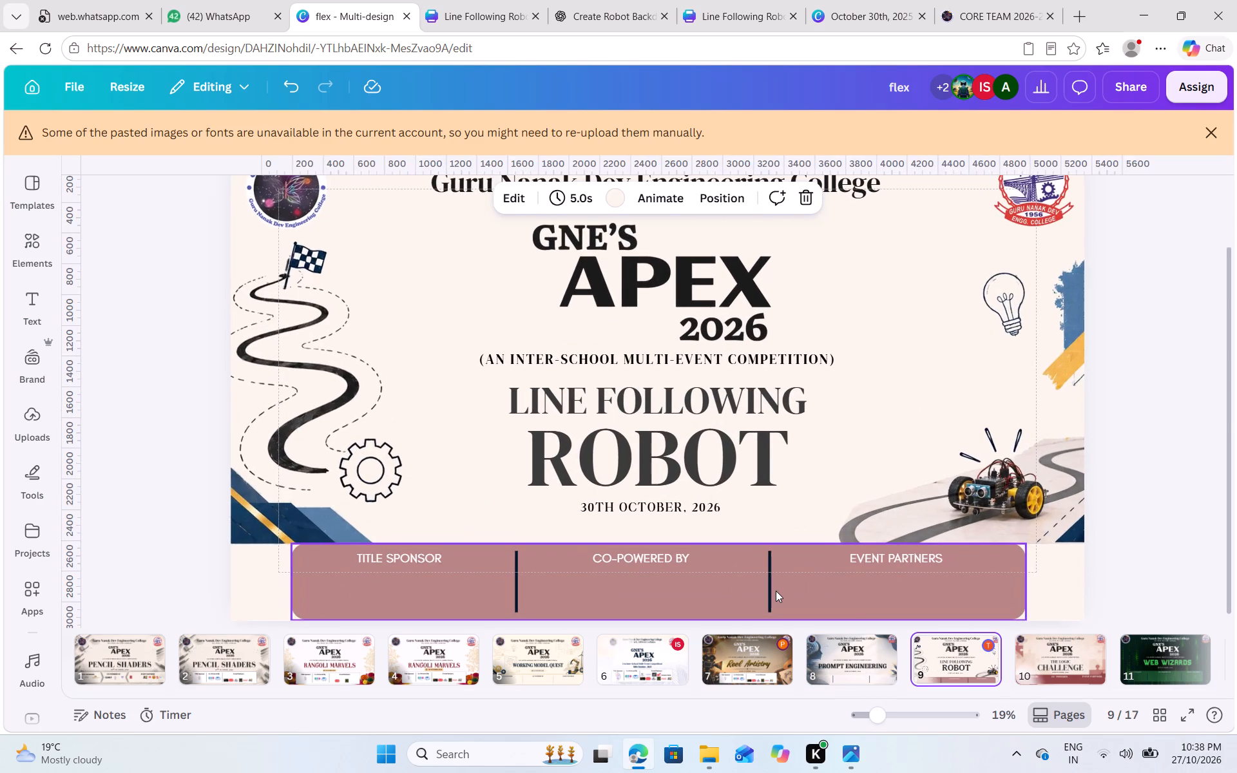
{"action": "scroll", "coordinate": [776, 591], "scroll_direction": "down", "scroll_amount": 1}
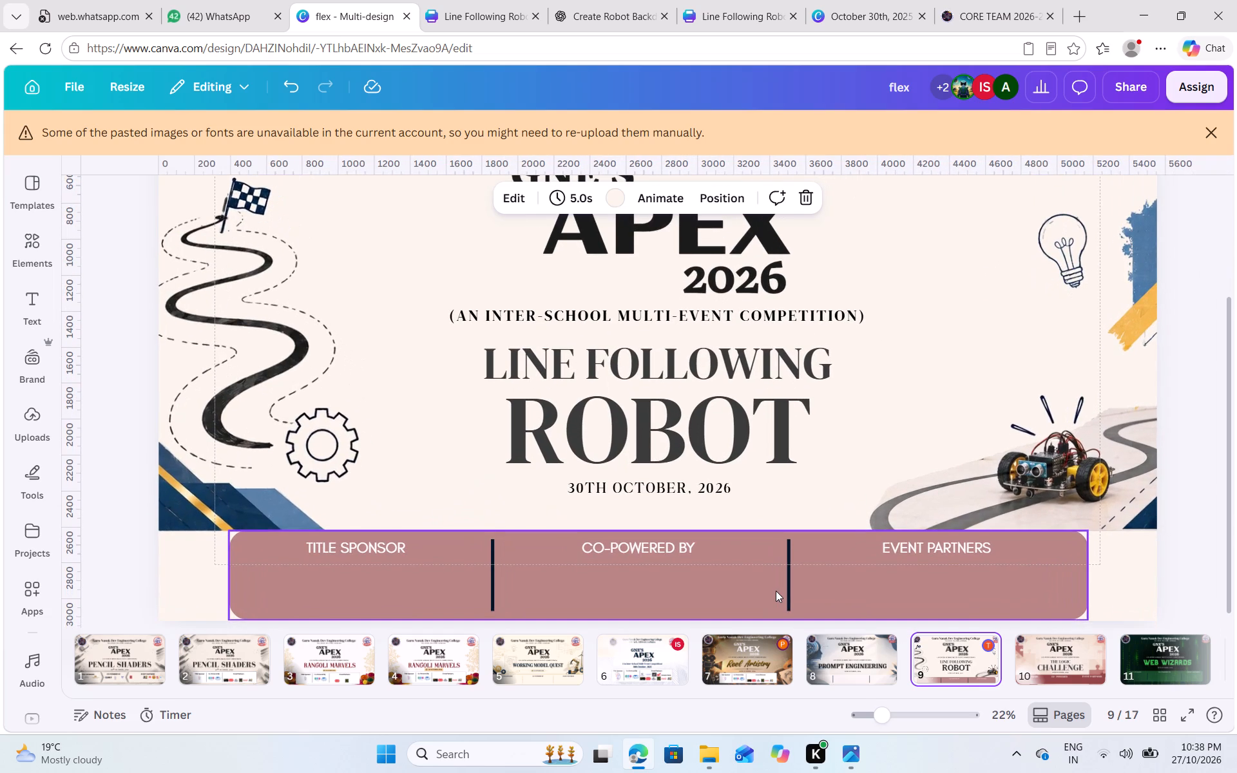
{"action": "left_click", "coordinate": [858, 661]}
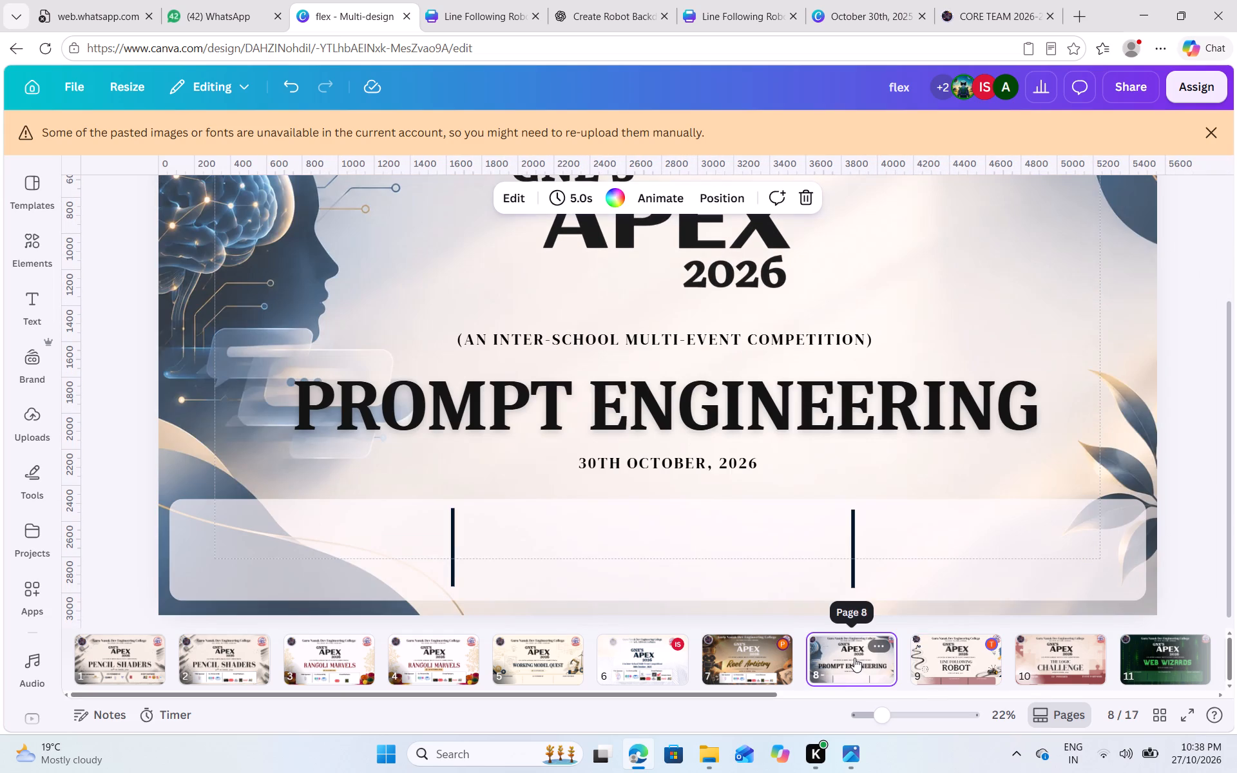
{"action": "left_click", "coordinate": [971, 660]}
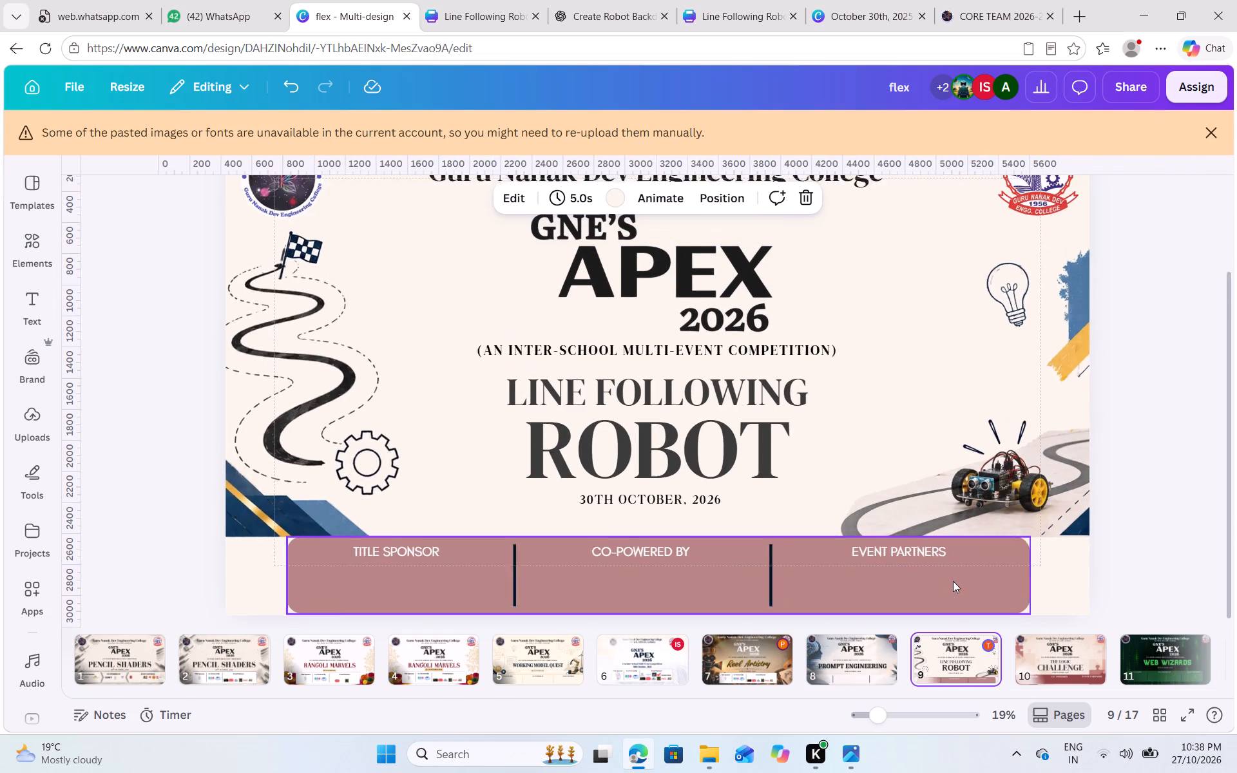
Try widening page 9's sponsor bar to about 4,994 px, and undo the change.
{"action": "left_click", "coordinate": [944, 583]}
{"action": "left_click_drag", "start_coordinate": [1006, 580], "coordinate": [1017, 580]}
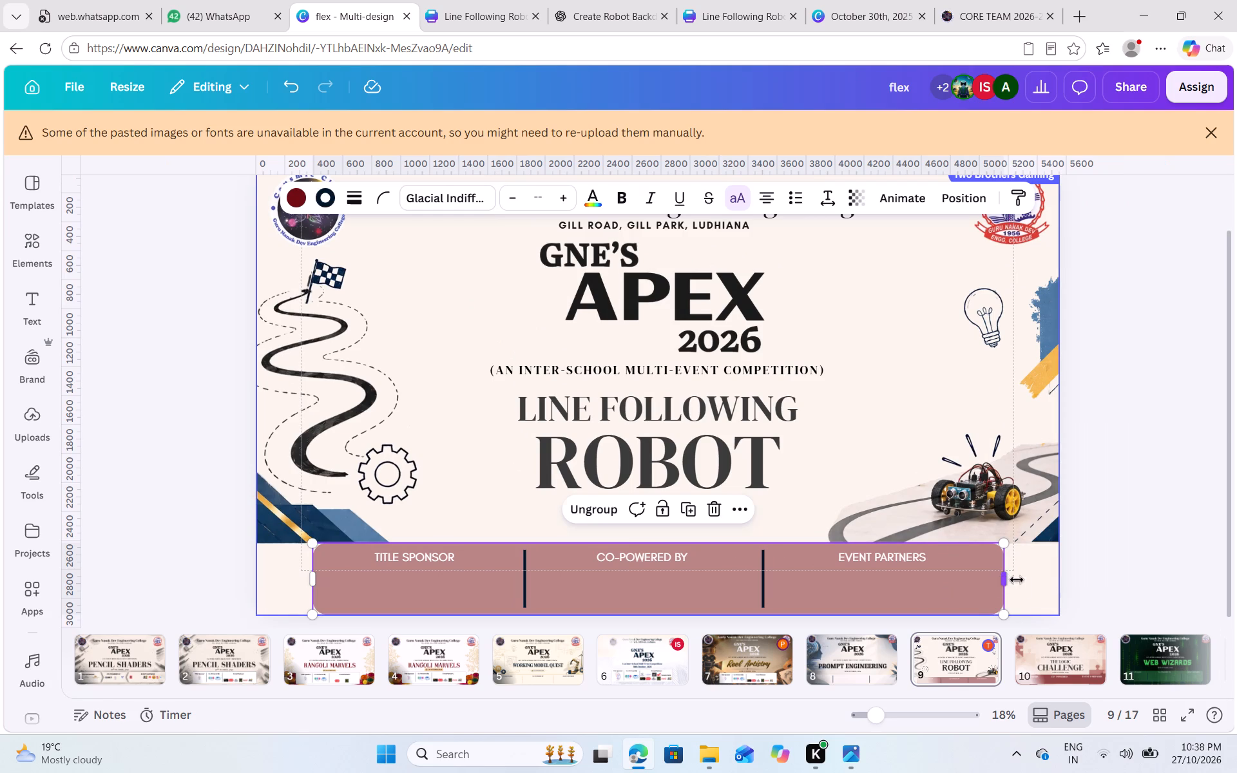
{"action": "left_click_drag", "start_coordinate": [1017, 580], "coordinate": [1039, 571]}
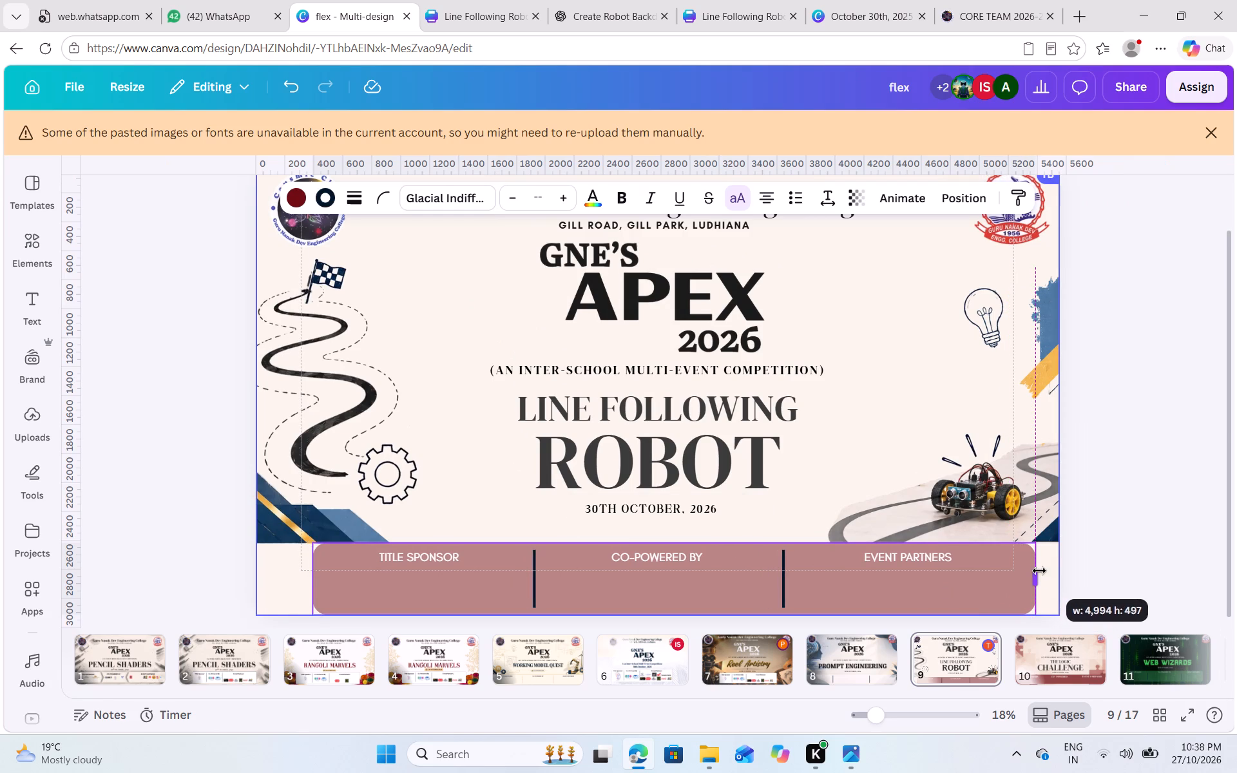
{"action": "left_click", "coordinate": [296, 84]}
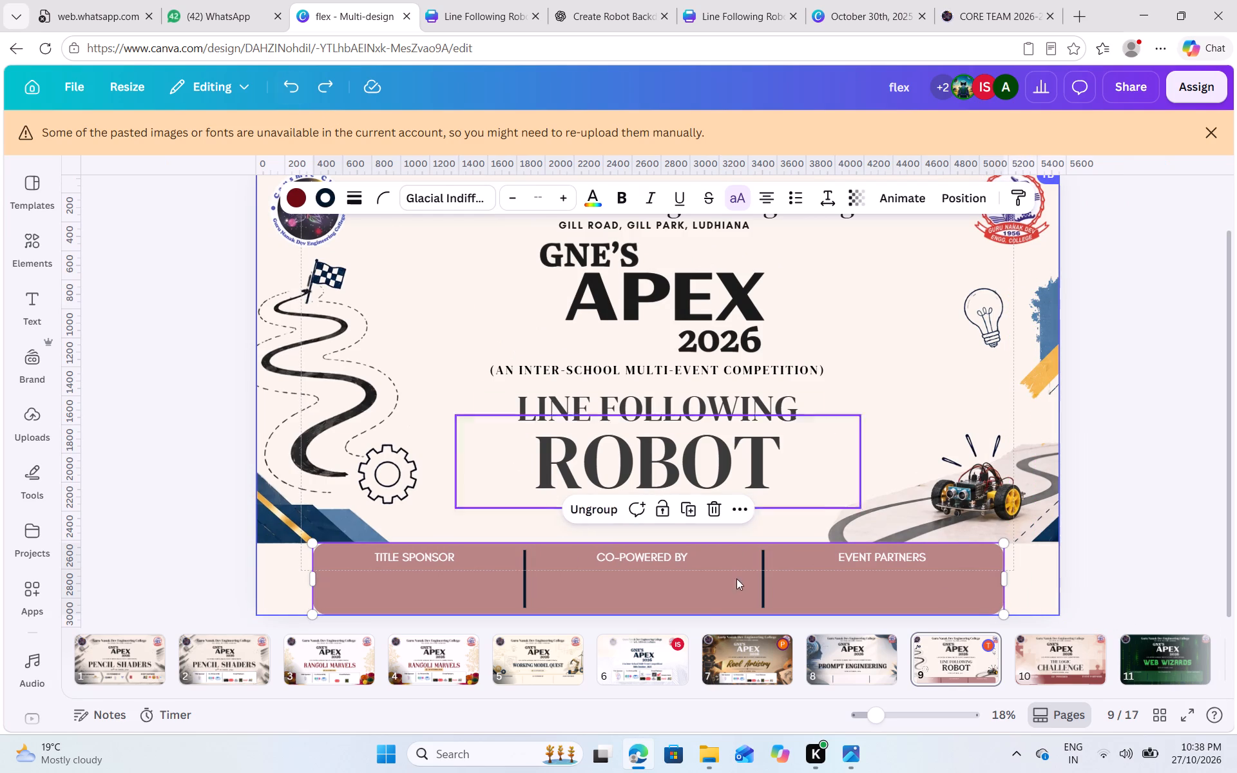
Group page 8's translucent white sponsor strip with its two vertical dividers and copy the group.
{"action": "left_click", "coordinate": [839, 660]}
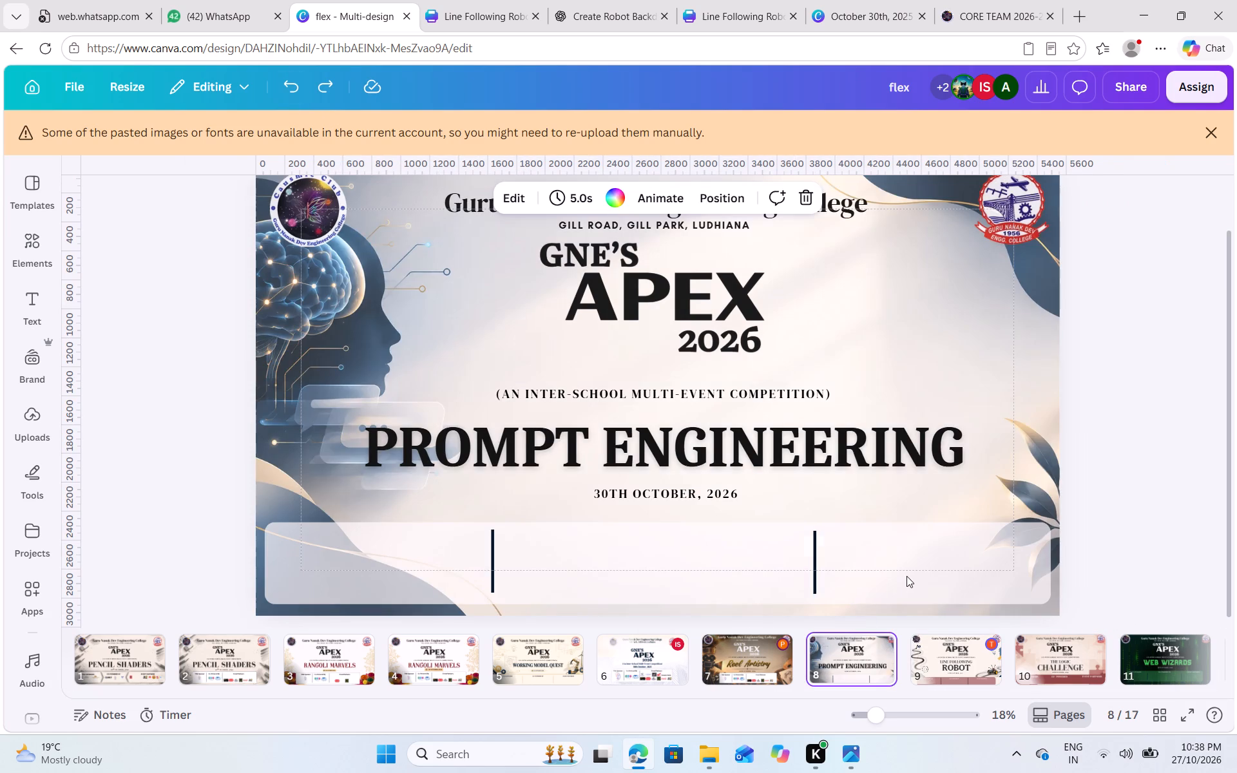
{"action": "left_click", "coordinate": [903, 576]}
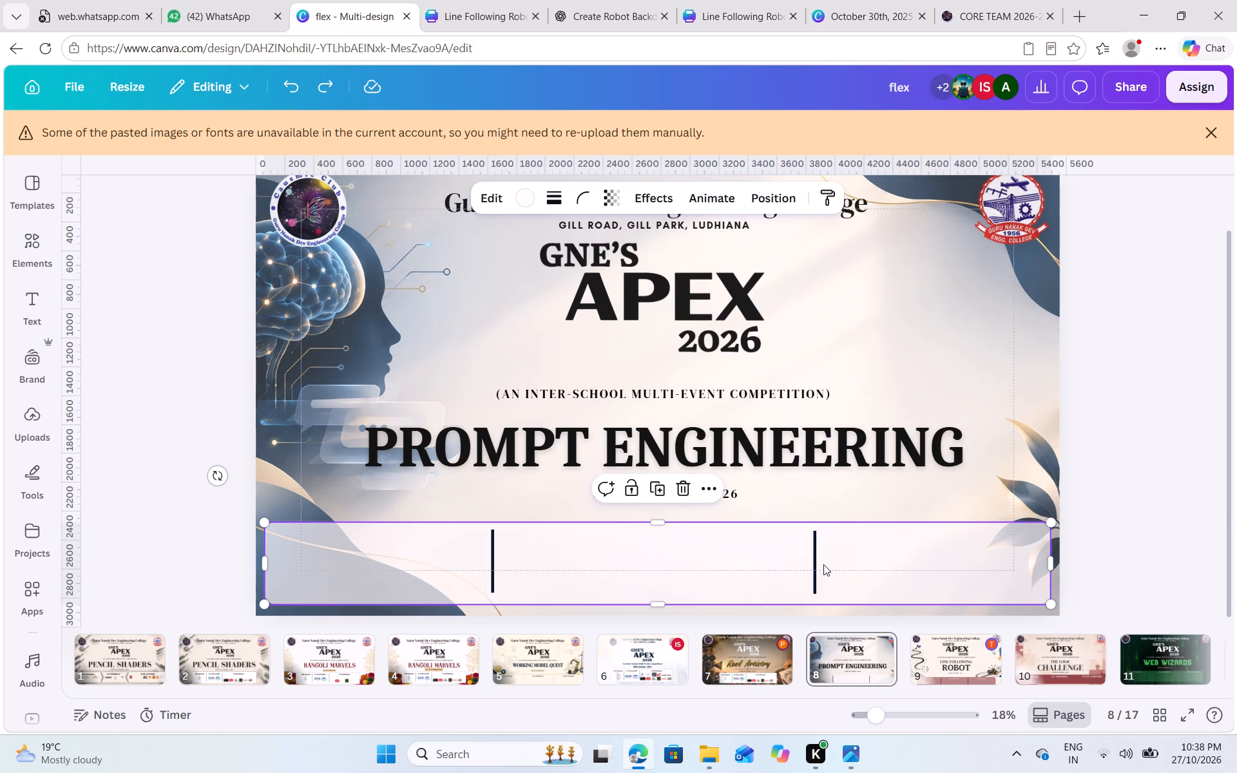
{"action": "left_click", "coordinate": [814, 568], "text": "shift"}
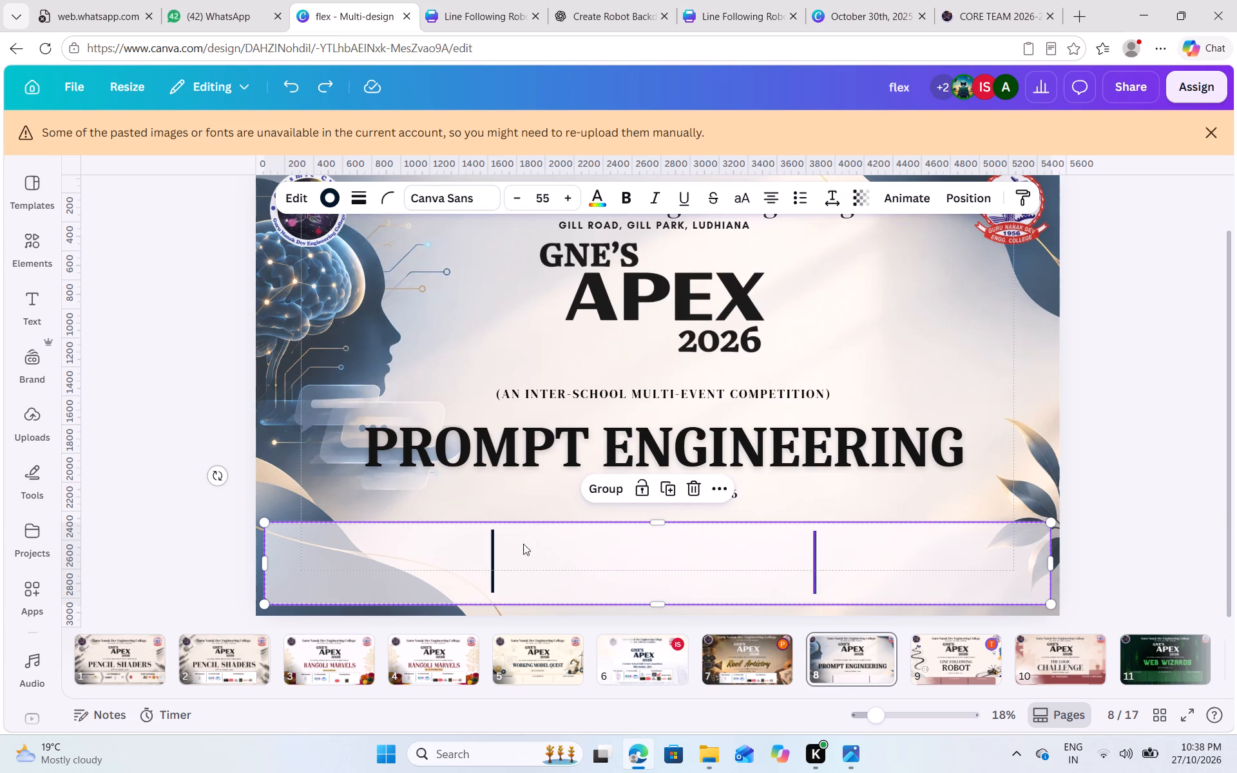
{"action": "left_click", "coordinate": [492, 547], "text": "shift"}
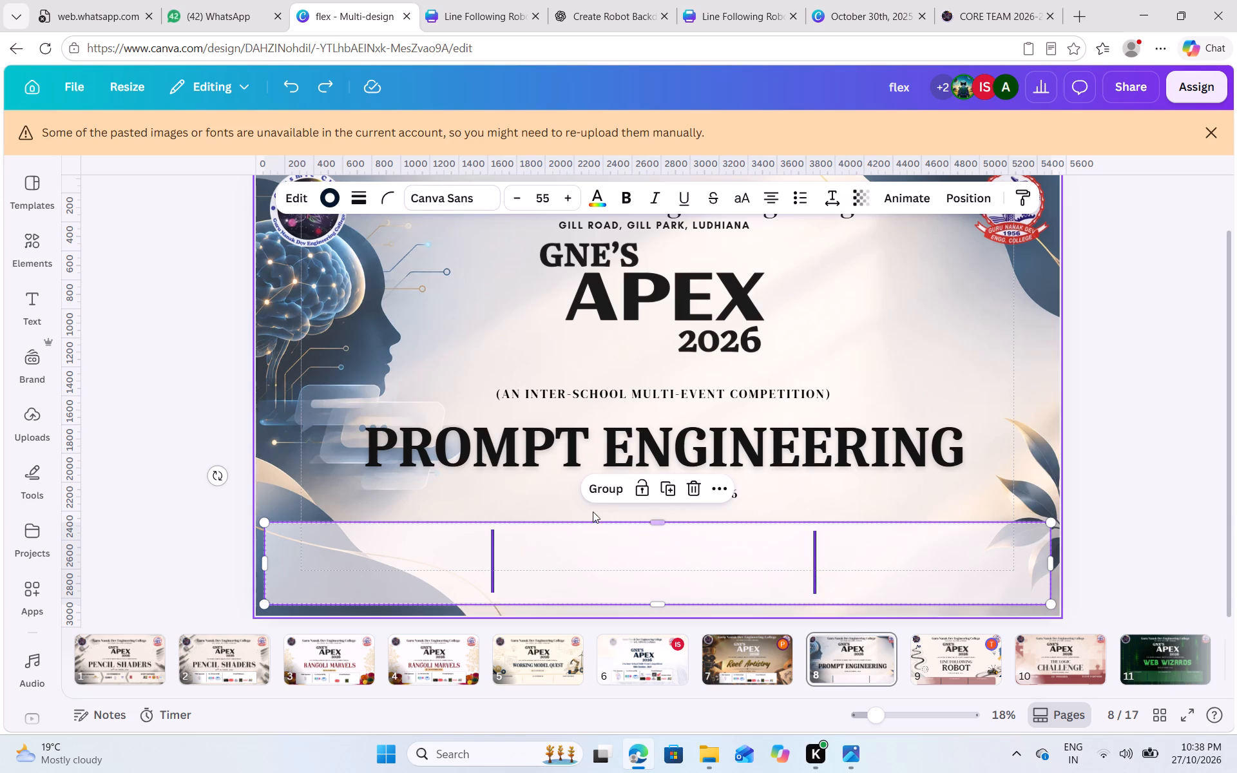
{"action": "left_click", "coordinate": [604, 493]}
{"action": "key", "text": "ctrl+c"}
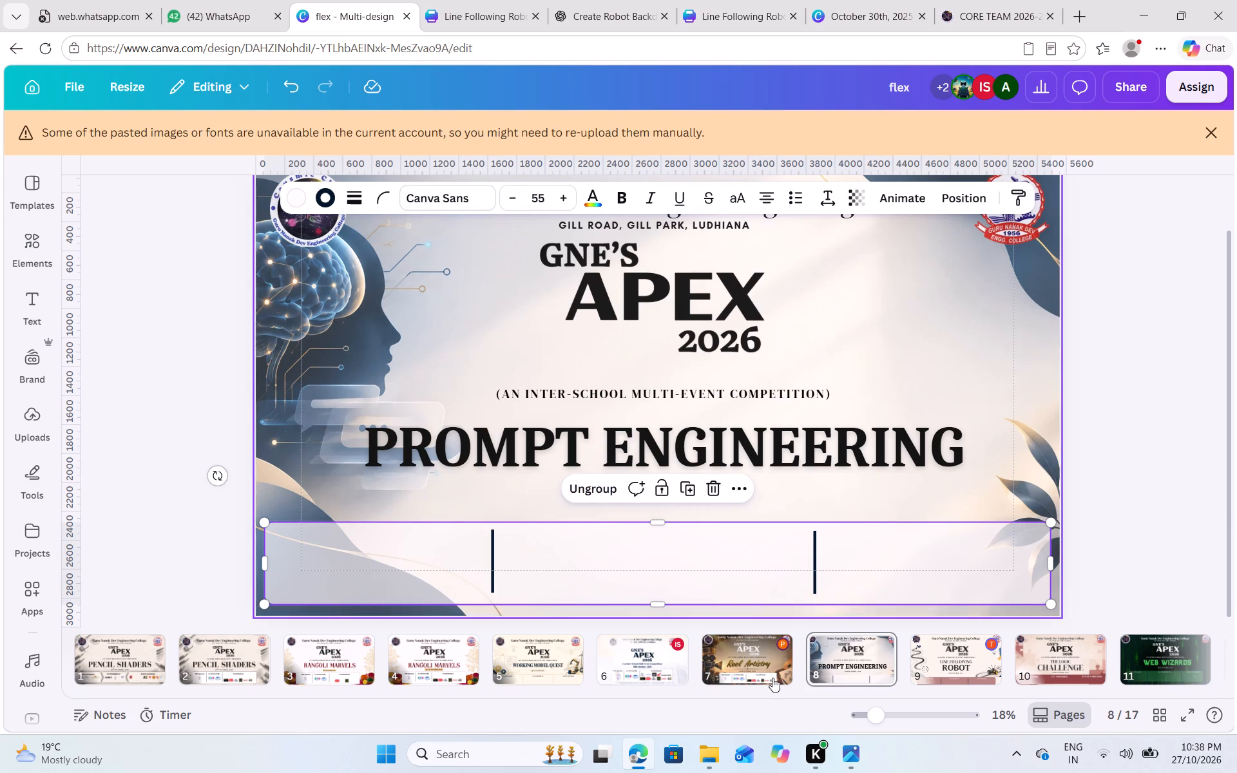
Replace page 9's old titled sponsor bar with the grouped sponsor strip copied from page 8.
{"action": "left_click", "coordinate": [925, 673]}
{"action": "left_click", "coordinate": [947, 597]}
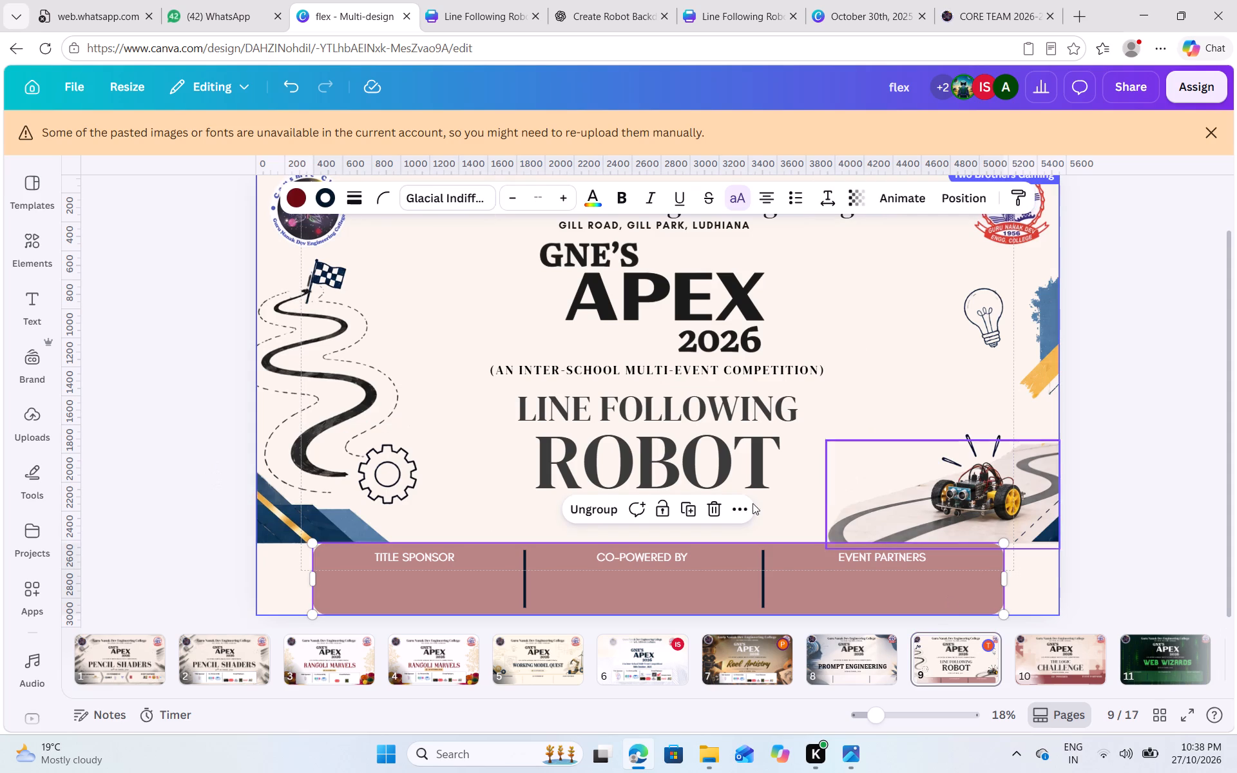
{"action": "left_click", "coordinate": [714, 511]}
{"action": "key", "text": "ctrl+v"}
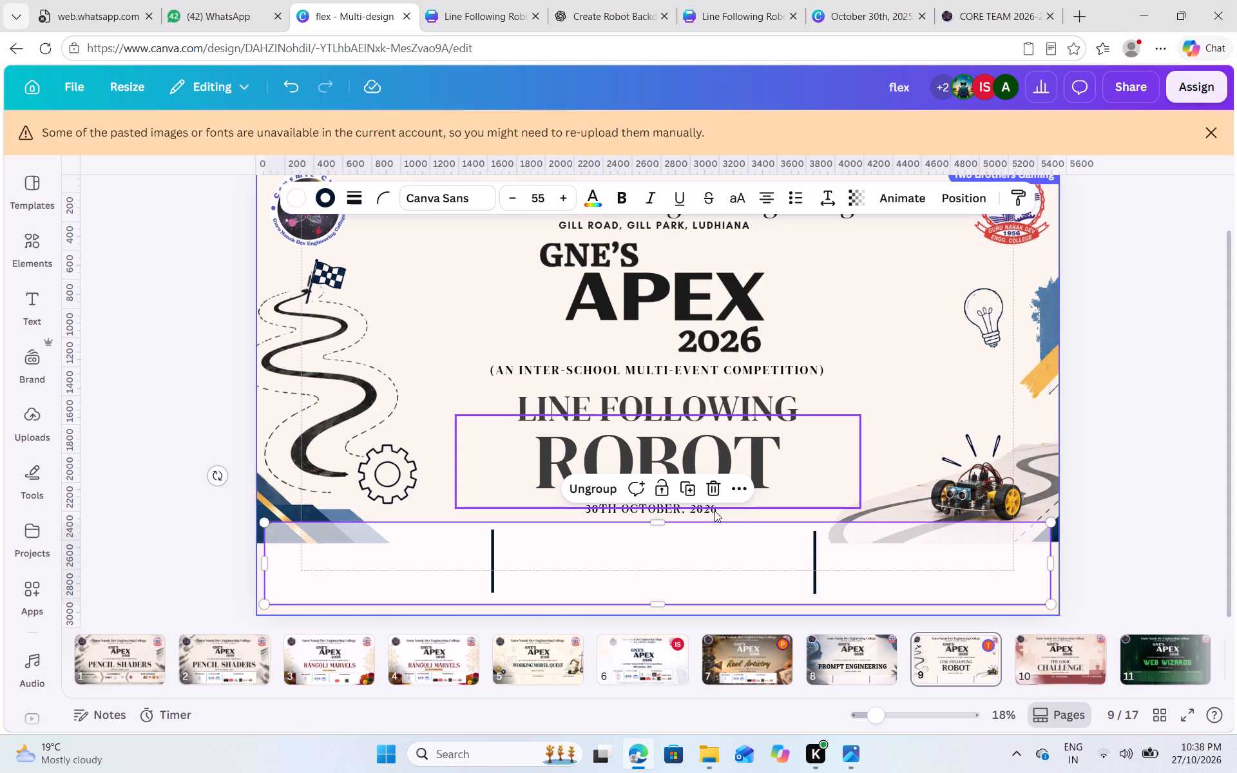
{"action": "left_click", "coordinate": [1098, 510]}
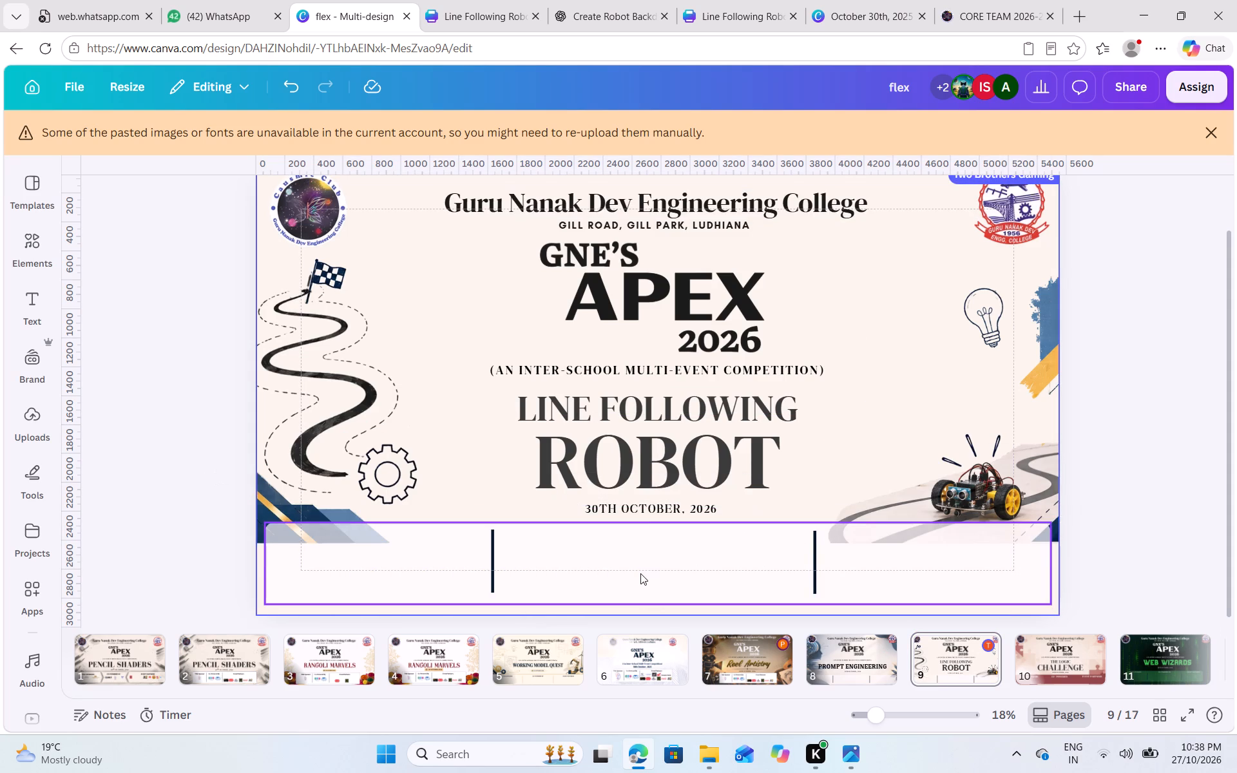
Nudge page 9's pasted sponsor strip down by about 30 px, away from the 30TH OCTOBER, 2026 date line.
{"action": "left_click", "coordinate": [642, 573]}
{"action": "key", "text": "Down"}
{"action": "key", "text": "Down"}
{"action": "key", "text": "Down"}
{"action": "key", "text": "Down"}
{"action": "key", "text": "Down"}
{"action": "key", "text": "Down"}
{"action": "key", "text": "Down"}
{"action": "key", "text": "Down"}
{"action": "key", "text": "Down"}
{"action": "key", "text": "Down"}
{"action": "key", "text": "Down"}
{"action": "key", "text": "Down"}
{"action": "key", "text": "Down"}
{"action": "key", "text": "Down"}
{"action": "key", "text": "Down"}
{"action": "key", "text": "Down"}
{"action": "key", "text": "Down"}
{"action": "key", "text": "Down"}
{"action": "key", "text": "Down"}
{"action": "key", "text": "Down"}
{"action": "key", "text": "Down"}
{"action": "key", "text": "Down"}
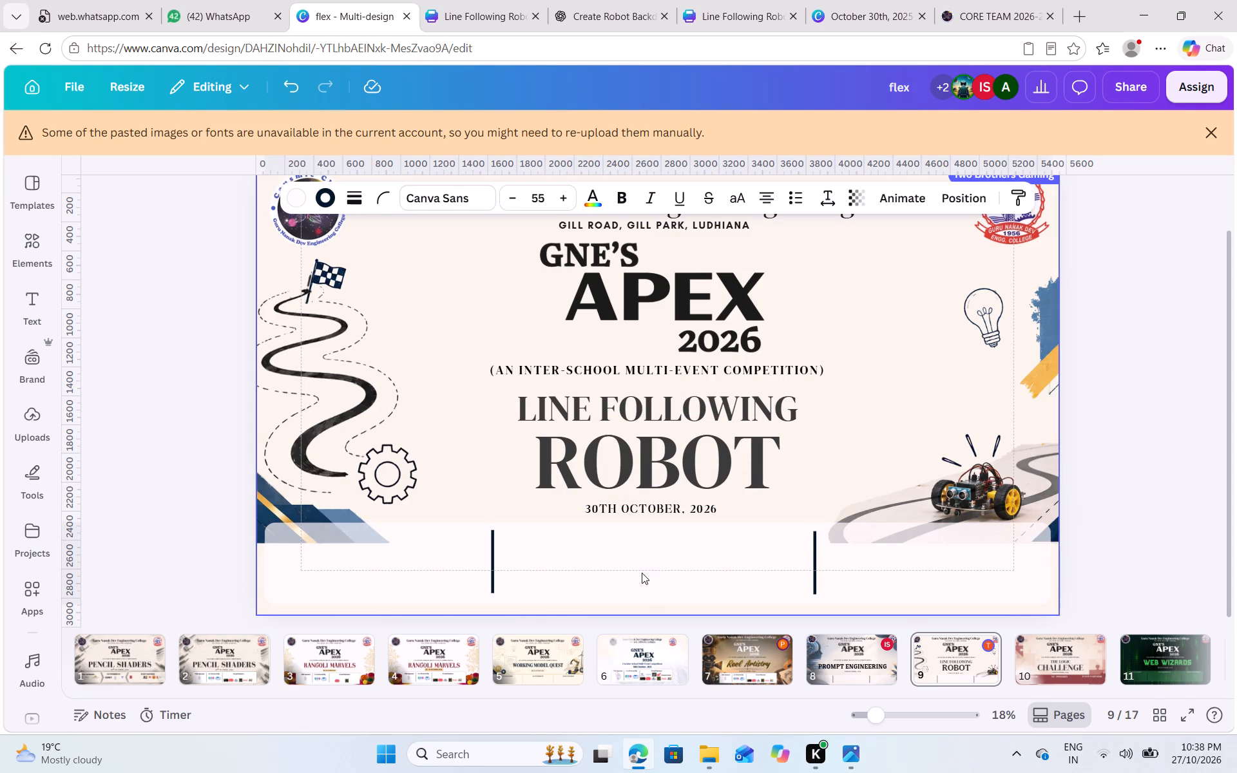
{"action": "key", "text": "Down"}
{"action": "key", "text": "Down"}
{"action": "key", "text": "Down"}
{"action": "key", "text": "Down"}
{"action": "key", "text": "Down"}
{"action": "key", "text": "Down"}
{"action": "key", "text": "Down"}
{"action": "key", "text": "Down"}
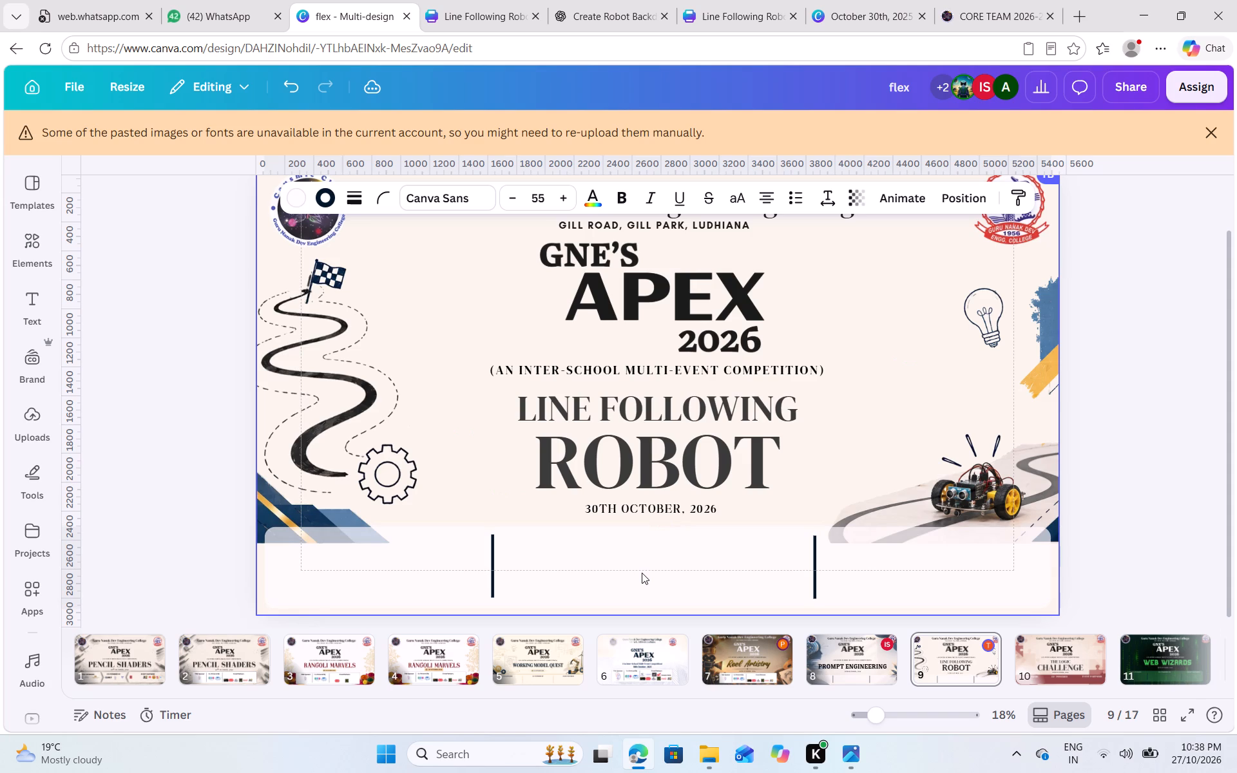
{"action": "key", "text": "Down"}
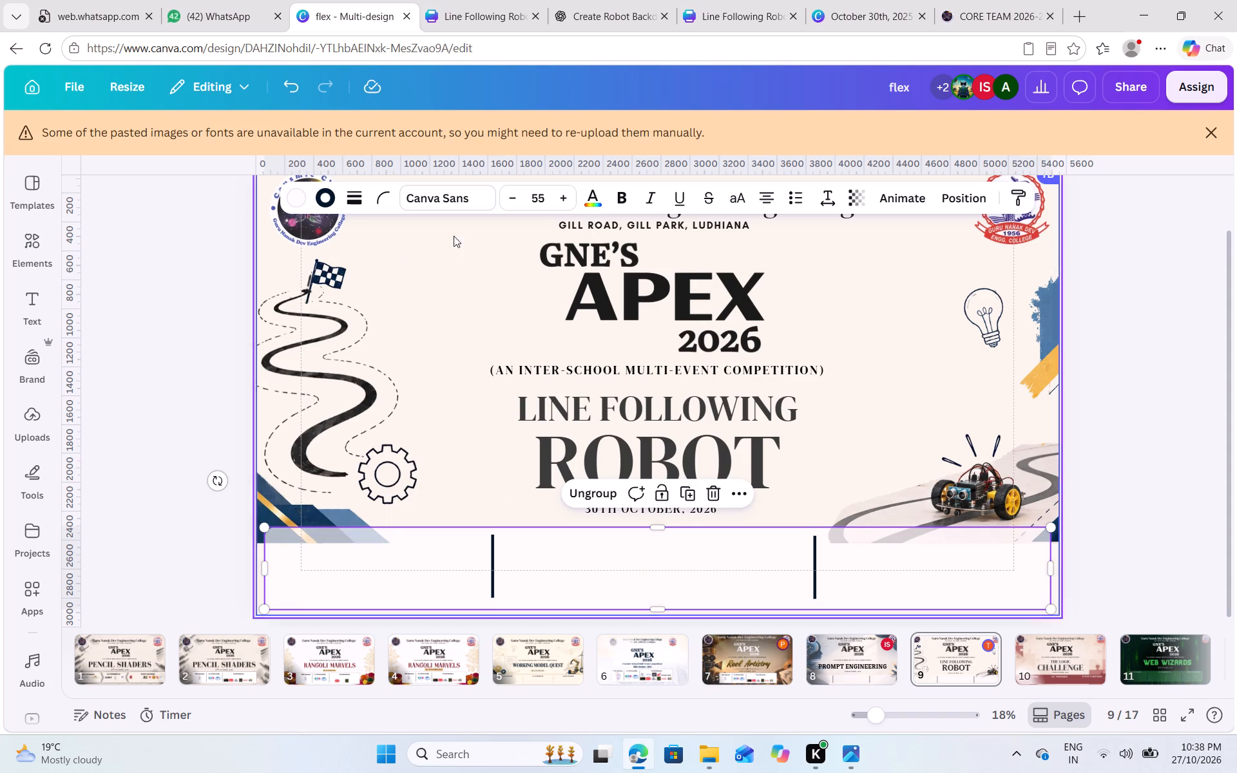
Recolour page 9's sponsor strip with the muted brownish red from the design's colours.
{"action": "left_click", "coordinate": [305, 196]}
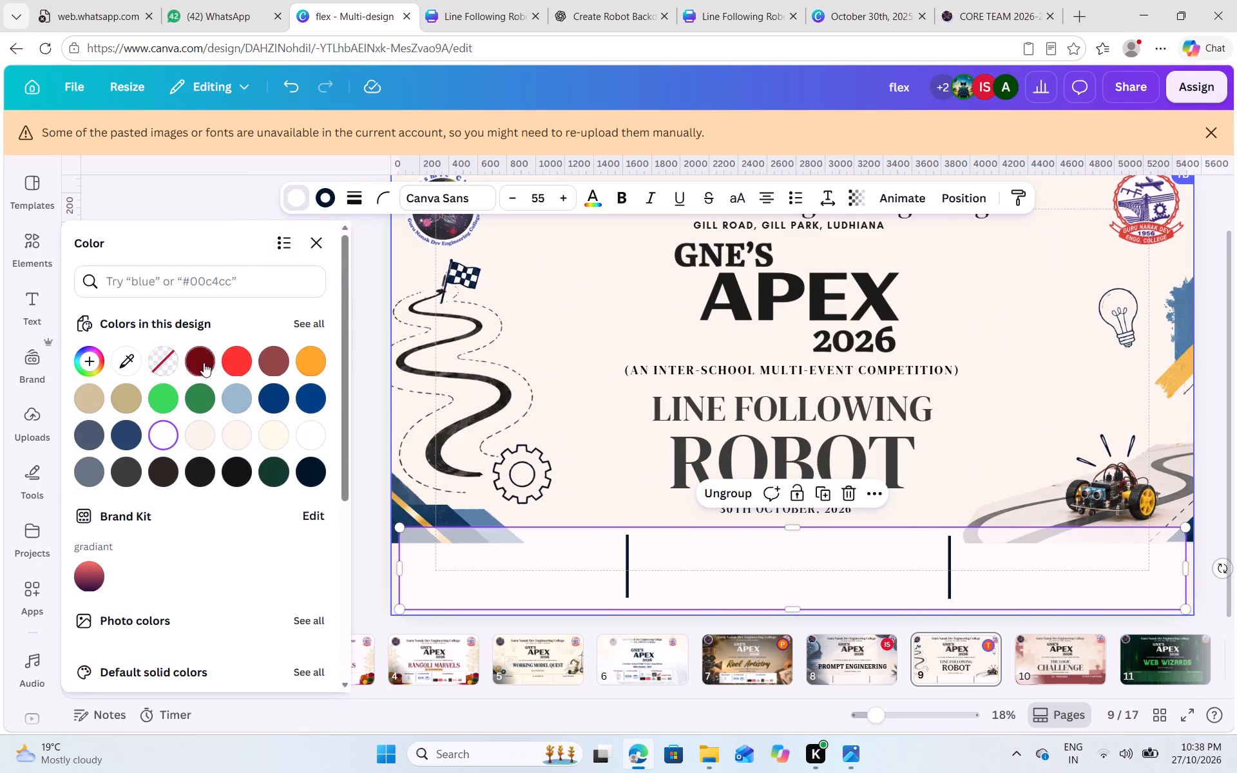
{"action": "left_click", "coordinate": [193, 359]}
{"action": "left_click", "coordinate": [266, 357]}
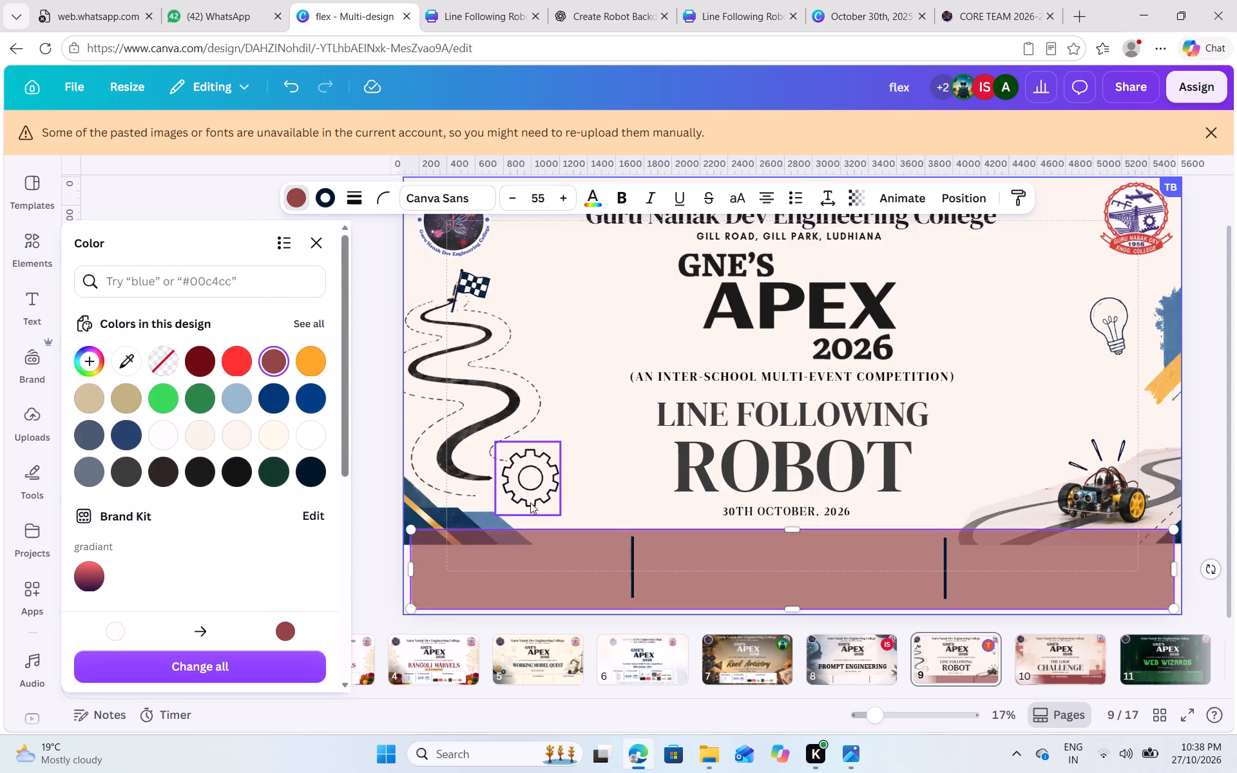
{"action": "left_click", "coordinate": [1013, 446]}
{"action": "left_click", "coordinate": [1013, 450]}
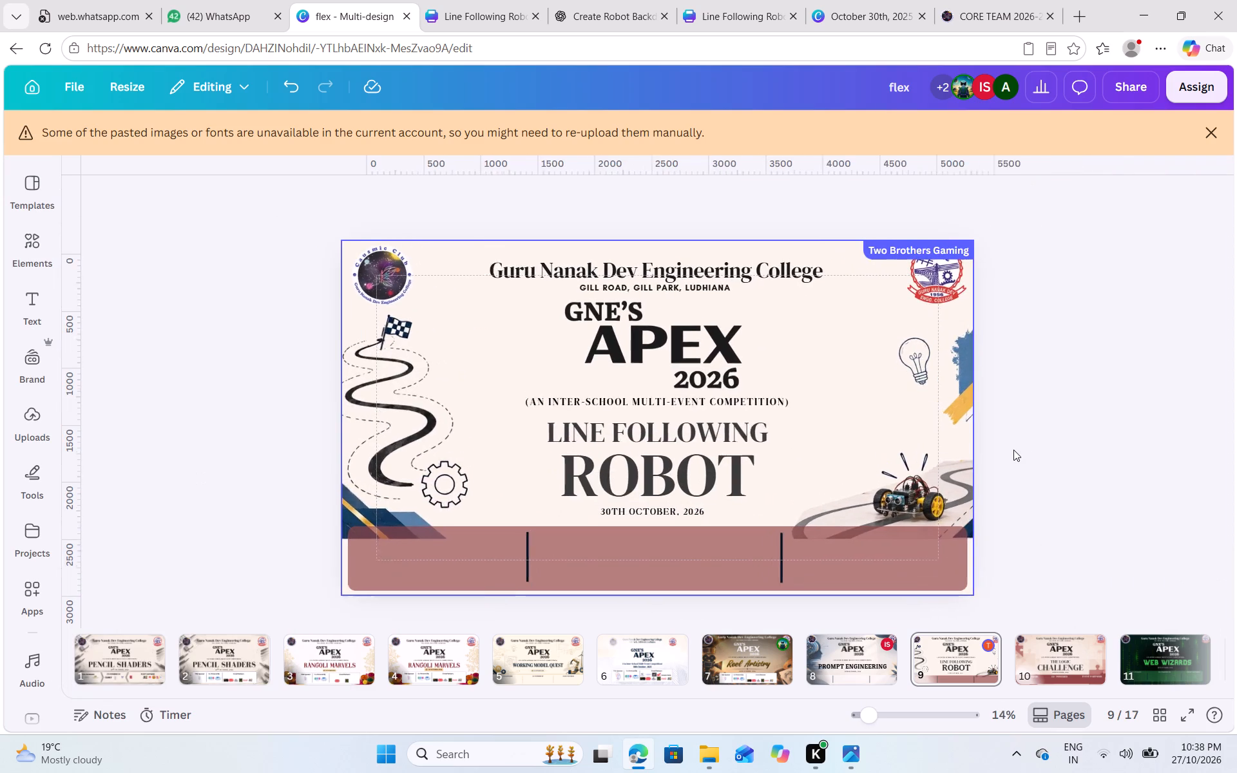
{"action": "scroll", "coordinate": [1013, 450], "scroll_direction": "down", "scroll_amount": 1}
Nudge the robot car and track group up so its lower edge meets the sponsor strip's top.
{"action": "left_click", "coordinate": [1006, 496]}
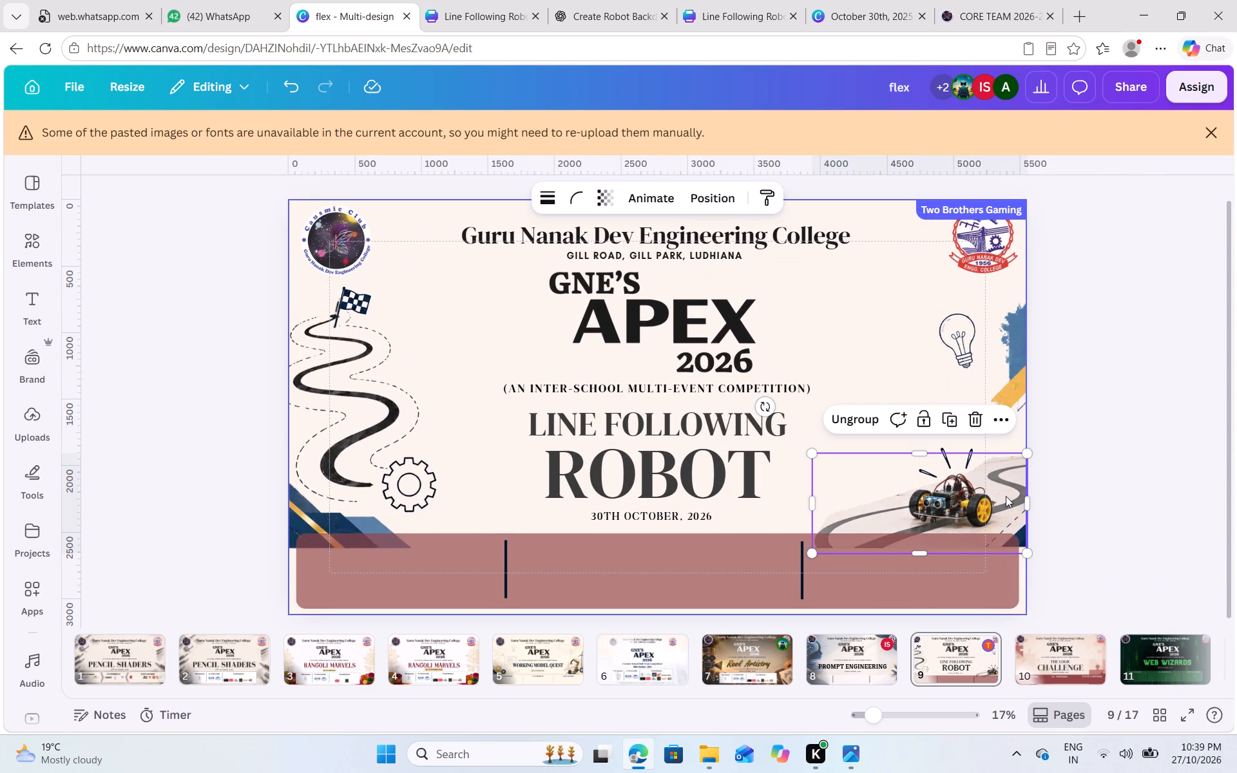
{"action": "key", "text": "Up"}
{"action": "key", "text": "Up"}
{"action": "key", "text": "Up"}
{"action": "key", "text": "Up"}
{"action": "key", "text": "Up"}
{"action": "key", "text": "Up"}
{"action": "key", "text": "Up"}
{"action": "key", "text": "Up"}
{"action": "key", "text": "Up"}
{"action": "key", "text": "Up"}
{"action": "key", "text": "Up"}
{"action": "key", "text": "Up"}
{"action": "key", "text": "Up"}
{"action": "key", "text": "Up"}
{"action": "key", "text": "Up"}
{"action": "key", "text": "Up"}
{"action": "key", "text": "Up"}
{"action": "key", "text": "Up"}
{"action": "key", "text": "Up"}
{"action": "key", "text": "Up"}
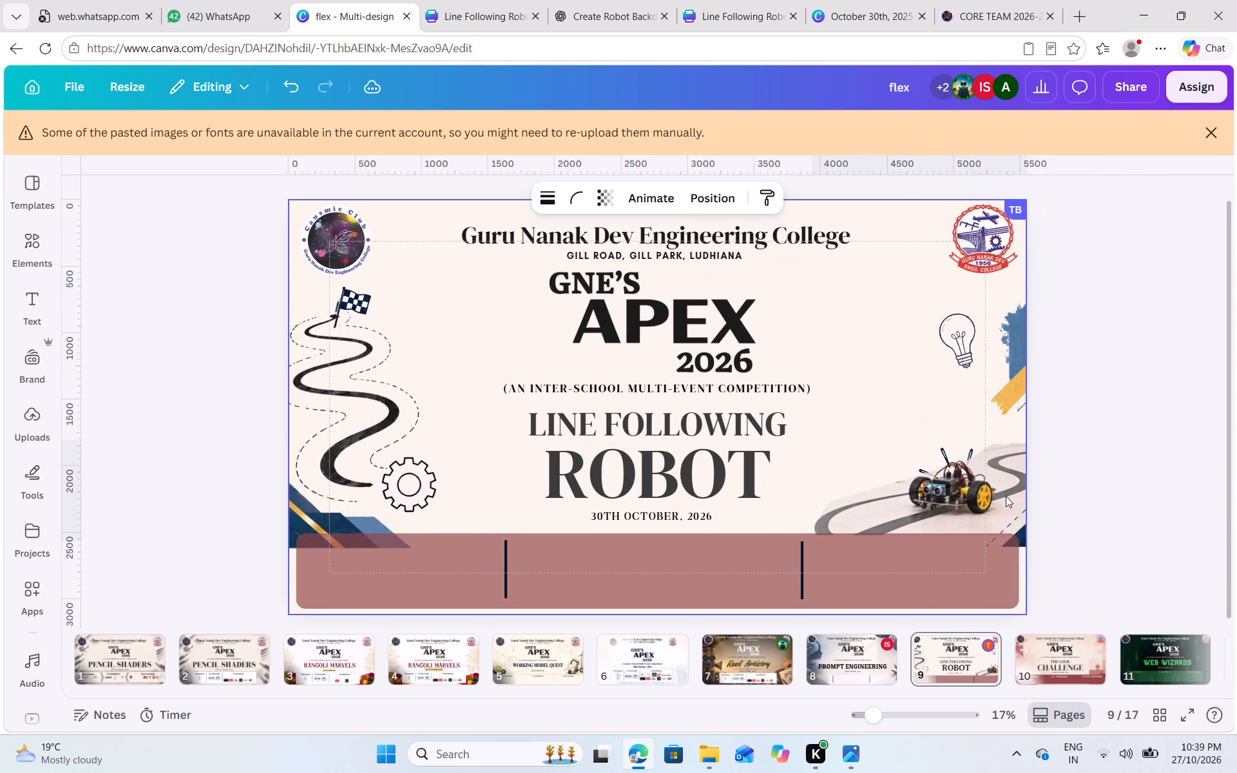
{"action": "key", "text": "Up"}
{"action": "key", "text": "Up"}
{"action": "key", "text": "Up"}
{"action": "key", "text": "Up"}
{"action": "key", "text": "Up"}
{"action": "key", "text": "Up"}
{"action": "key", "text": "Up"}
{"action": "key", "text": "Up"}
{"action": "key", "text": "Up"}
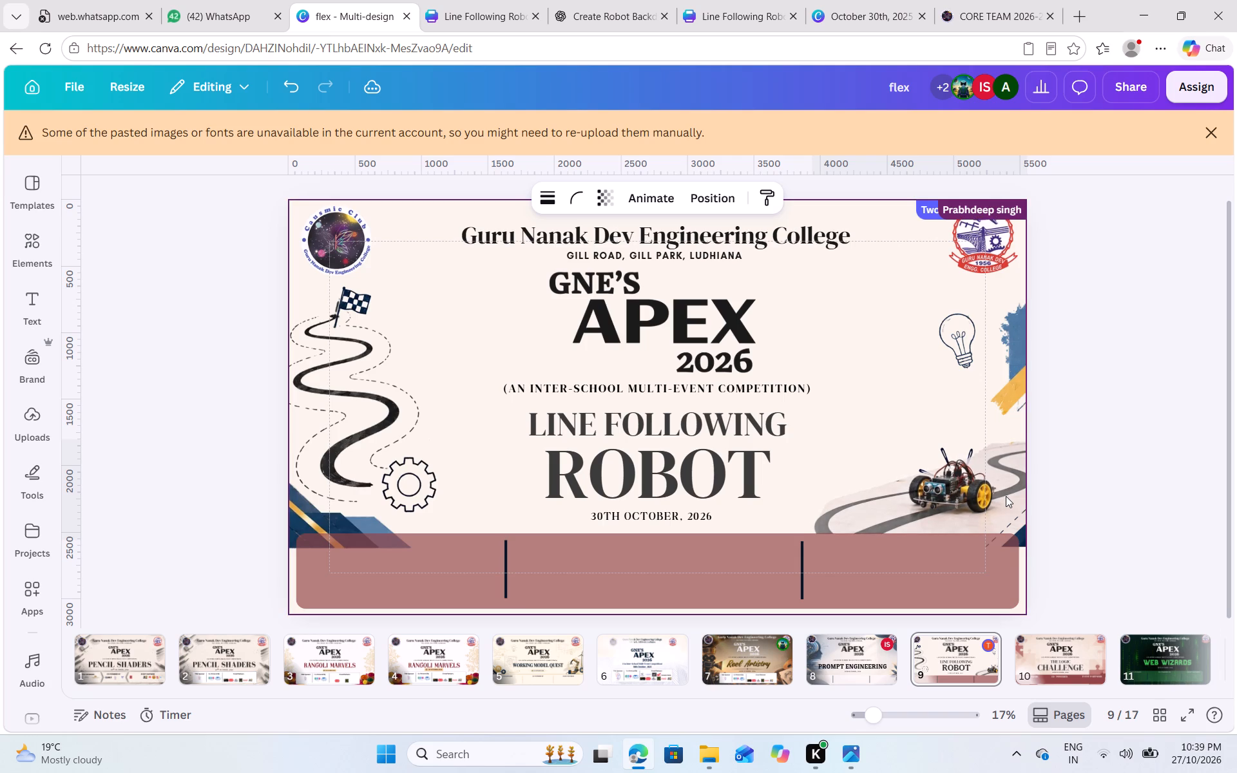
{"action": "key", "text": "Up"}
{"action": "key", "text": "Up"}
{"action": "key", "text": "Up"}
Nudge the small navy corner graphic beside the robot car up so it ends at the sponsor strip's top edge.
{"action": "left_click", "coordinate": [1021, 514]}
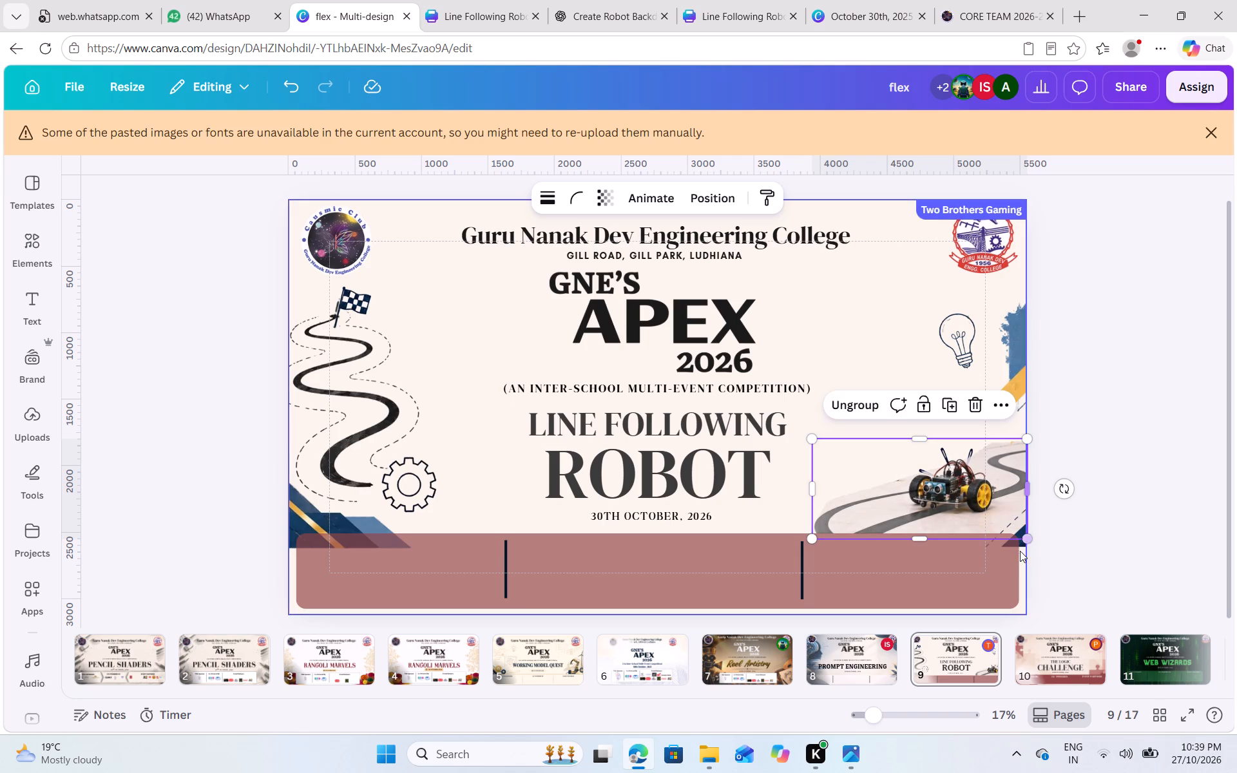
{"action": "left_click", "coordinate": [1021, 545]}
{"action": "left_click", "coordinate": [1020, 549]}
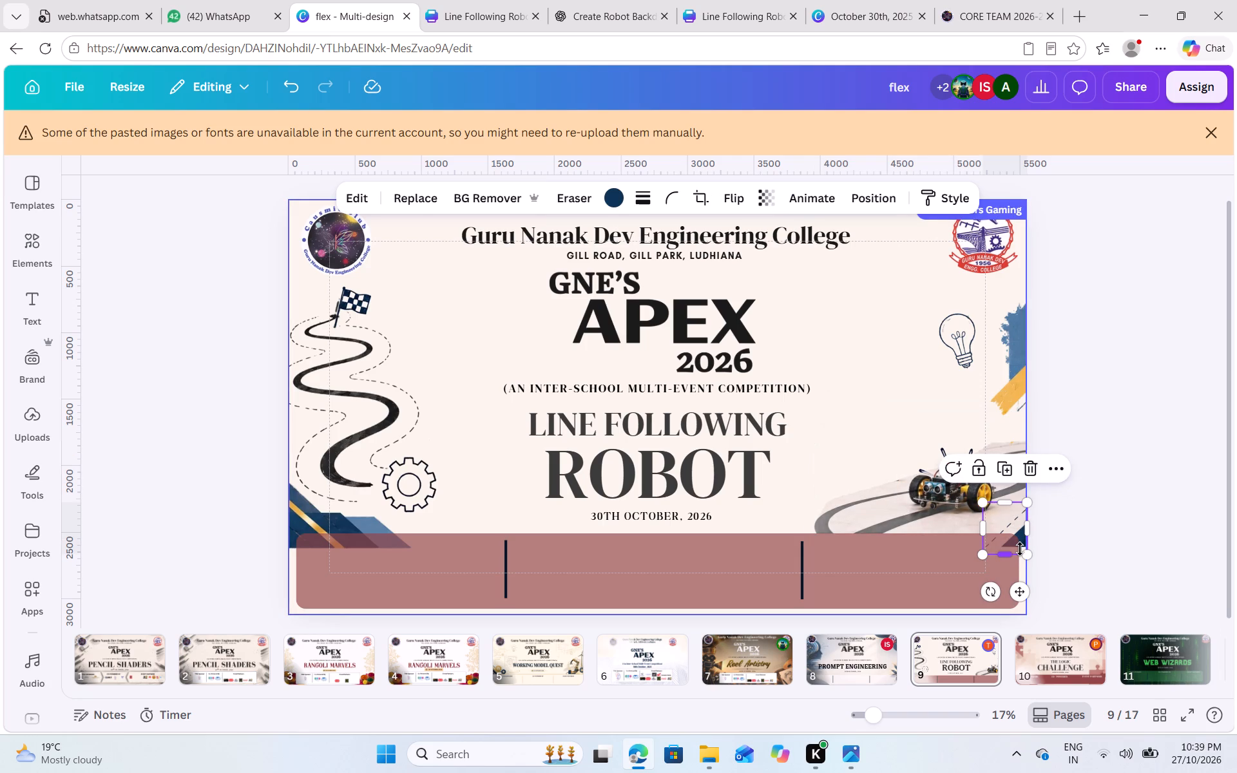
{"action": "key", "text": "Up"}
{"action": "key", "text": "Up"}
{"action": "key", "text": "Up"}
{"action": "key", "text": "Up"}
{"action": "key", "text": "Up"}
{"action": "key", "text": "Up"}
{"action": "key", "text": "Up"}
{"action": "key", "text": "Up"}
{"action": "key", "text": "Up"}
{"action": "key", "text": "Up"}
{"action": "key", "text": "Up"}
{"action": "key", "text": "Up"}
{"action": "key", "text": "Up"}
{"action": "key", "text": "Up"}
{"action": "key", "text": "Up"}
{"action": "key", "text": "Up"}
{"action": "key", "text": "Up"}
{"action": "key", "text": "Up"}
{"action": "key", "text": "Up"}
{"action": "key", "text": "Up"}
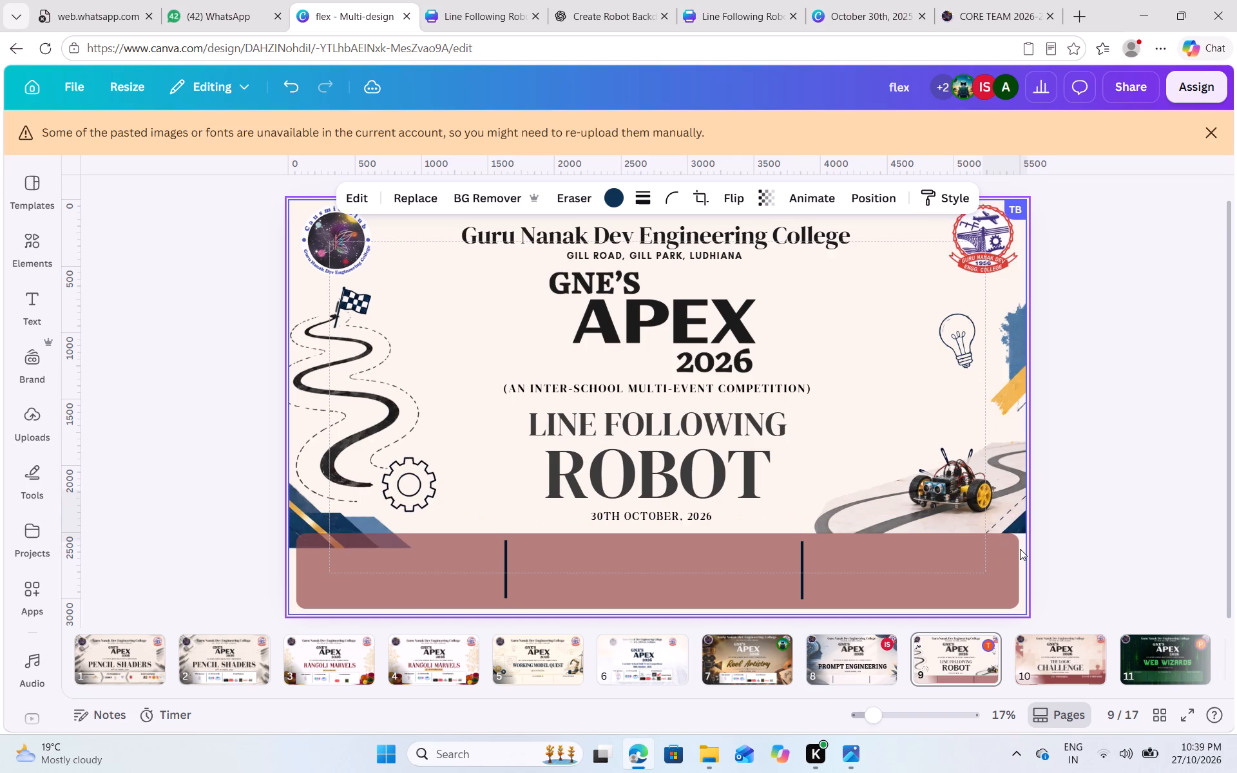
{"action": "key", "text": "Up"}
{"action": "key", "text": "Up"}
{"action": "key", "text": "Up"}
{"action": "key", "text": "Up"}
{"action": "key", "text": "Up"}
{"action": "key", "text": "Up"}
{"action": "key", "text": "Up"}
{"action": "key", "text": "Up"}
{"action": "key", "text": "Up"}
{"action": "key", "text": "Up"}
{"action": "key", "text": "Up"}
{"action": "key", "text": "Up"}
{"action": "key", "text": "Down"}
{"action": "key", "text": "Down"}
{"action": "key", "text": "Down"}
{"action": "key", "text": "Down"}
{"action": "key", "text": "Down"}
{"action": "key", "text": "Down"}
{"action": "key", "text": "Down"}
{"action": "key", "text": "Down"}
{"action": "key", "text": "Down"}
{"action": "key", "text": "Down"}
{"action": "key", "text": "Down"}
{"action": "key", "text": "Down"}
{"action": "key", "text": "Down"}
{"action": "key", "text": "Down"}
Delete the blue and gold corner graphic below the winding road and gear on page 9.
{"action": "left_click", "coordinate": [308, 522]}
{"action": "left_click", "coordinate": [374, 437]}
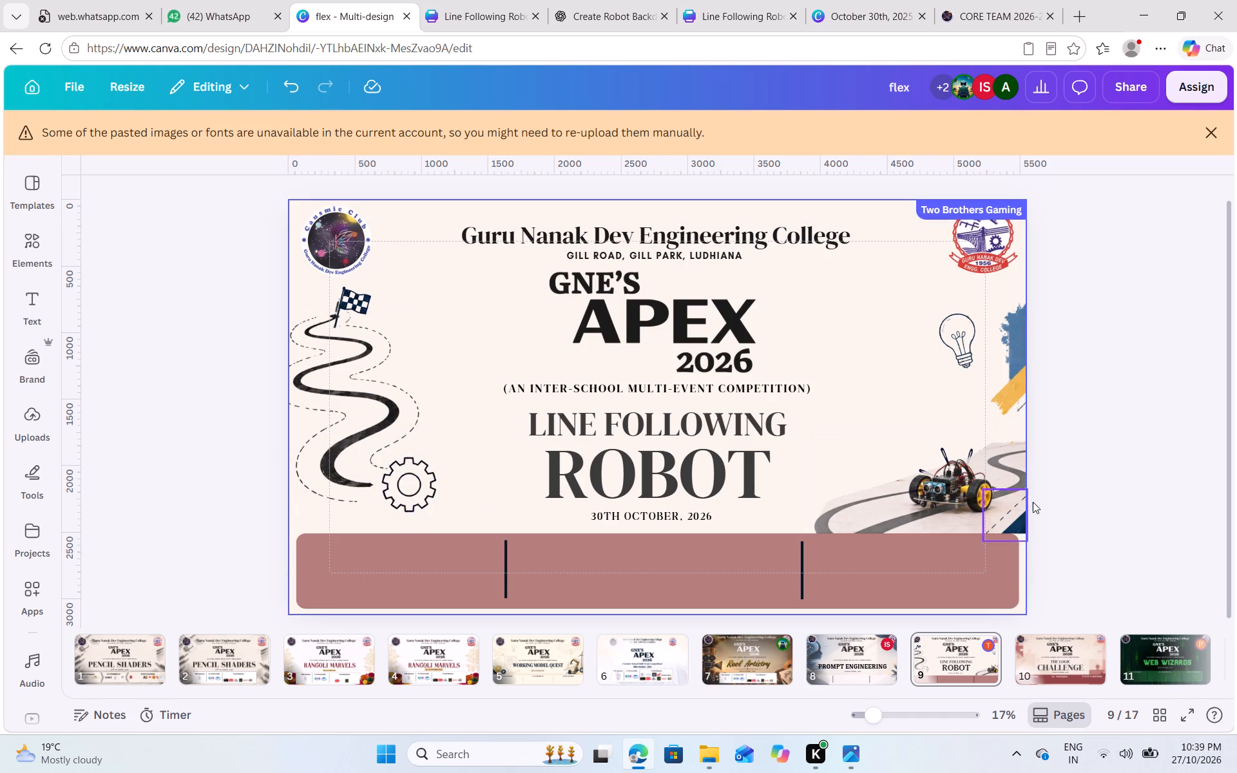
Fine-tune the robot car and track group's height, moving it slightly up against the sponsor strip's top edge.
{"action": "left_click", "coordinate": [1010, 481]}
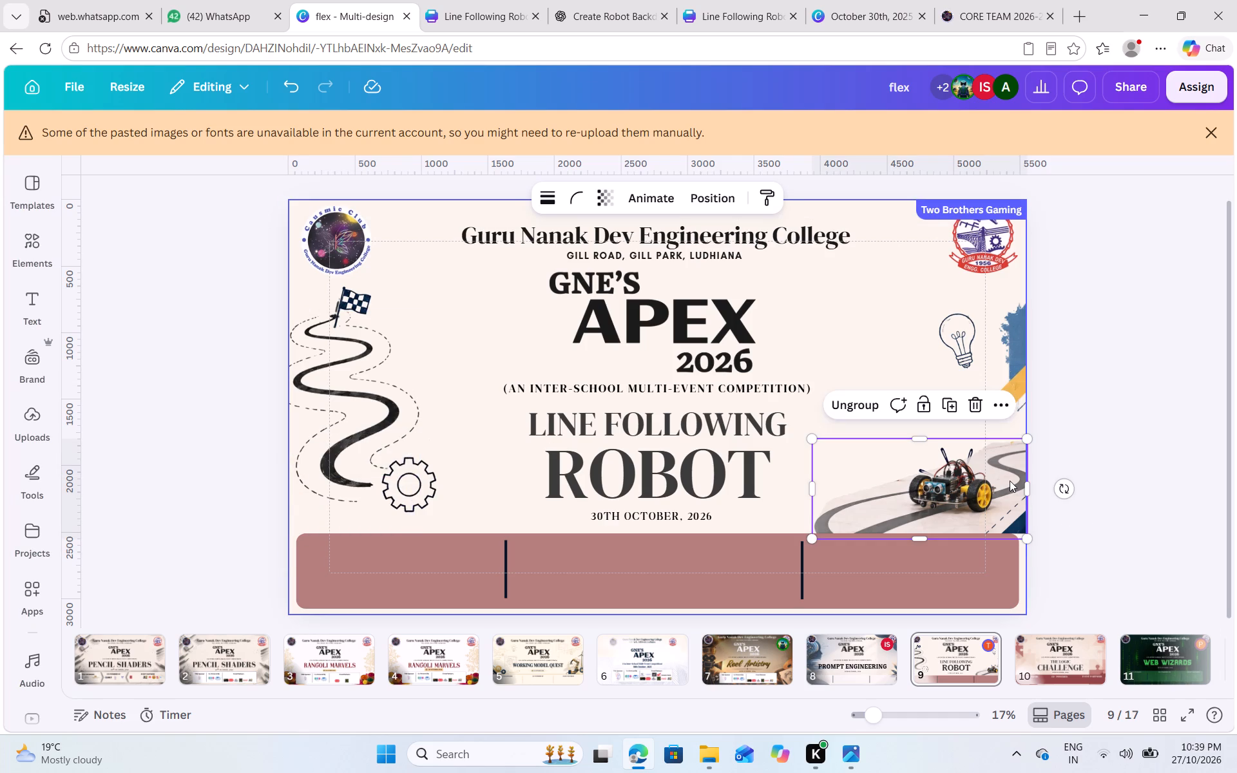
{"action": "key", "text": "Up"}
{"action": "key", "text": "Up"}
{"action": "key", "text": "Up"}
{"action": "key", "text": "Up"}
{"action": "key", "text": "Up"}
{"action": "key", "text": "Up"}
{"action": "key", "text": "Down"}
{"action": "key", "text": "Down"}
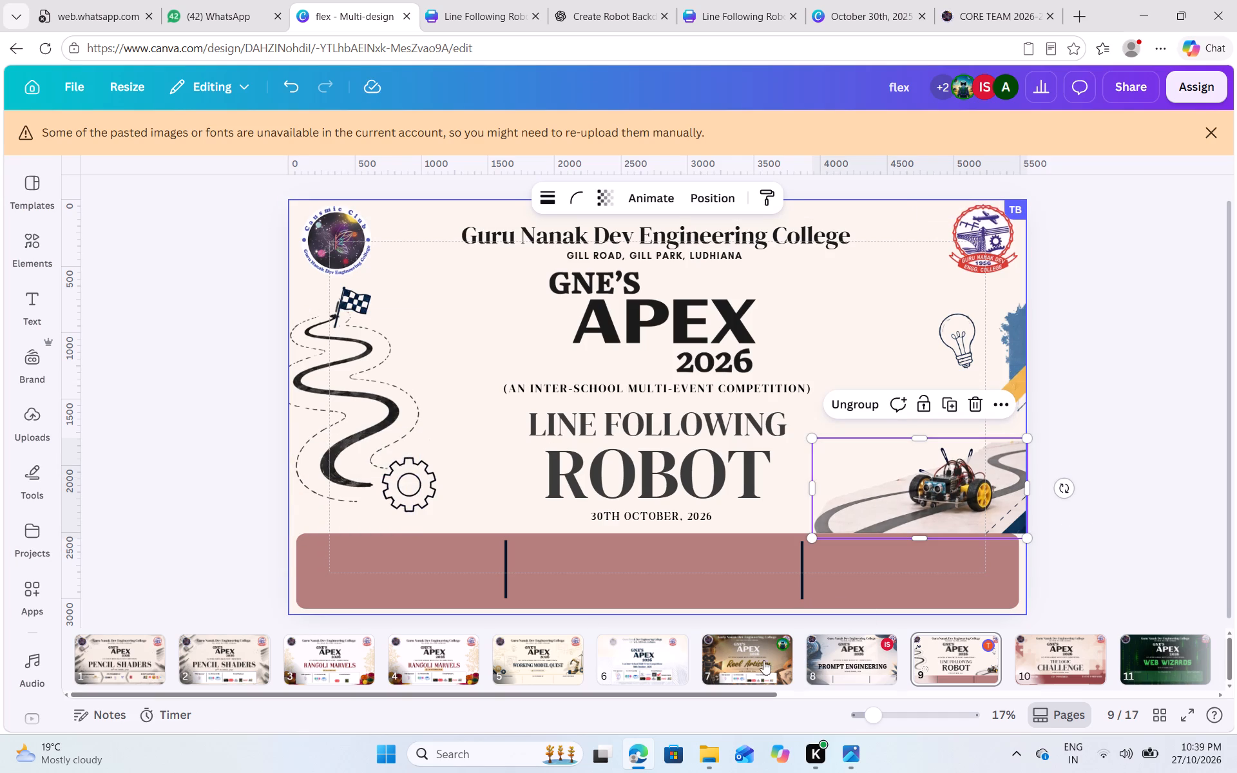
Copy page 10's TITLE SPONSORS, CO- POWERED and EVENT PARTNERS headings onto page 9's sponsor strip and group them.
{"action": "left_click", "coordinate": [1039, 651]}
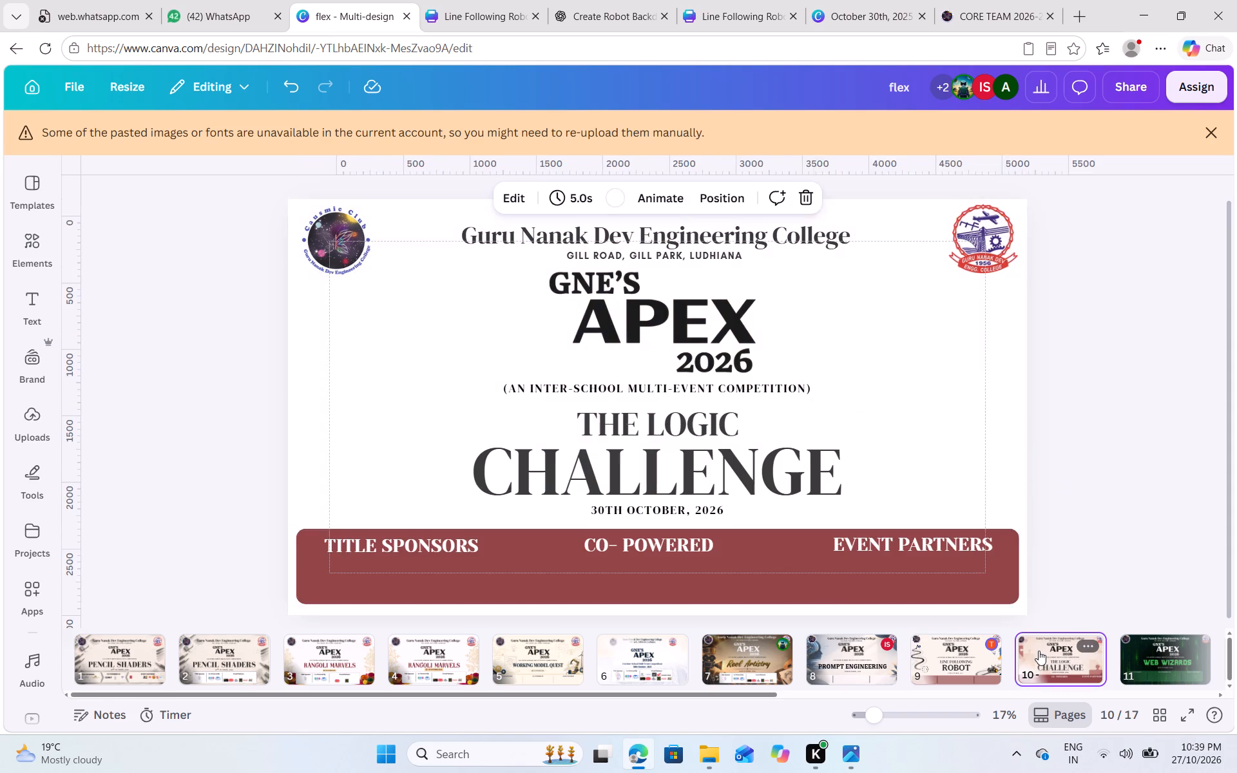
{"action": "left_click", "coordinate": [367, 550]}
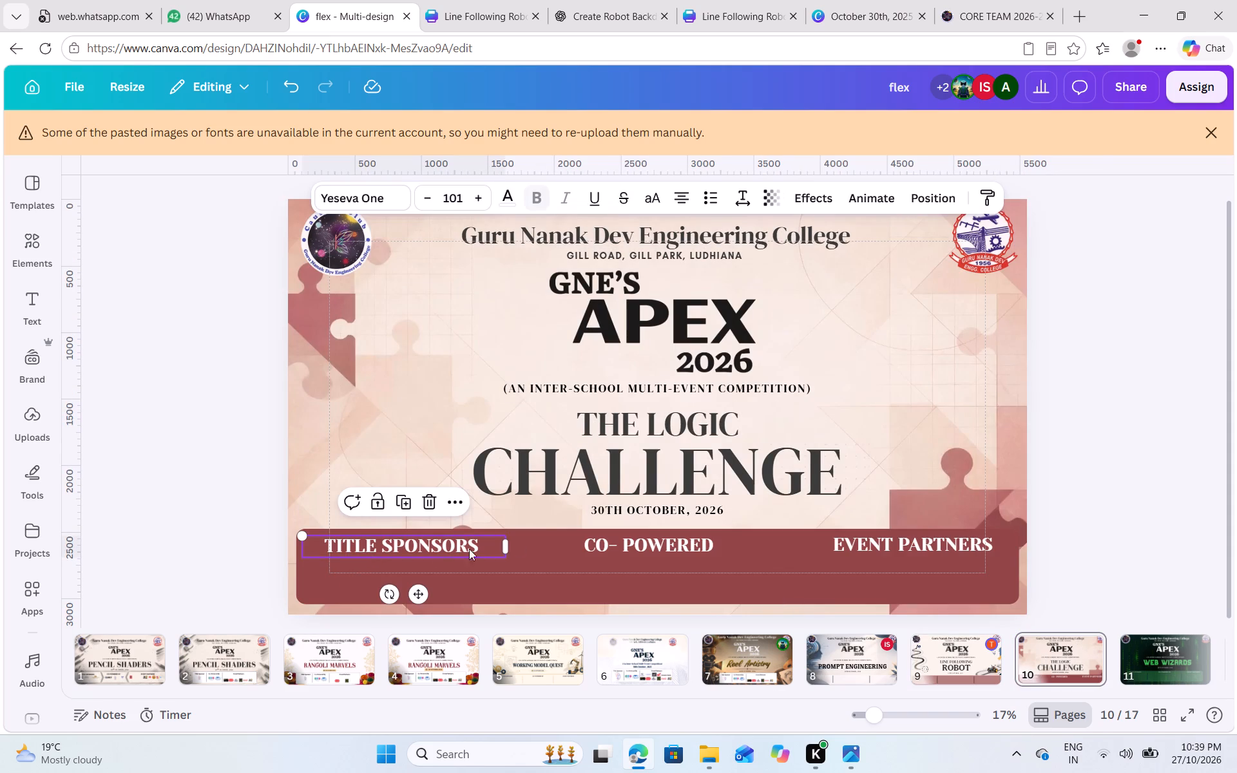
{"action": "left_click", "coordinate": [612, 546], "text": "shift"}
{"action": "left_click", "coordinate": [906, 539], "text": "shift"}
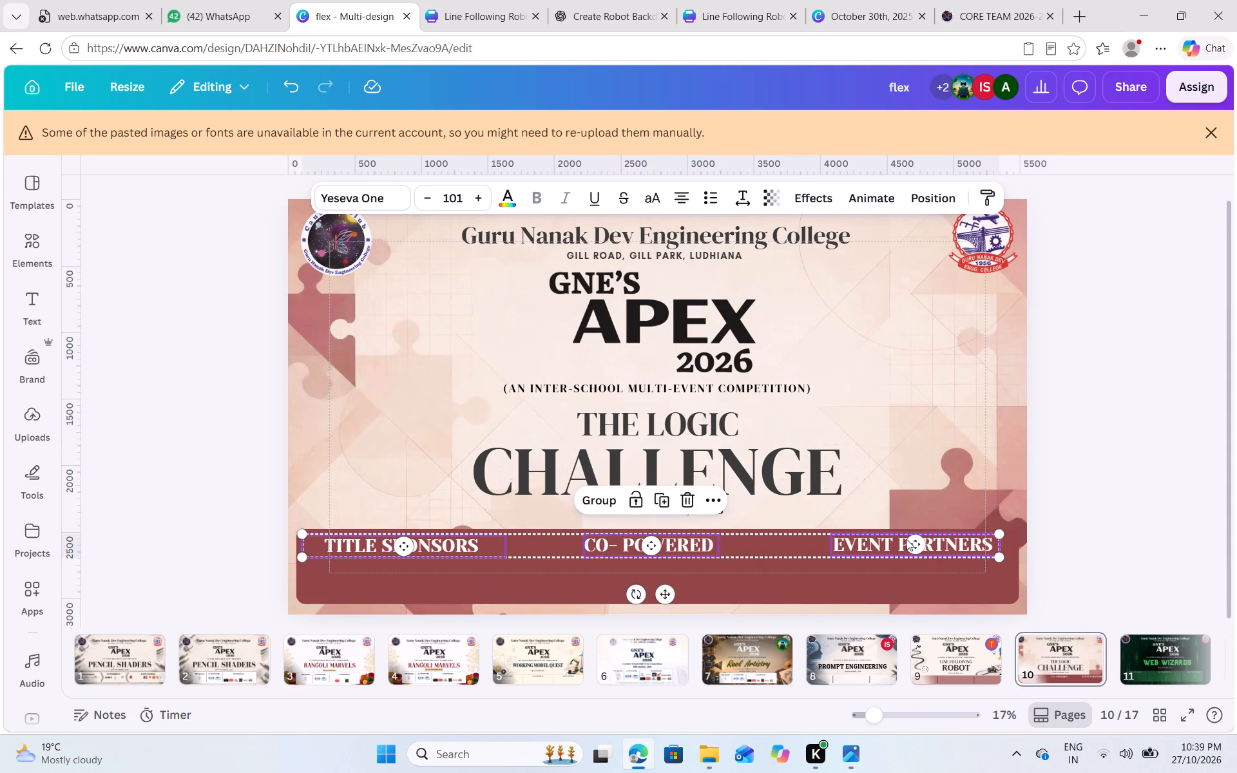
{"action": "key", "text": "ctrl+c"}
{"action": "left_click", "coordinate": [932, 663]}
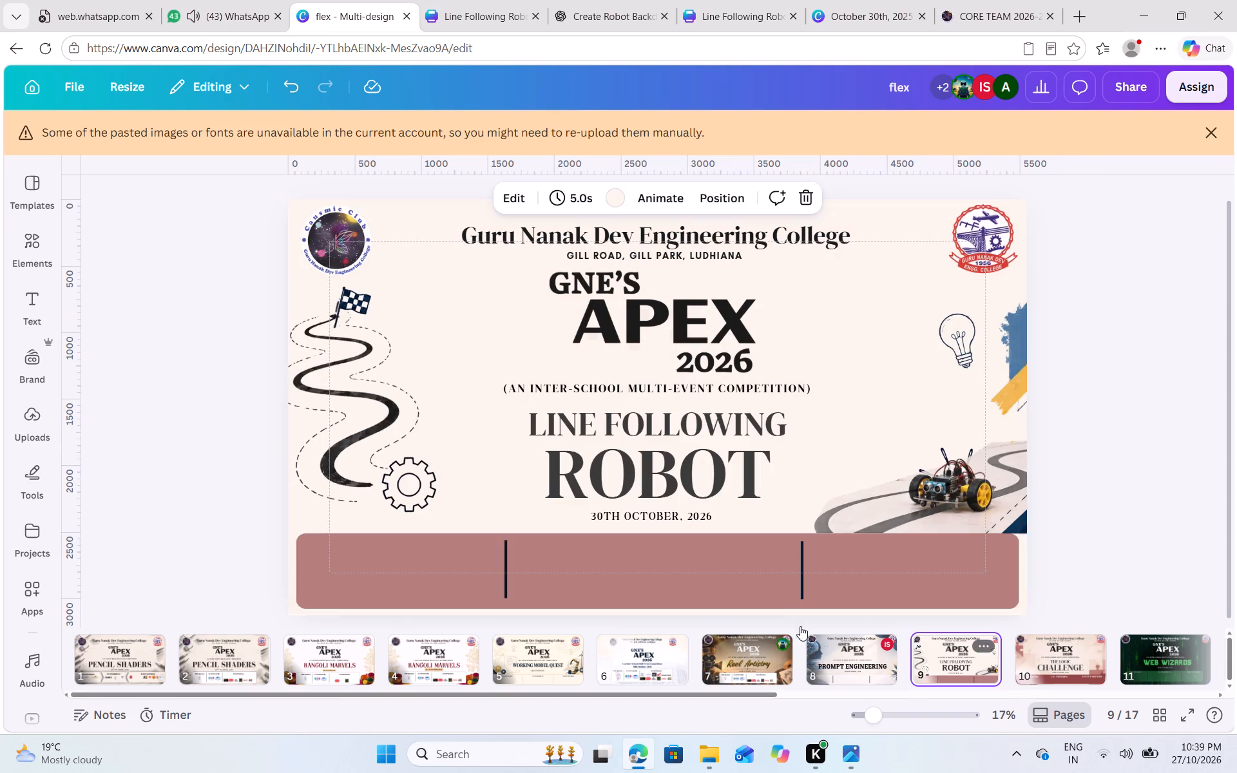
{"action": "key", "text": "ctrl+v"}
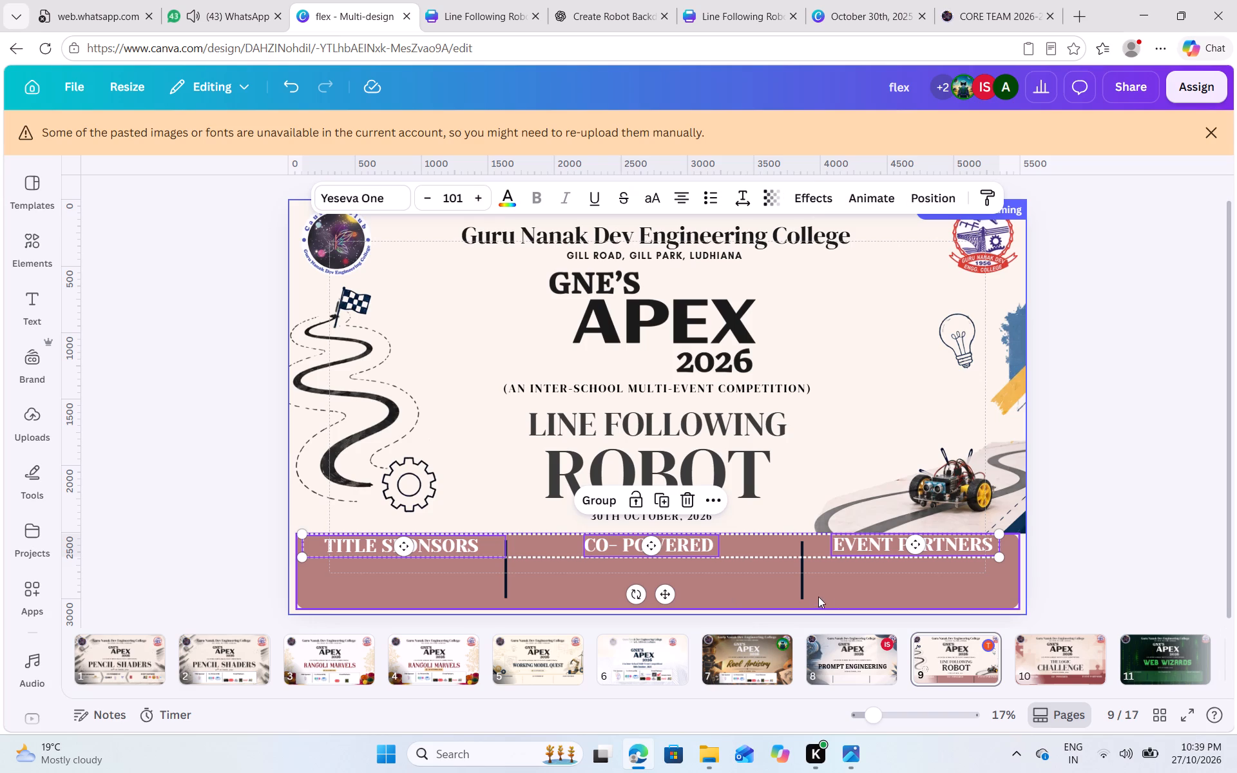
{"action": "left_click", "coordinate": [595, 502]}
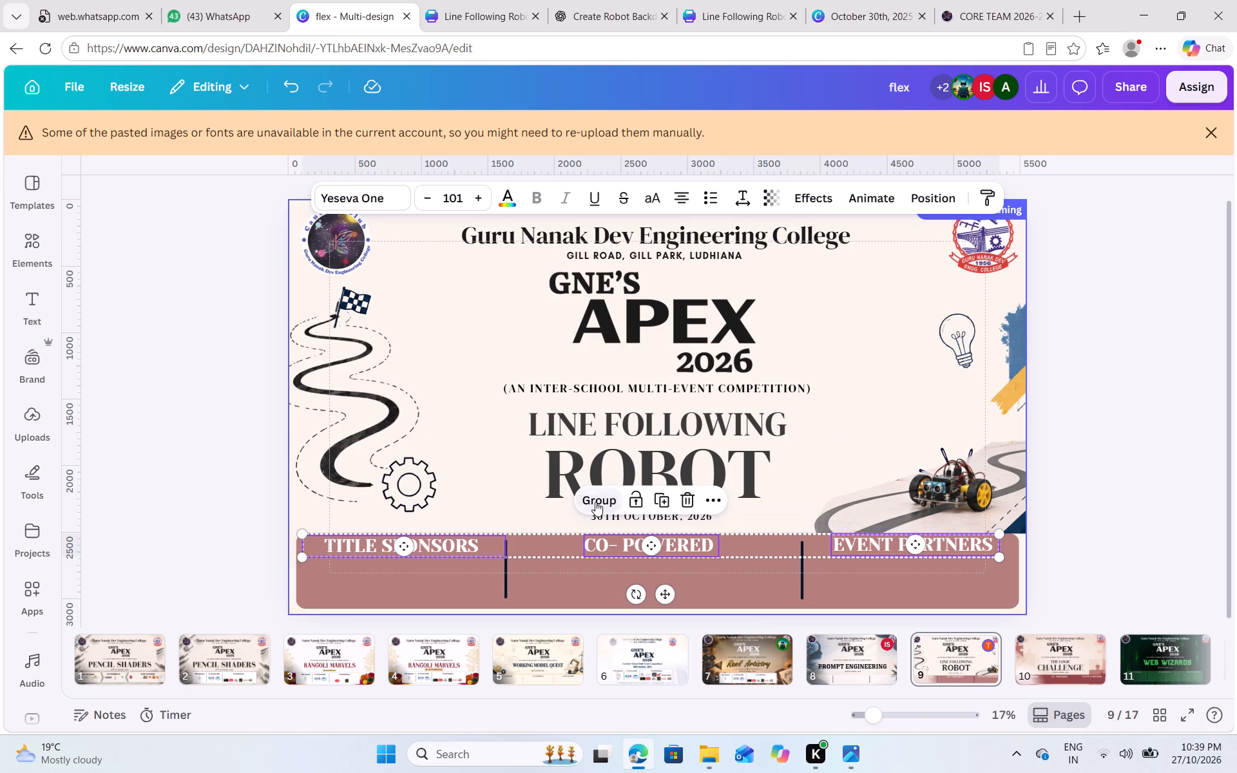
{"action": "left_click", "coordinate": [644, 550]}
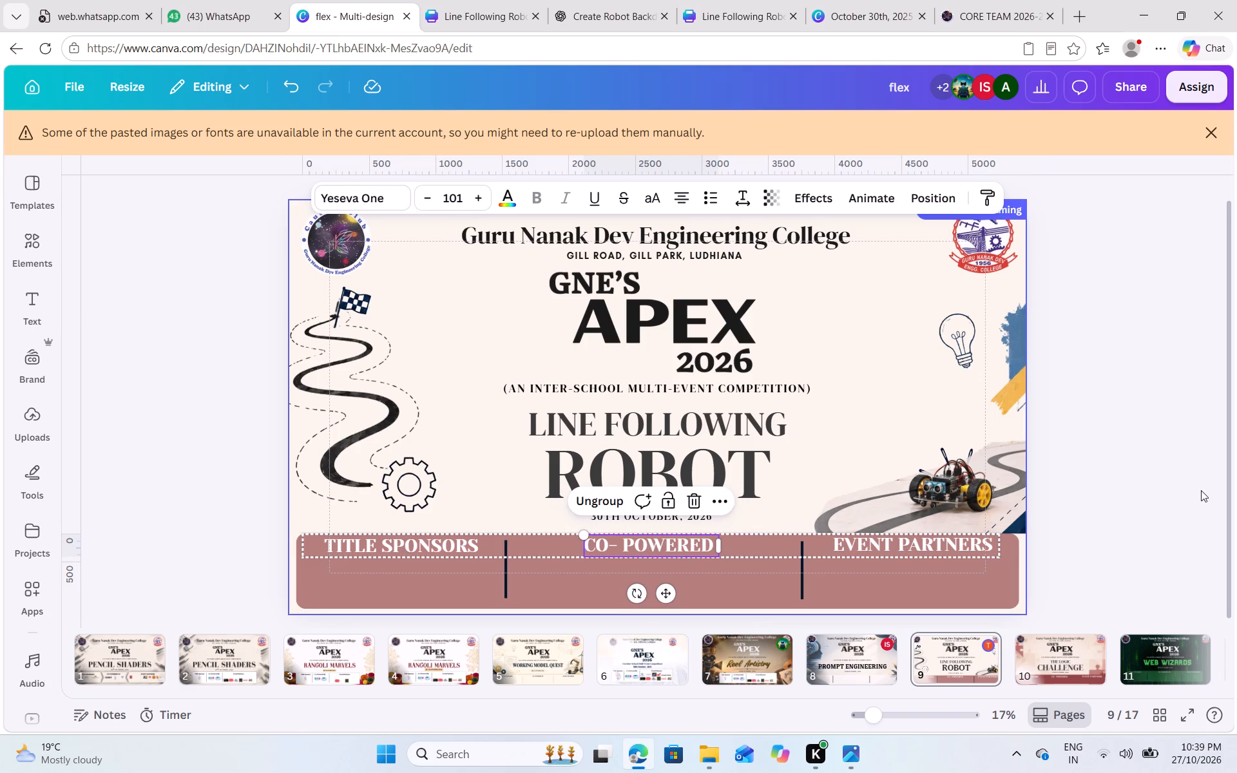
Nudge the grouped TITLE SPONSORS, CO- POWERED and EVENT PARTNERS headings slightly down within page 9's sponsor strip.
{"action": "left_click", "coordinate": [1196, 490]}
{"action": "left_click", "coordinate": [665, 544]}
{"action": "key", "text": "Down"}
{"action": "key", "text": "Down"}
{"action": "key", "text": "Down"}
{"action": "key", "text": "Down"}
{"action": "key", "text": "Down"}
{"action": "key", "text": "Down"}
{"action": "key", "text": "Down"}
{"action": "key", "text": "Down"}
{"action": "key", "text": "Down"}
{"action": "key", "text": "Down"}
{"action": "key", "text": "Down"}
{"action": "key", "text": "Down"}
{"action": "key", "text": "Down"}
{"action": "key", "text": "Down"}
{"action": "key", "text": "Down"}
{"action": "key", "text": "Down"}
{"action": "key", "text": "Down"}
{"action": "key", "text": "Down"}
{"action": "key", "text": "Down"}
{"action": "key", "text": "Down"}
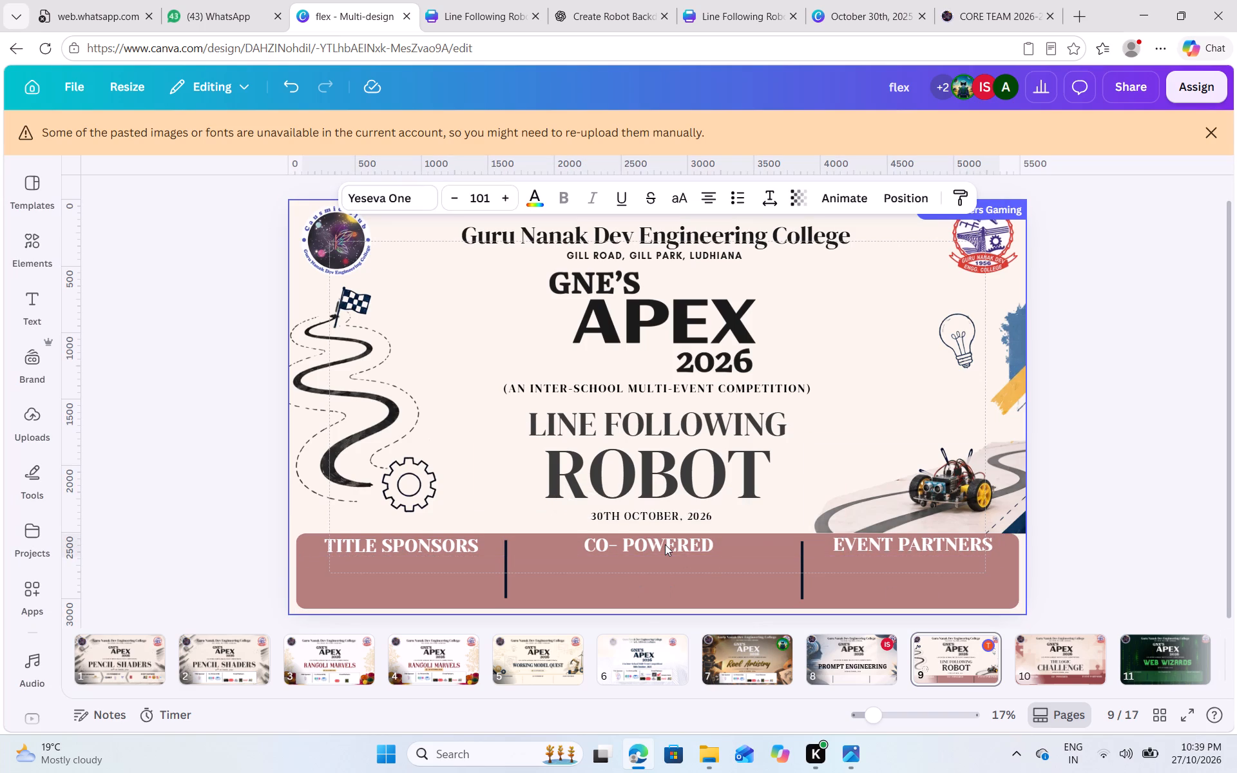
{"action": "key", "text": "Down"}
{"action": "key", "text": "Down"}
{"action": "key", "text": "Down"}
{"action": "key", "text": "Down"}
{"action": "key", "text": "Down"}
{"action": "key", "text": "Down"}
{"action": "key", "text": "Down"}
{"action": "key", "text": "Down"}
{"action": "key", "text": "Down"}
{"action": "key", "text": "Down"}
{"action": "key", "text": "Down"}
{"action": "key", "text": "Down"}
{"action": "key", "text": "Down"}
{"action": "key", "text": "Down"}
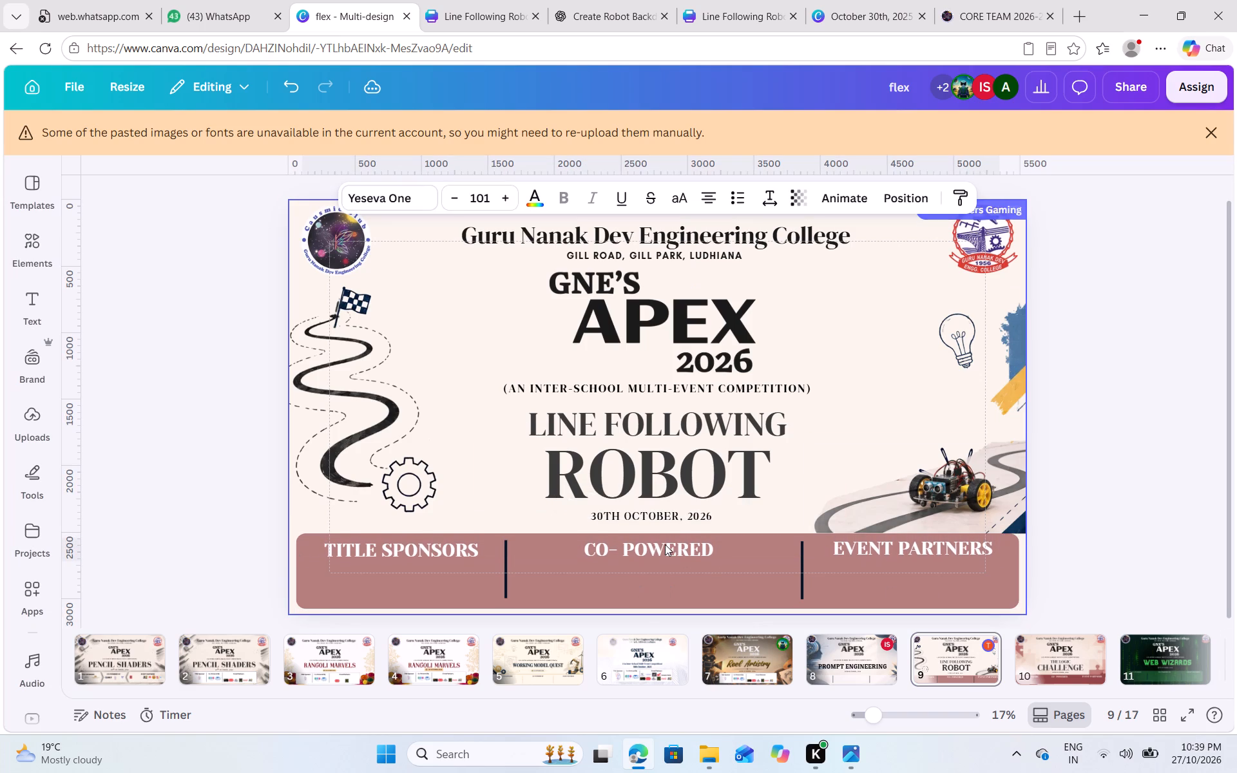
{"action": "key", "text": "Down"}
{"action": "key", "text": "Down"}
{"action": "key", "text": "Down"}
{"action": "key", "text": "Down"}
{"action": "key", "text": "Down"}
{"action": "key", "text": "Down"}
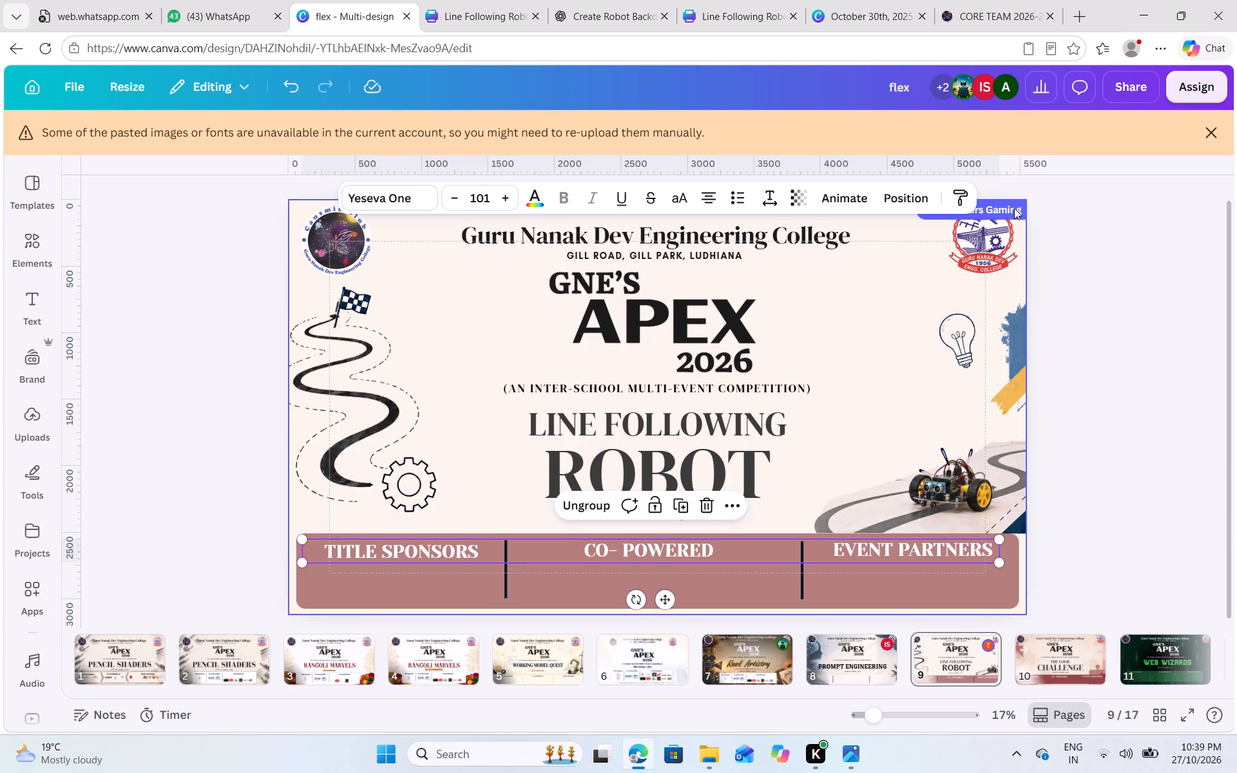
{"action": "left_click", "coordinate": [1047, 233]}
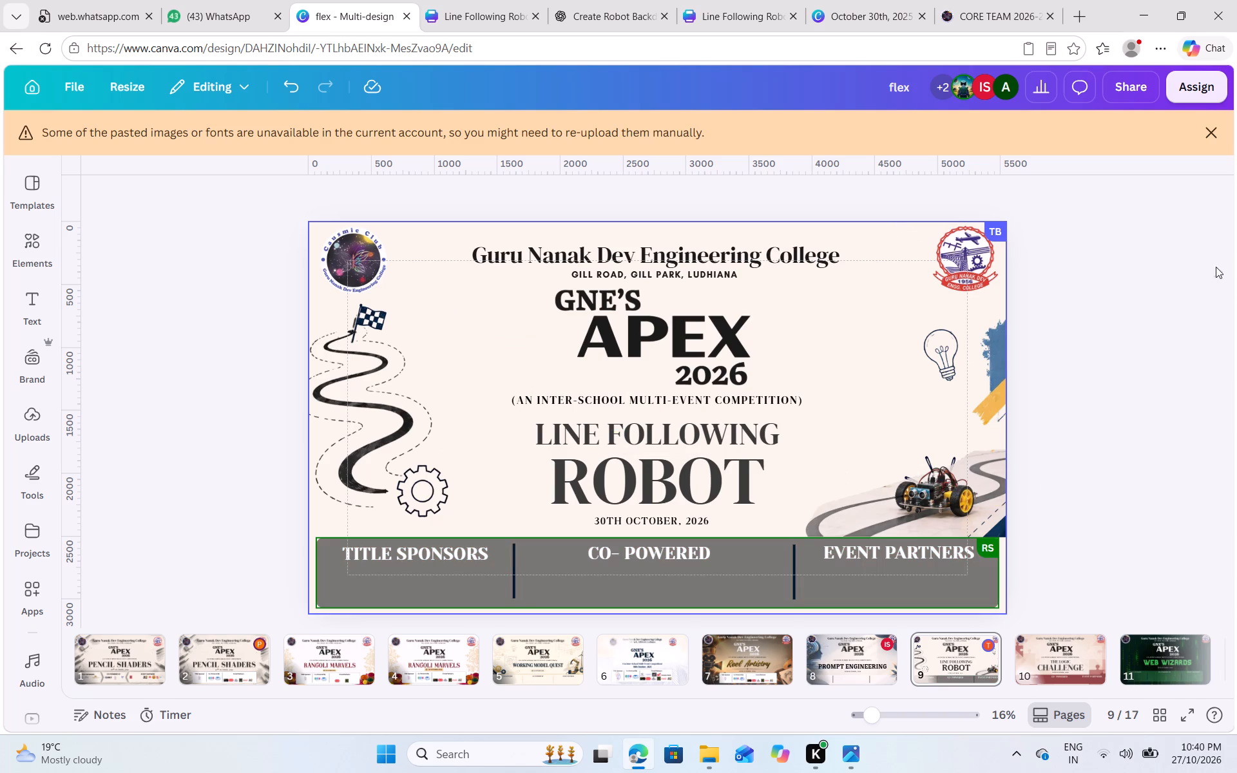
Review the sponsor strips and headings on the other banners, including pages 16, 14, 12, 3, 5 and 10.
{"action": "left_click", "coordinate": [1208, 126]}
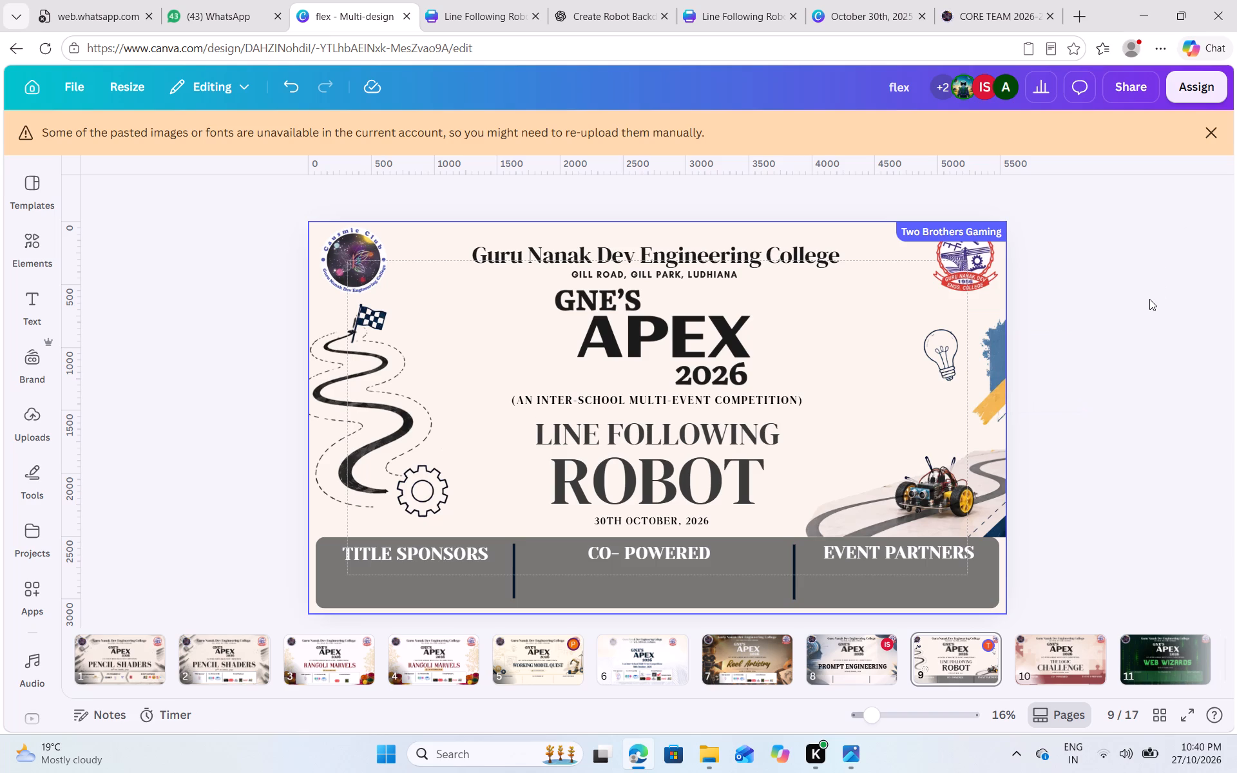
{"action": "scroll", "coordinate": [877, 666], "scroll_direction": "left", "scroll_amount": 9}
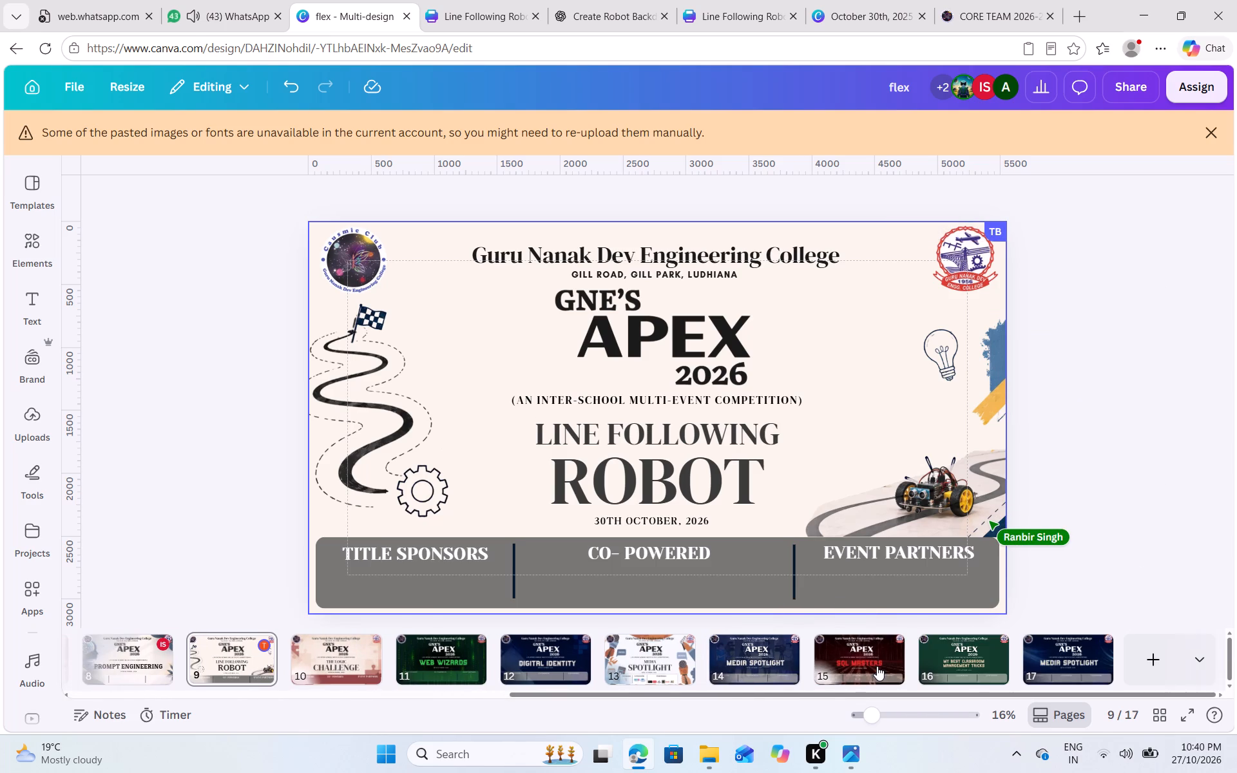
{"action": "scroll", "coordinate": [877, 666], "scroll_direction": "left", "scroll_amount": 2}
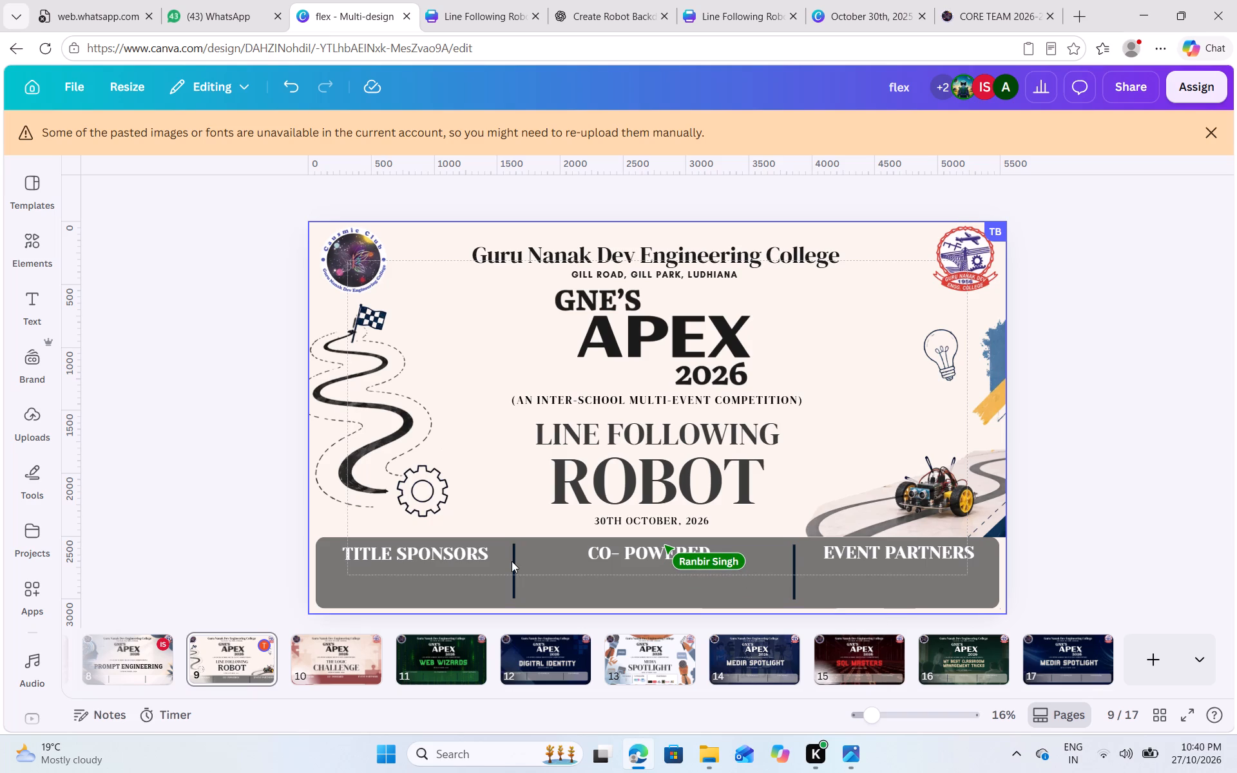
{"action": "left_click", "coordinate": [469, 555]}
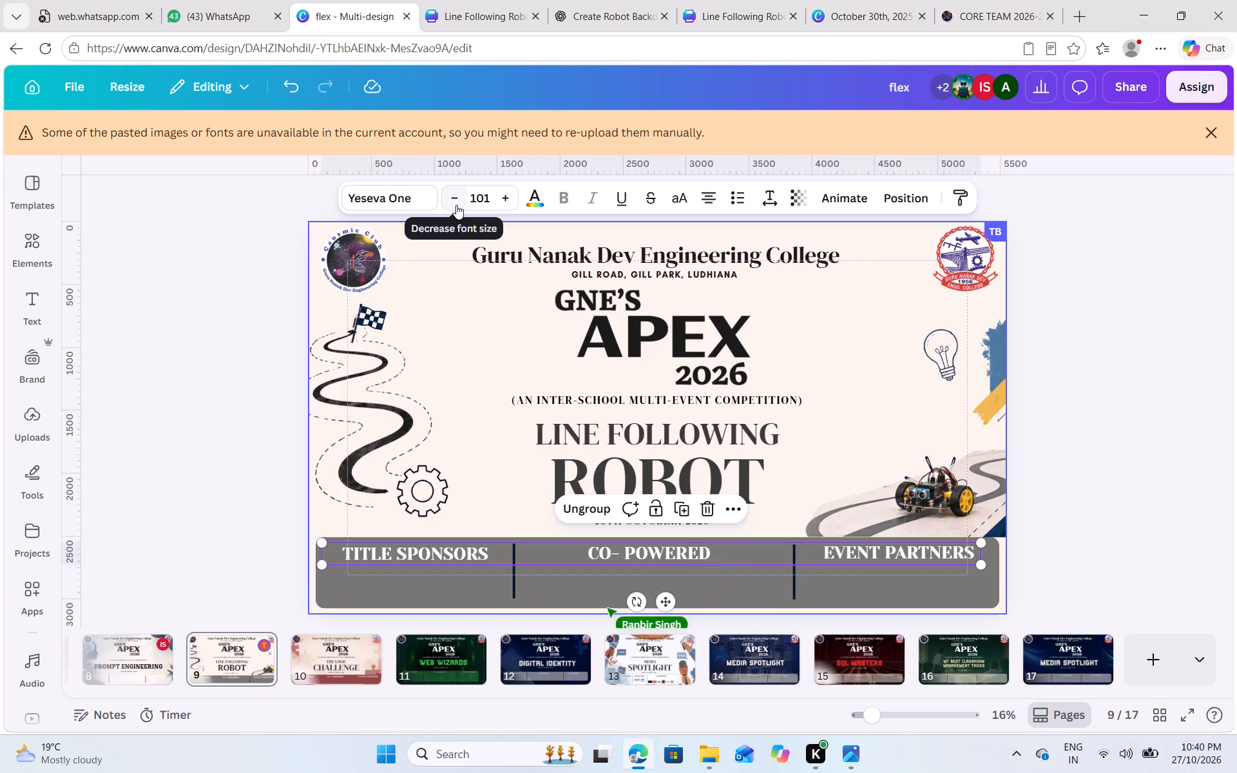
{"action": "scroll", "coordinate": [430, 679], "scroll_direction": "right", "scroll_amount": 5}
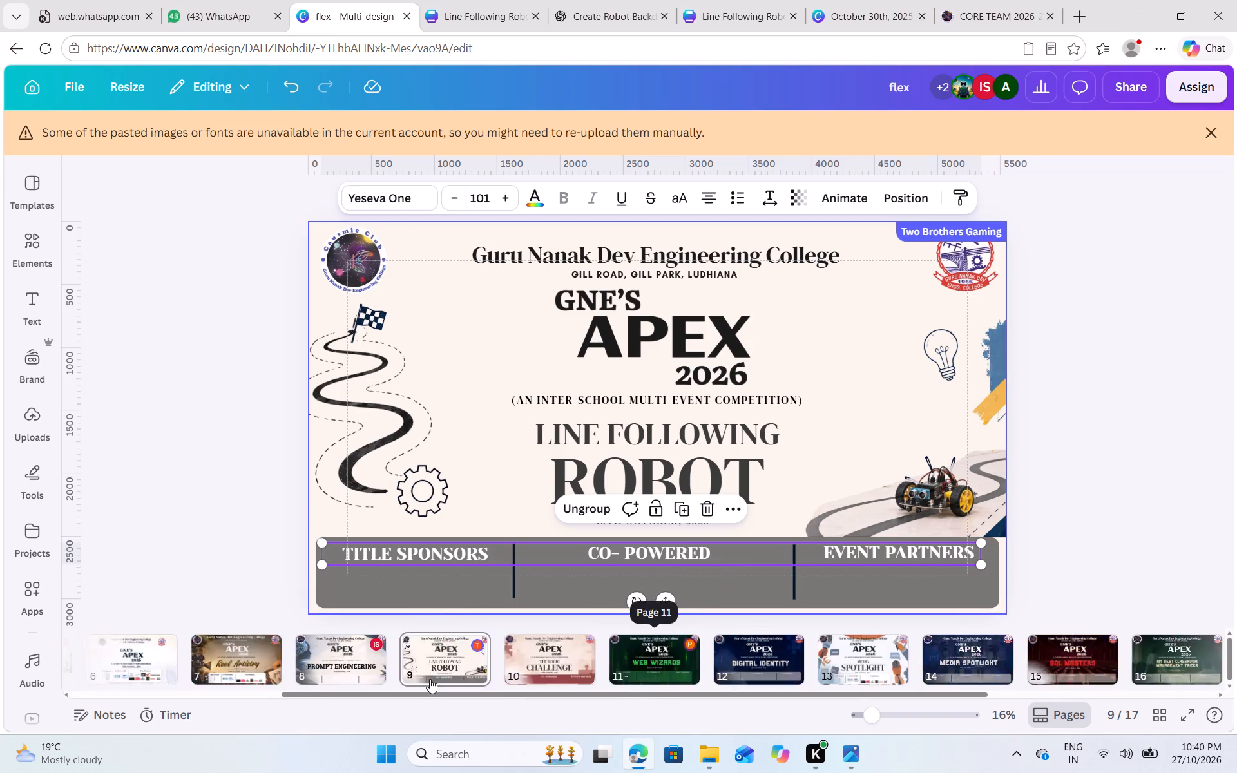
{"action": "scroll", "coordinate": [430, 679], "scroll_direction": "right", "scroll_amount": 2}
{"action": "scroll", "coordinate": [618, 673], "scroll_direction": "right", "scroll_amount": 7}
{"action": "scroll", "coordinate": [618, 673], "scroll_direction": "left", "scroll_amount": 2}
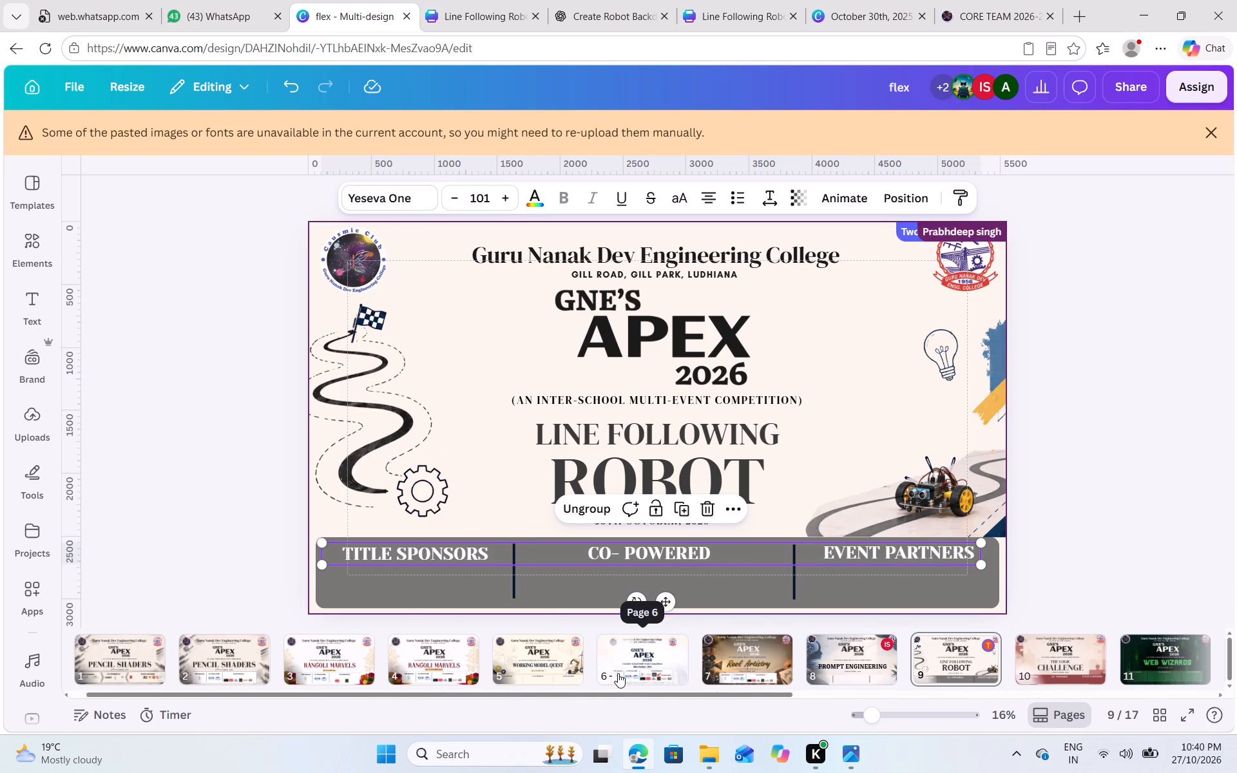
{"action": "scroll", "coordinate": [618, 673], "scroll_direction": "left", "scroll_amount": 7}
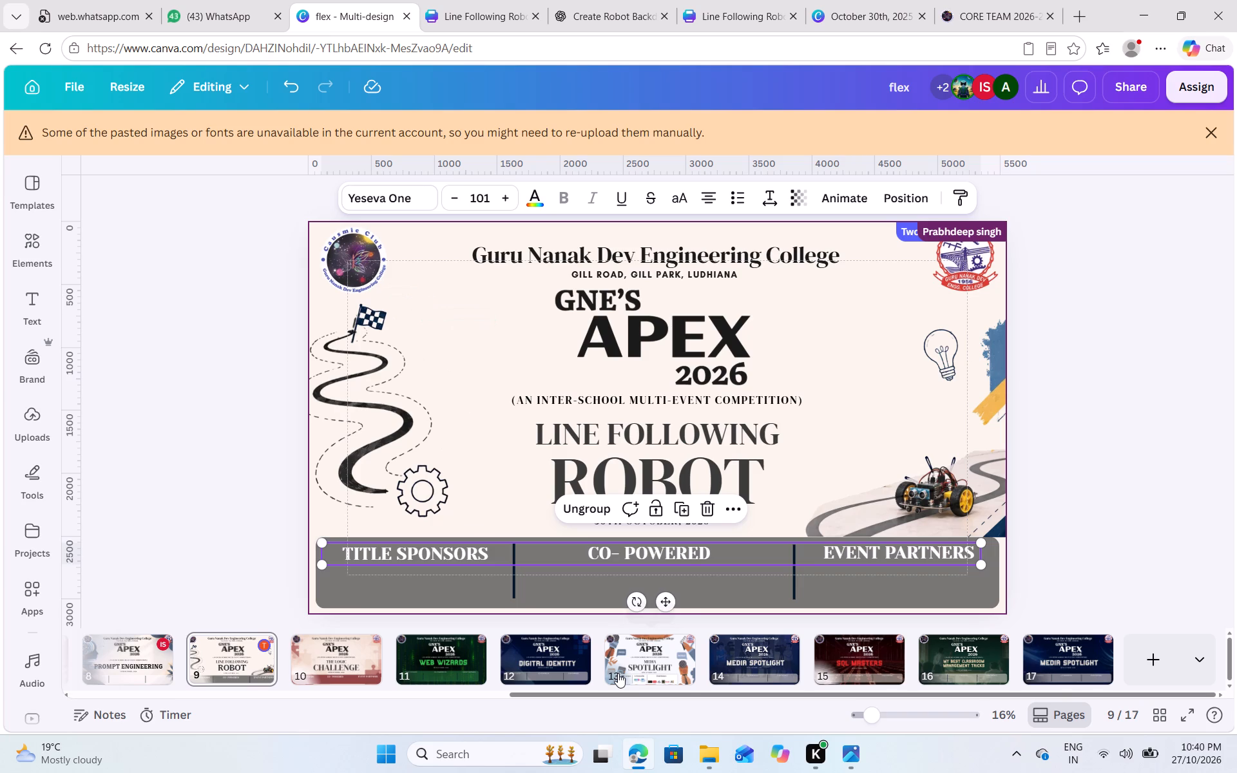
{"action": "left_click", "coordinate": [972, 673]}
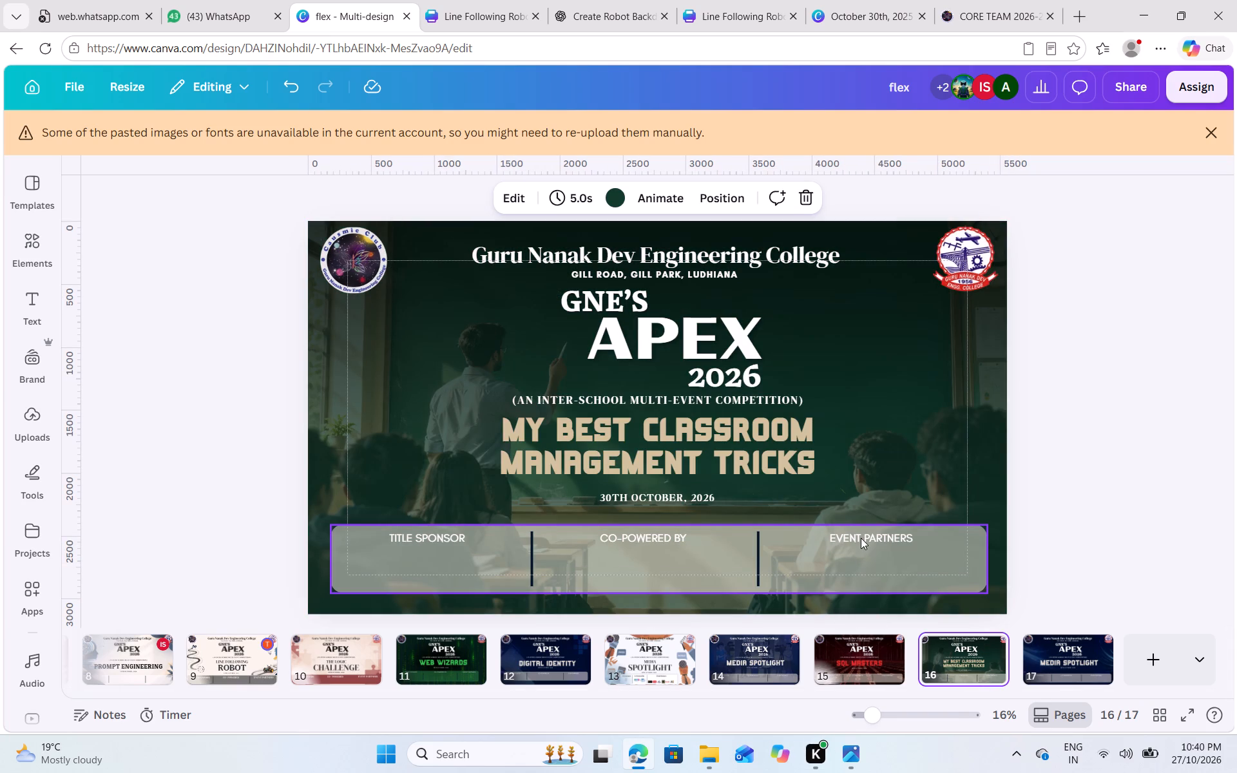
{"action": "left_click", "coordinate": [760, 658]}
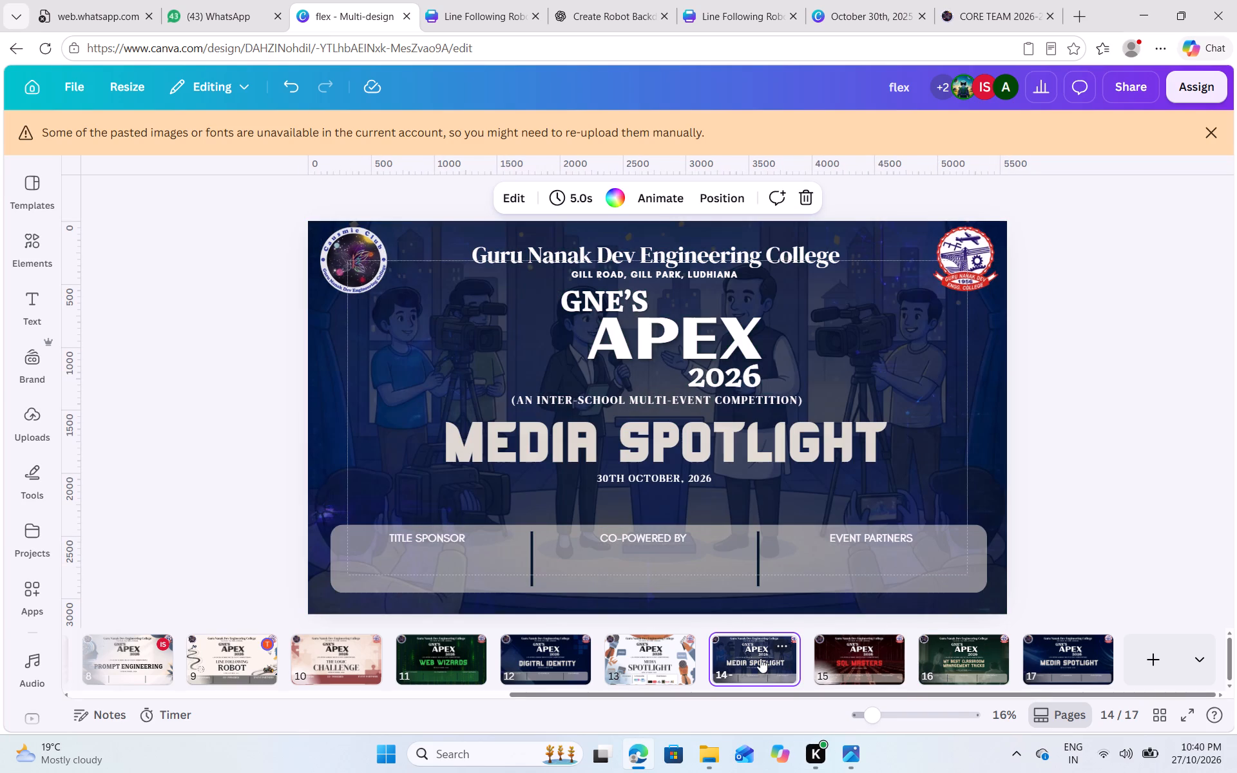
{"action": "left_click", "coordinate": [553, 662]}
{"action": "scroll", "coordinate": [553, 662], "scroll_direction": "right", "scroll_amount": 6}
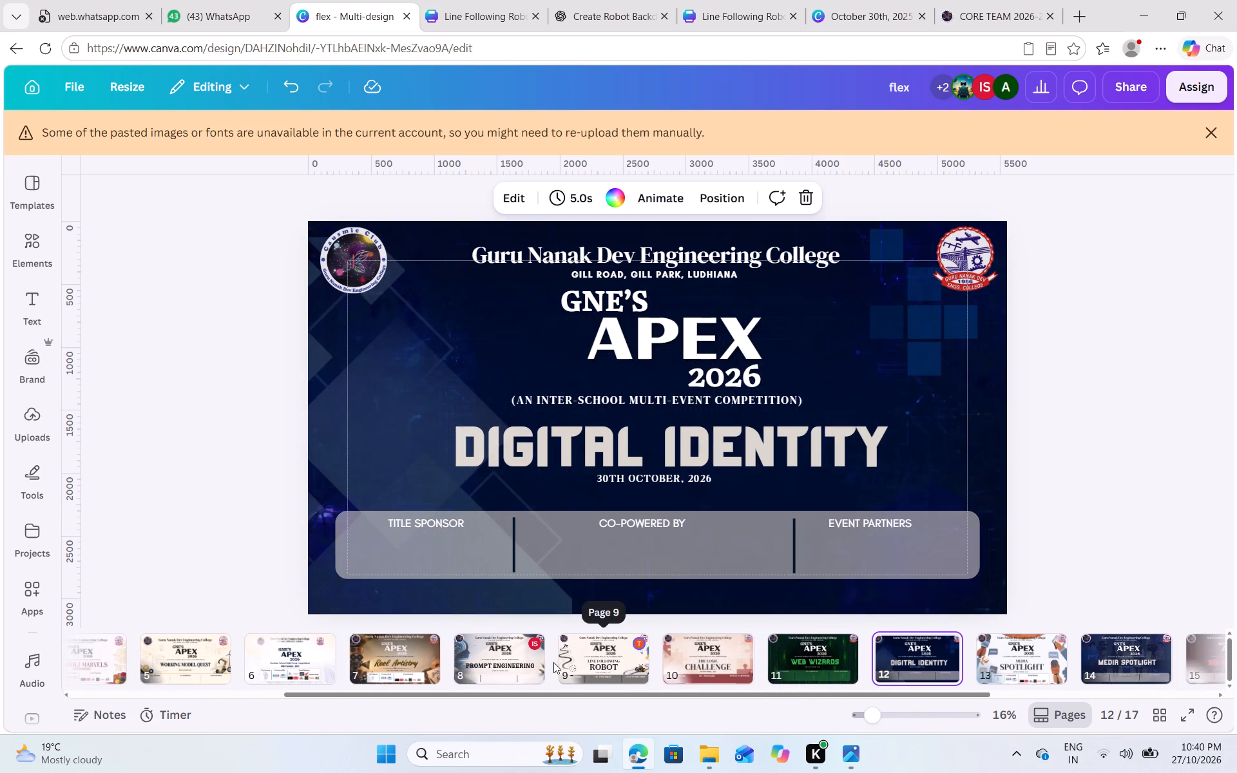
{"action": "scroll", "coordinate": [553, 662], "scroll_direction": "right", "scroll_amount": 4}
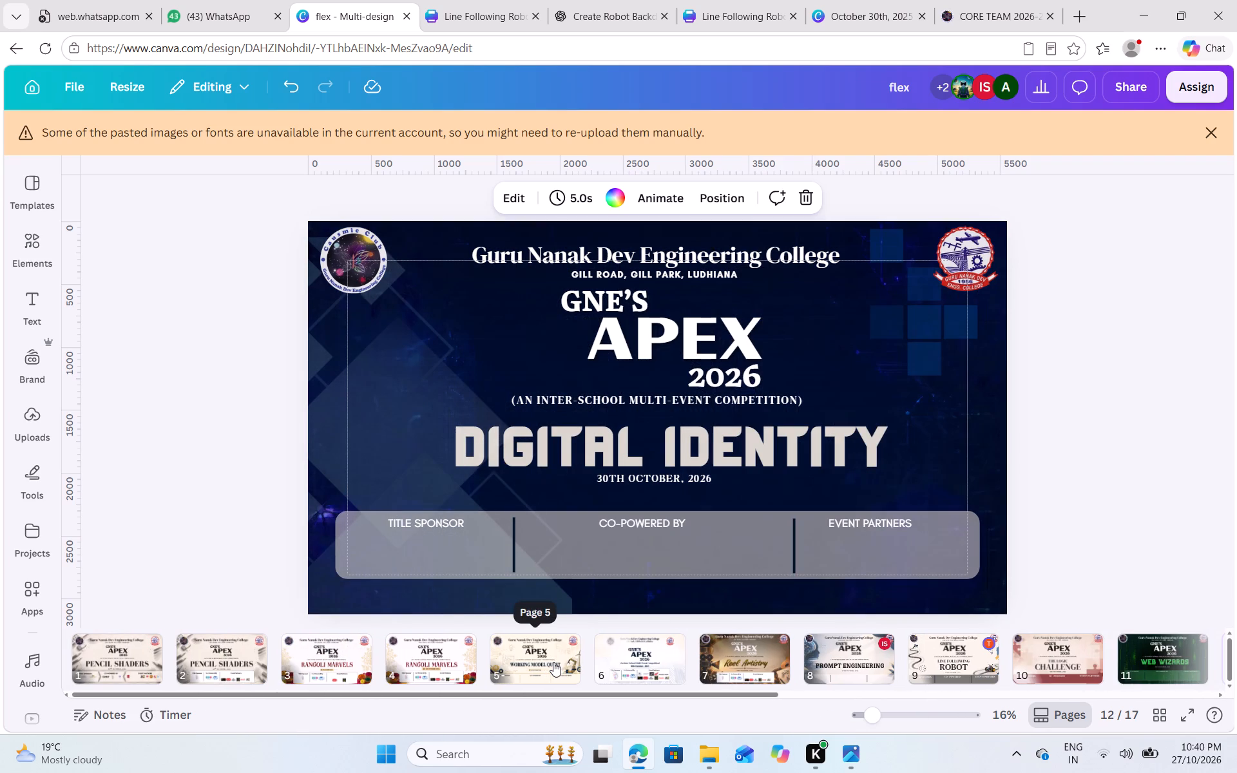
{"action": "left_click", "coordinate": [437, 672]}
{"action": "left_click", "coordinate": [317, 651]}
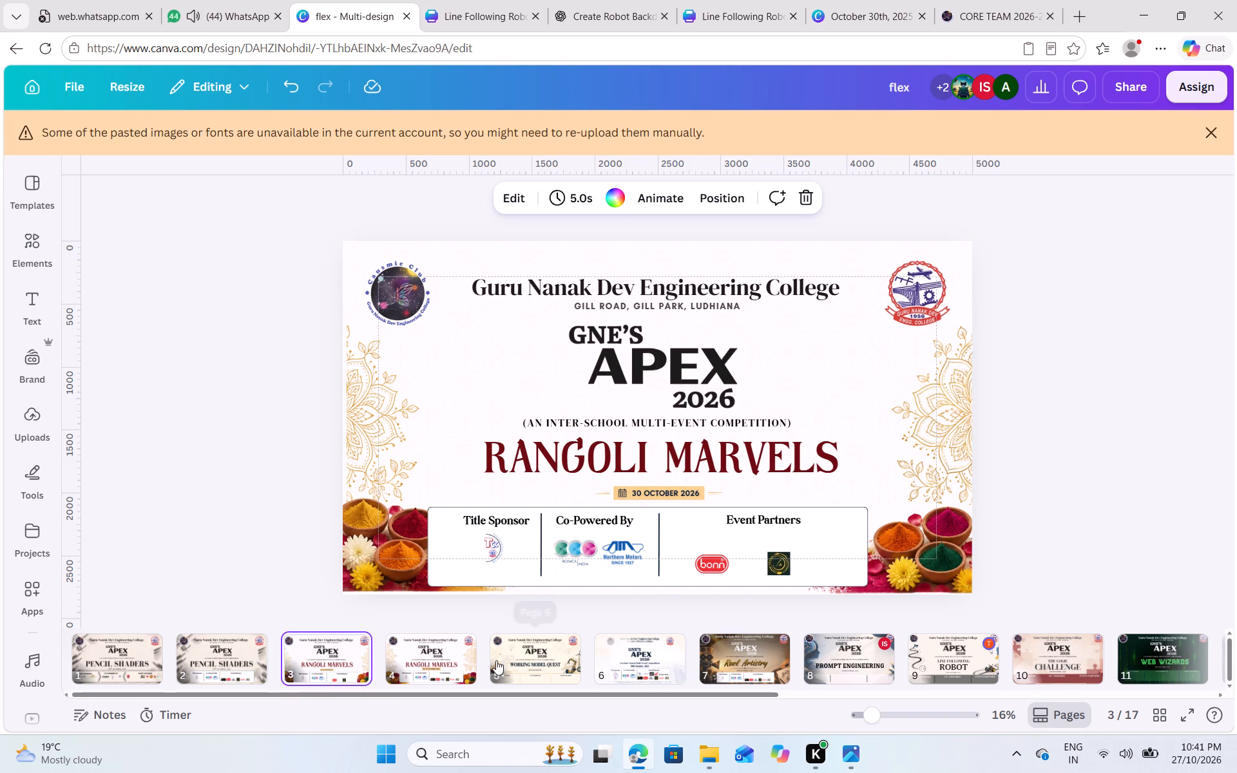
{"action": "left_click", "coordinate": [523, 643]}
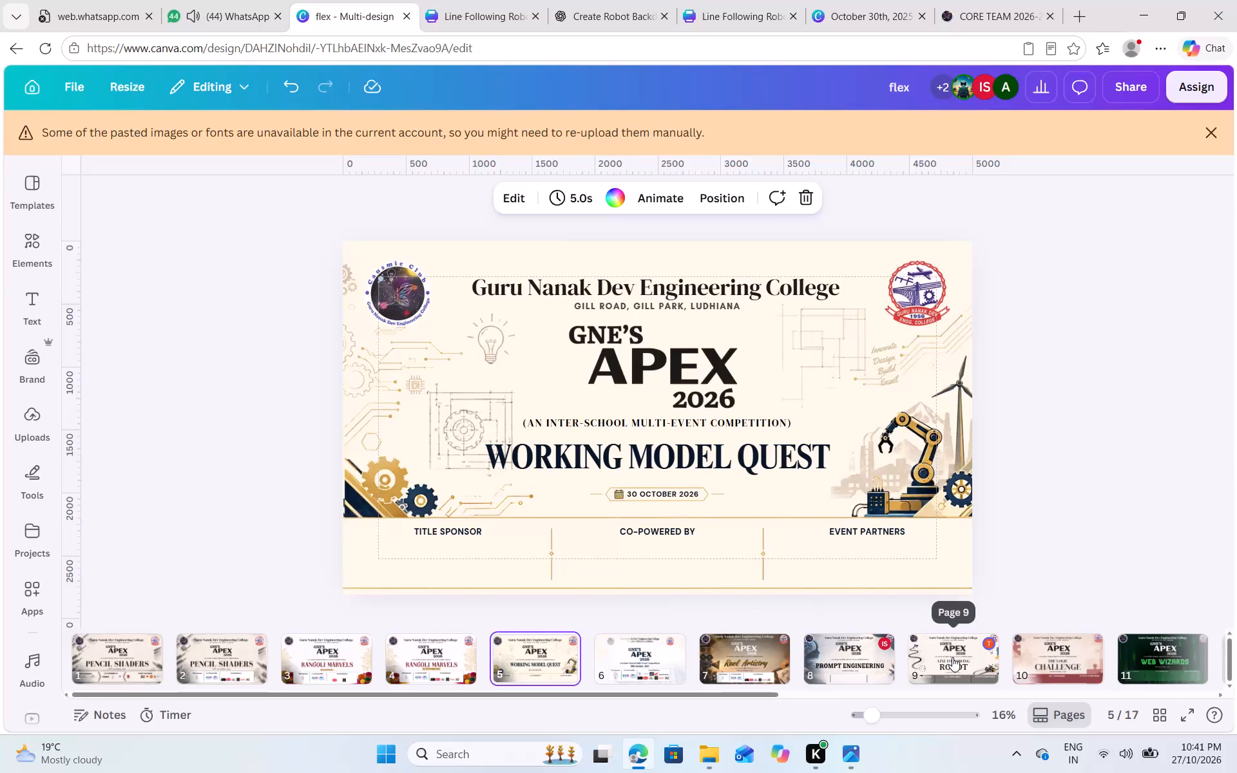
{"action": "left_click", "coordinate": [1057, 655]}
On page 9, ungroup the three sponsor headings, group them with the sponsor strip and its dividers, and copy that group.
{"action": "left_click", "coordinate": [926, 662]}
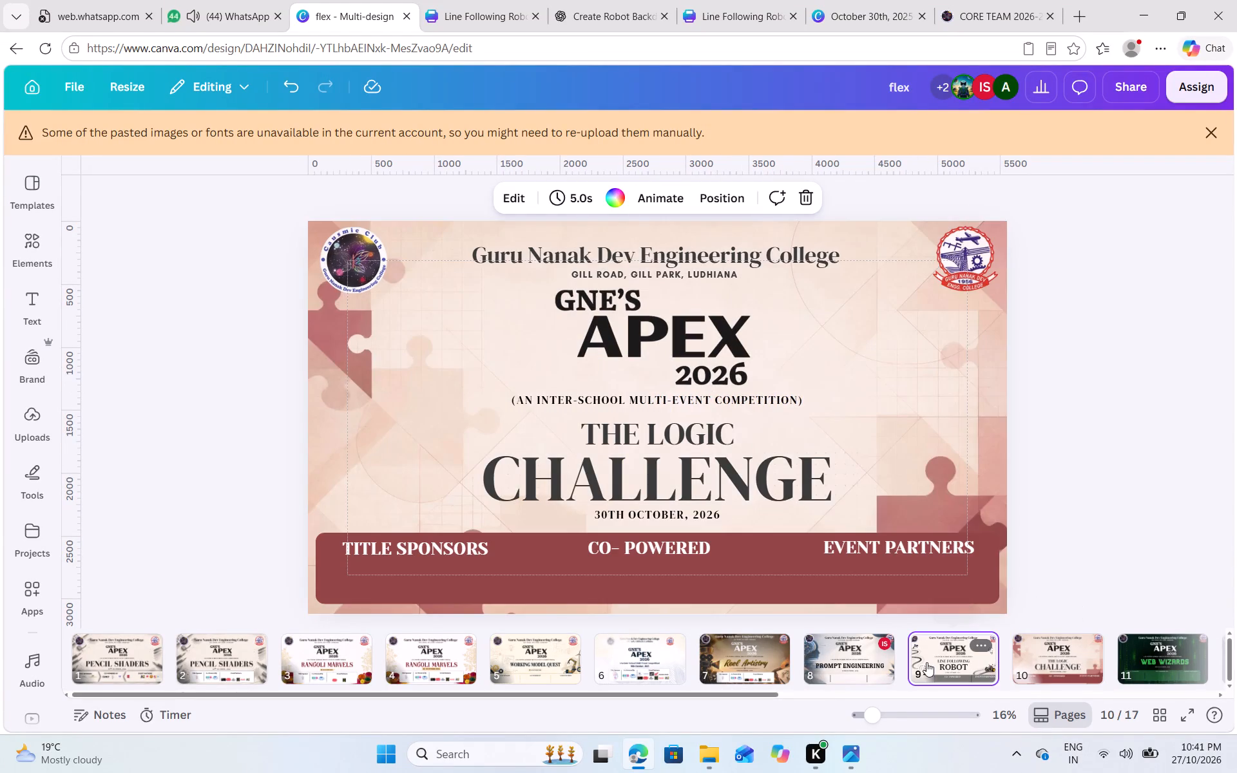
{"action": "left_click", "coordinate": [831, 586]}
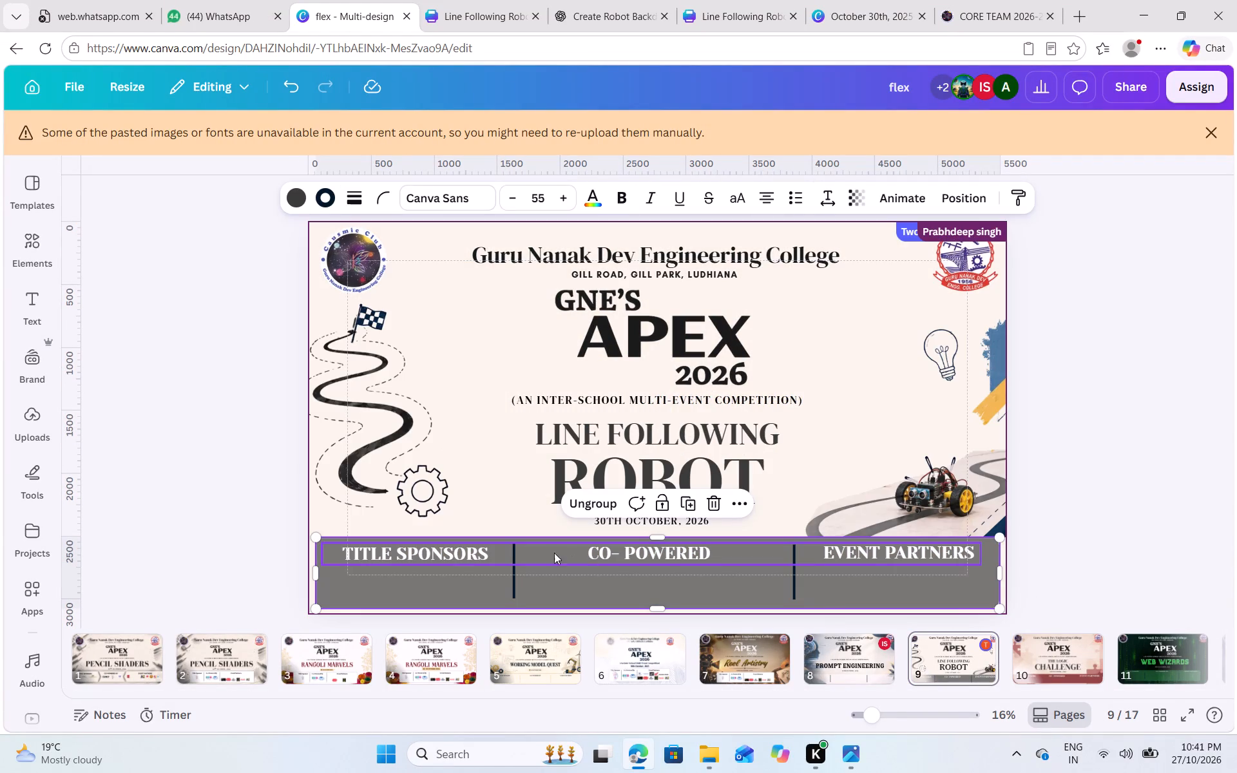
{"action": "left_click", "coordinate": [461, 553]}
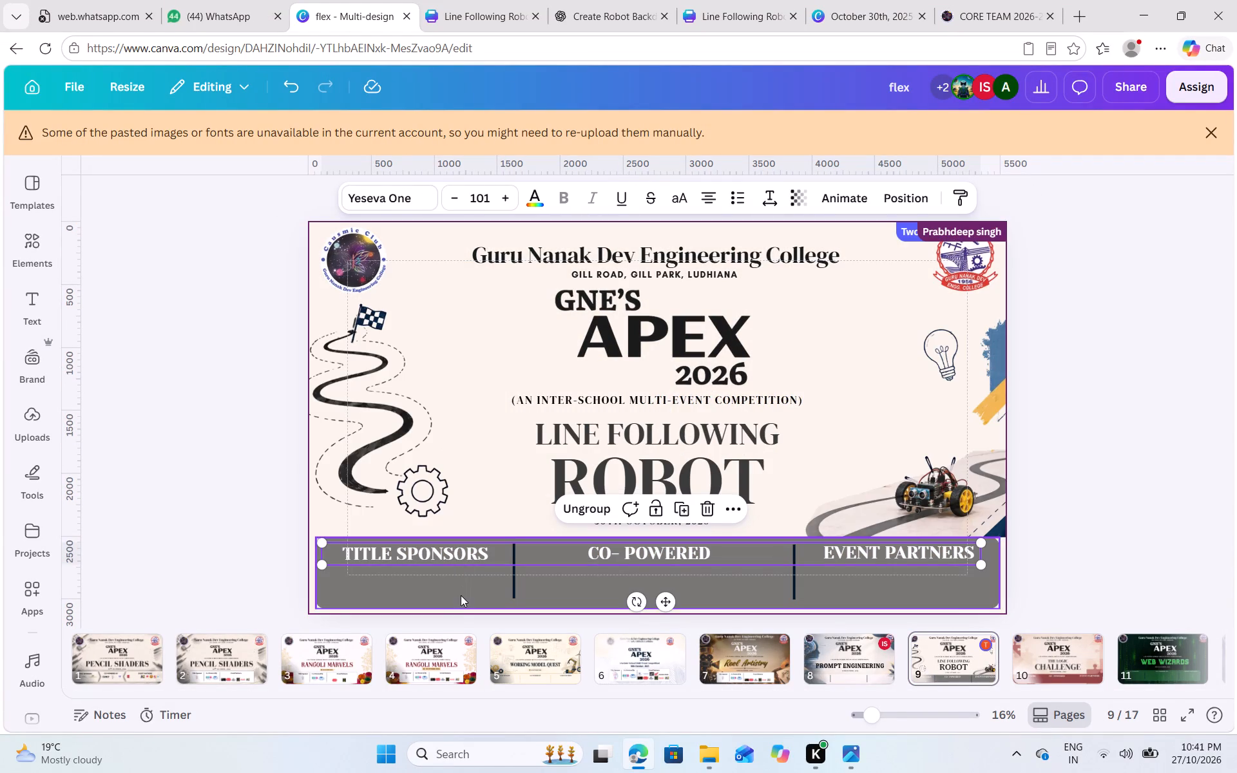
{"action": "left_click", "coordinate": [461, 596]}
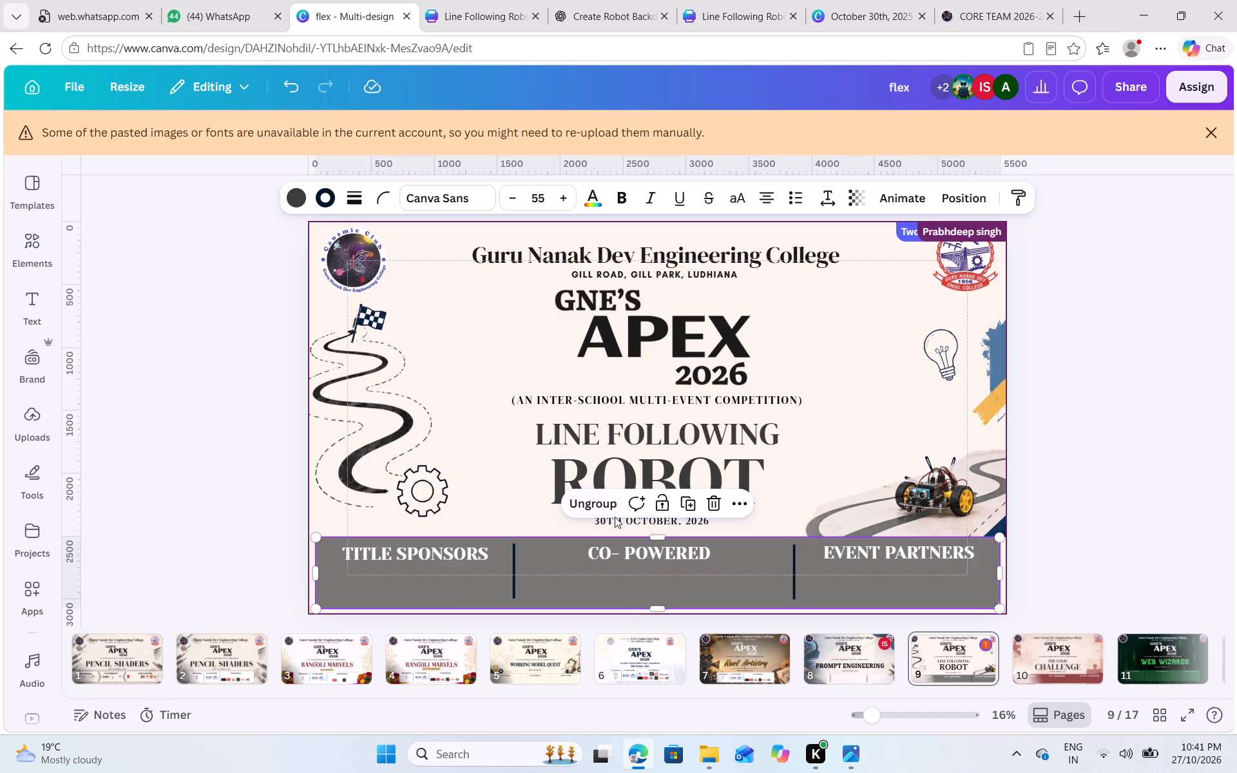
{"action": "key", "text": "ctrl+c"}
{"action": "left_click", "coordinate": [430, 550]}
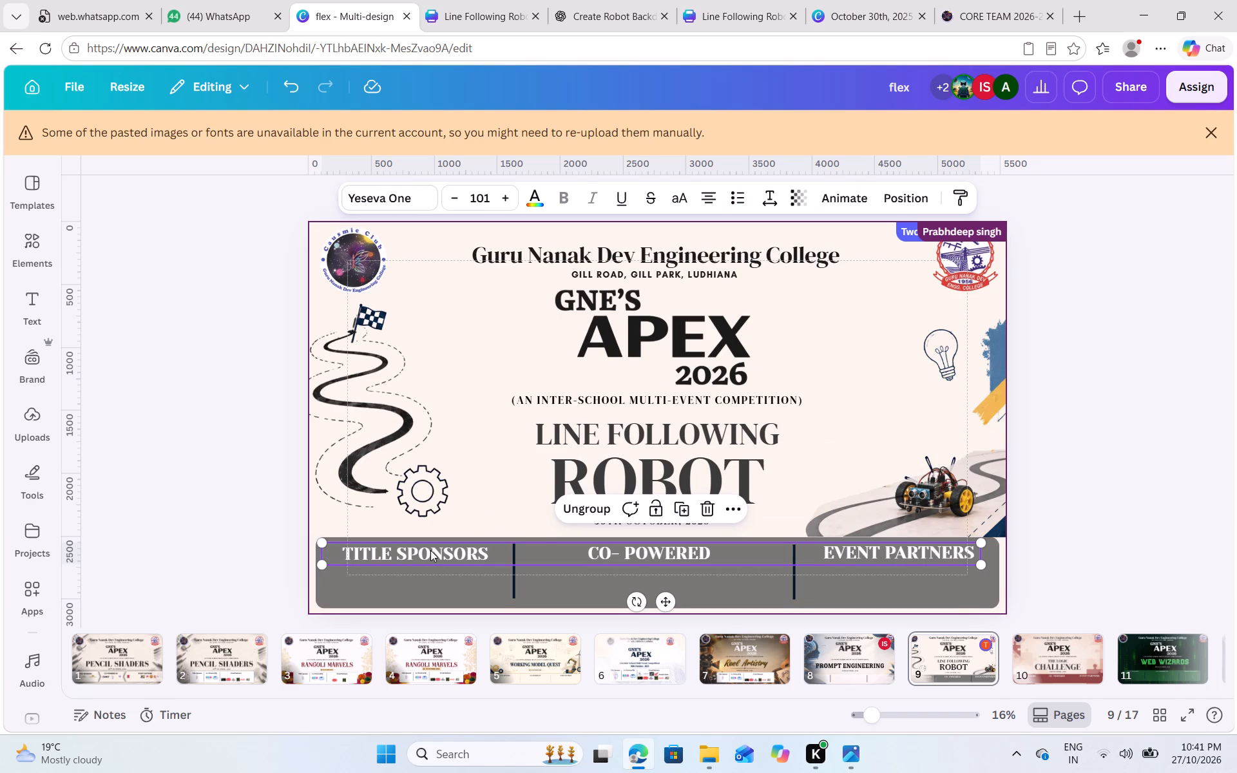
{"action": "left_click", "coordinate": [599, 508]}
{"action": "left_click", "coordinate": [455, 593]}
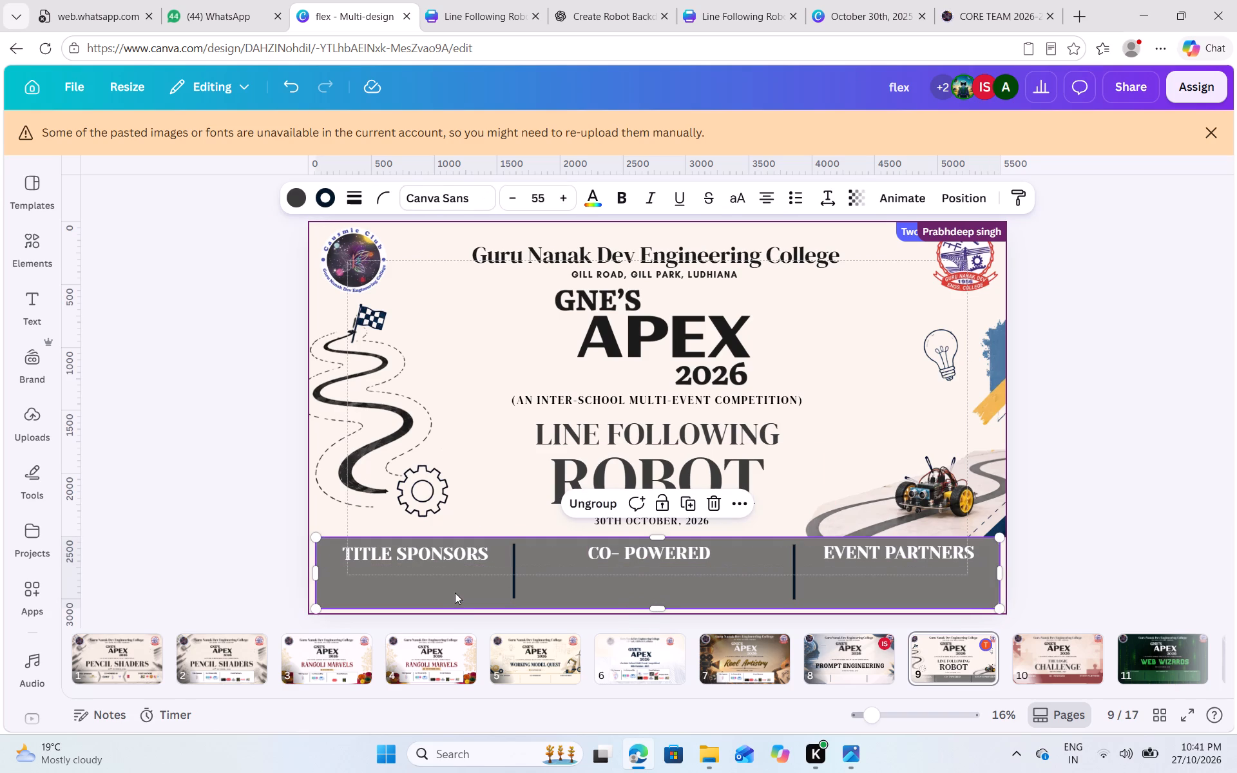
{"action": "left_click", "coordinate": [441, 557], "text": "shift"}
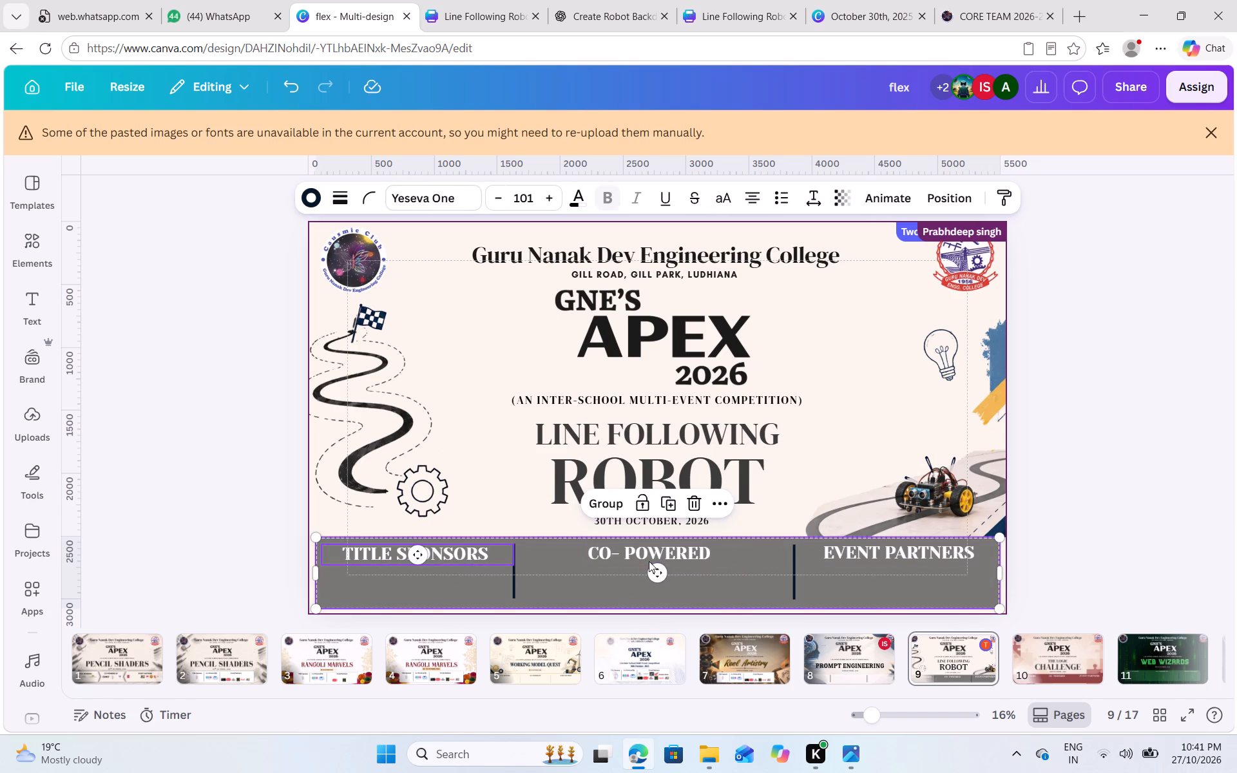
{"action": "left_click", "coordinate": [651, 553], "text": "shift"}
{"action": "left_click", "coordinate": [840, 547], "text": "shift"}
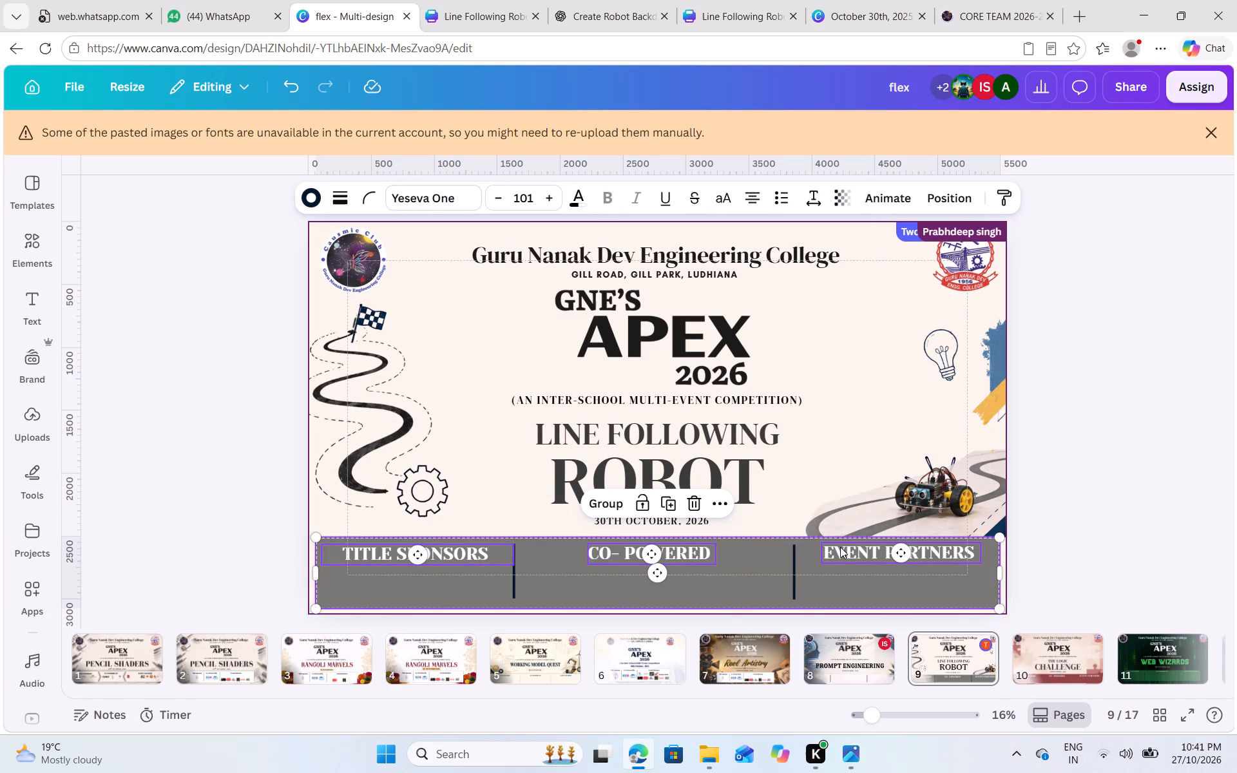
{"action": "left_click", "coordinate": [595, 501]}
{"action": "left_click", "coordinate": [1120, 587]}
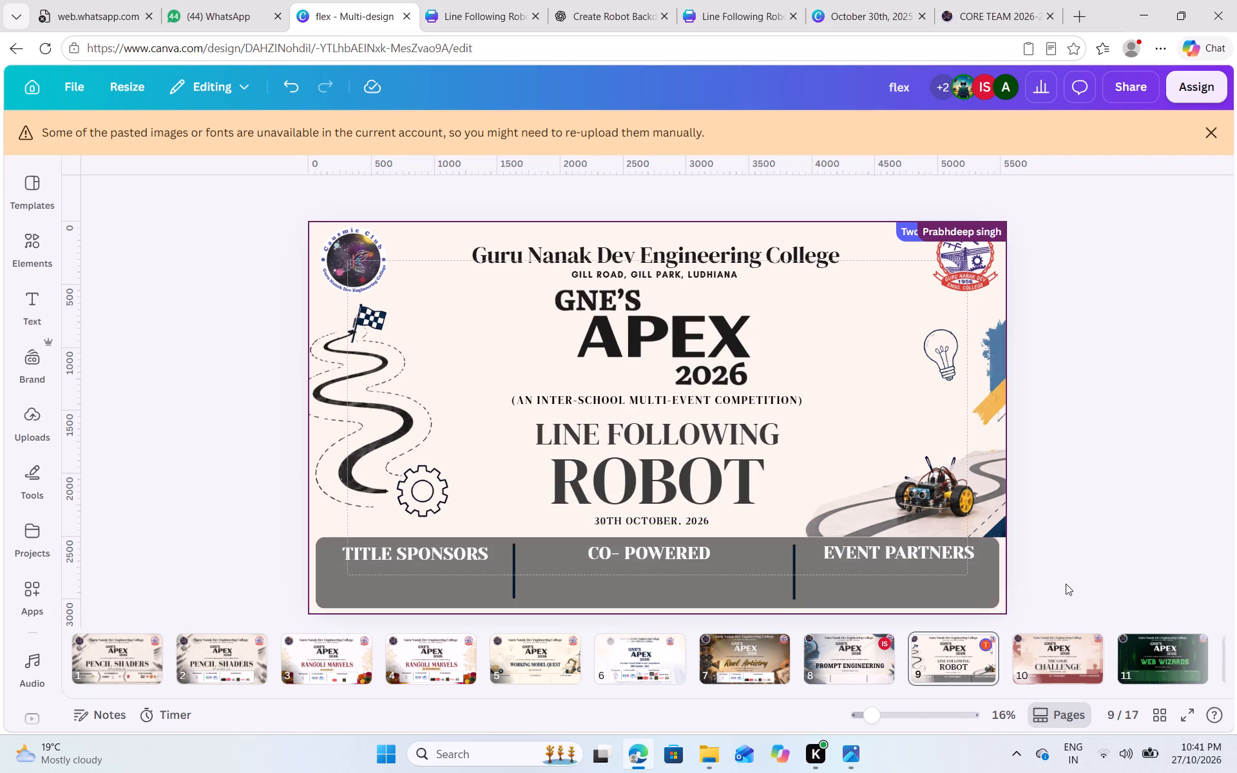
{"action": "left_click", "coordinate": [929, 584]}
{"action": "key", "text": "ctrl+c"}
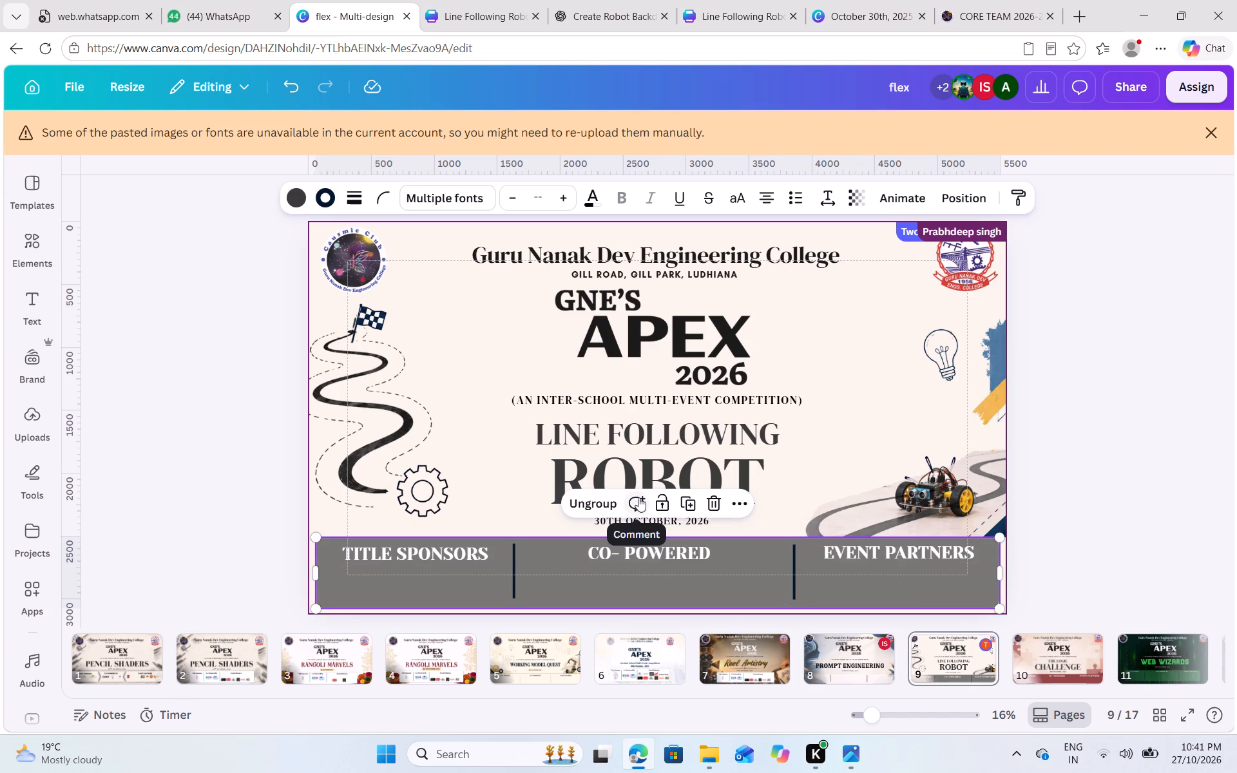
Delete the TITLE SPONSOR, CO-POWERED BY and EVENT PARTNERS labels and both gold dividers from page 5's WORKING MODEL QUEST banner.
{"action": "left_click", "coordinate": [542, 671]}
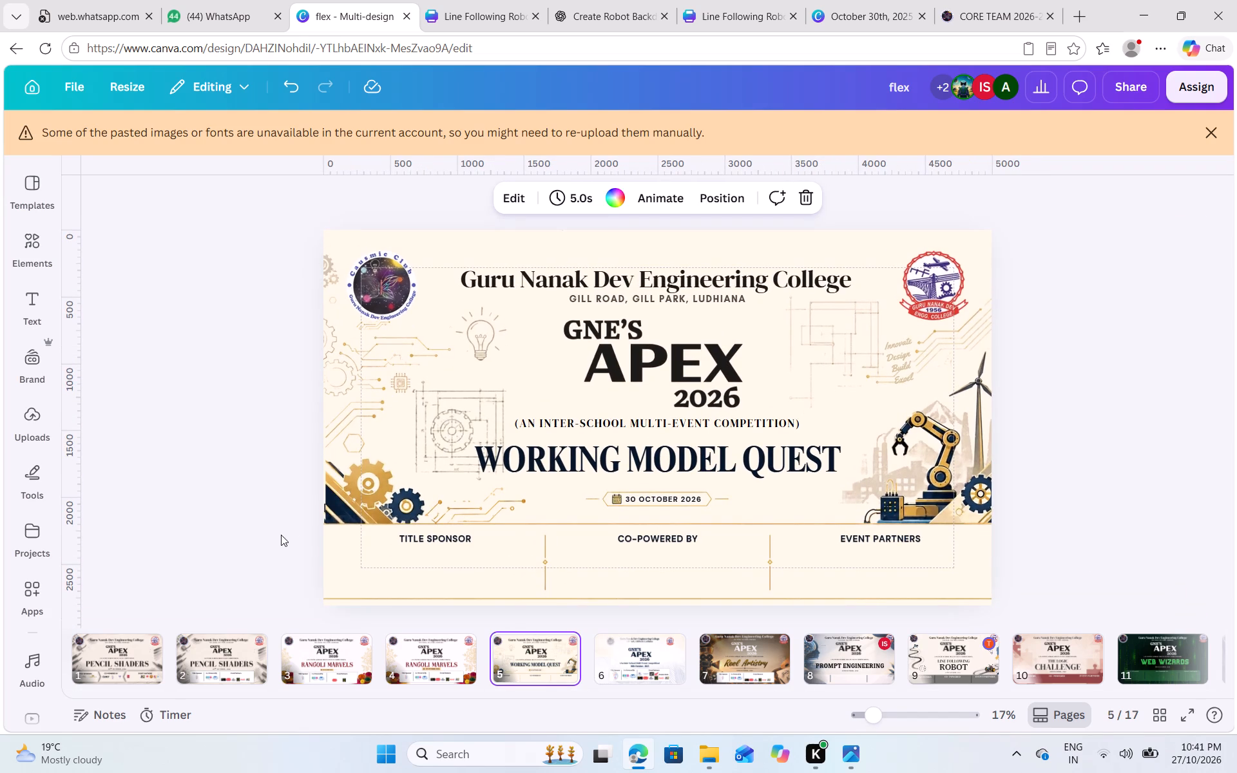
{"action": "left_click_drag", "start_coordinate": [290, 539], "coordinate": [976, 582]}
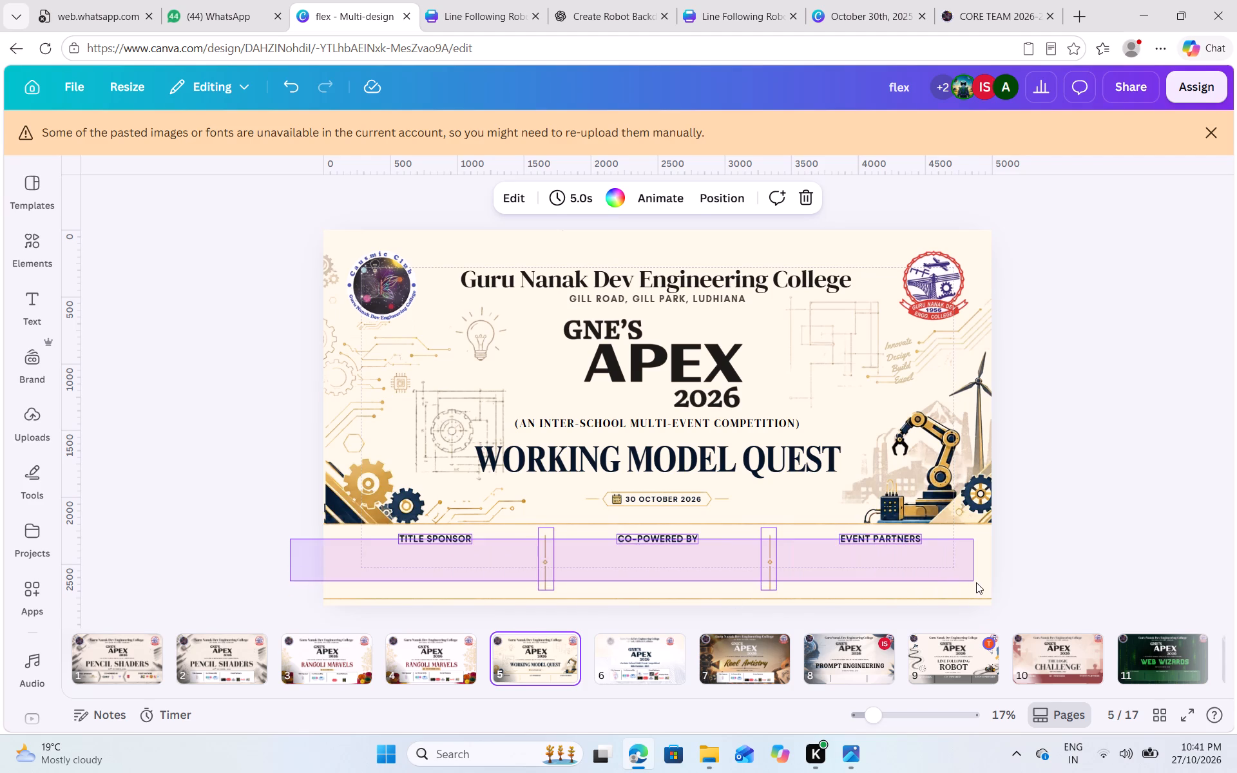
{"action": "left_click_drag", "start_coordinate": [976, 582], "coordinate": [977, 585]}
{"action": "key", "text": "Delete"}
Paste the copied sponsor strip onto page 5 and place it in the empty band between the two gold lines.
{"action": "left_click", "coordinate": [747, 578]}
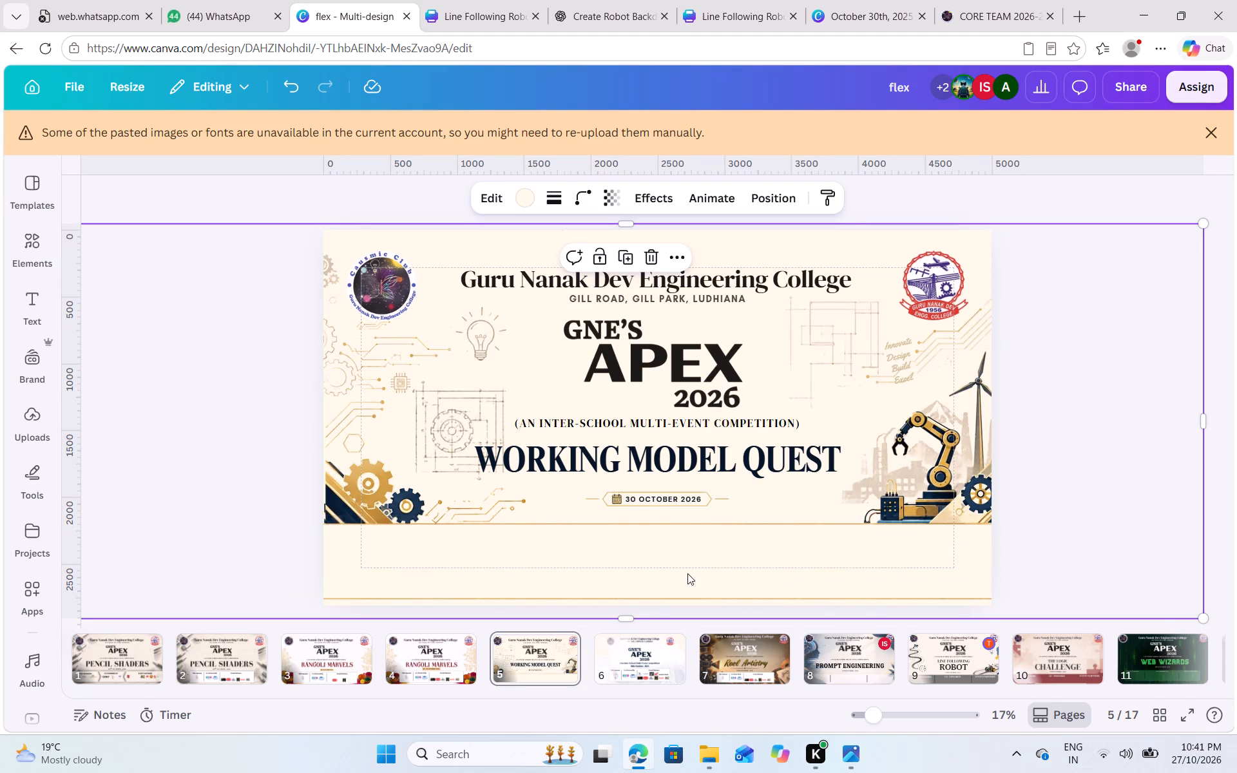
{"action": "key", "text": "ctrl+v"}
{"action": "left_click_drag", "start_coordinate": [740, 267], "coordinate": [742, 278]}
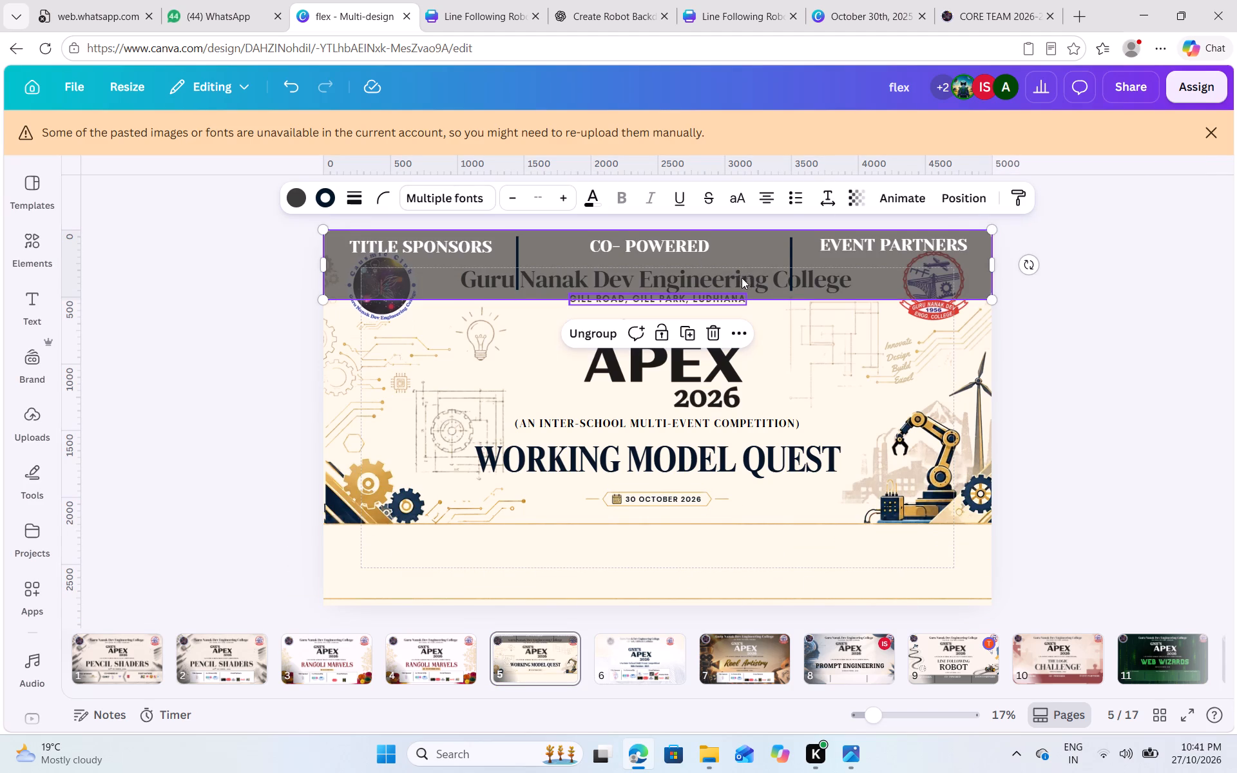
{"action": "left_click_drag", "start_coordinate": [742, 278], "coordinate": [742, 547]}
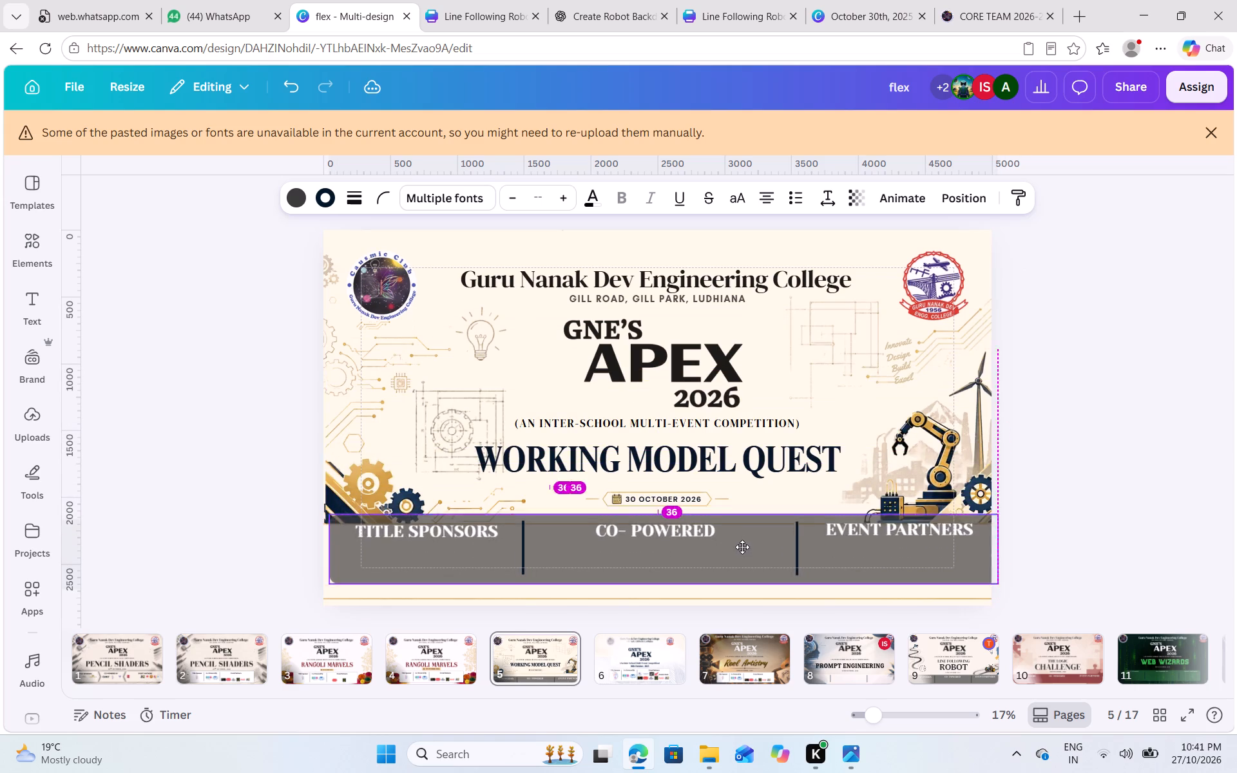
{"action": "left_click_drag", "start_coordinate": [742, 547], "coordinate": [740, 562]}
{"action": "left_click", "coordinate": [1057, 464]}
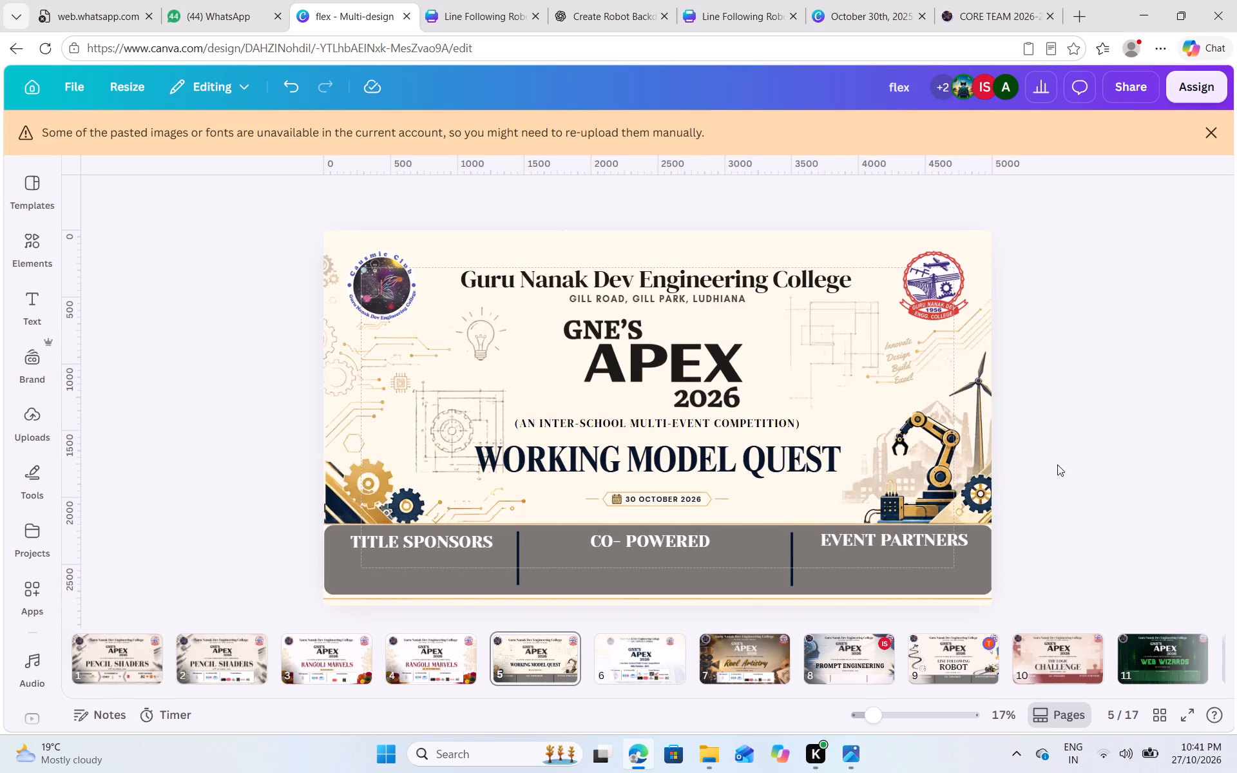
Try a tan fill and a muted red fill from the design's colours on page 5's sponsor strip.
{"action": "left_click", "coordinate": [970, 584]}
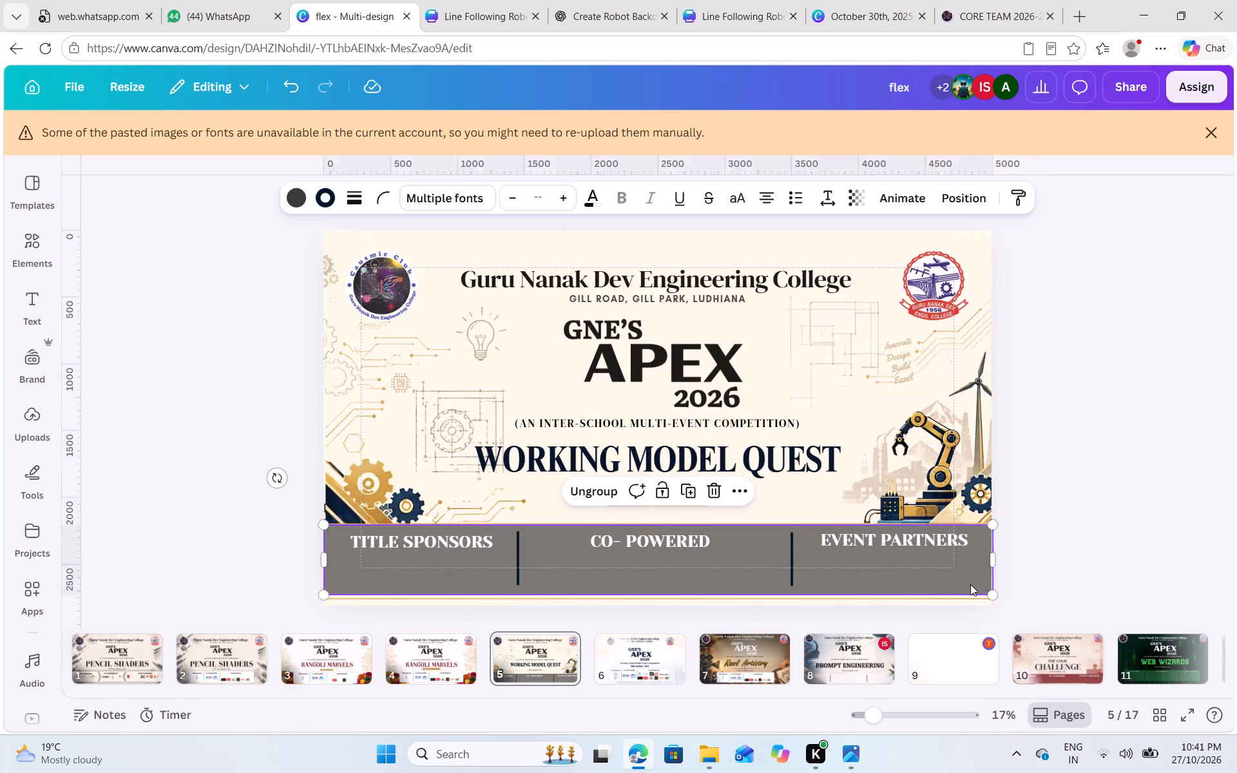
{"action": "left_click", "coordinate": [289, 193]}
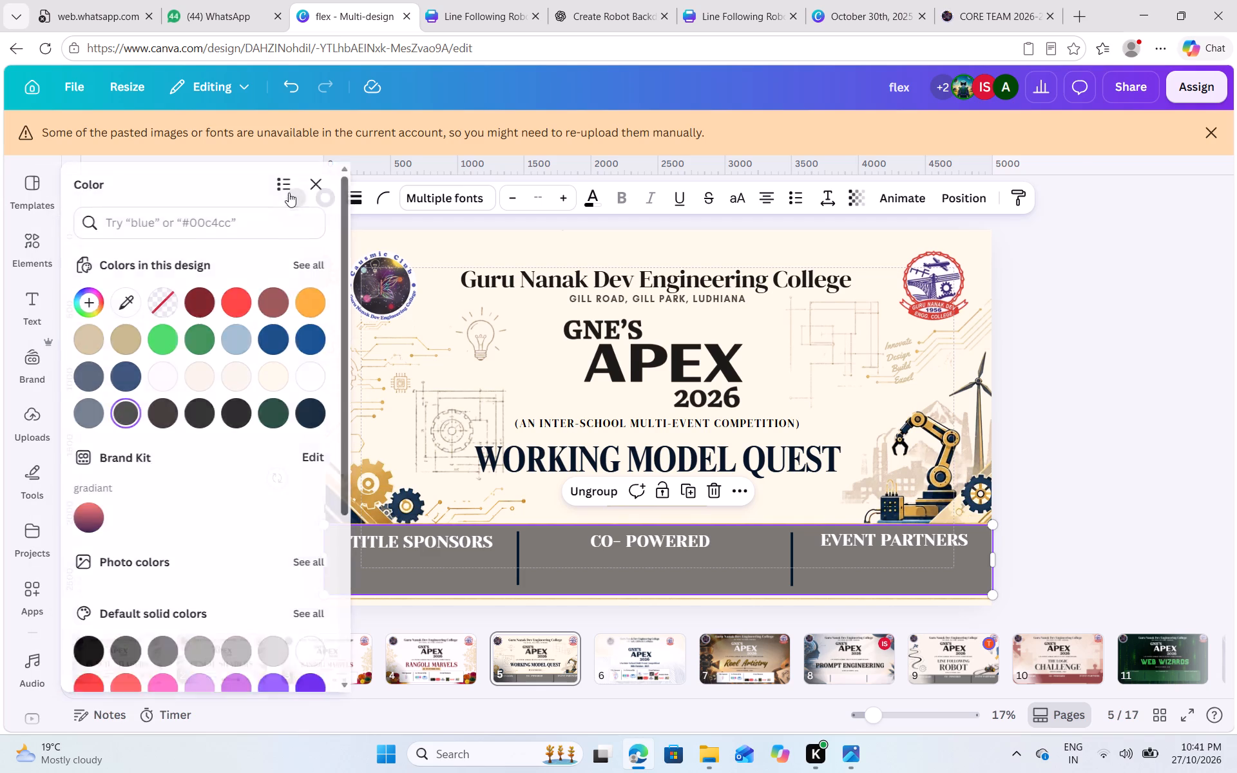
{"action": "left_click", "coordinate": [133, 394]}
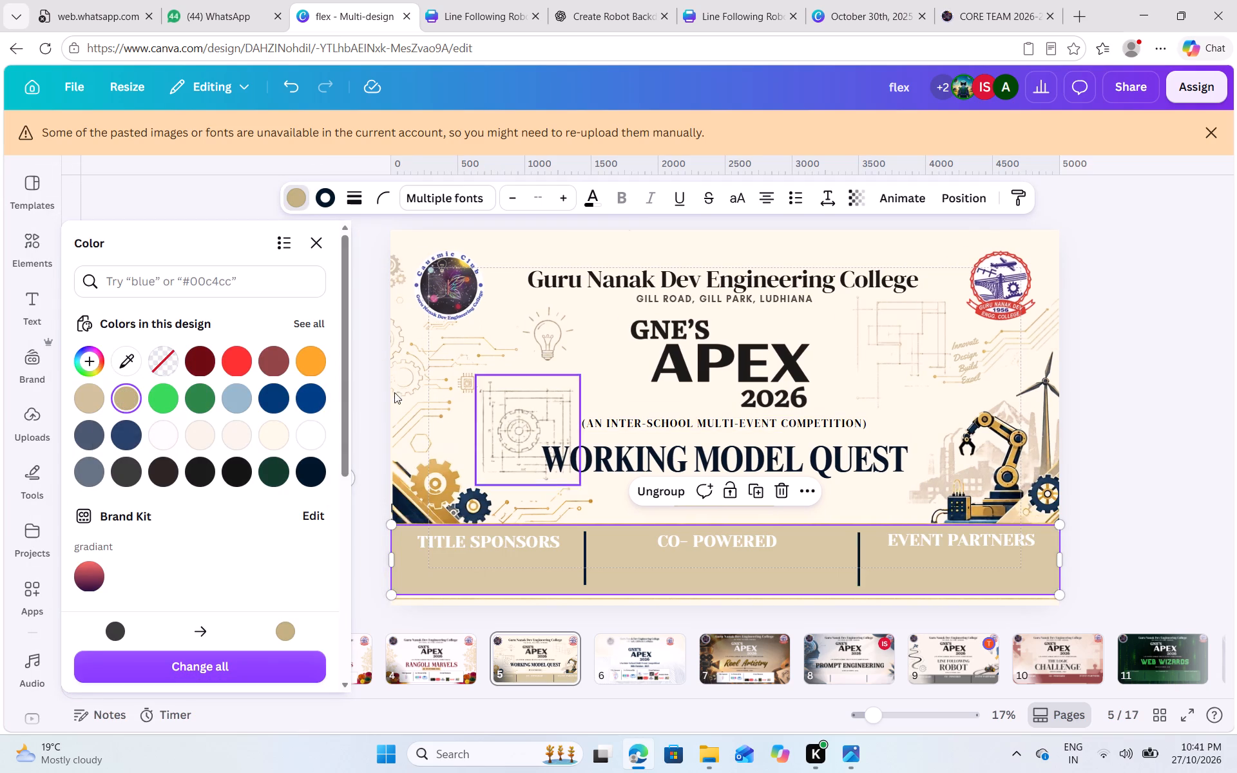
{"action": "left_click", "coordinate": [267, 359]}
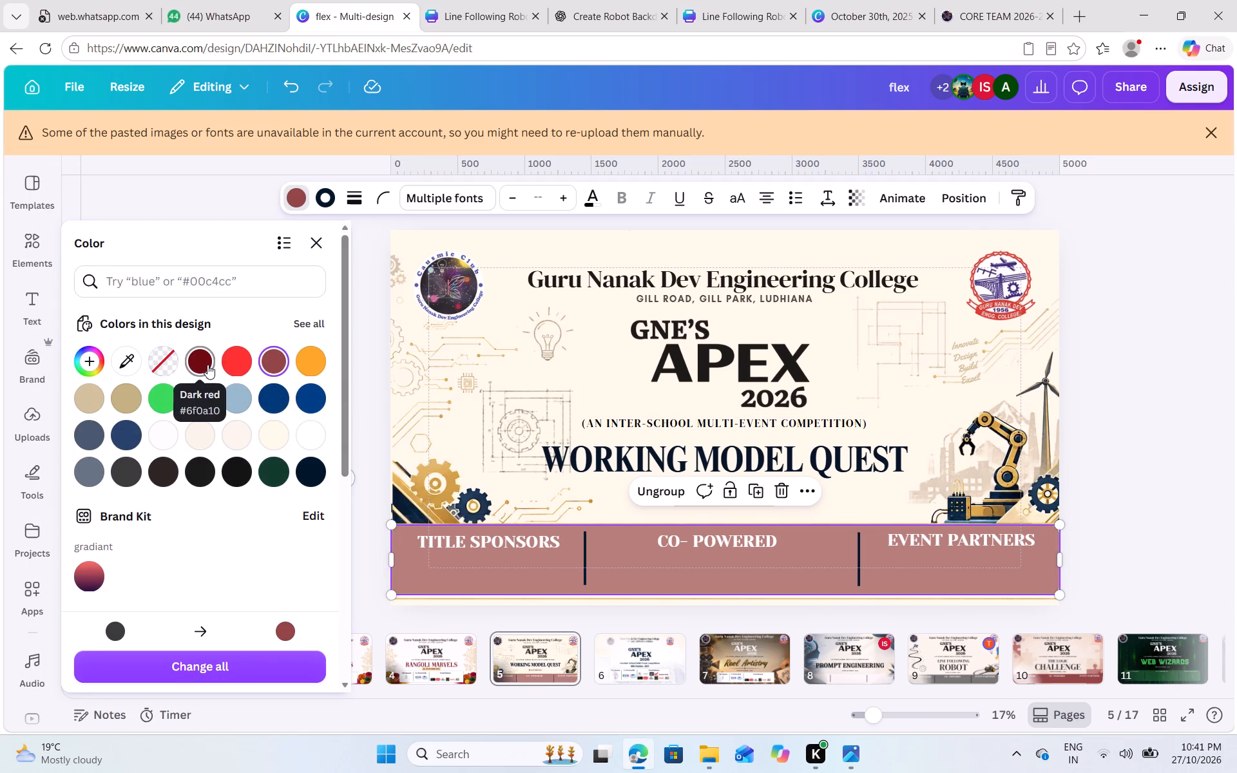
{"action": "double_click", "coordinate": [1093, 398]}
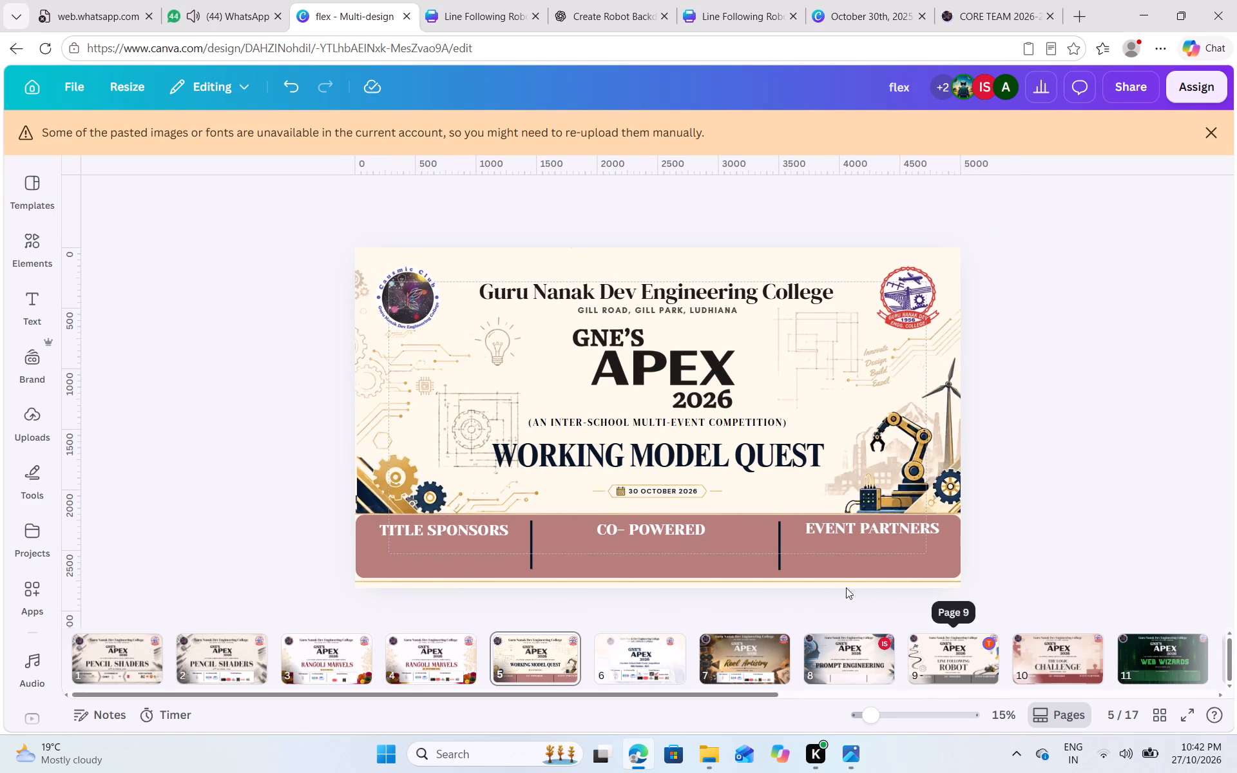
Recolour the WORKING MODEL QUEST banner's sponsor strip with the design's dark red, #6f0a10.
{"action": "left_click", "coordinate": [769, 560]}
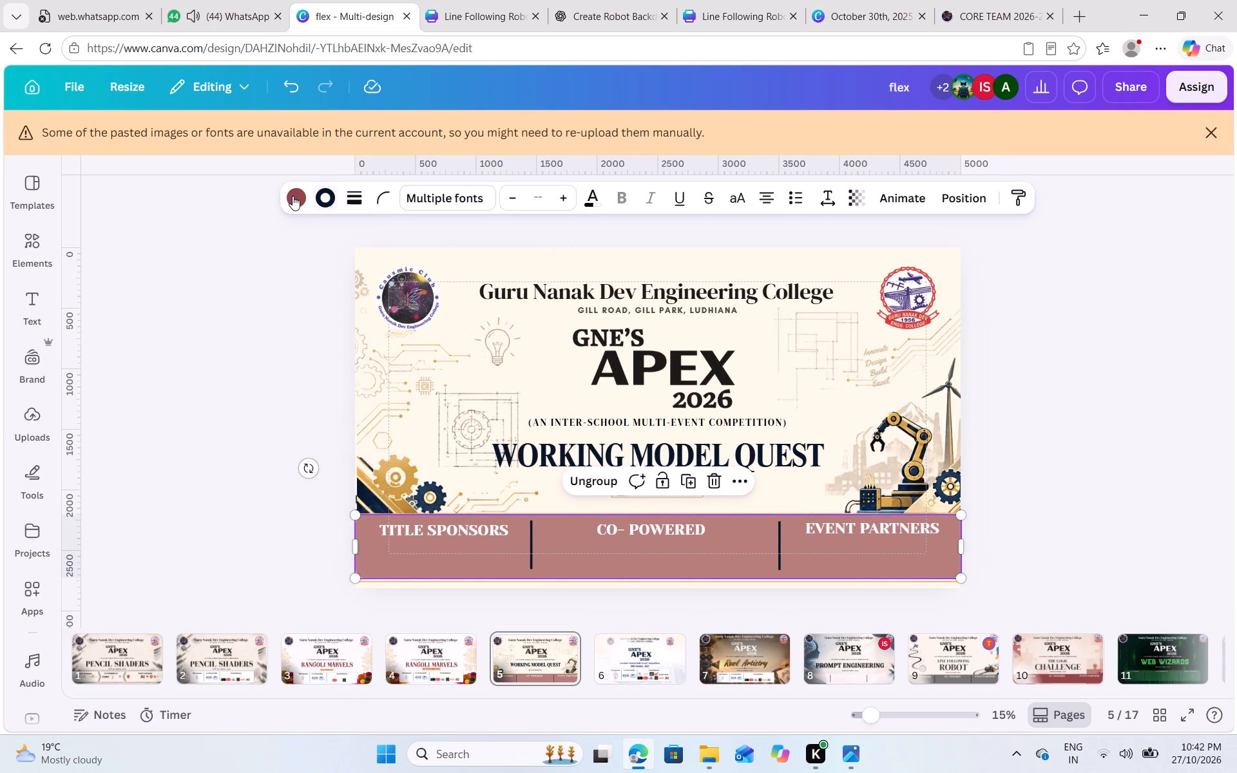
{"action": "left_click", "coordinate": [295, 196]}
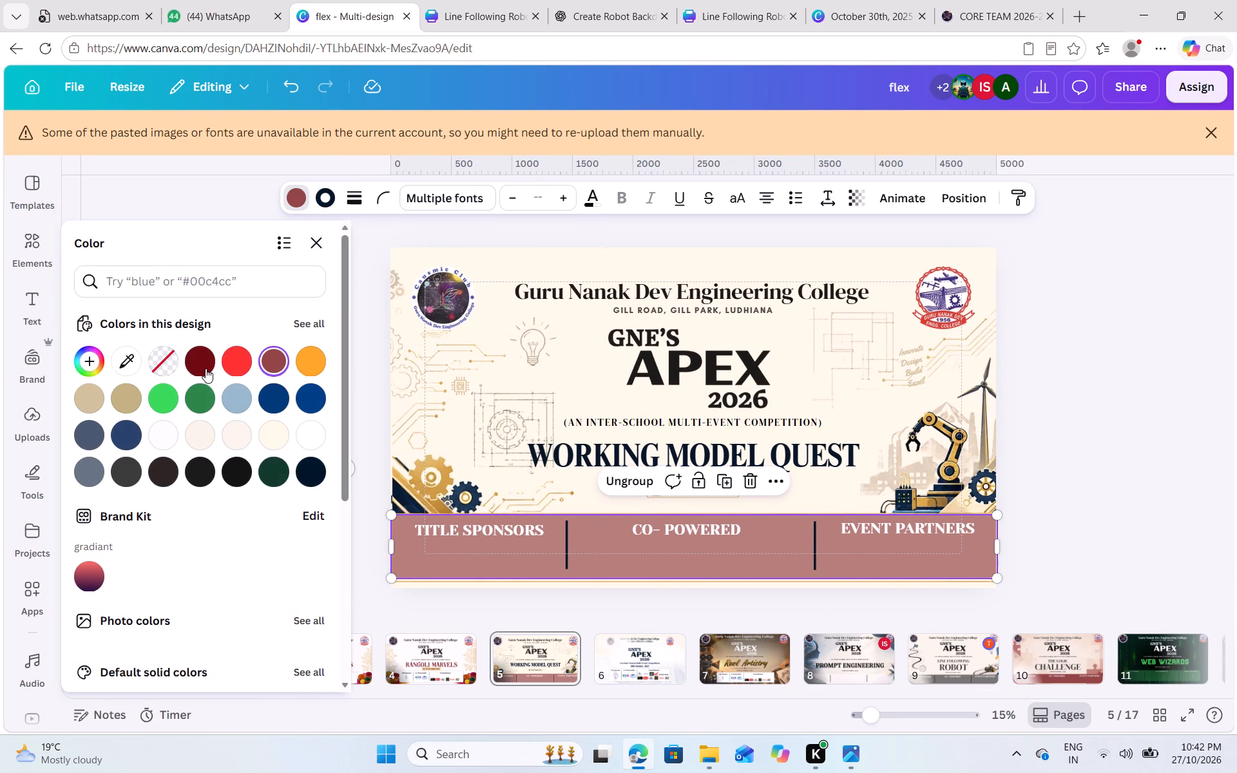
{"action": "left_click", "coordinate": [203, 368]}
{"action": "double_click", "coordinate": [1050, 475]}
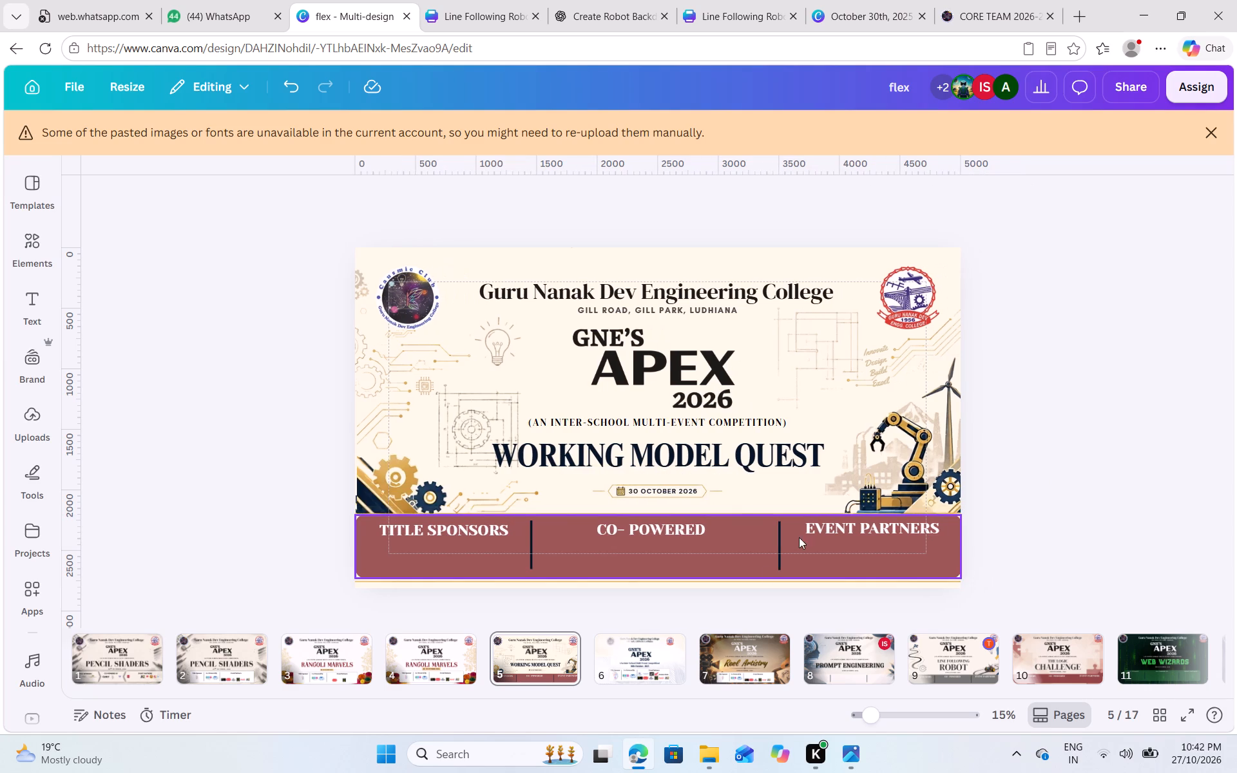
Nudge page 5's grouped sponsor strip slightly down, towards the lower gold line.
{"action": "left_click", "coordinate": [755, 564]}
{"action": "key", "text": "Down"}
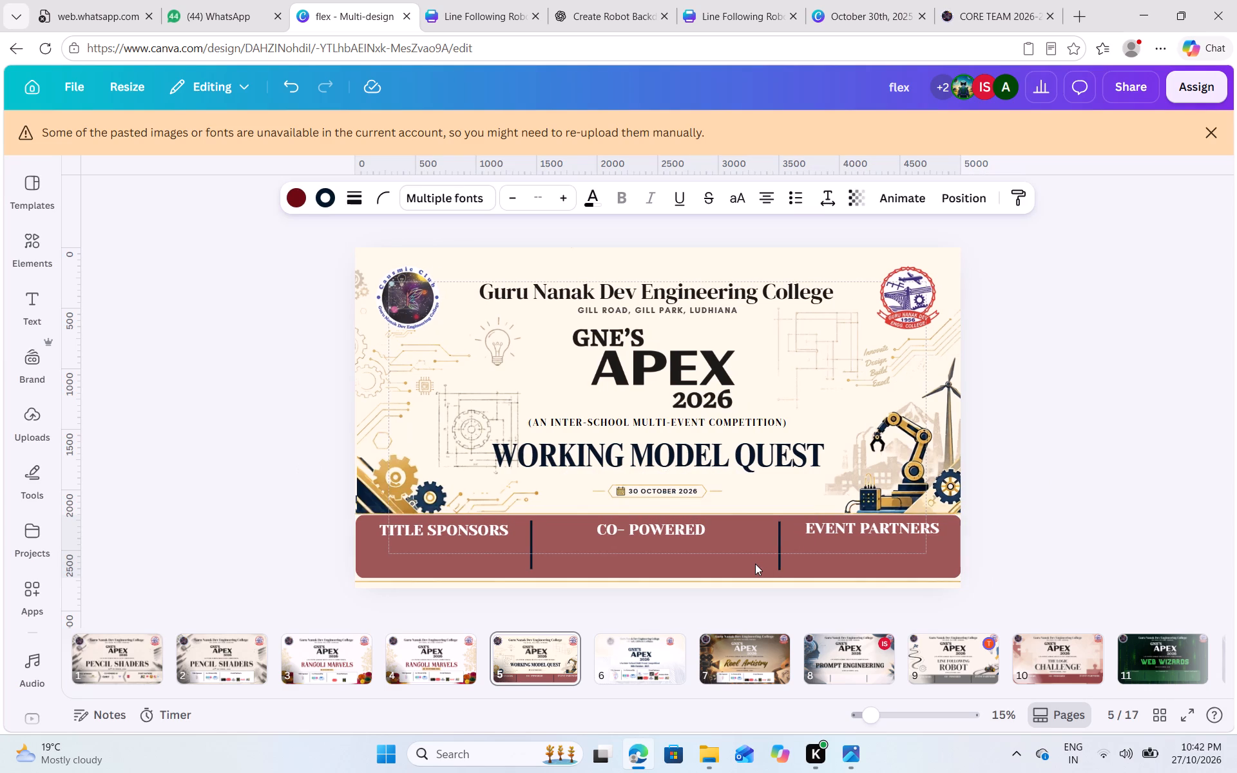
{"action": "key", "text": "Down"}
{"action": "key", "text": "Down"}
{"action": "key", "text": "Down"}
{"action": "key", "text": "Down"}
{"action": "key", "text": "Down"}
{"action": "key", "text": "Down"}
{"action": "key", "text": "Down"}
{"action": "key", "text": "Down"}
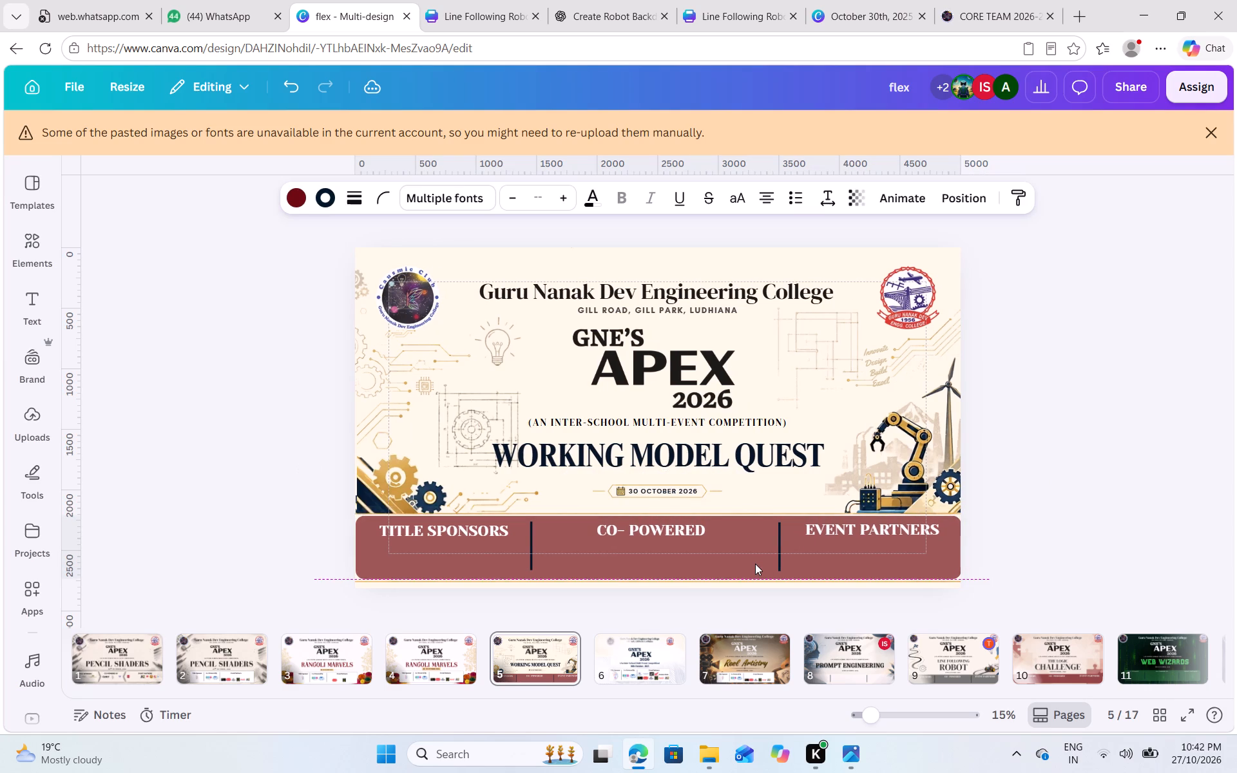
{"action": "left_click", "coordinate": [1015, 502]}
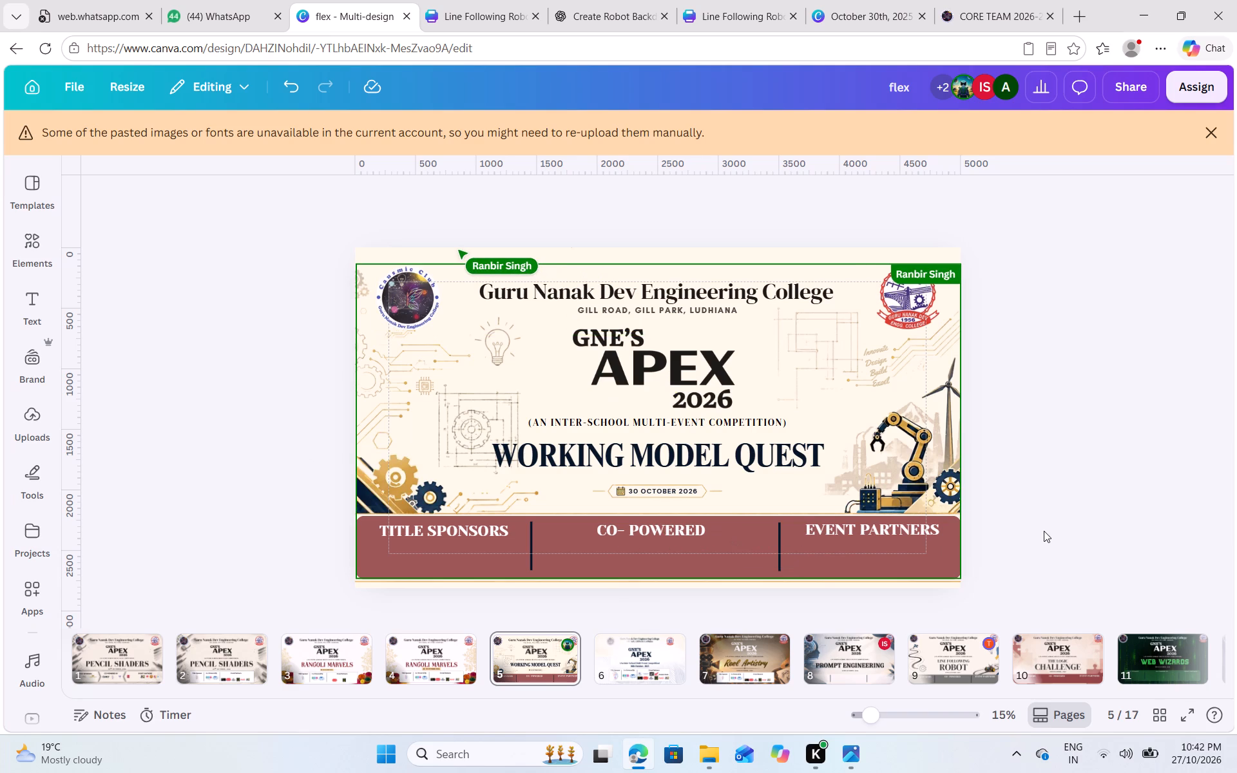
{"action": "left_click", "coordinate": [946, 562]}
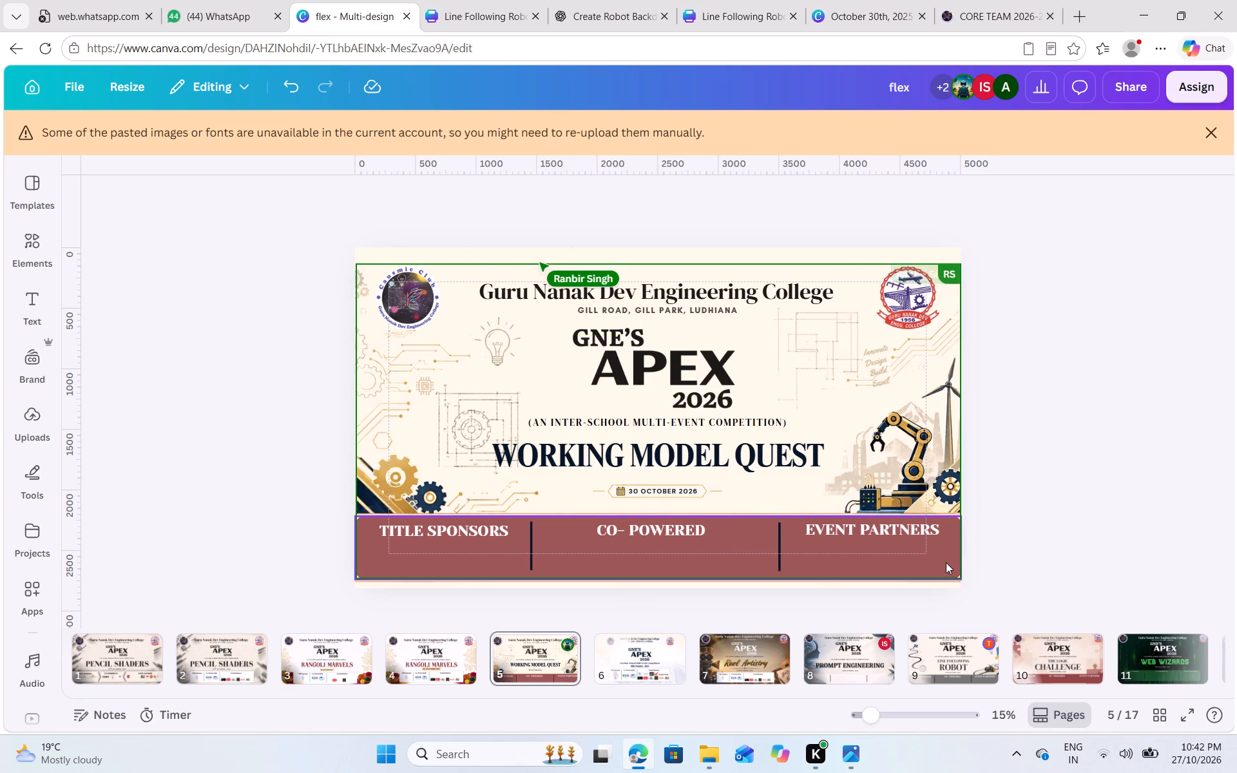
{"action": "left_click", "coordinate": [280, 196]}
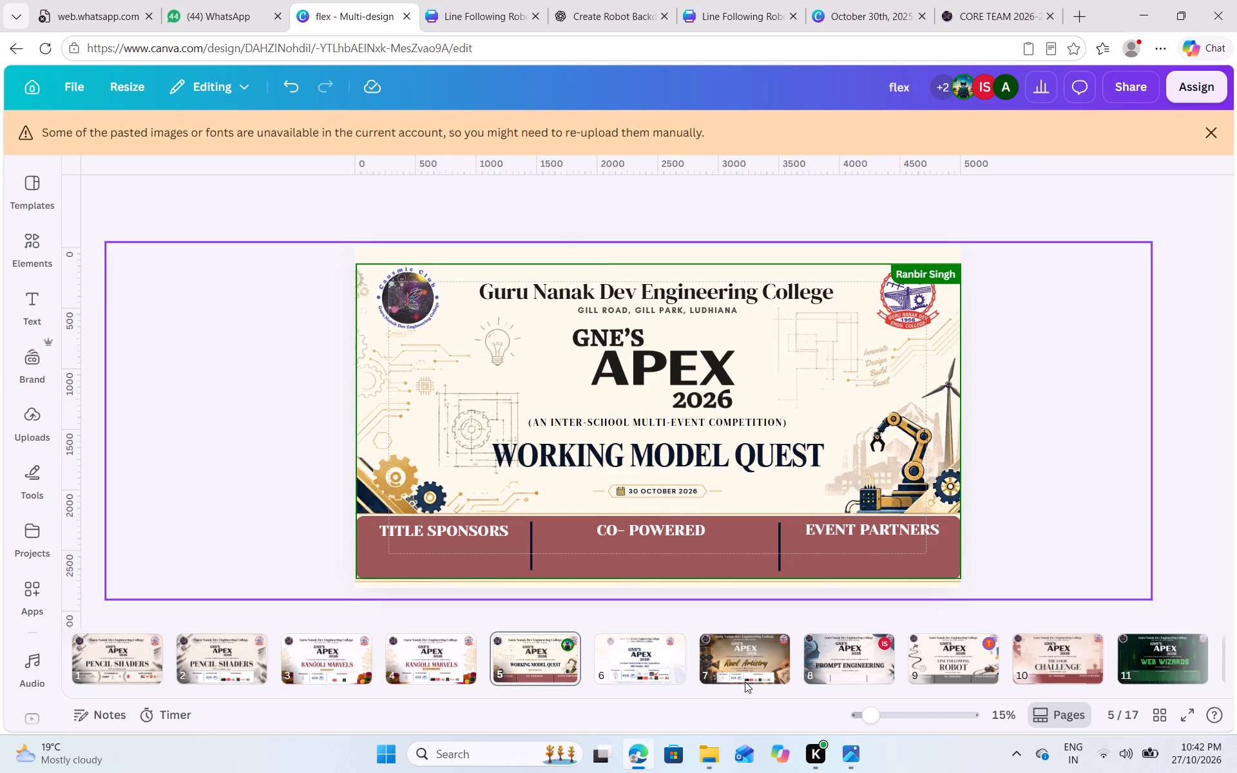
Narrow page 5's grouped sponsor strip slightly from both ends so a thin margin separates it from the page's side edges.
{"action": "left_click", "coordinate": [937, 573]}
{"action": "left_click", "coordinate": [1078, 514]}
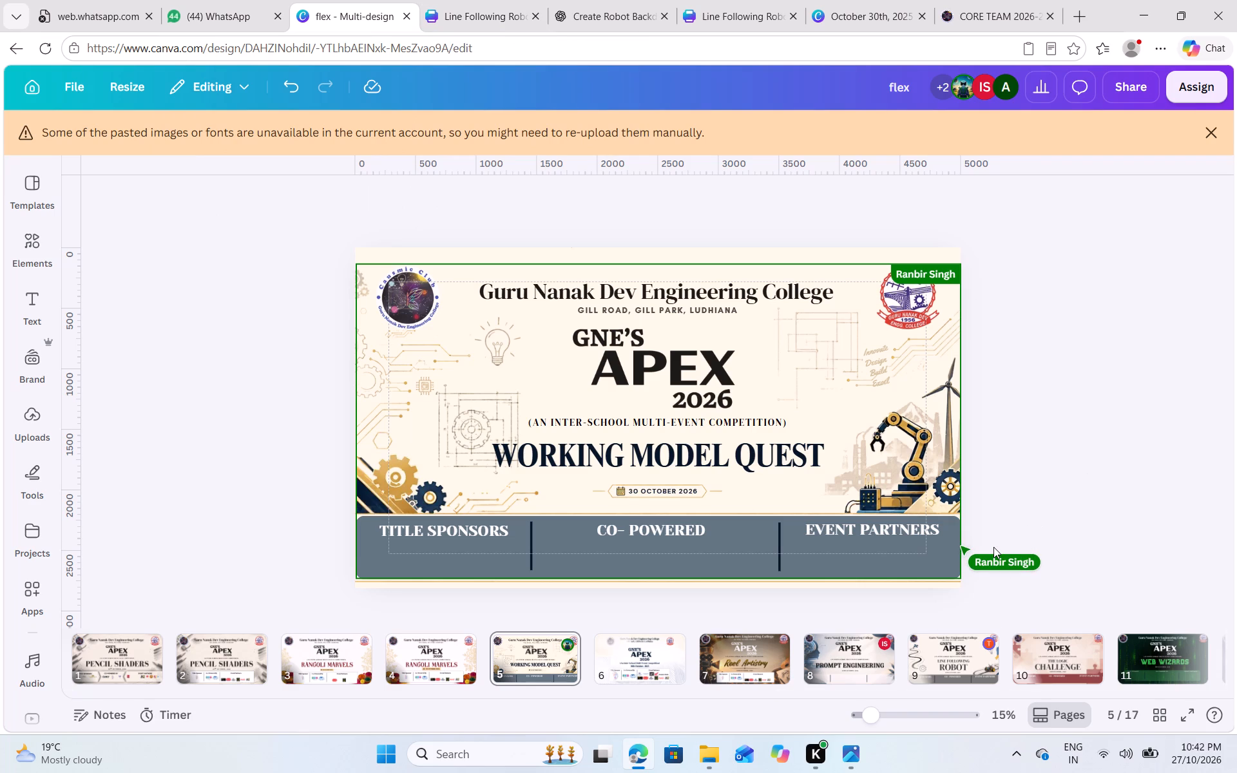
{"action": "left_click", "coordinate": [1048, 564]}
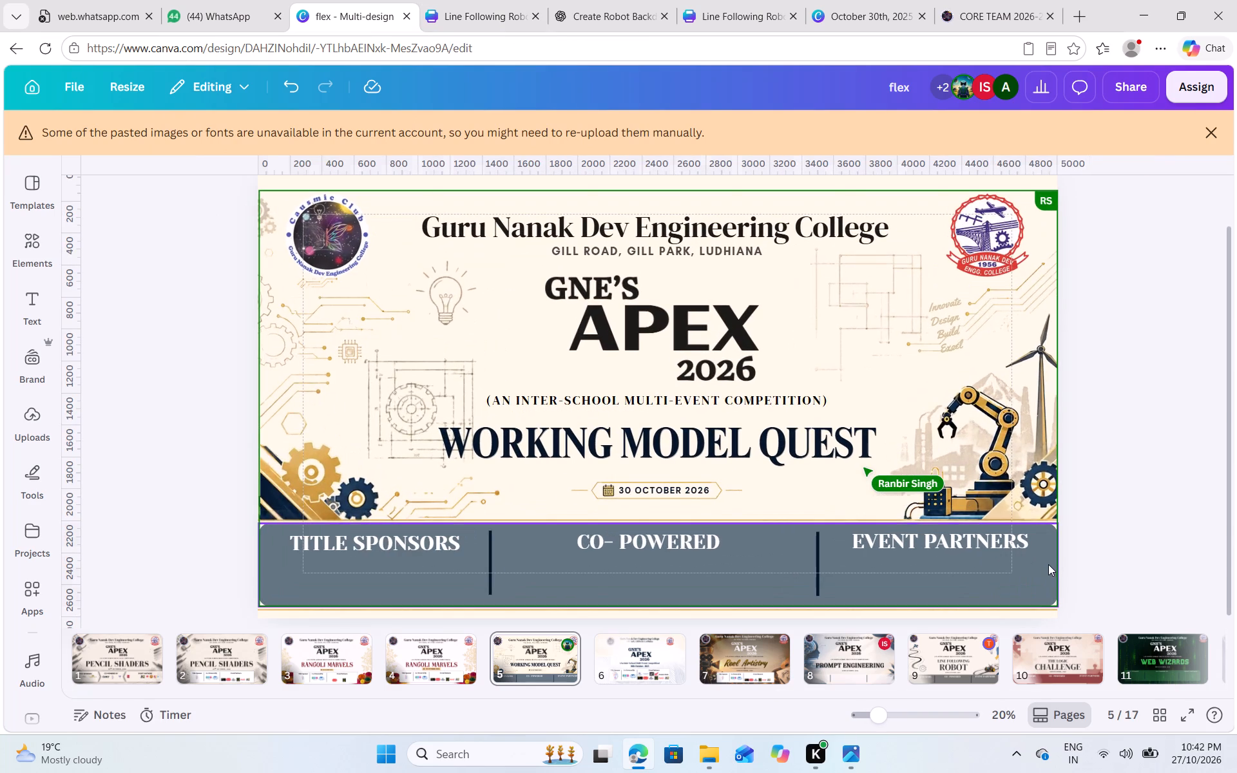
{"action": "left_click_drag", "start_coordinate": [1058, 564], "coordinate": [1053, 564]}
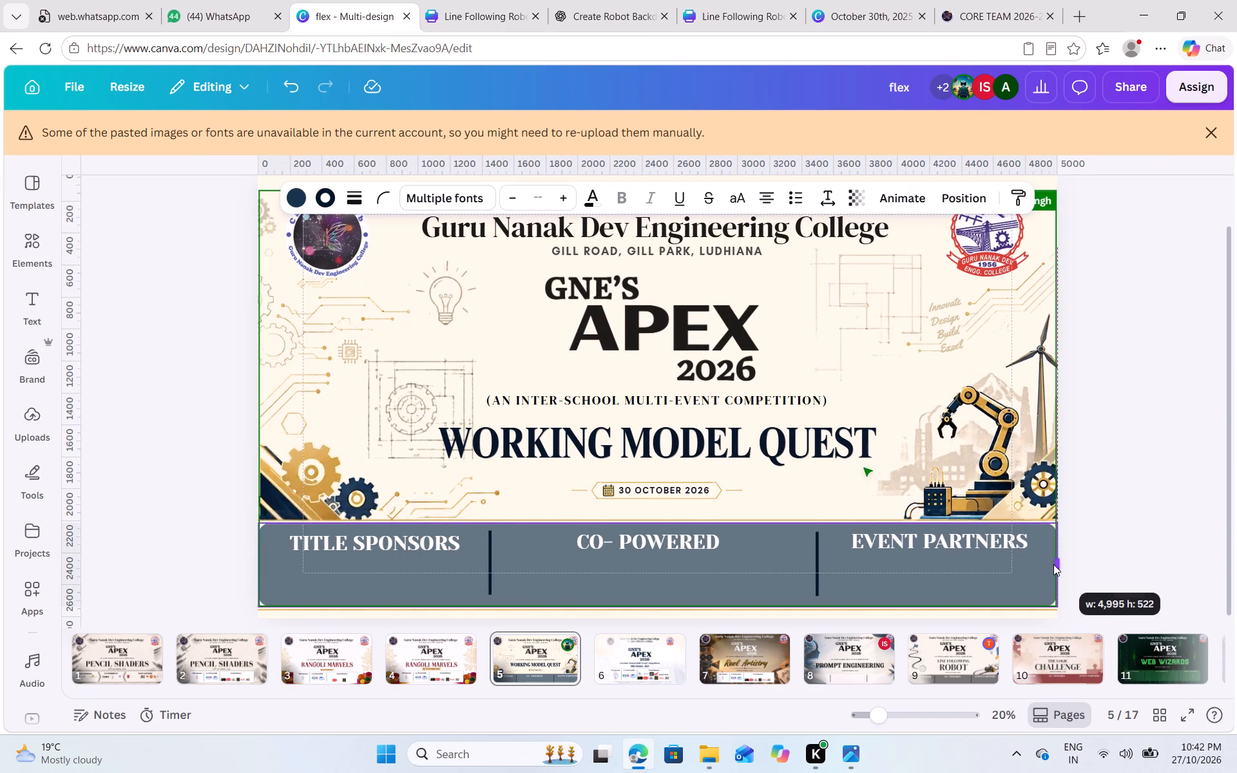
{"action": "left_click_drag", "start_coordinate": [1053, 564], "coordinate": [1050, 564]}
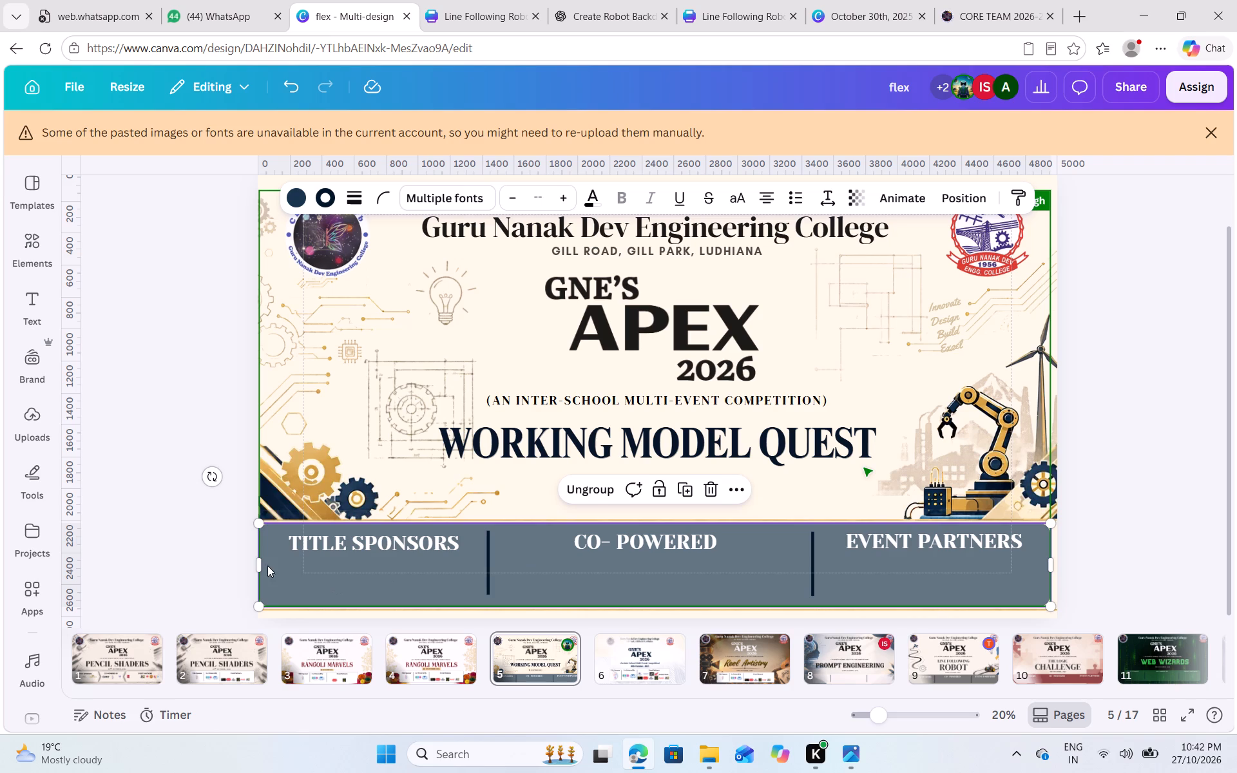
{"action": "left_click", "coordinate": [265, 566]}
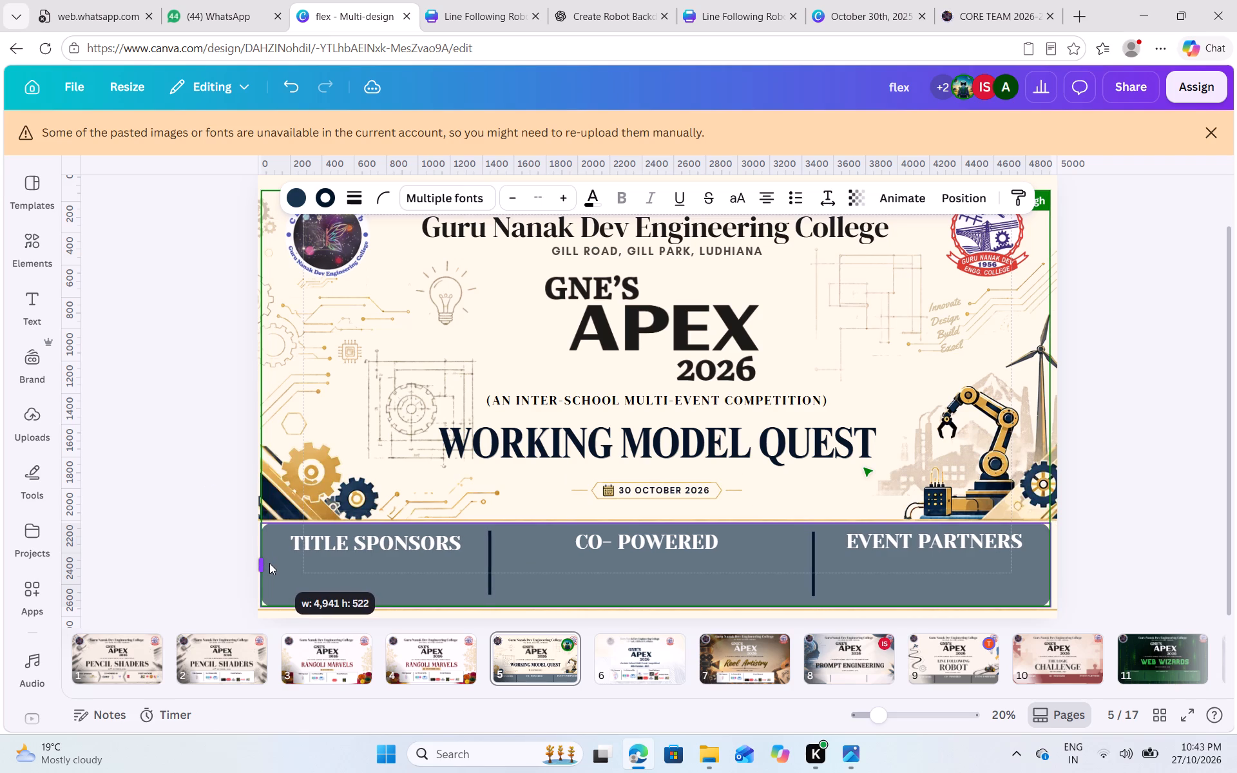
{"action": "left_click", "coordinate": [1113, 521]}
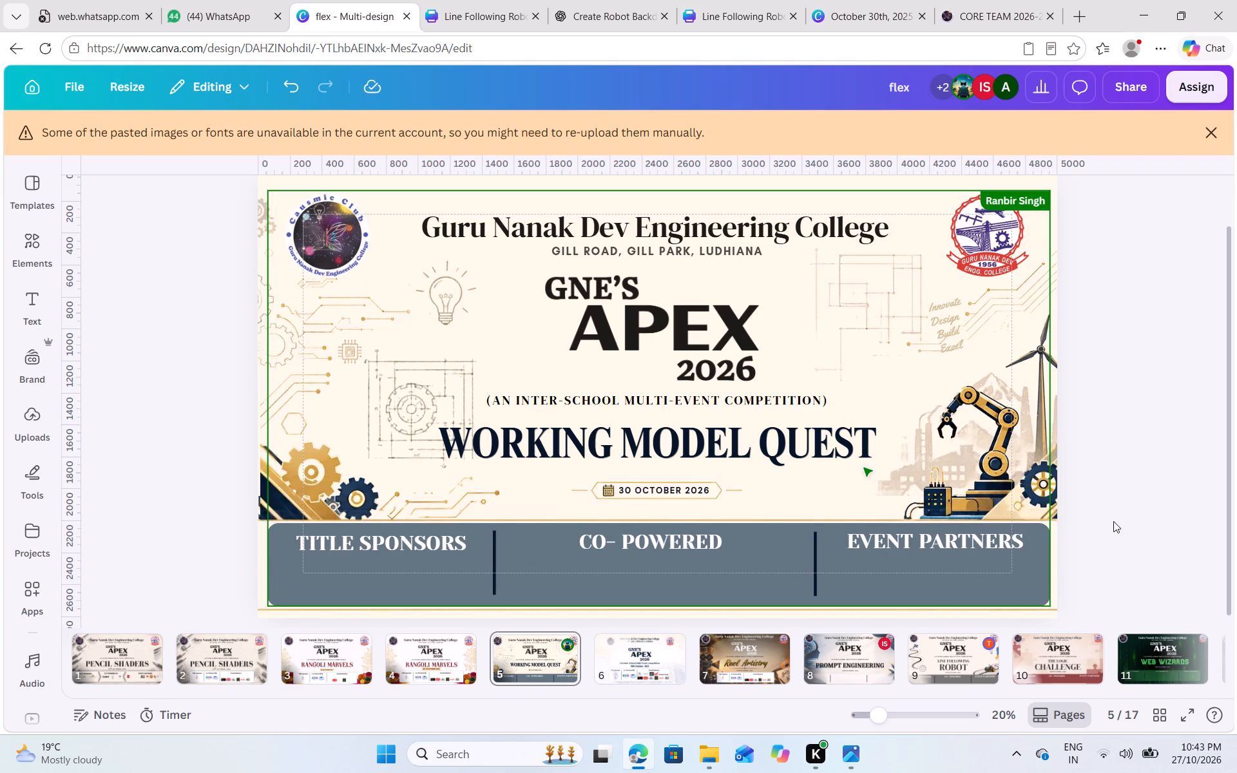
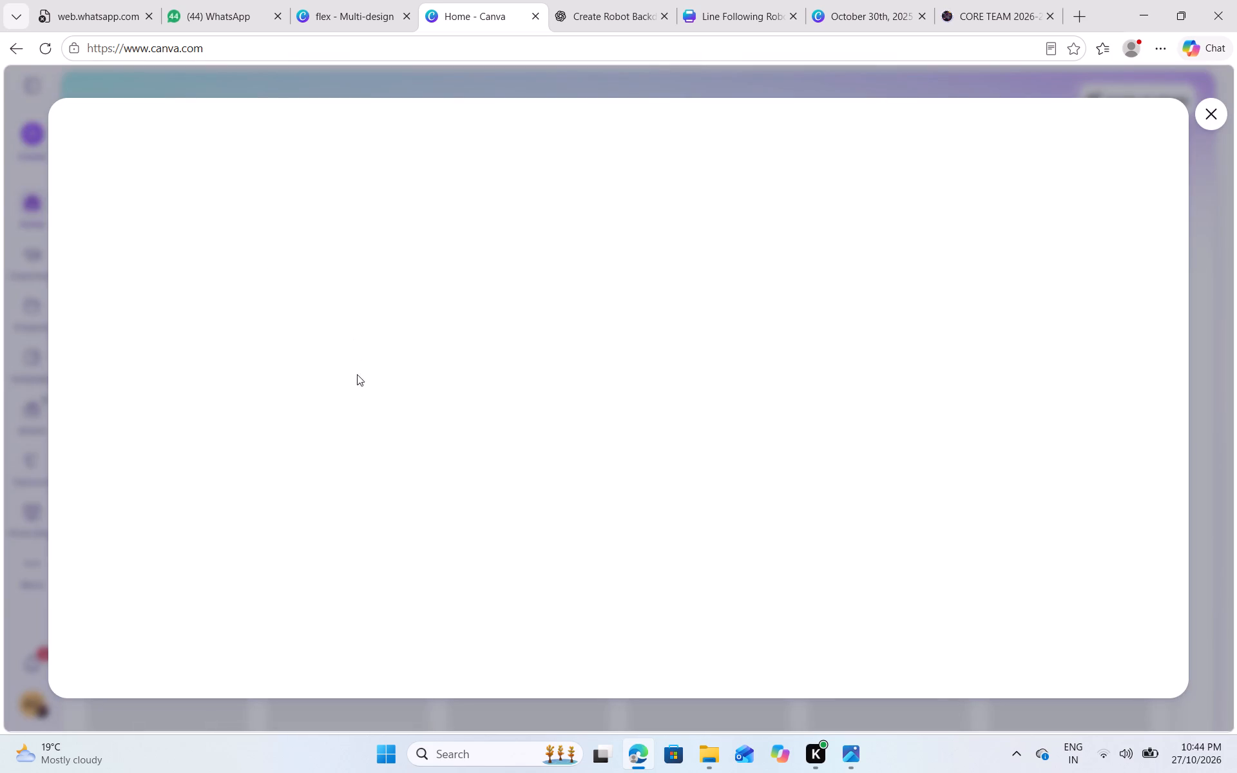
Search the design types for A3 and create a blank Document (A3, Portrait) design.
{"action": "left_click", "coordinate": [350, 379]}
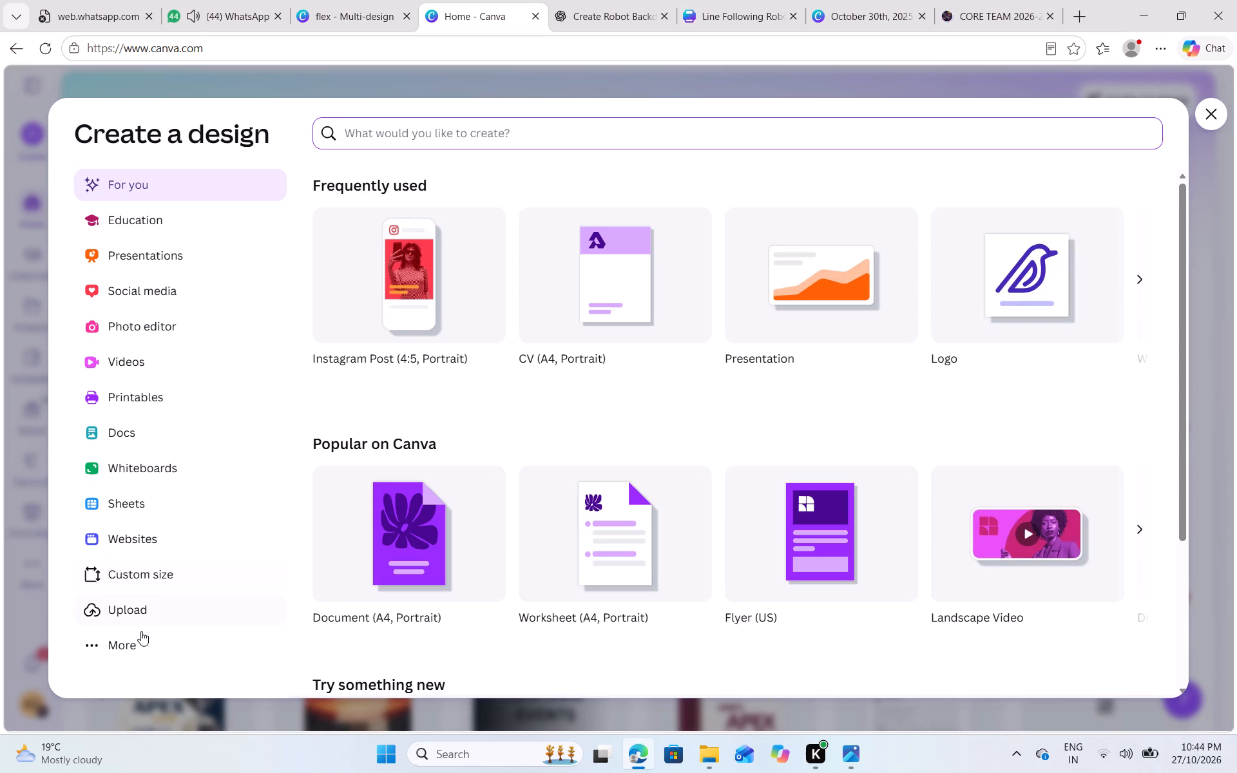
{"action": "type", "text": "A3"}
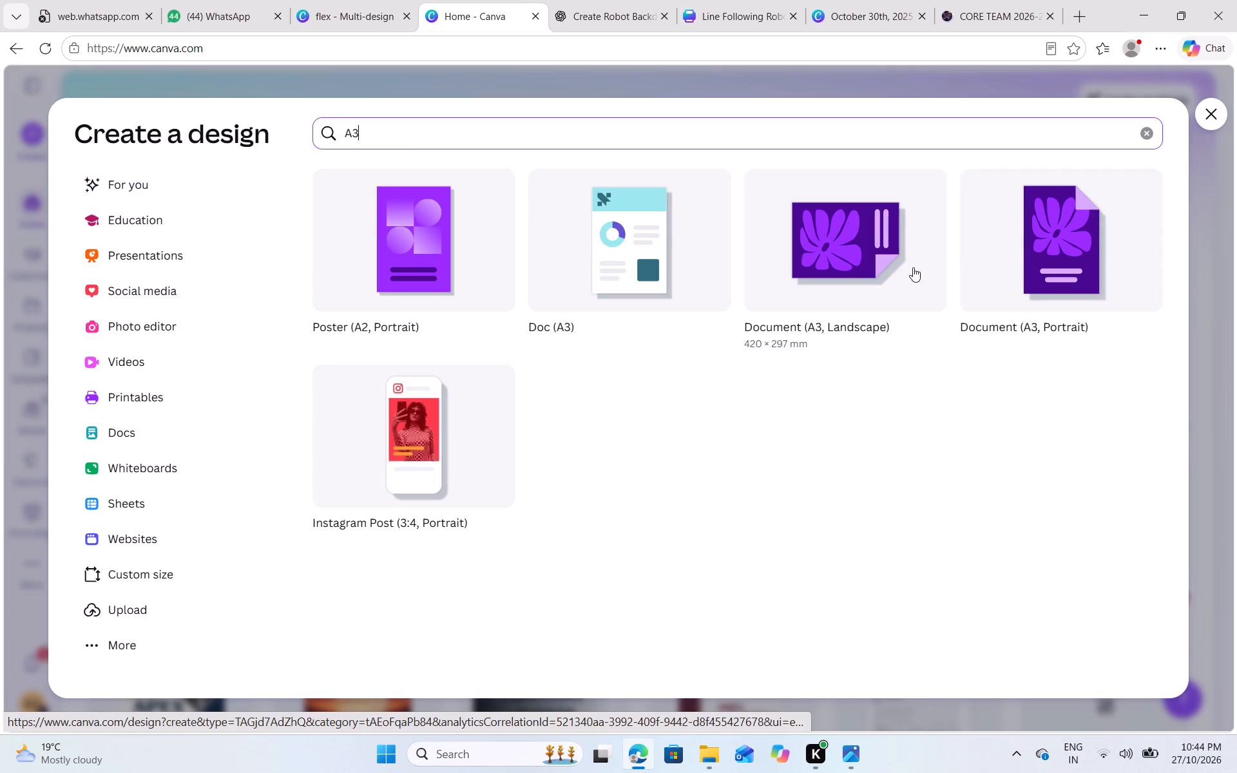
{"action": "left_click", "coordinate": [1010, 263]}
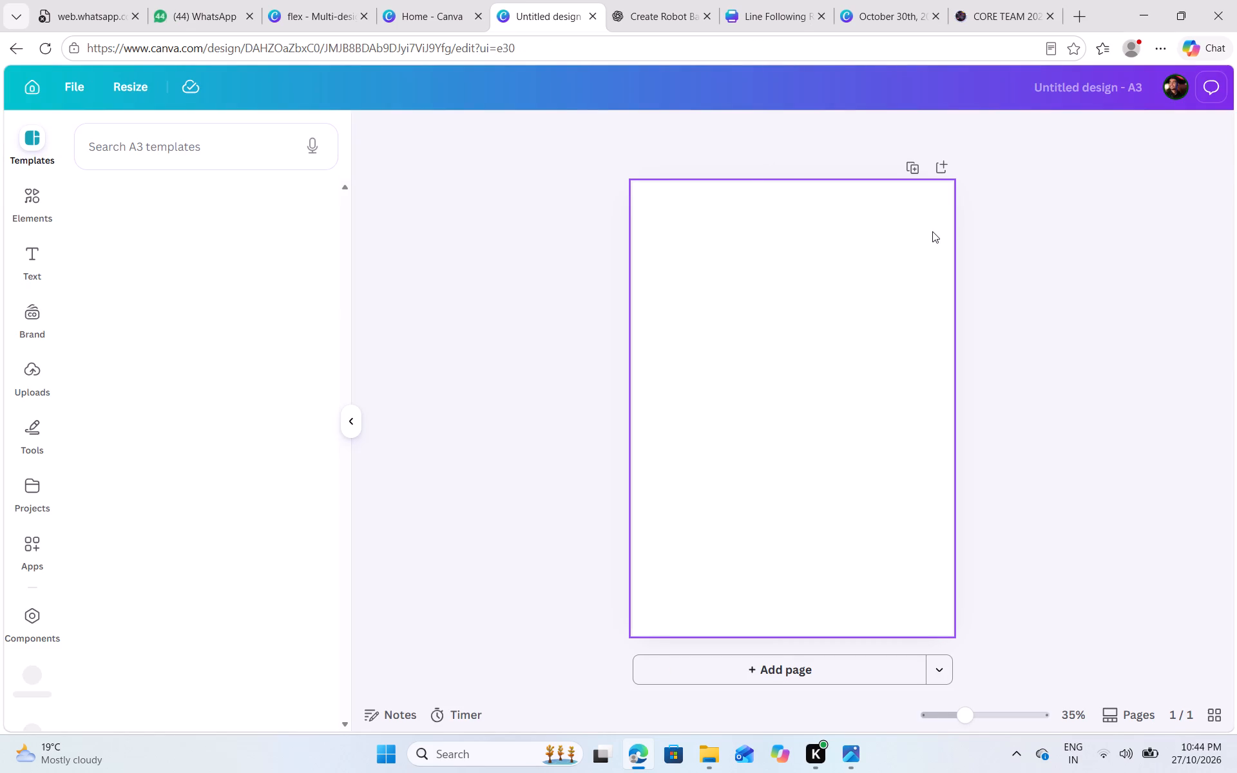
{"action": "left_click", "coordinate": [801, 376]}
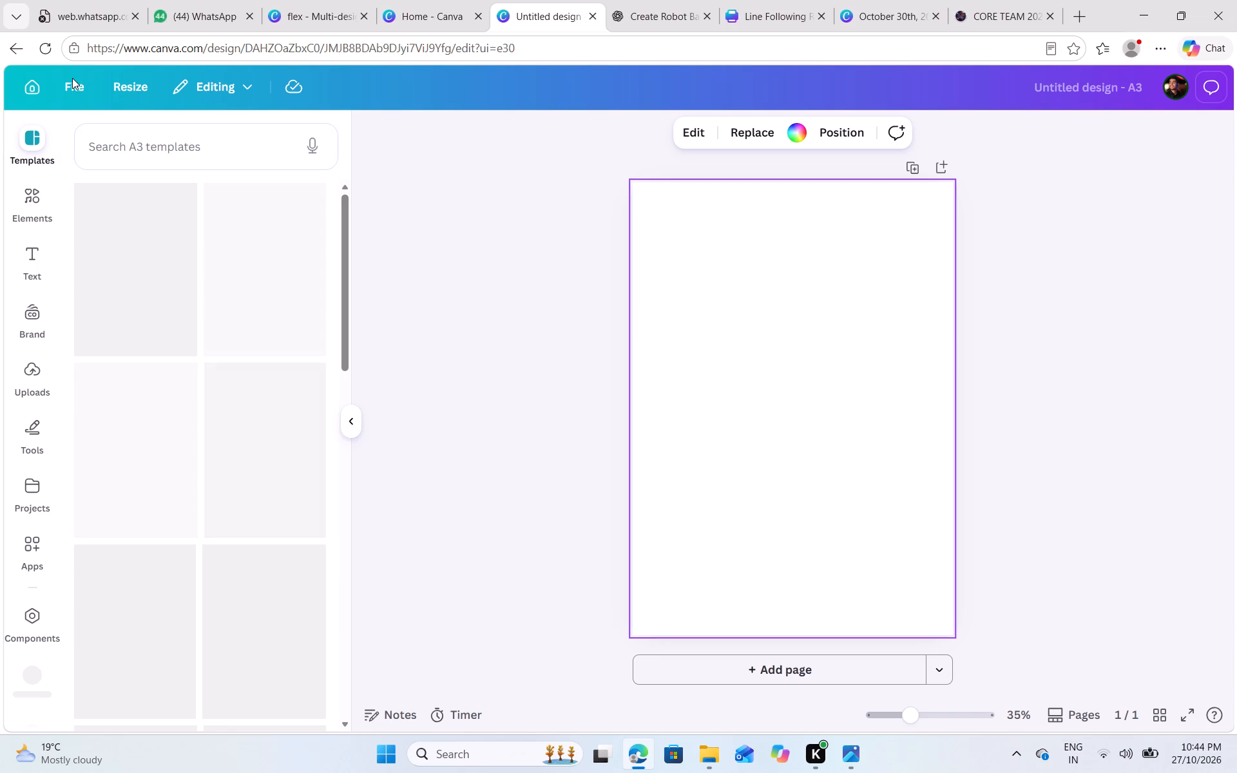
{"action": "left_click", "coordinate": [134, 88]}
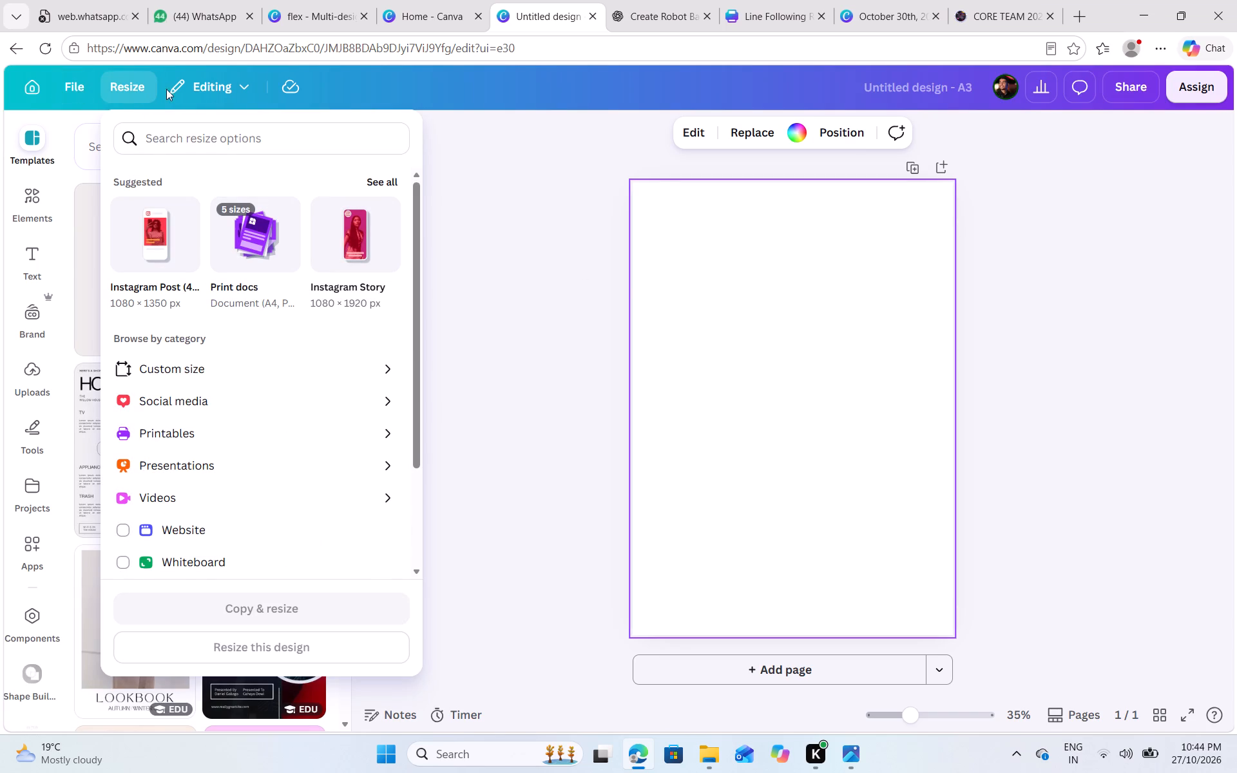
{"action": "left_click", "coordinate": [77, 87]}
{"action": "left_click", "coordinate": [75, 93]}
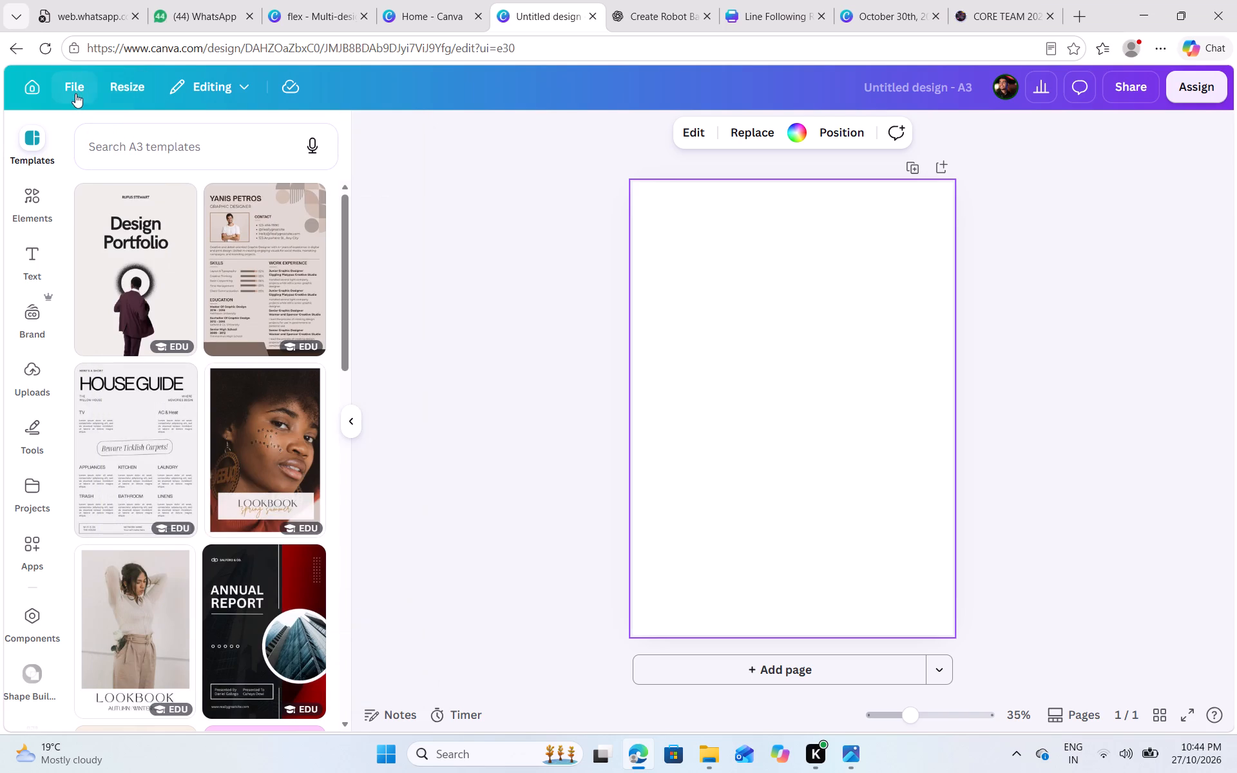
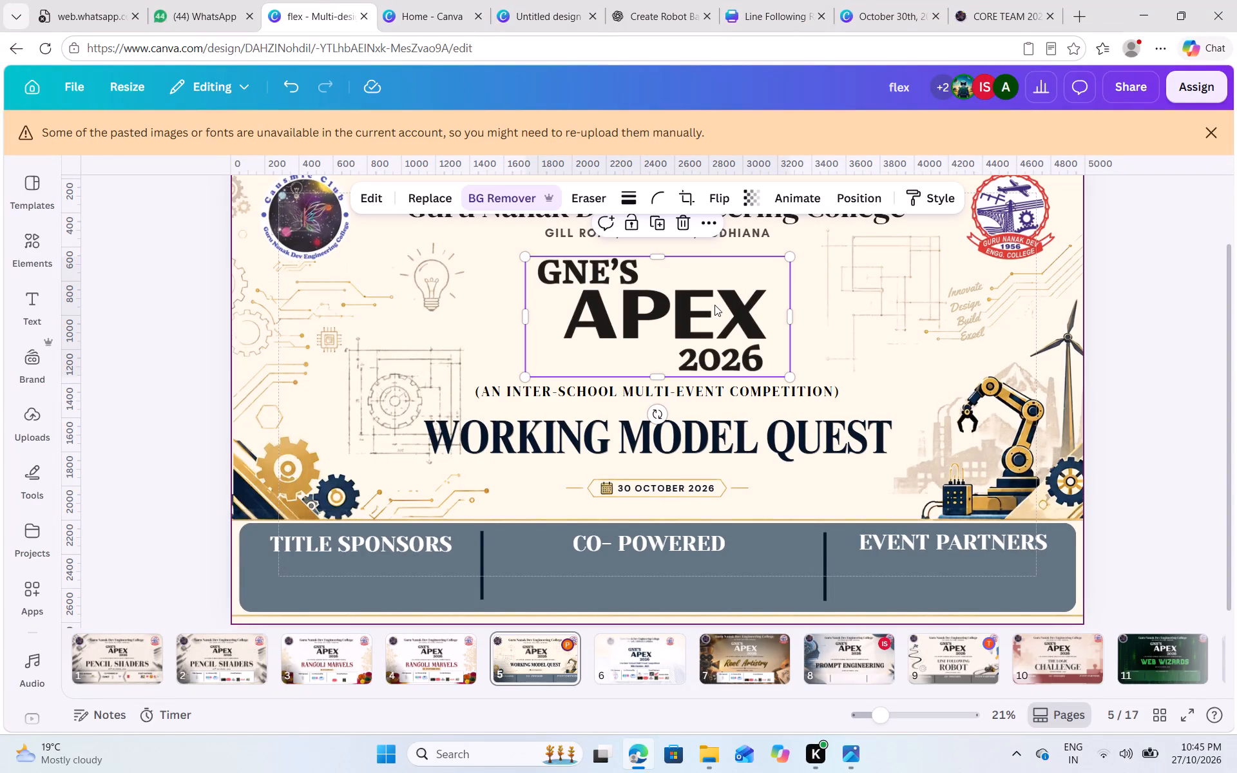
Copy the GNE'S APEX 2026 title graphic from the Working Model Quest banner and paste it onto the blank A3 page.
{"action": "key", "text": "ctrl+c"}
{"action": "left_click", "coordinate": [440, 0]}
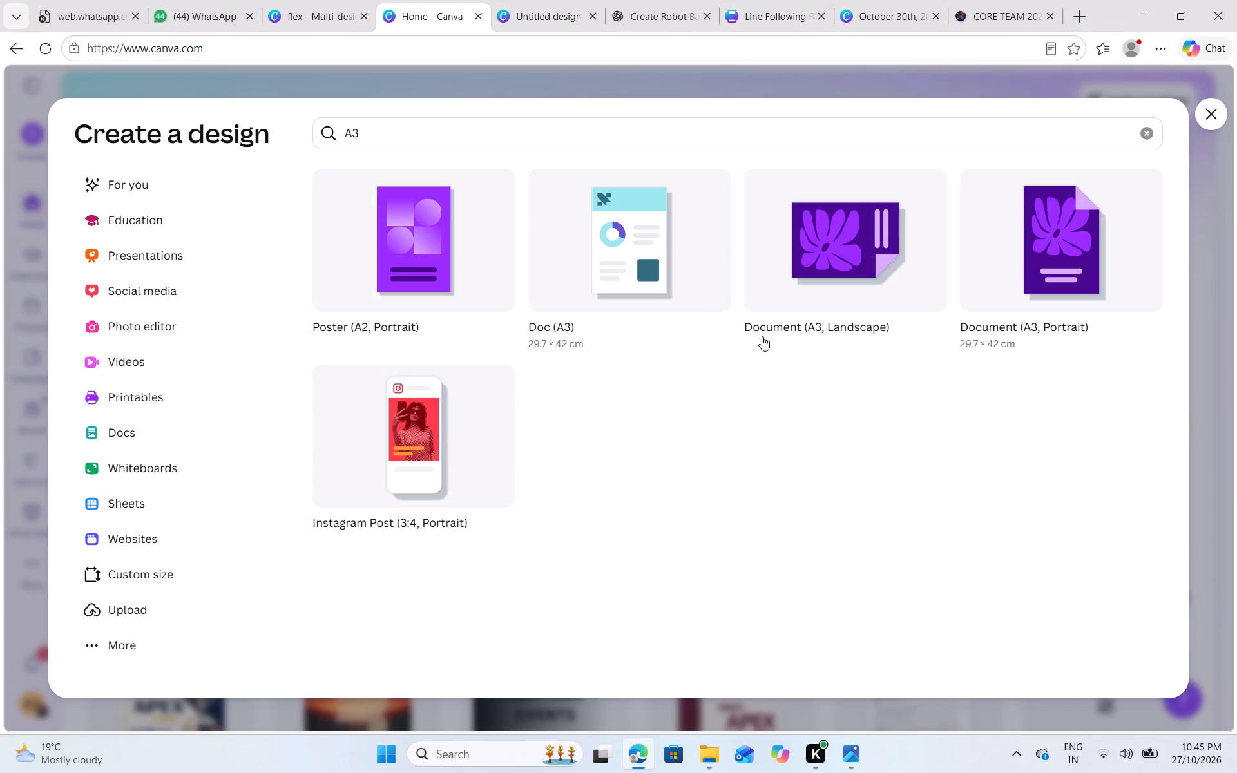
{"action": "left_click", "coordinate": [525, 0]}
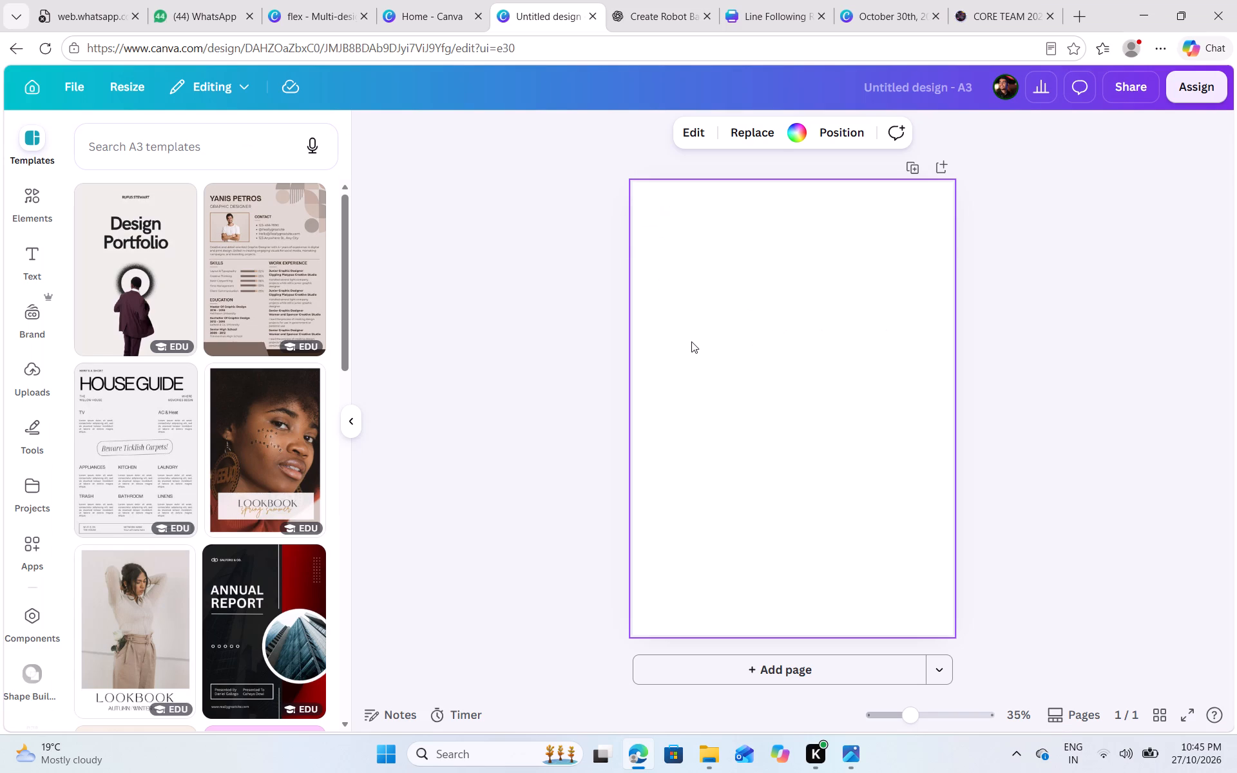
{"action": "key", "text": "ctrl+v"}
{"action": "left_click", "coordinate": [1002, 420]}
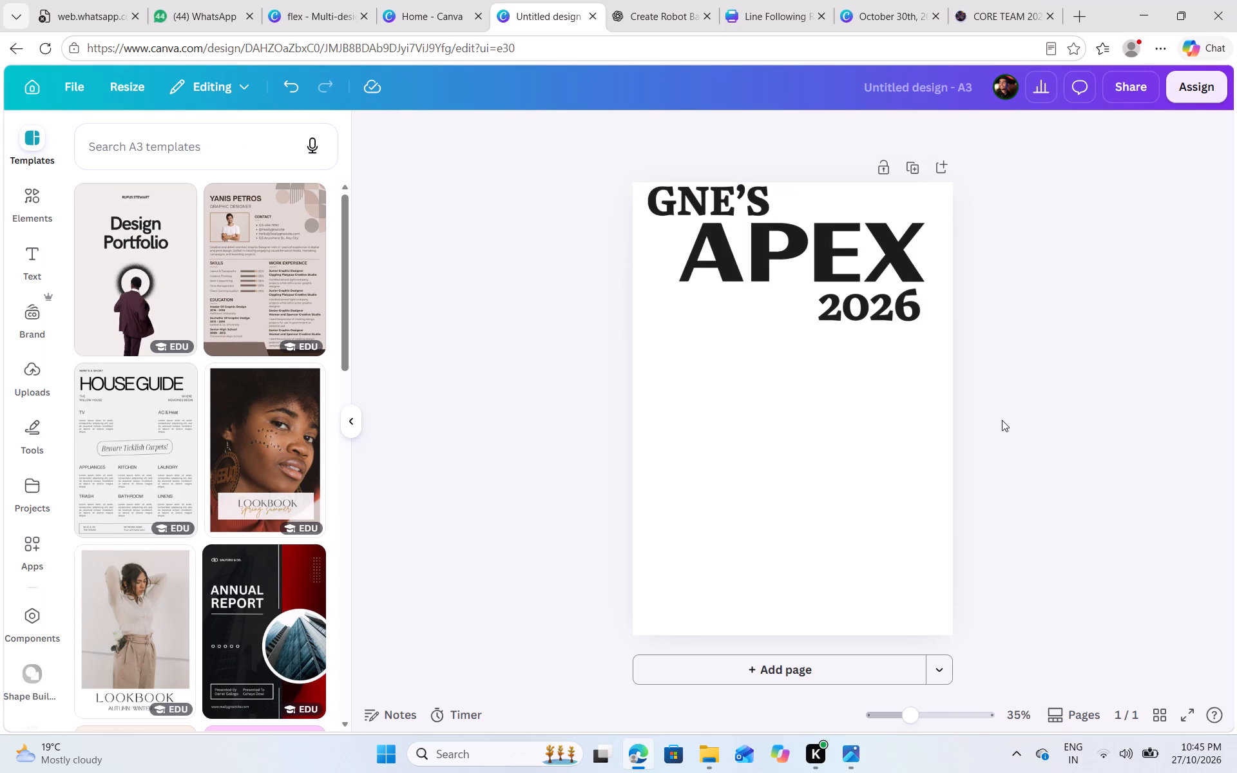
Return to the Canva home page and close the Create a design window.
{"action": "left_click", "coordinate": [458, 14]}
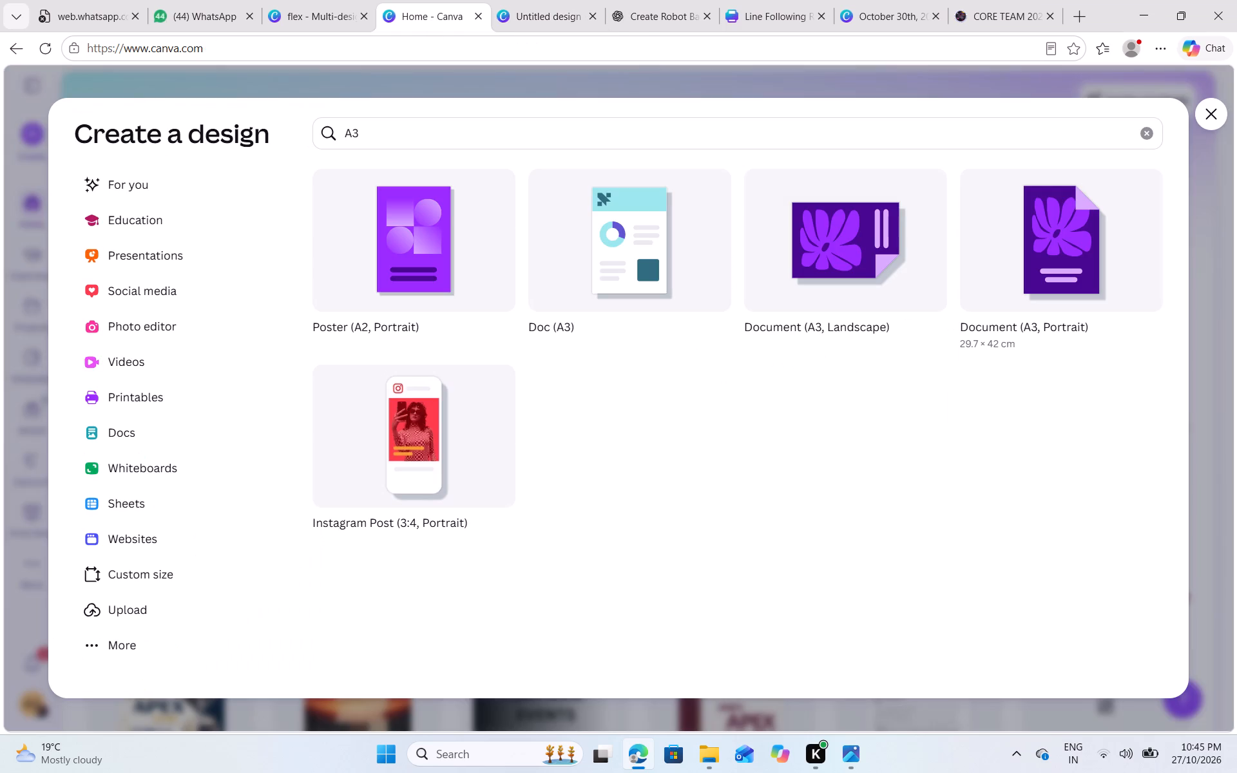
{"action": "left_click", "coordinate": [1203, 127]}
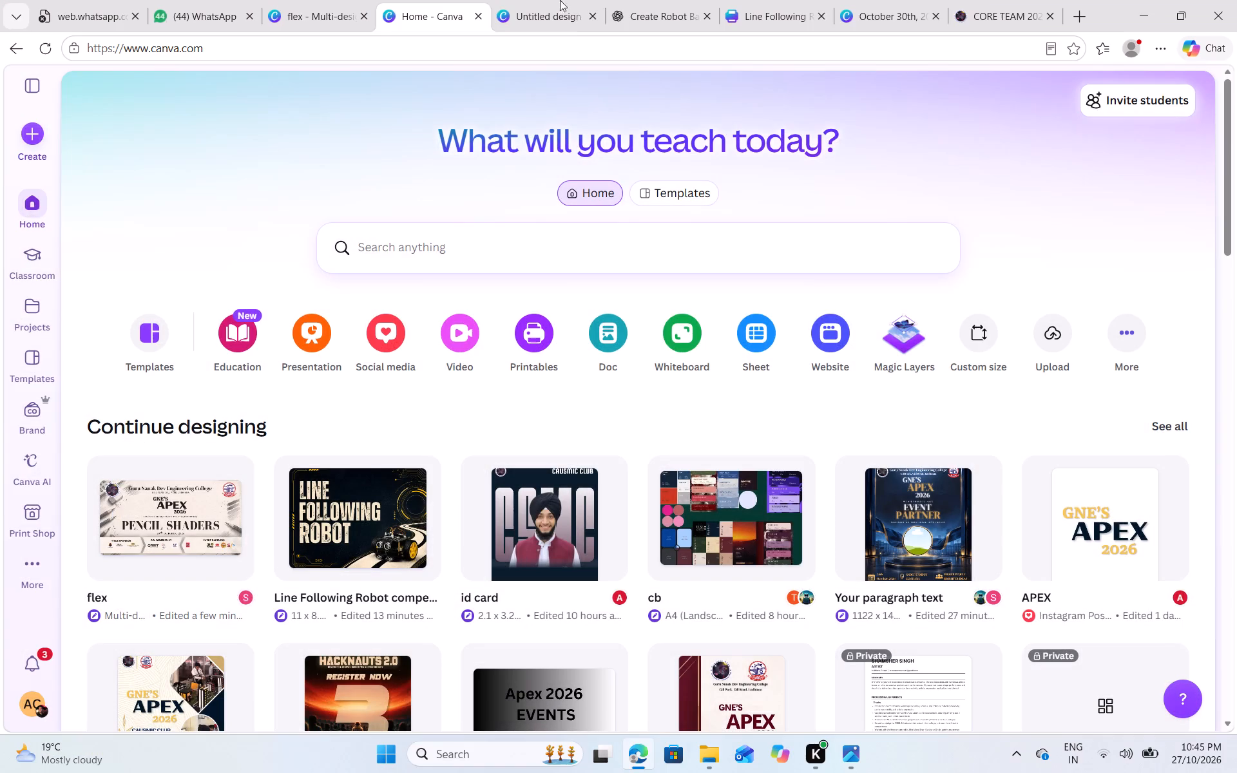
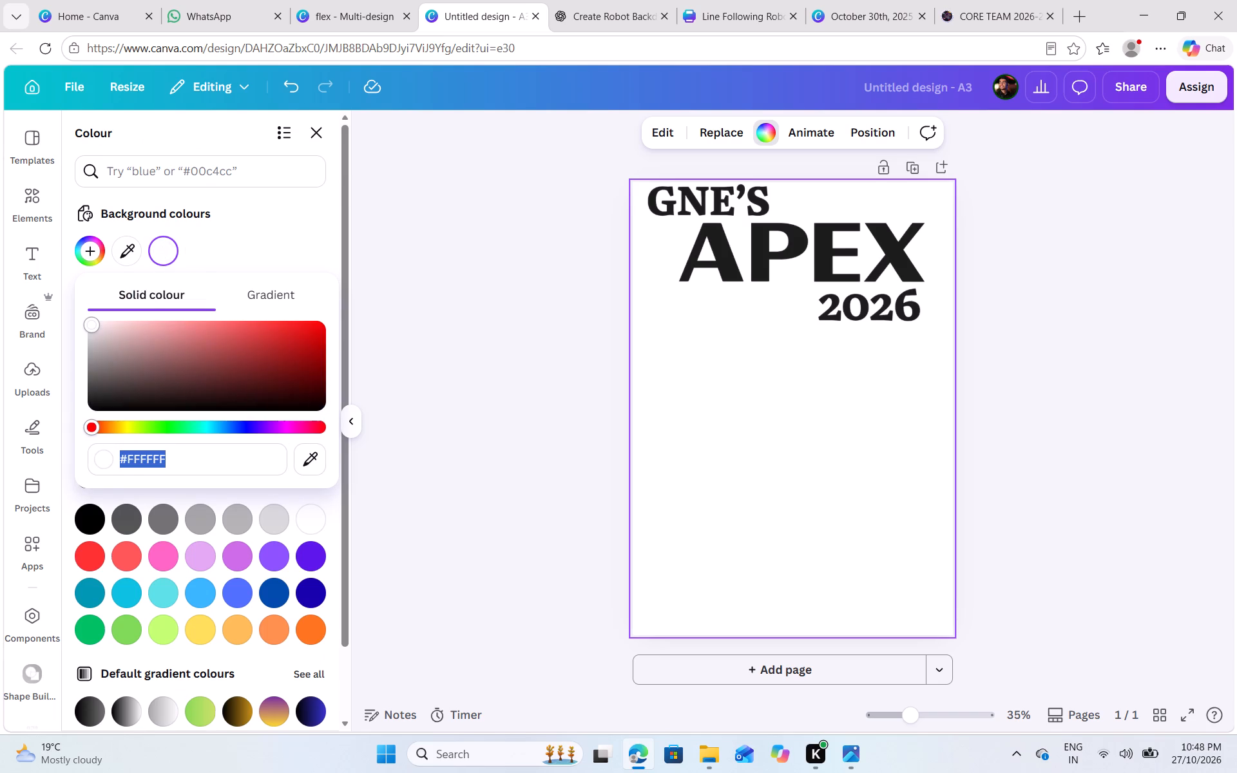
Set the A3 page's background to the solid dark navy colour #152039.
{"action": "type", "text": "520"}
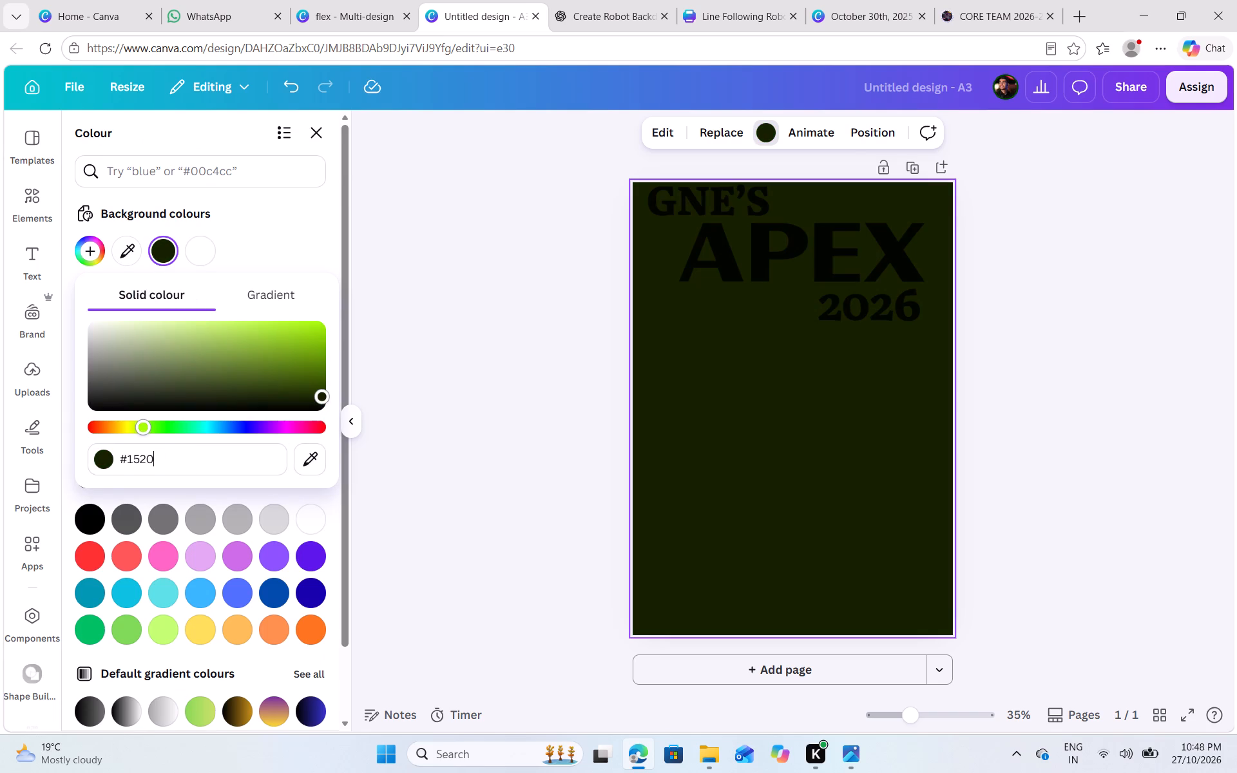
{"action": "type", "text": "39"}
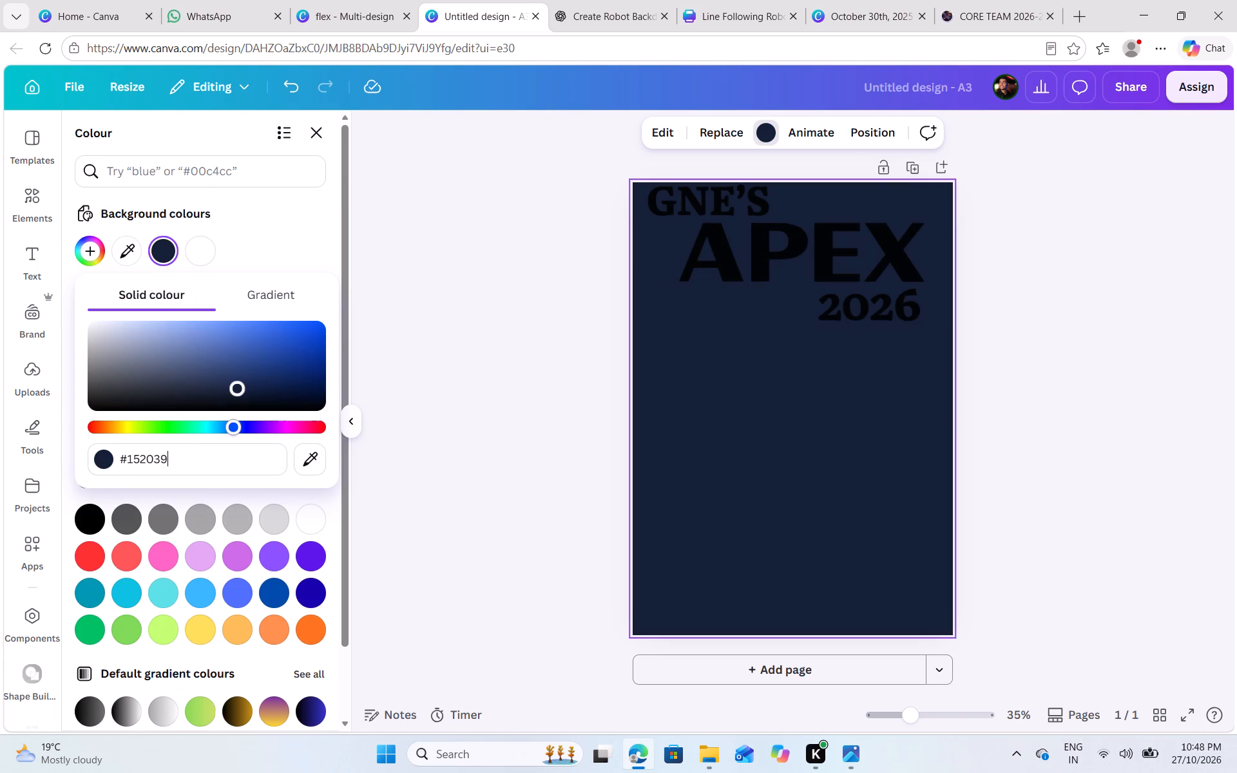
{"action": "left_click", "coordinate": [948, 367]}
{"action": "right_click", "coordinate": [948, 367]}
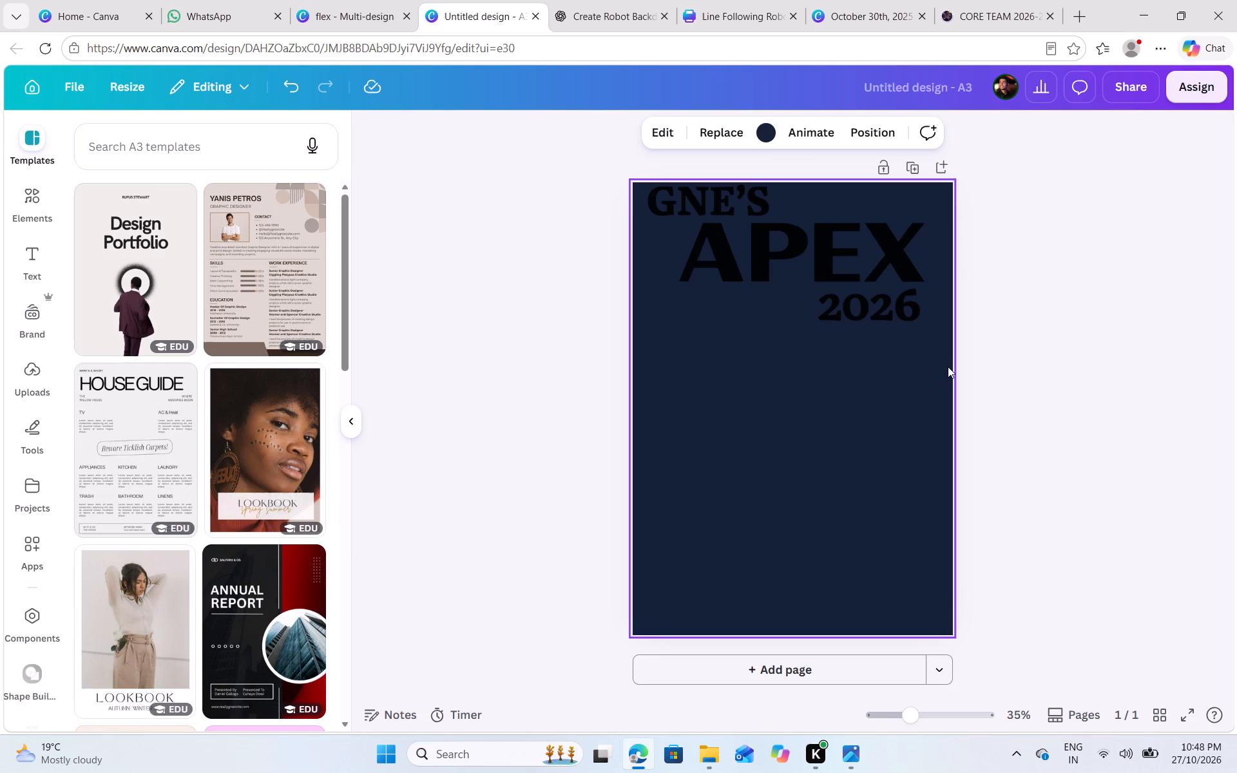
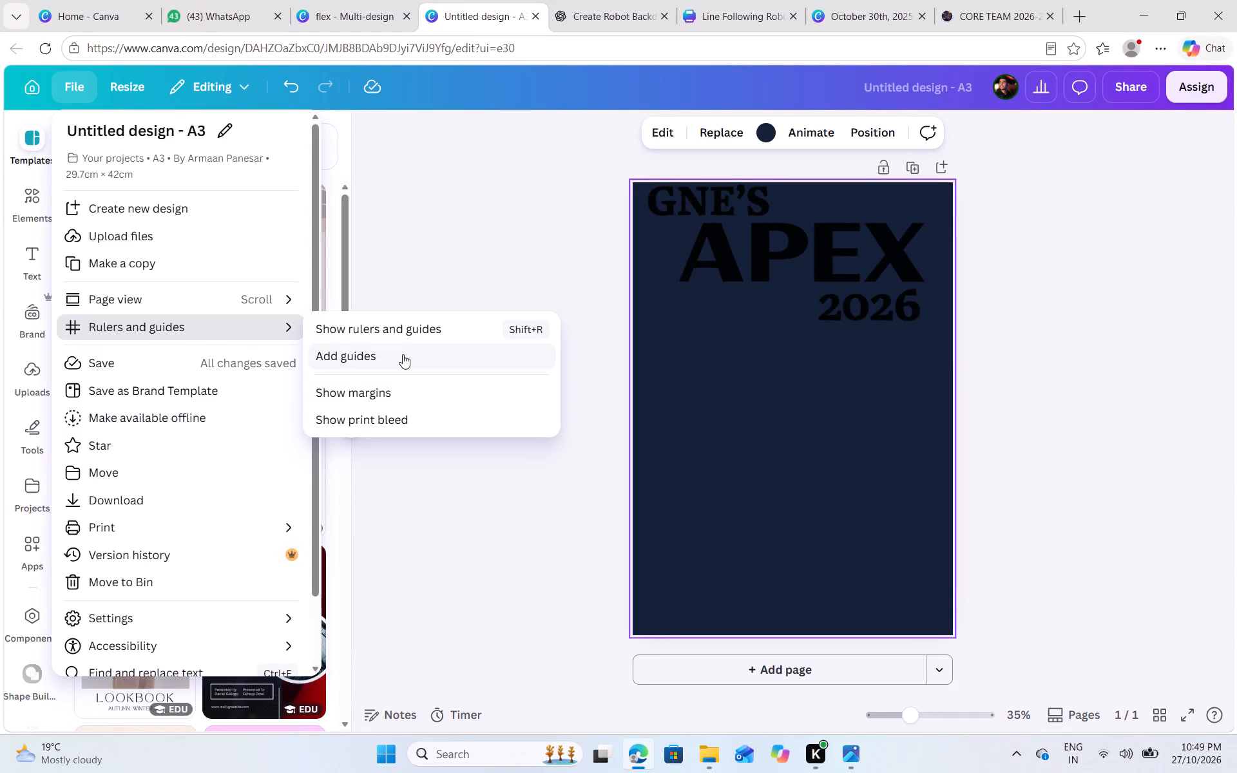
Show the margins and the print bleed on the A3 page.
{"action": "left_click", "coordinate": [374, 388]}
{"action": "left_click", "coordinate": [263, 332]}
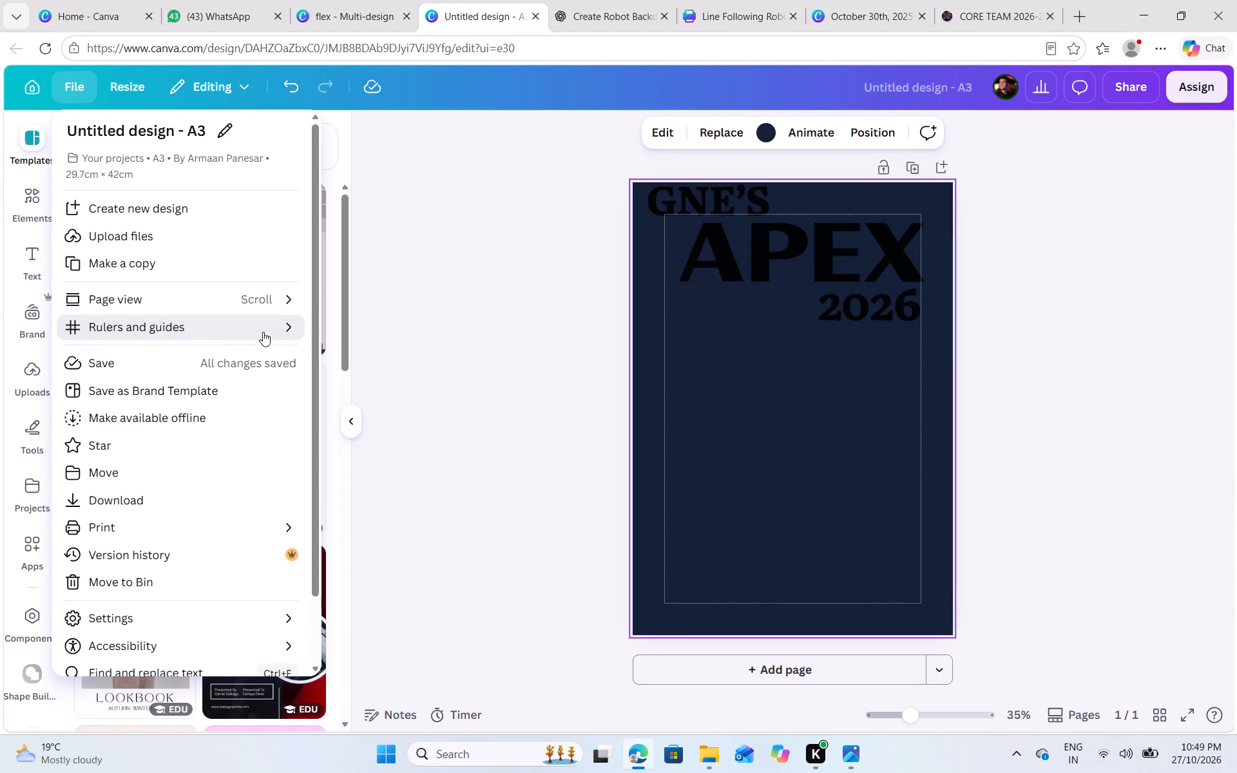
{"action": "left_click", "coordinate": [414, 424]}
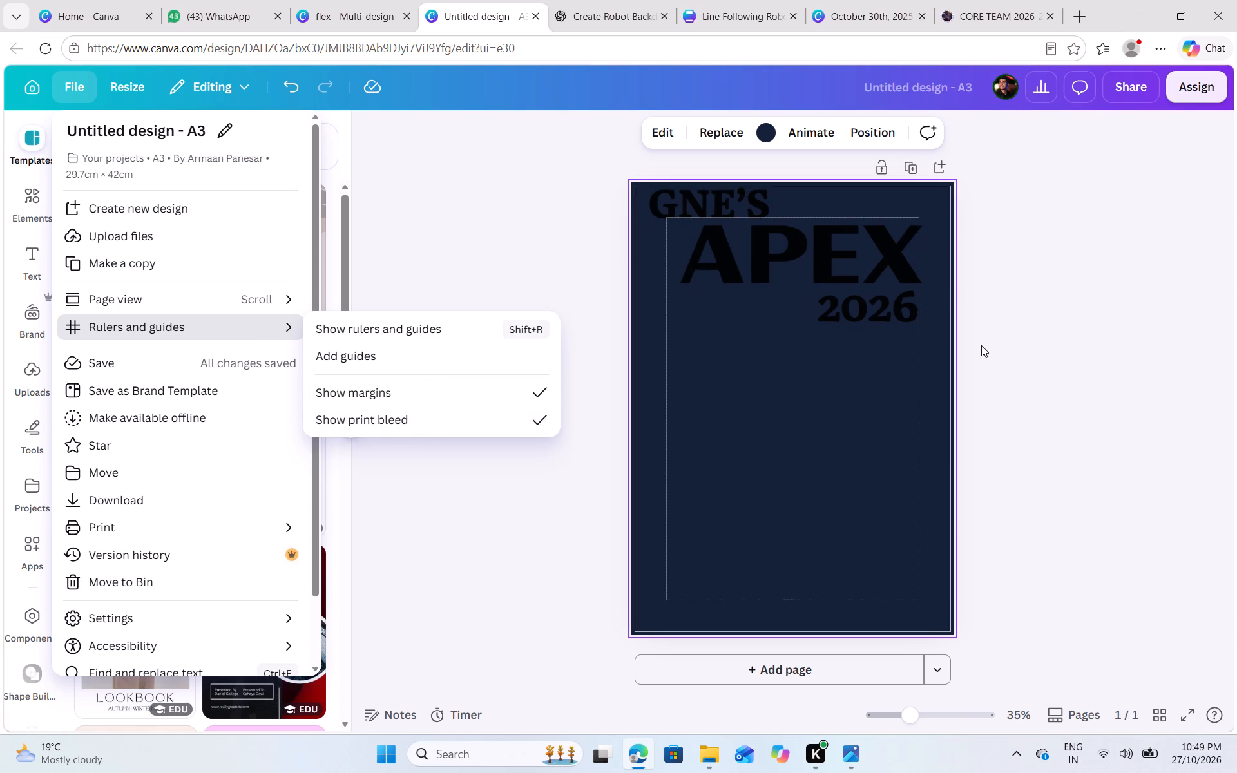
{"action": "left_click", "coordinate": [981, 345]}
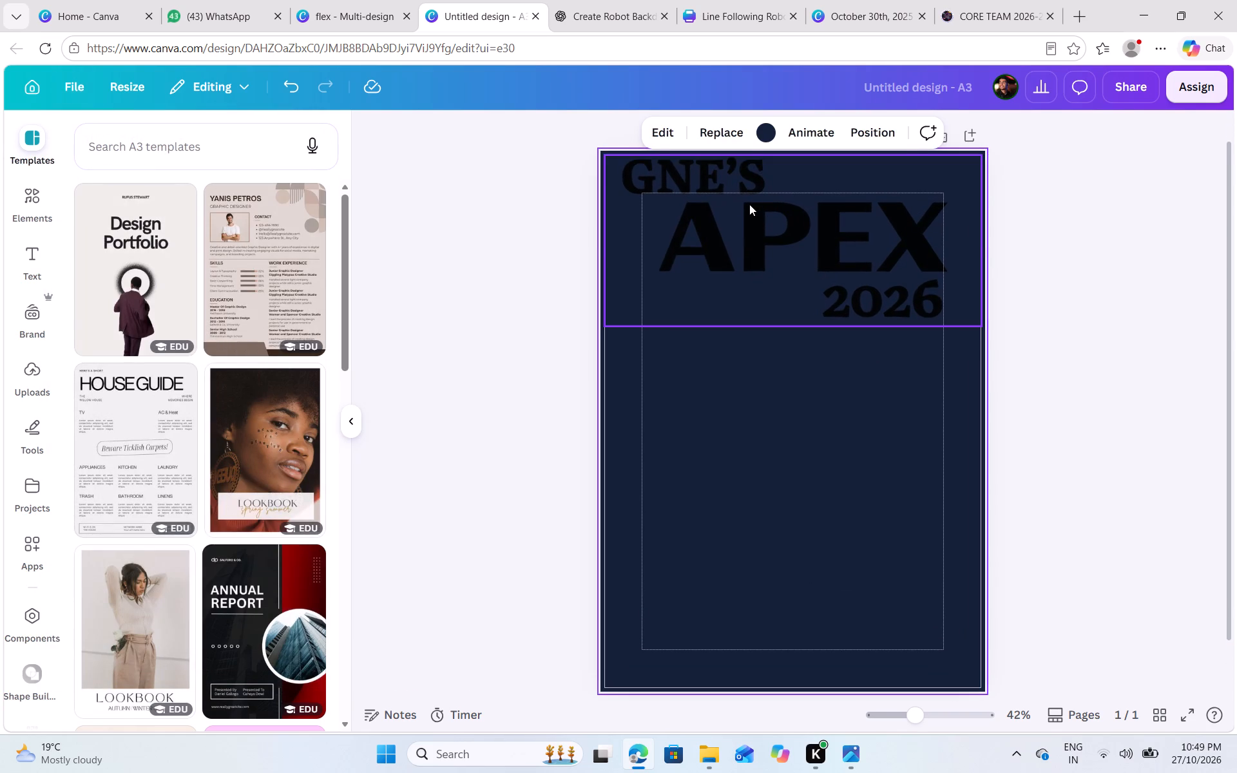
Move the black GNE'S APEX 2026 title graphic below the top margin, aligning its frame with the page's left margin line.
{"action": "left_click_drag", "start_coordinate": [752, 211], "coordinate": [791, 289]}
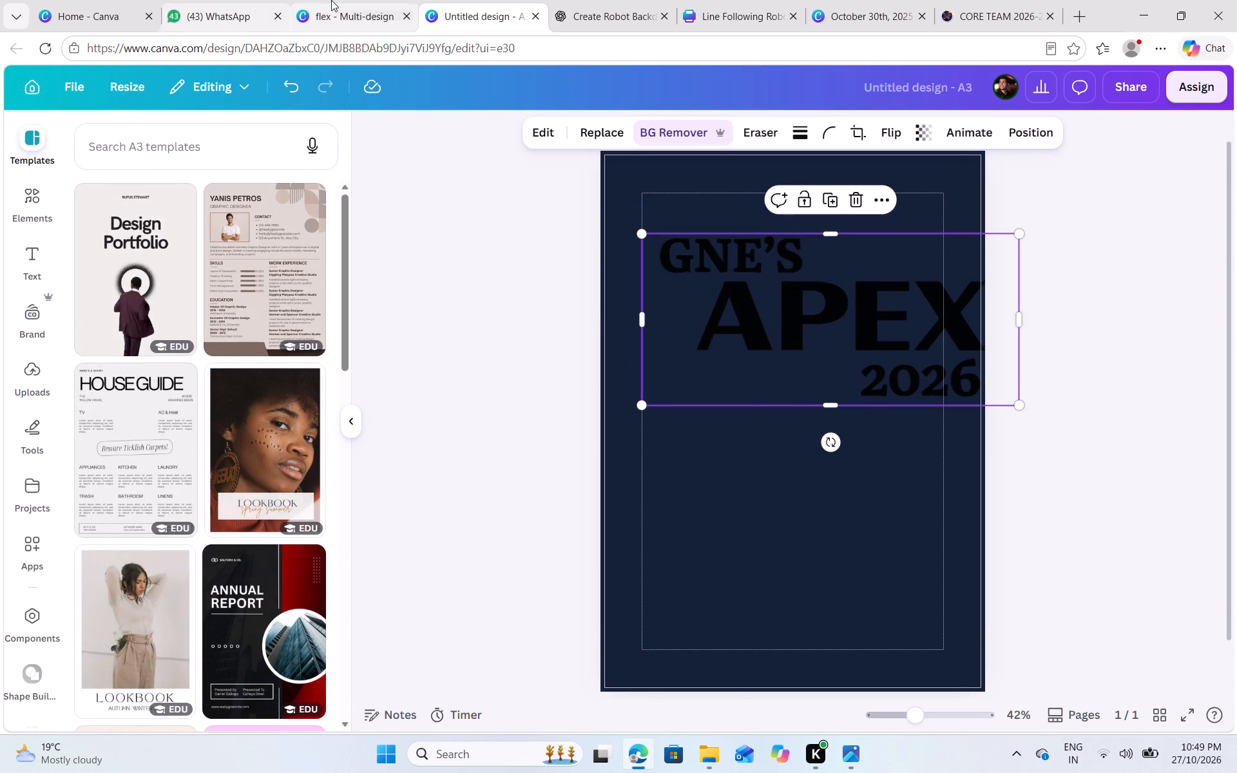
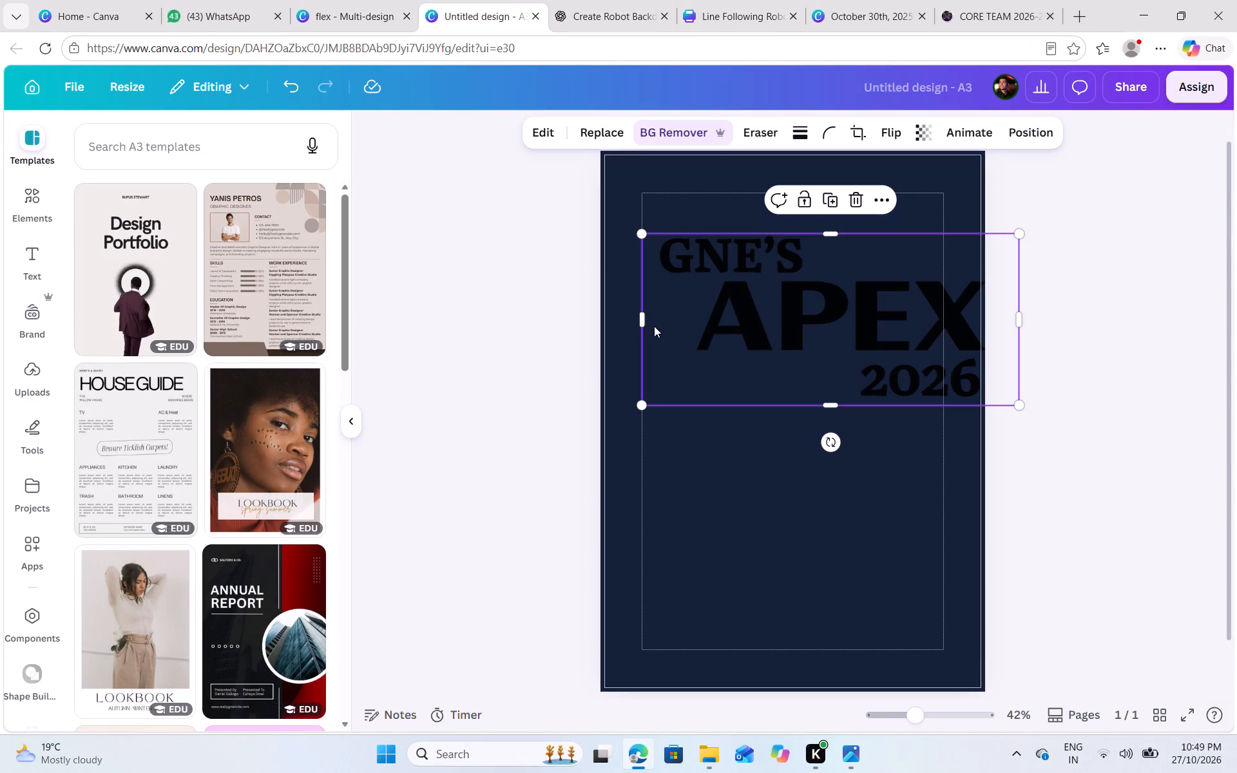
Paste the Guru Nanak Dev Engg. College logo onto the A3 page.
{"action": "key", "text": "ctrl+v"}
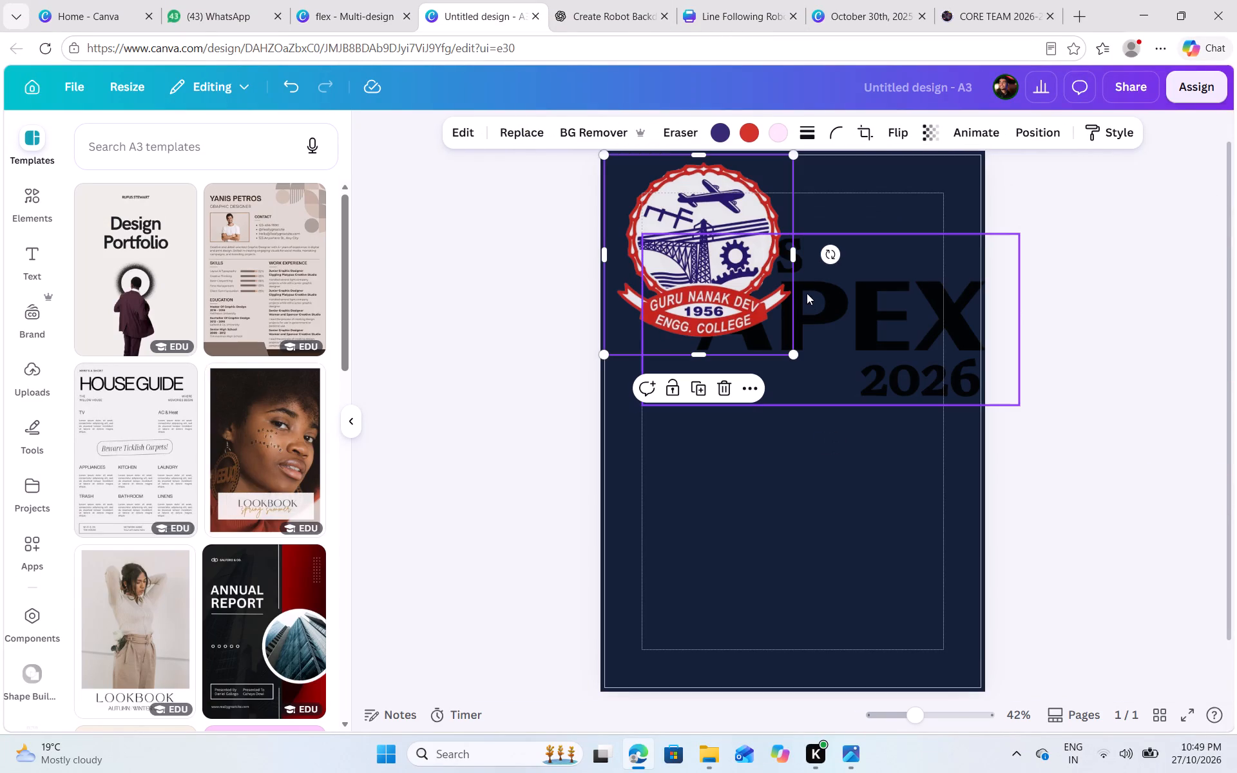
Make the college logo fully opaque by raising its transparency setting to the maximum.
{"action": "left_click", "coordinate": [720, 186]}
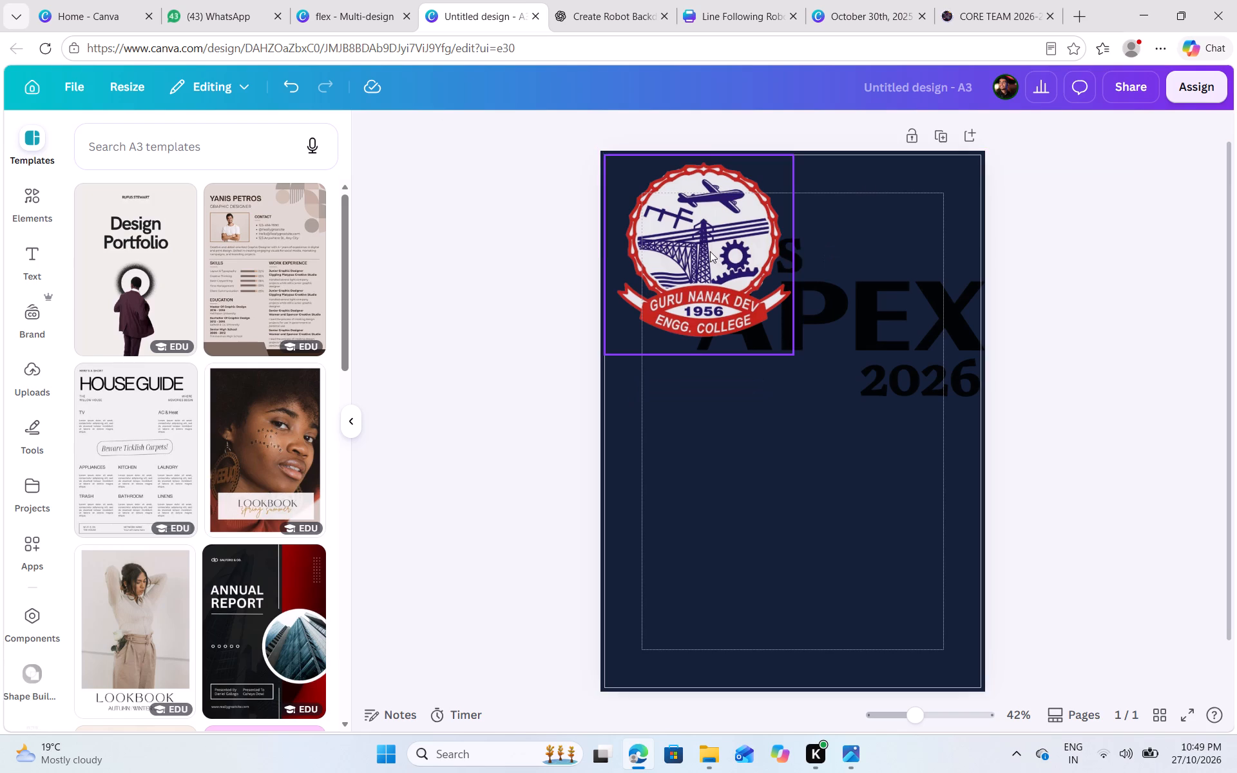
{"action": "left_click", "coordinate": [707, 251]}
{"action": "left_click", "coordinate": [927, 144]}
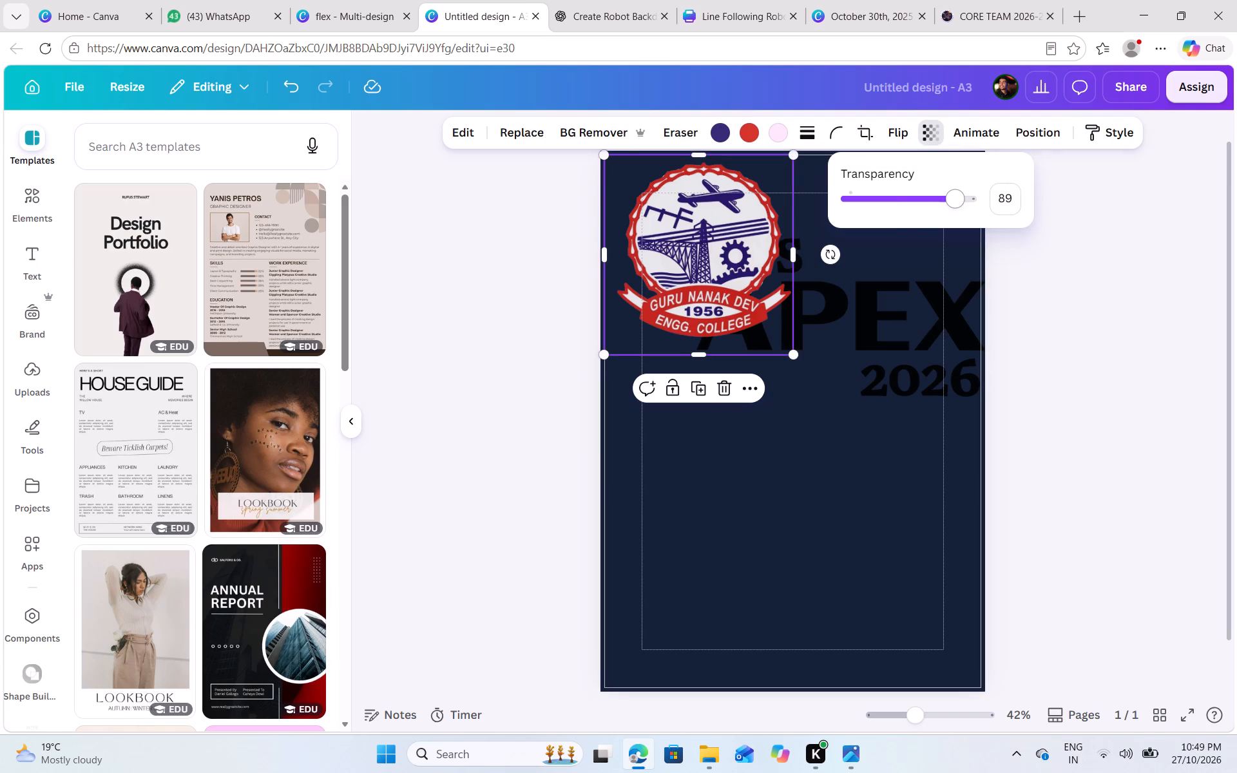
{"action": "left_click_drag", "start_coordinate": [953, 197], "coordinate": [1022, 213]}
{"action": "left_click", "coordinate": [1031, 233]}
Move the black GNE'S APEX 2026 title graphic down so it sits directly below the college logo.
{"action": "left_click", "coordinate": [868, 326]}
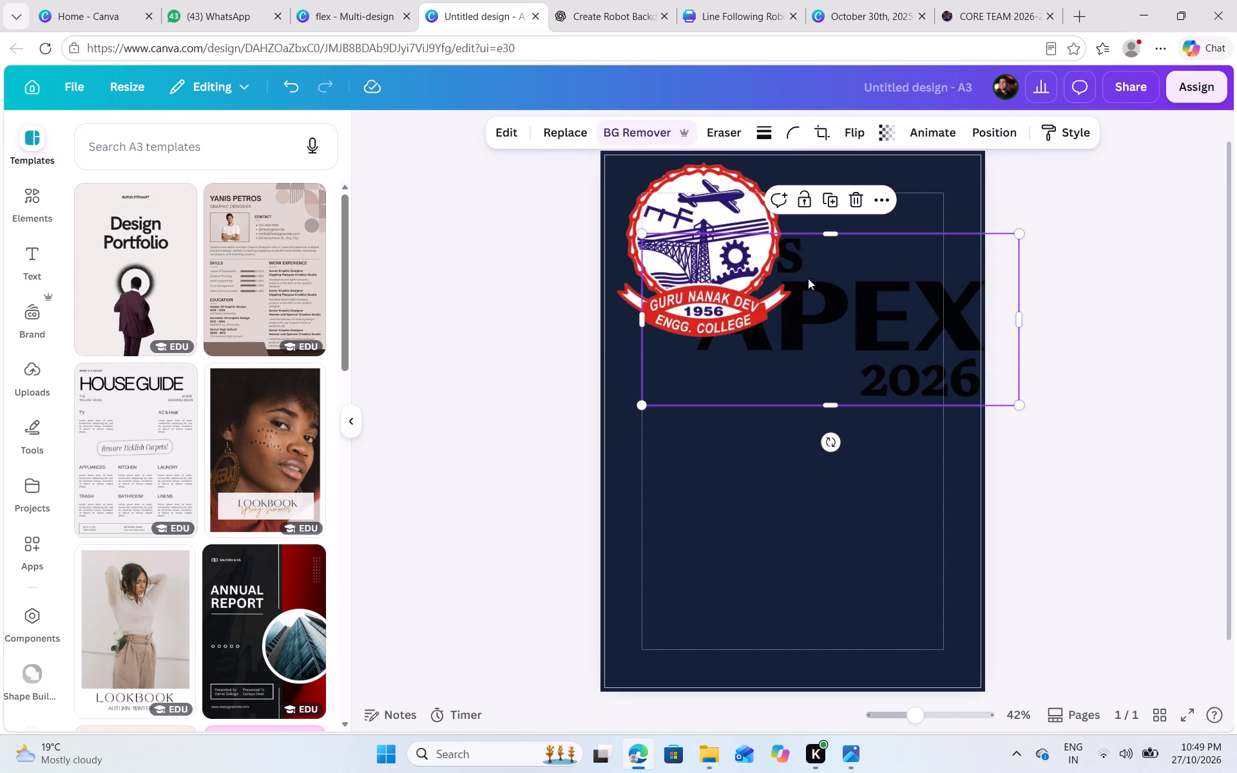
{"action": "left_click_drag", "start_coordinate": [913, 300], "coordinate": [926, 324]}
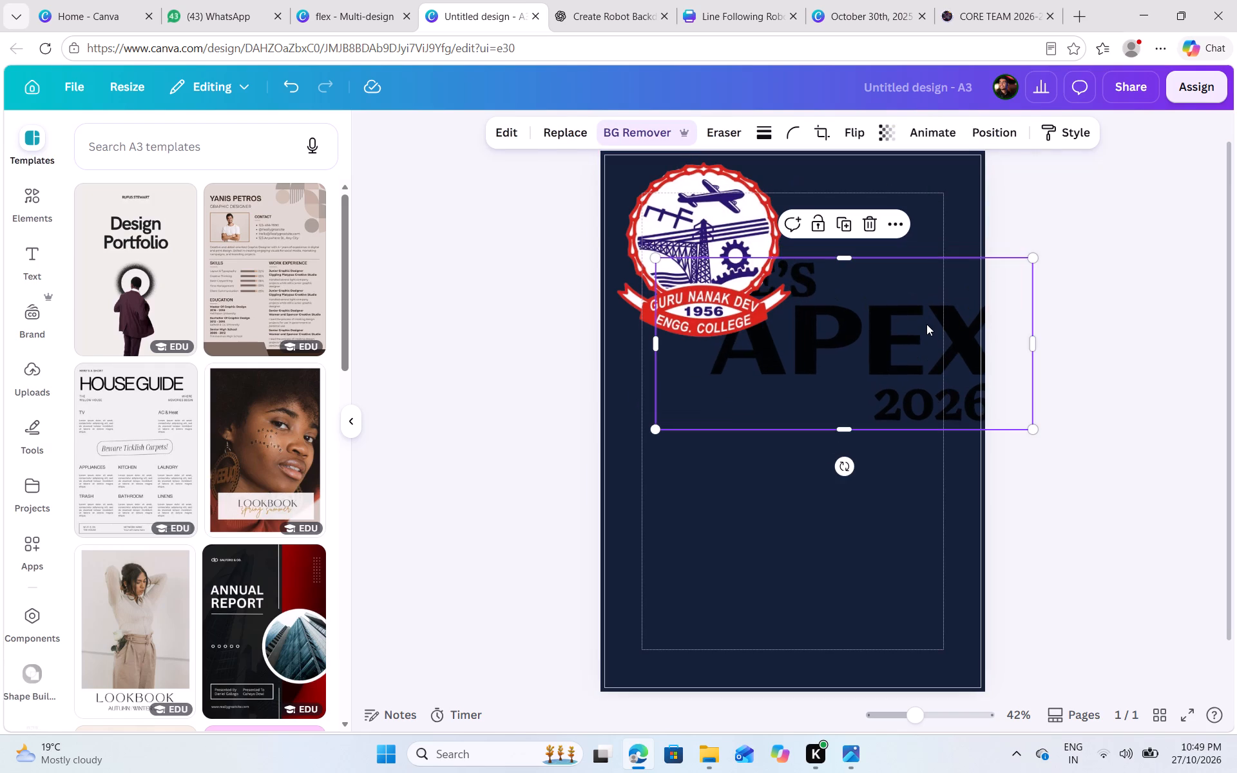
{"action": "left_click_drag", "start_coordinate": [972, 335], "coordinate": [959, 415]}
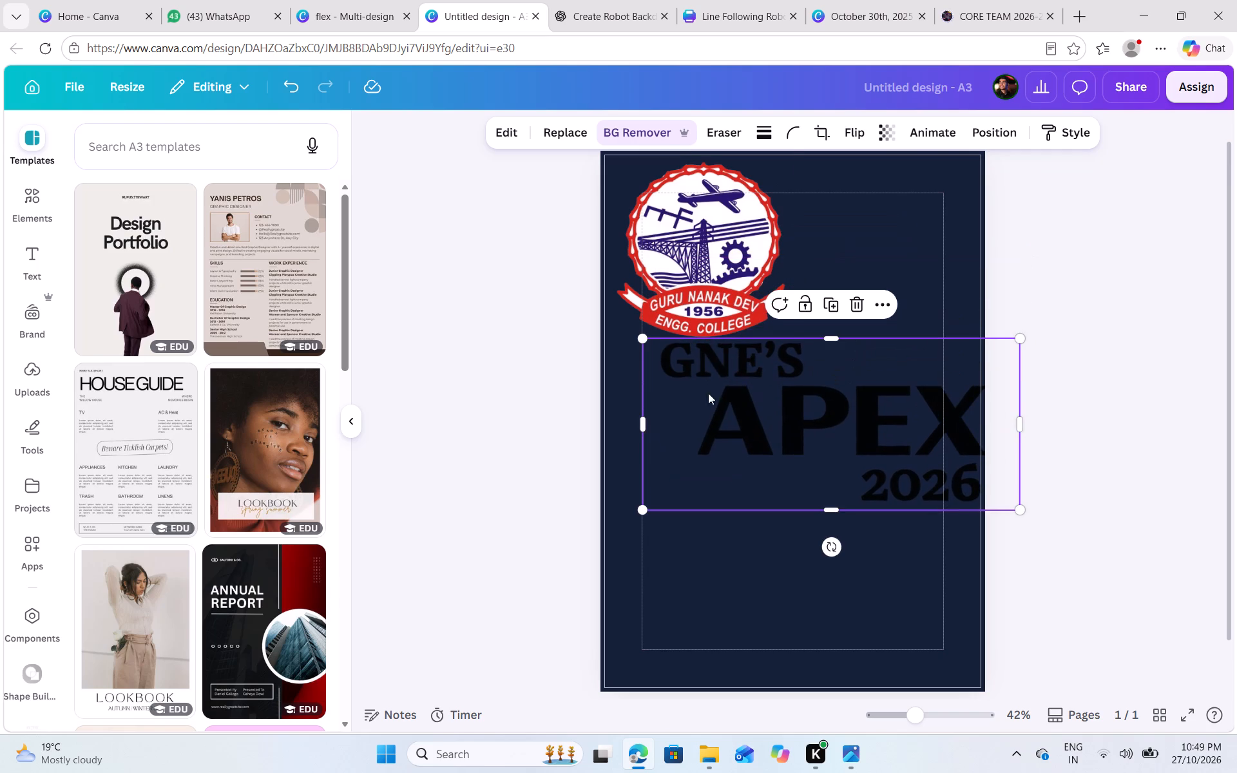
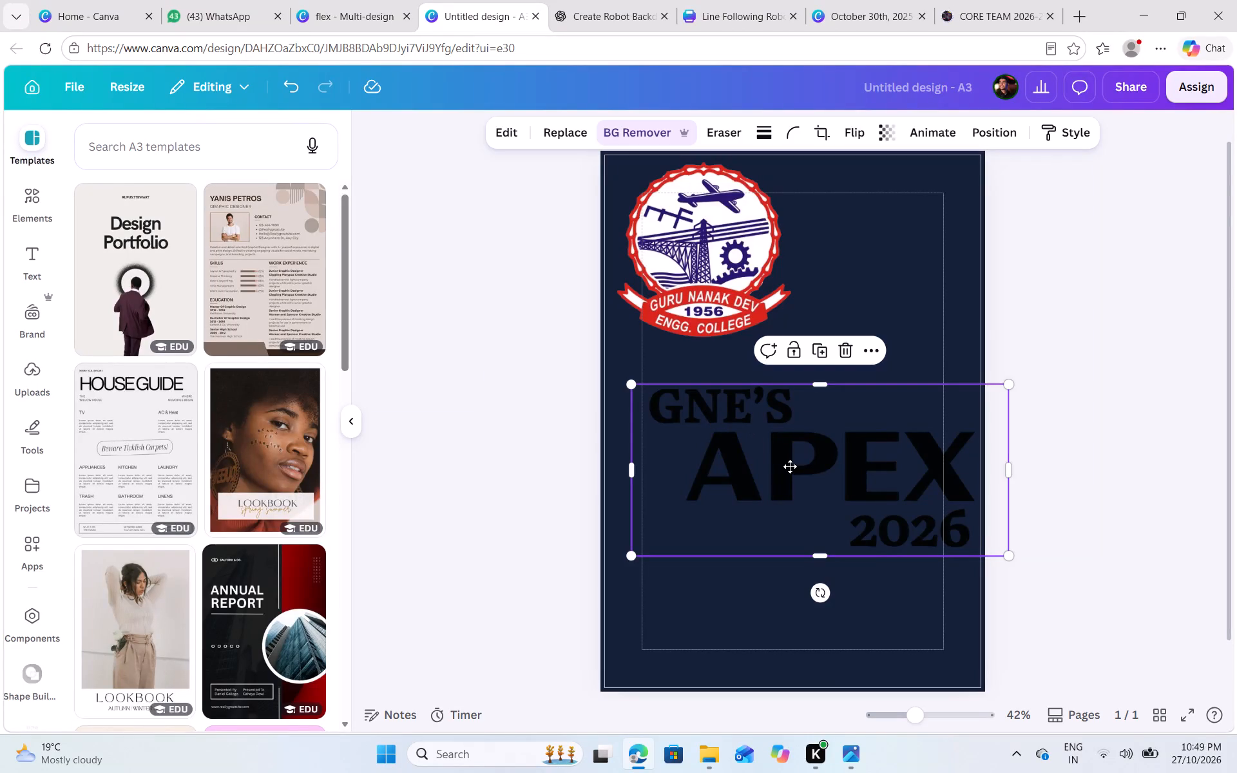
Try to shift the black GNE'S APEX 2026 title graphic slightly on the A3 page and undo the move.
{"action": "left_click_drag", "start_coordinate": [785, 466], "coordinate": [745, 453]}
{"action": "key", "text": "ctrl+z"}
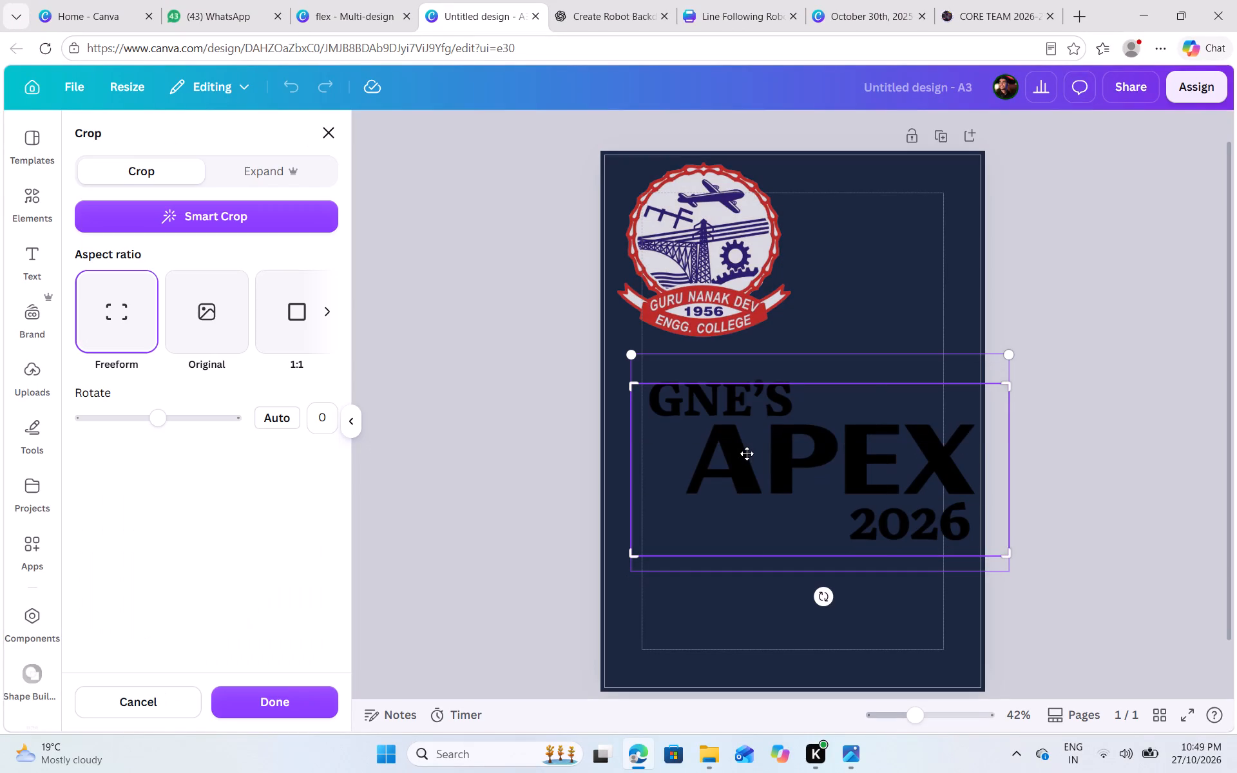
Copy the white GNE'S APEX 2026 title group from the Digital Identity banner in the flex design for the A3 design, and return there.
{"action": "left_click", "coordinate": [343, 0]}
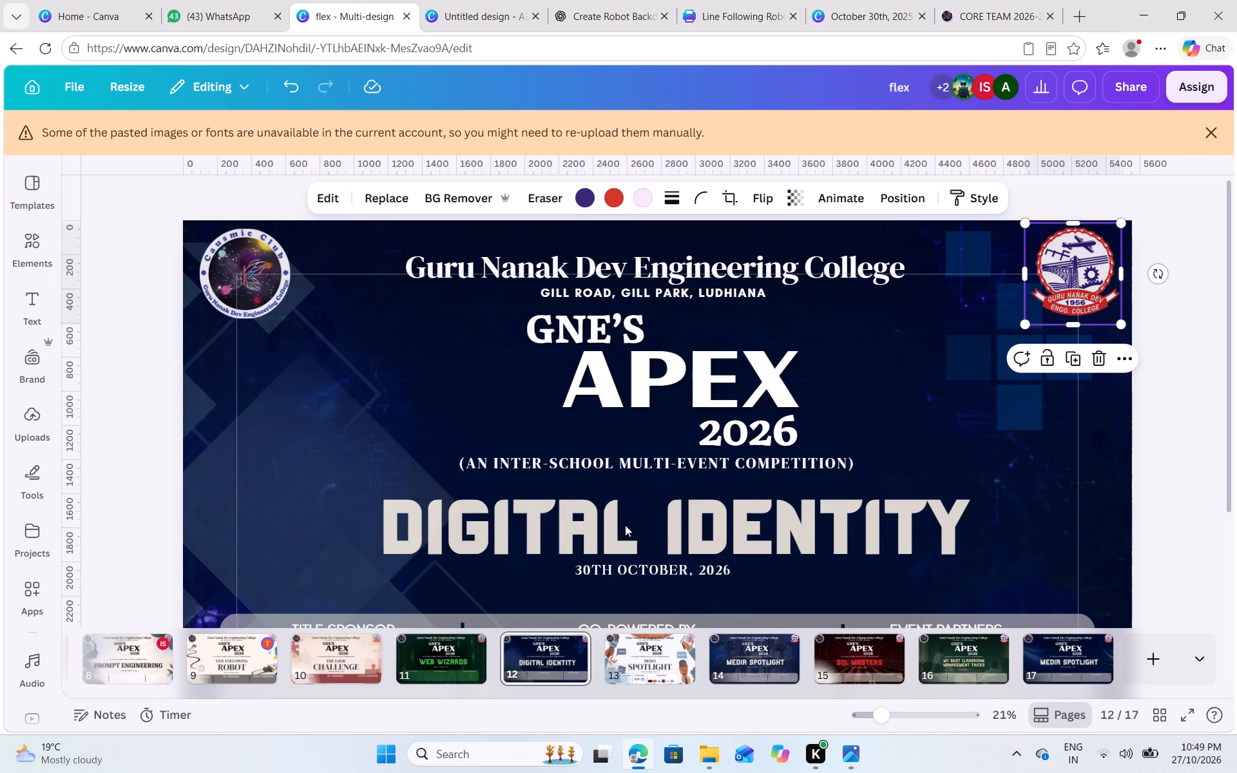
{"action": "left_click", "coordinate": [618, 364]}
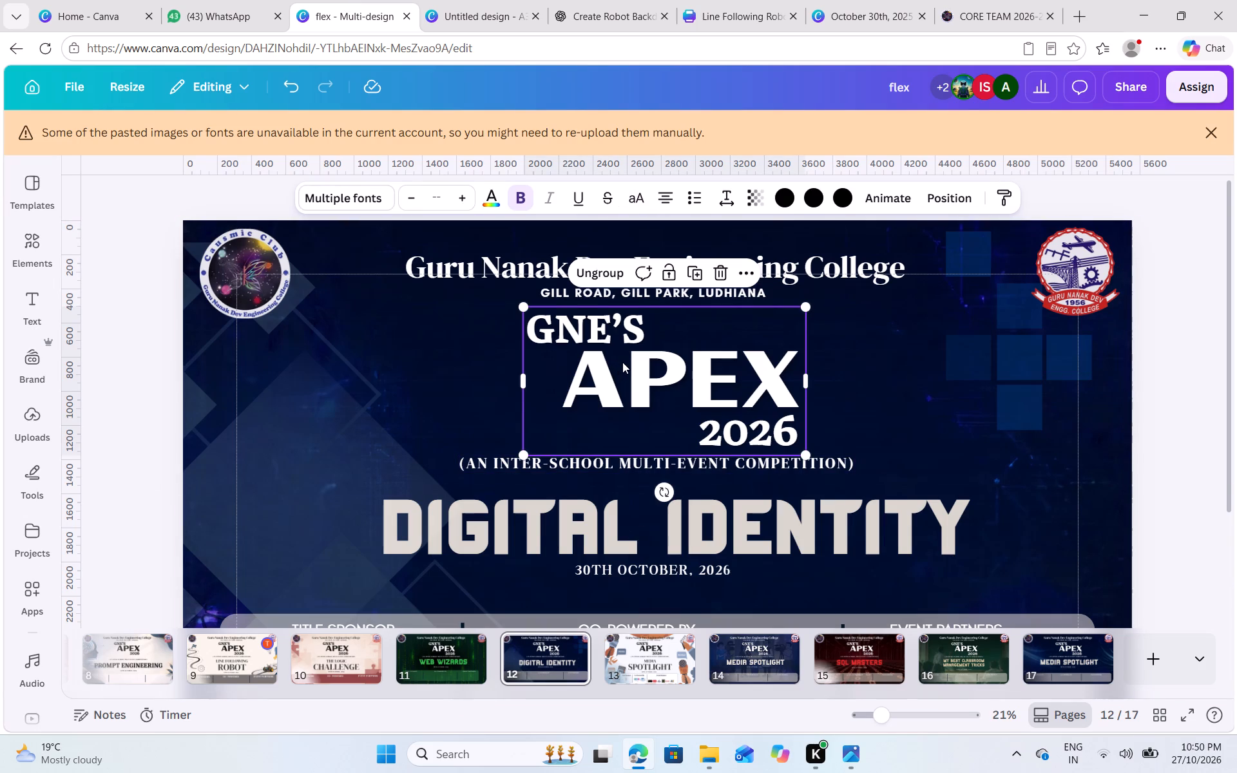
{"action": "key", "text": "ctrl+c"}
{"action": "left_click", "coordinate": [505, 0]}
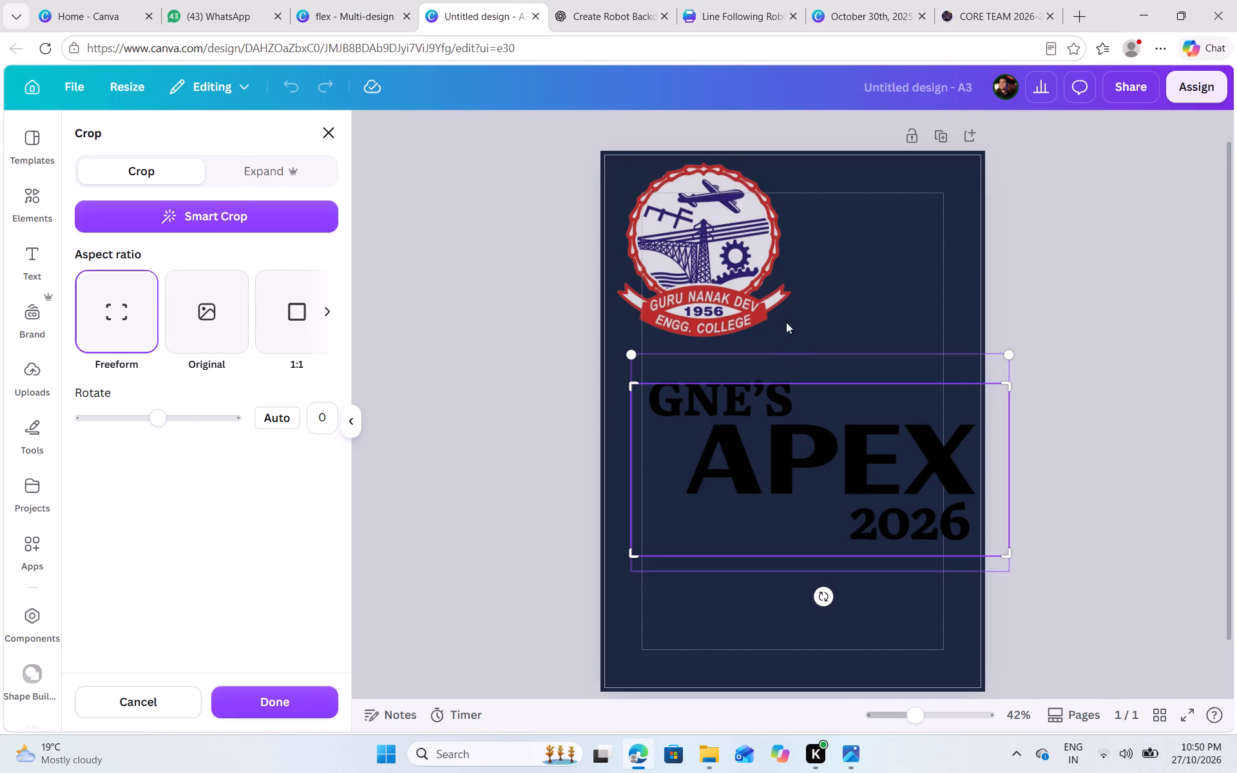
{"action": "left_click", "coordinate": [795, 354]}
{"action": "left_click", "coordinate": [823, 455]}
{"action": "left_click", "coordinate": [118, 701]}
Paste the white GNE'S APEX 2026 title onto the page and move it aside, partly past the page's right edge.
{"action": "left_click", "coordinate": [841, 354]}
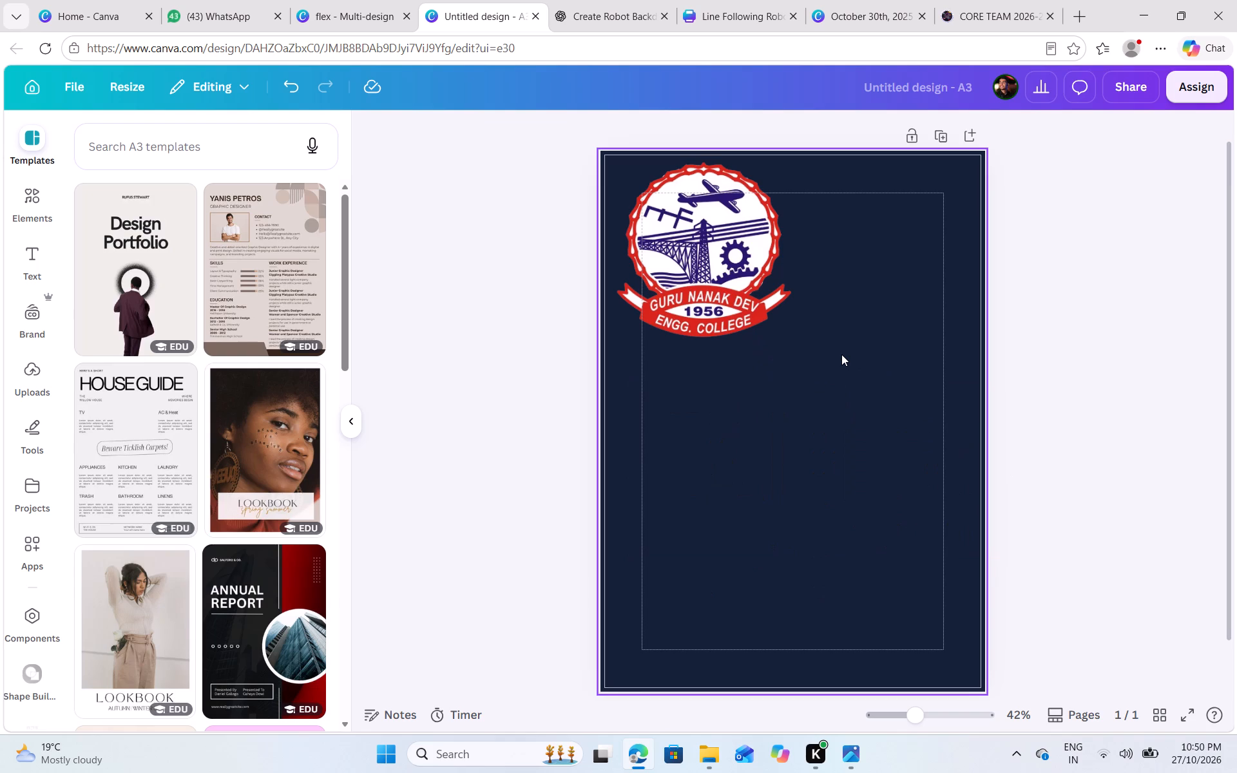
{"action": "key", "text": "ctrl+v"}
{"action": "left_click", "coordinate": [852, 415]}
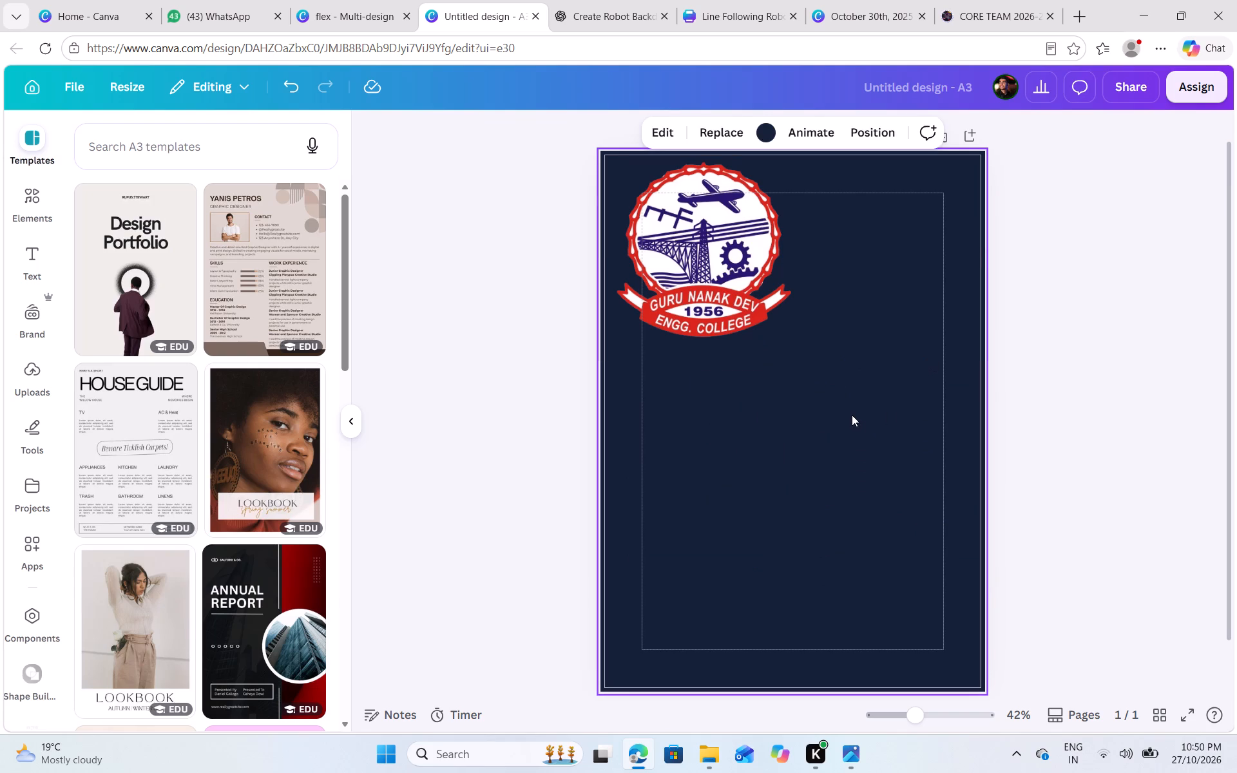
{"action": "left_click_drag", "start_coordinate": [858, 252], "coordinate": [1108, 317]}
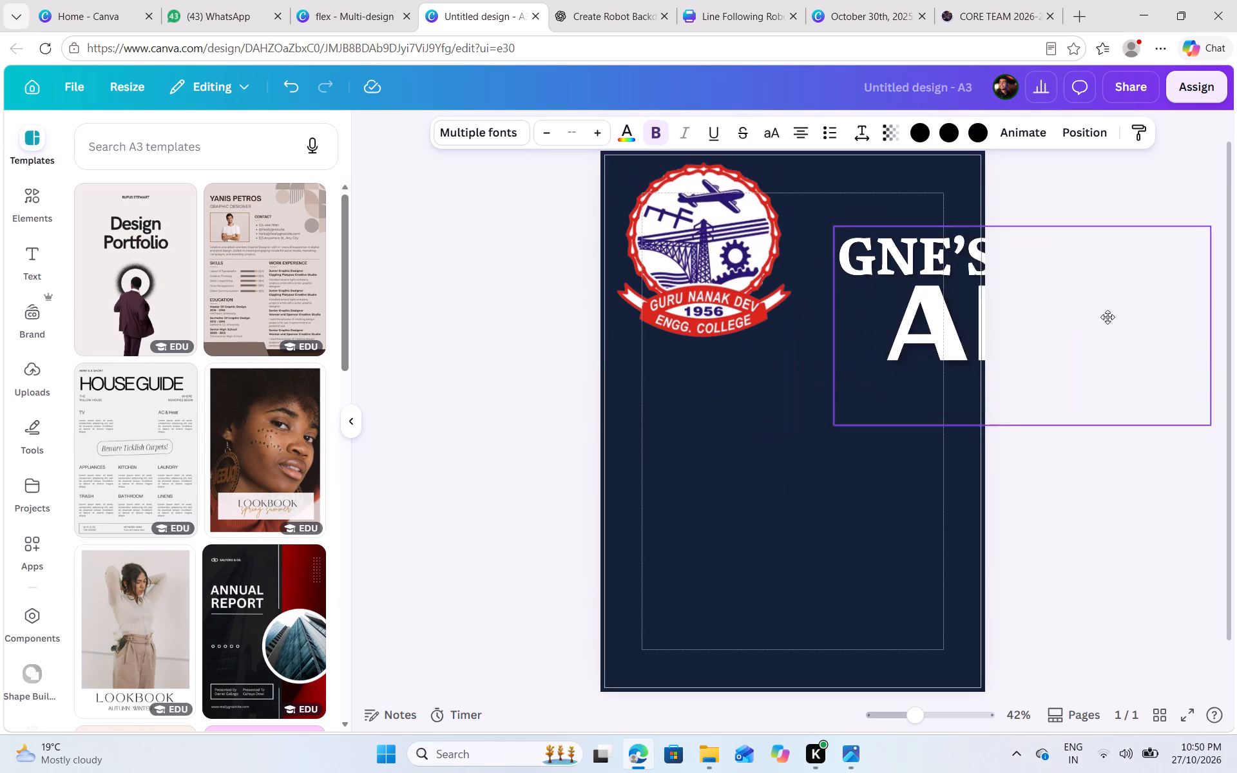
{"action": "left_click_drag", "start_coordinate": [1108, 317], "coordinate": [1108, 315]}
Shrink the Guru Nanak Dev Engg. College logo and place it in the page's top-left corner, overlapping the corner of the margin guide.
{"action": "left_click", "coordinate": [777, 261]}
{"action": "left_click_drag", "start_coordinate": [794, 356], "coordinate": [729, 263]}
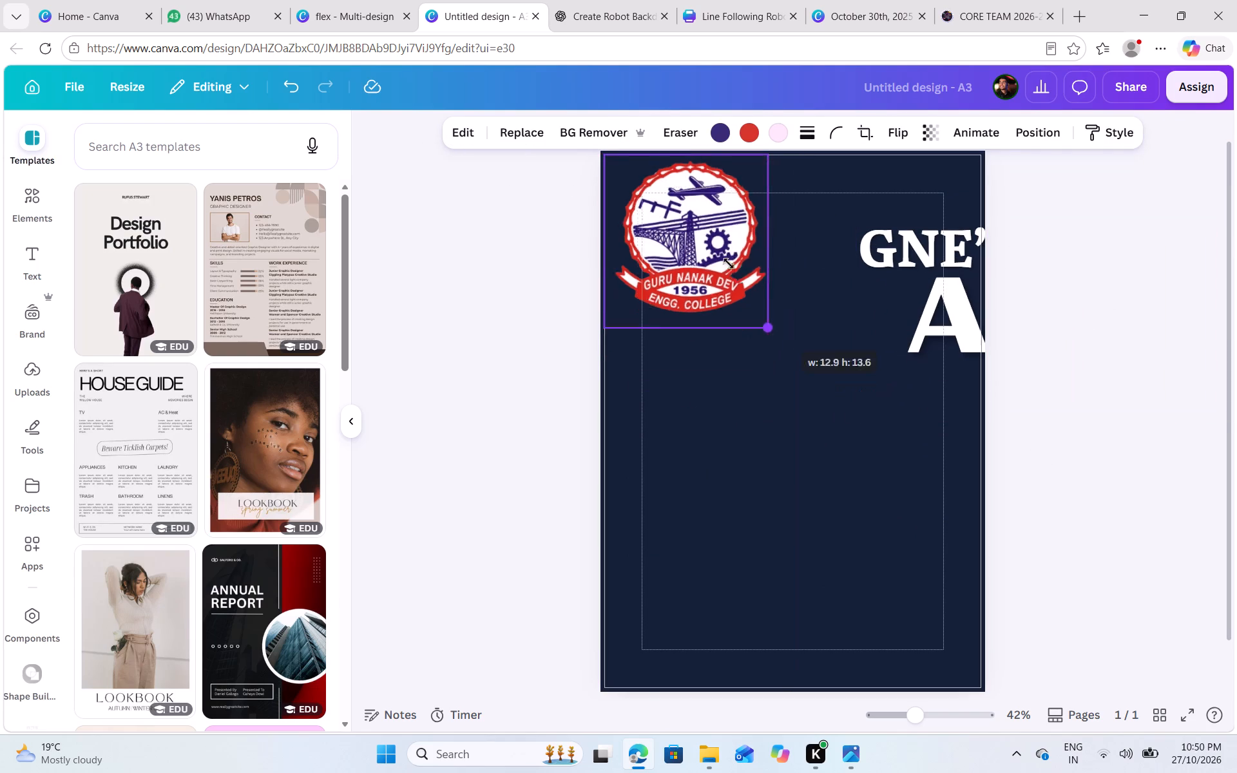
{"action": "left_click_drag", "start_coordinate": [729, 263], "coordinate": [714, 253]}
{"action": "left_click_drag", "start_coordinate": [665, 216], "coordinate": [682, 247]}
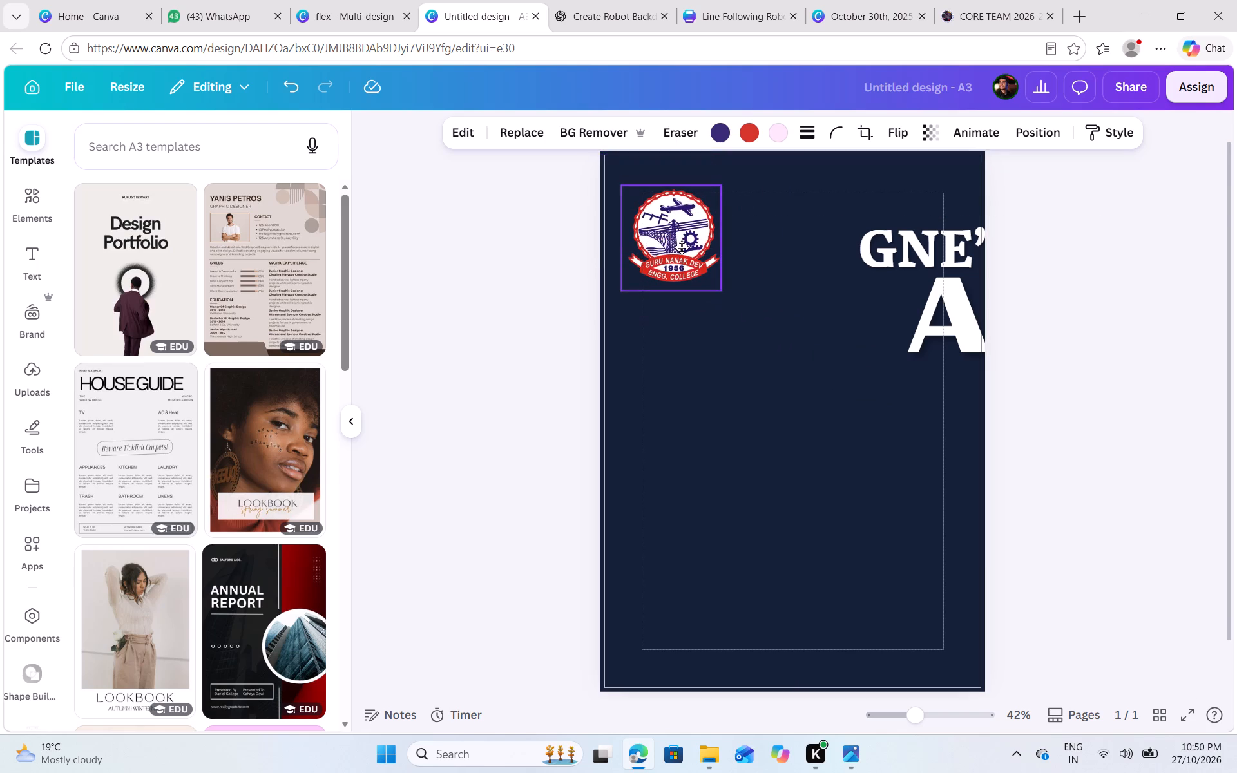
{"action": "left_click_drag", "start_coordinate": [682, 247], "coordinate": [685, 236]}
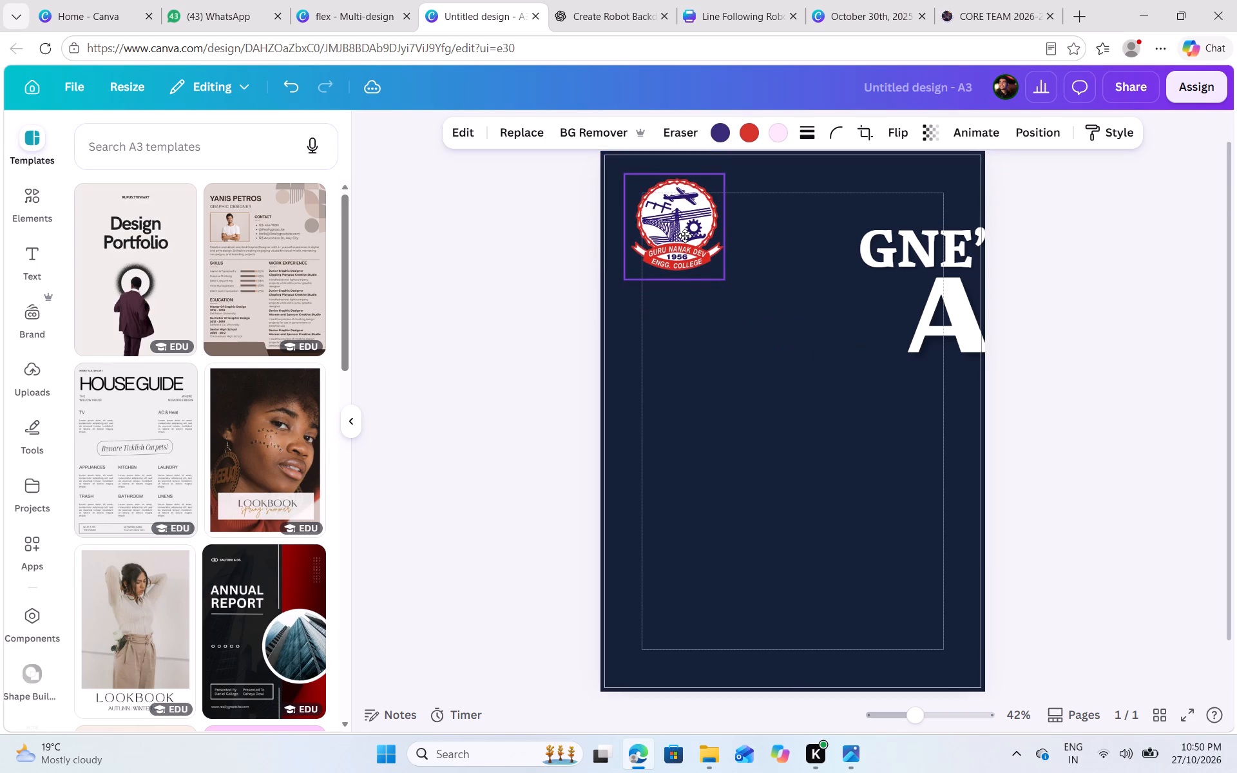
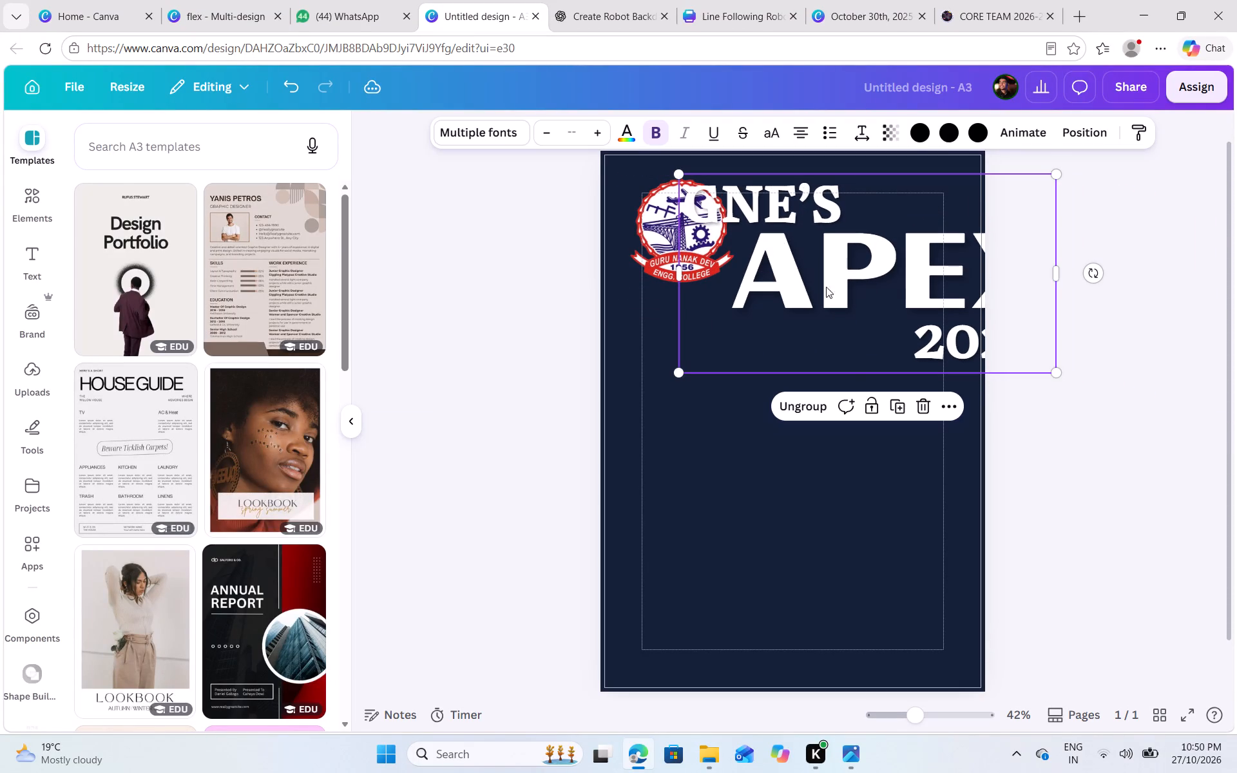
Scale down the GNE'S APEX 2026 title group to fit inside the page and shift it right, beside the college logo.
{"action": "left_click_drag", "start_coordinate": [1057, 371], "coordinate": [975, 323]}
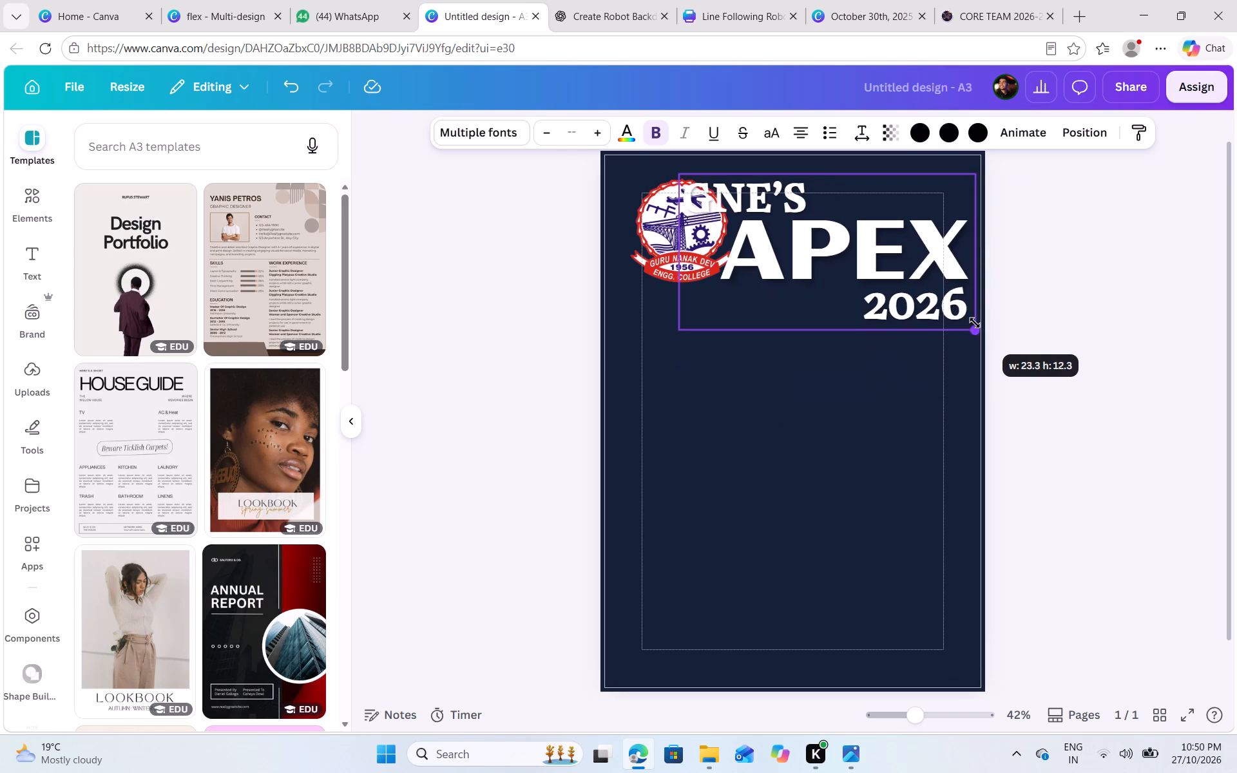
{"action": "left_click_drag", "start_coordinate": [975, 323], "coordinate": [941, 294]}
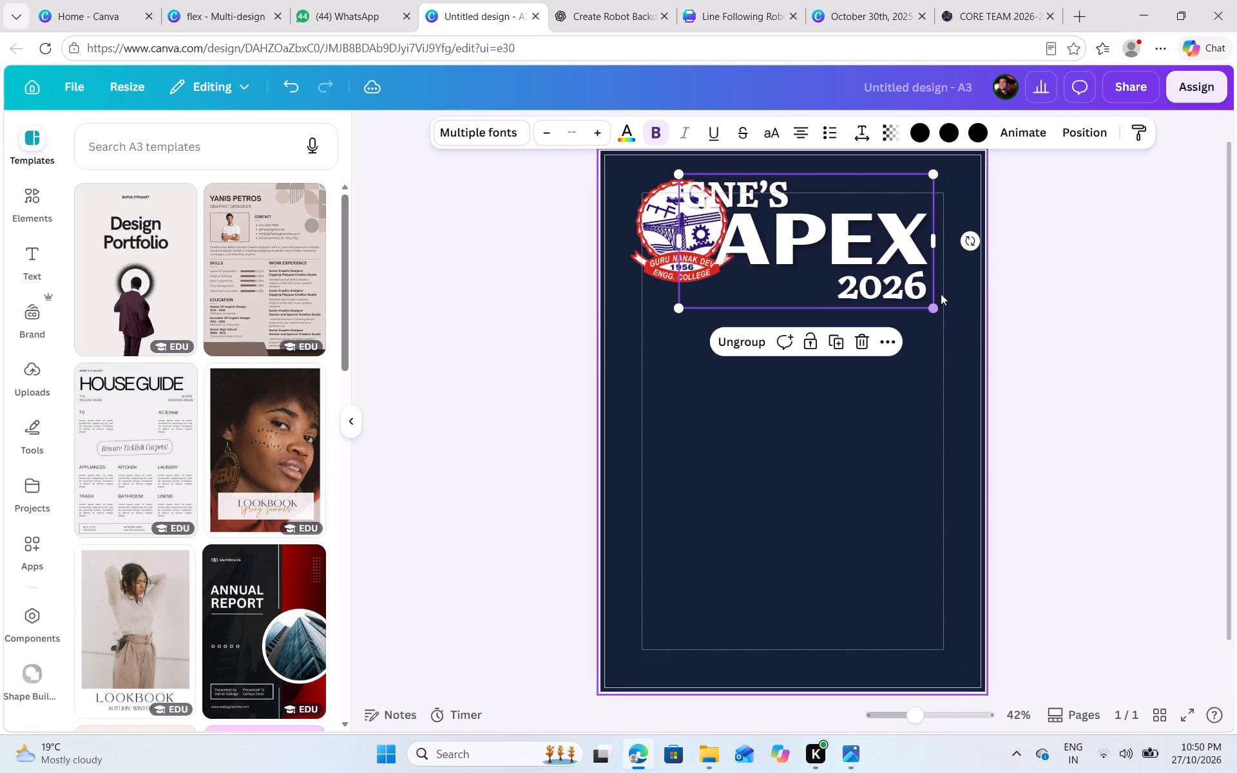
{"action": "left_click", "coordinate": [1080, 276]}
{"action": "left_click_drag", "start_coordinate": [818, 243], "coordinate": [838, 240]}
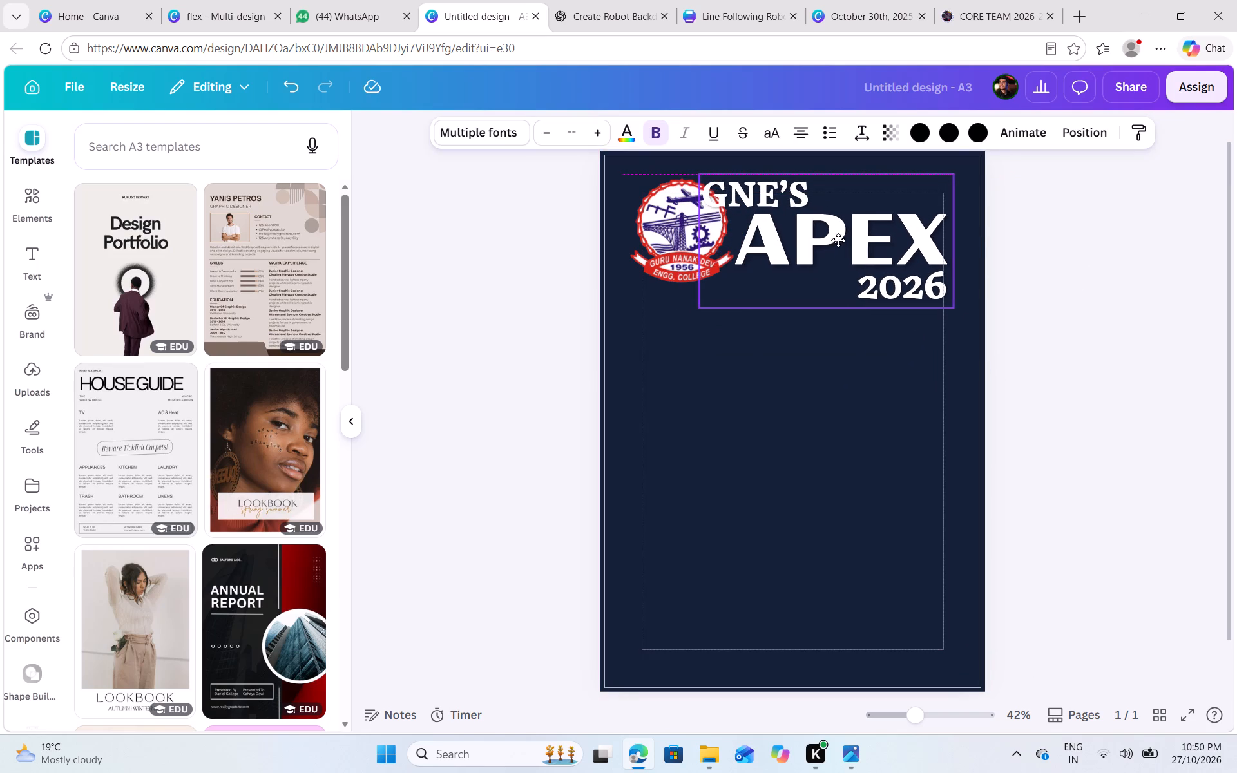
{"action": "left_click_drag", "start_coordinate": [838, 240], "coordinate": [837, 240]}
{"action": "left_click_drag", "start_coordinate": [698, 175], "coordinate": [716, 179]}
{"action": "left_click", "coordinate": [1006, 291]}
Nudge the title group right and slightly up so it clears the college logo.
{"action": "left_click", "coordinate": [905, 283]}
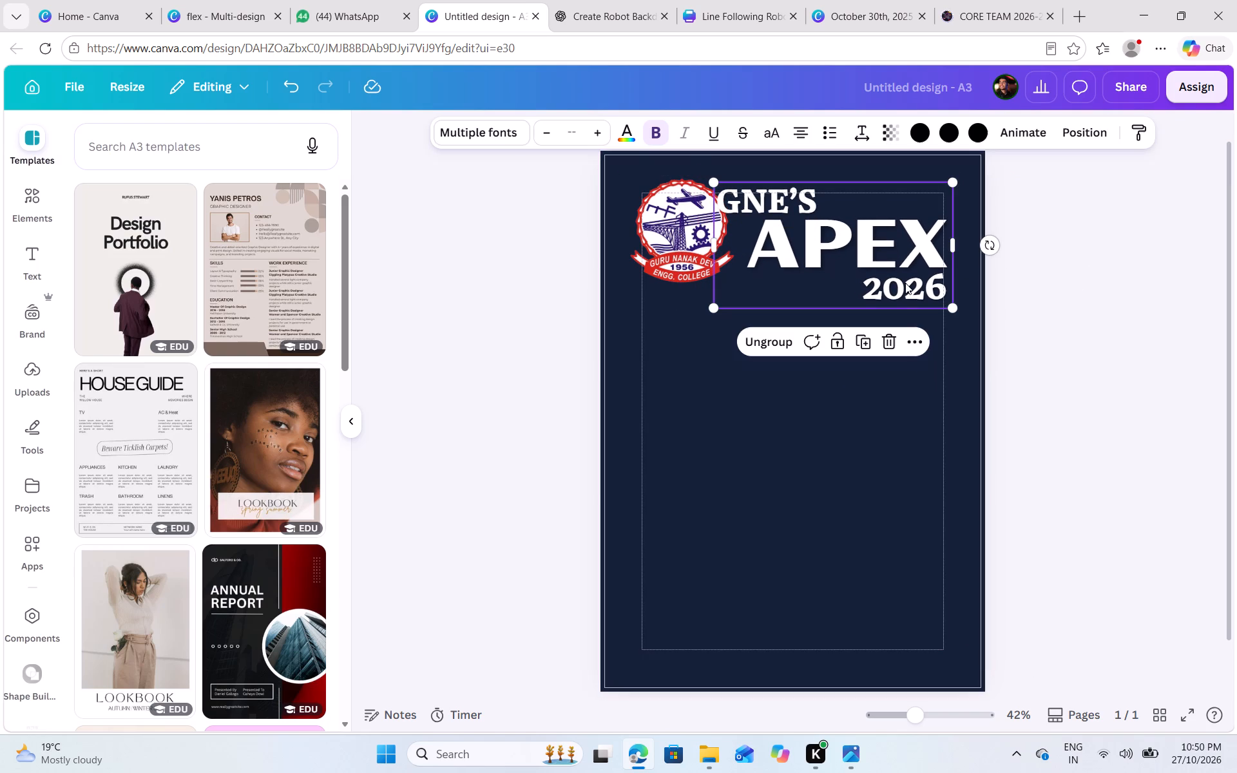
{"action": "key", "text": "Up"}
{"action": "key", "text": "Right"}
{"action": "key", "text": "Right"}
{"action": "key", "text": "Right"}
{"action": "key", "text": "Right"}
{"action": "key", "text": "Right"}
{"action": "key", "text": "Right"}
{"action": "key", "text": "Right"}
{"action": "key", "text": "Right"}
{"action": "key", "text": "Right"}
{"action": "key", "text": "Right"}
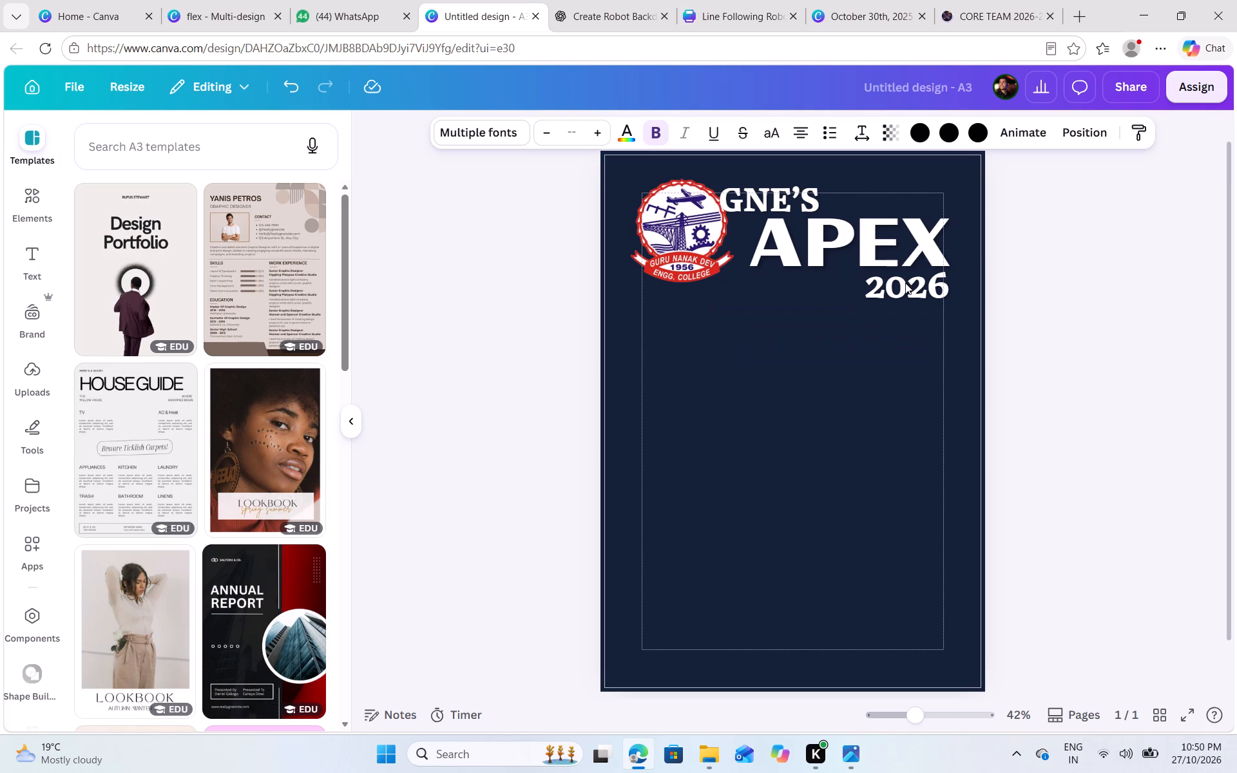
{"action": "key", "text": "Up"}
{"action": "key", "text": "Up"}
{"action": "key", "text": "Up"}
{"action": "key", "text": "Up"}
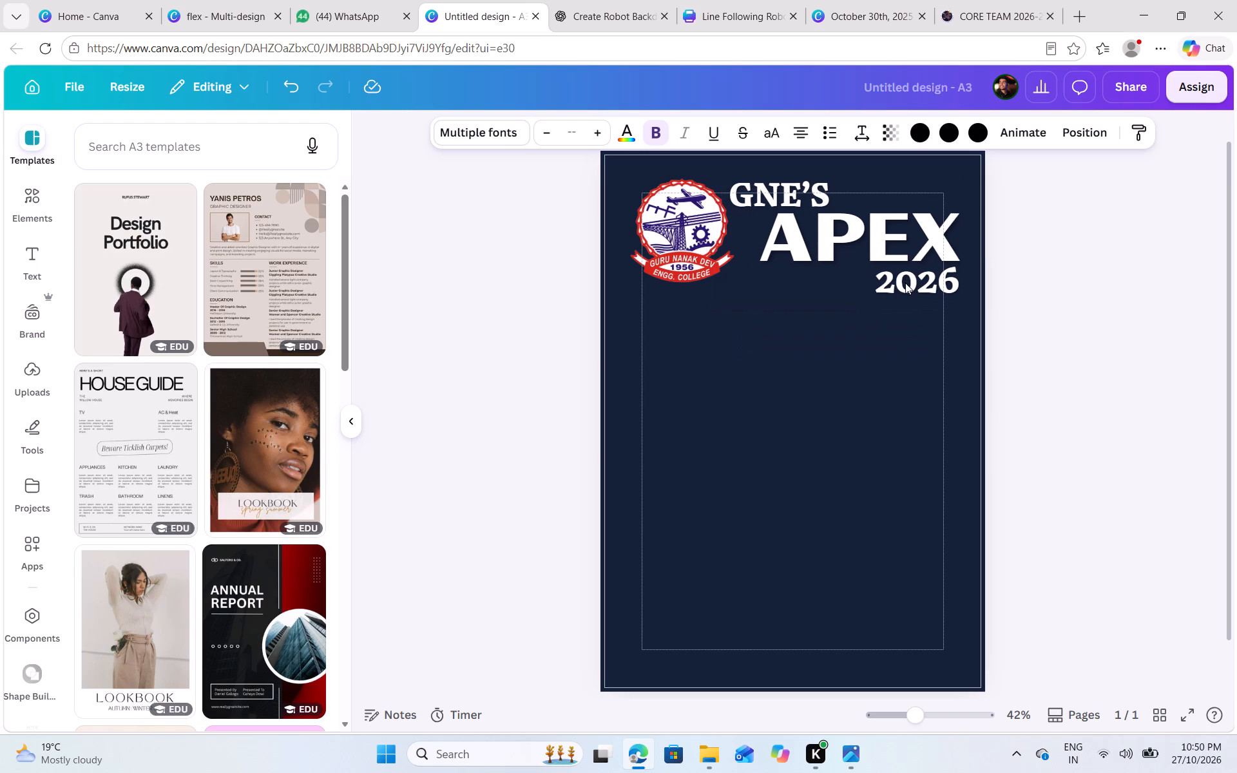
{"action": "key", "text": "Down"}
{"action": "key", "text": "Down"}
Shrink the college logo to about 7.7 wide by 8.2 high and move it down to align with the title's top edge.
{"action": "left_click", "coordinate": [695, 259]}
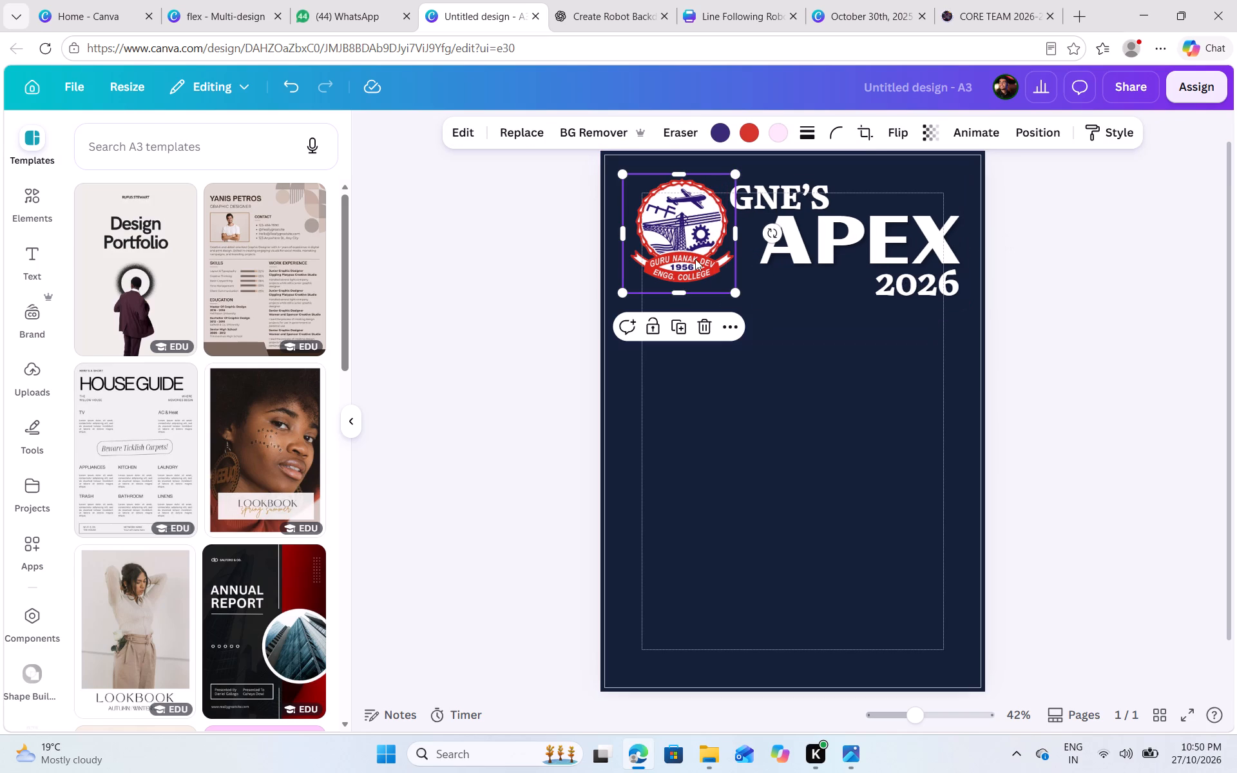
{"action": "left_click_drag", "start_coordinate": [735, 291], "coordinate": [720, 275]}
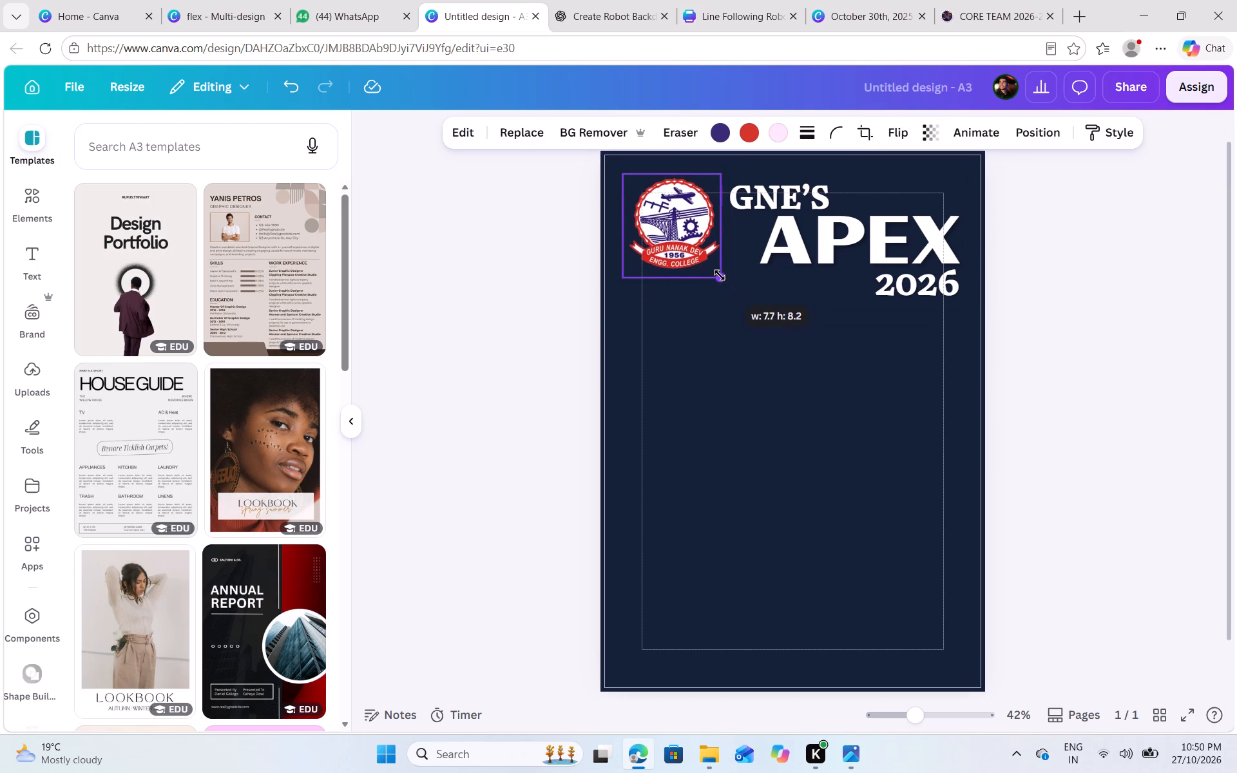
{"action": "left_click_drag", "start_coordinate": [720, 275], "coordinate": [718, 275]}
{"action": "left_click_drag", "start_coordinate": [663, 217], "coordinate": [664, 225]}
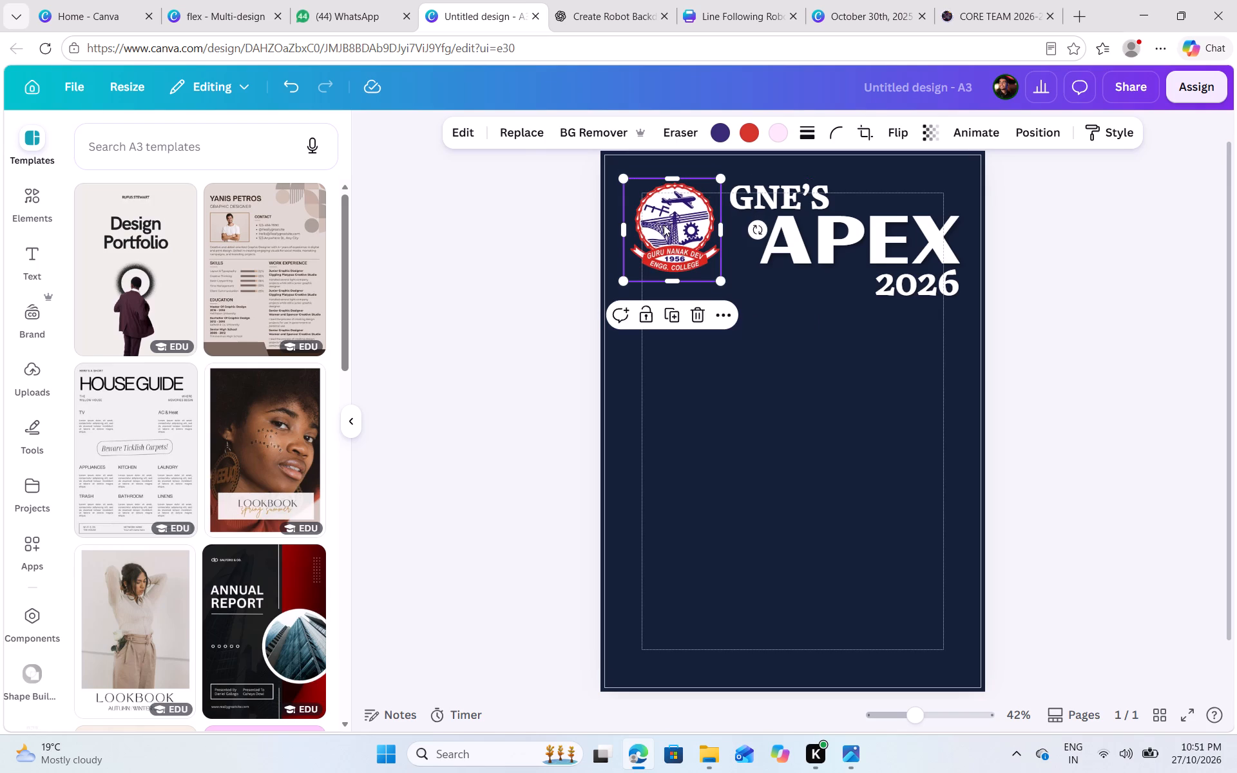
Scale the title group down slightly and nudge it right to widen the gap from the logo.
{"action": "left_click", "coordinate": [867, 255]}
{"action": "left_click", "coordinate": [867, 254]}
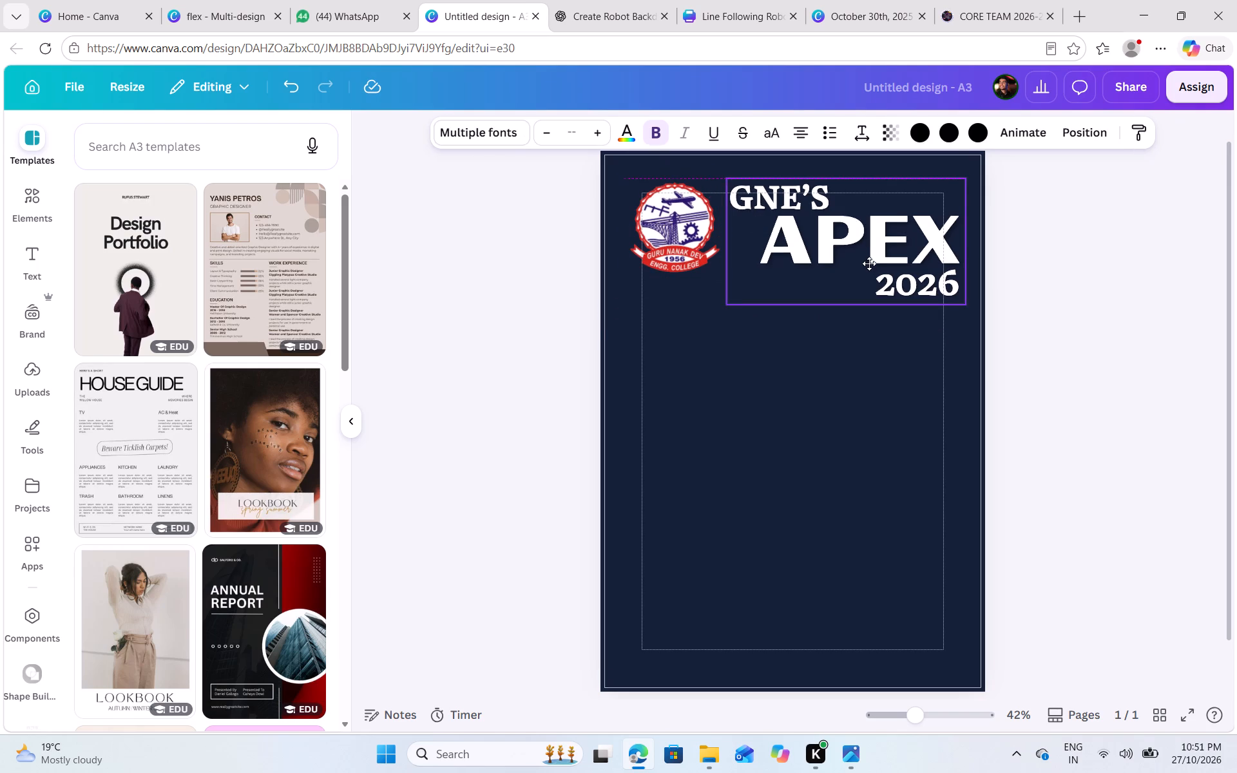
{"action": "left_click_drag", "start_coordinate": [965, 301], "coordinate": [956, 296]}
{"action": "left_click", "coordinate": [1042, 303]}
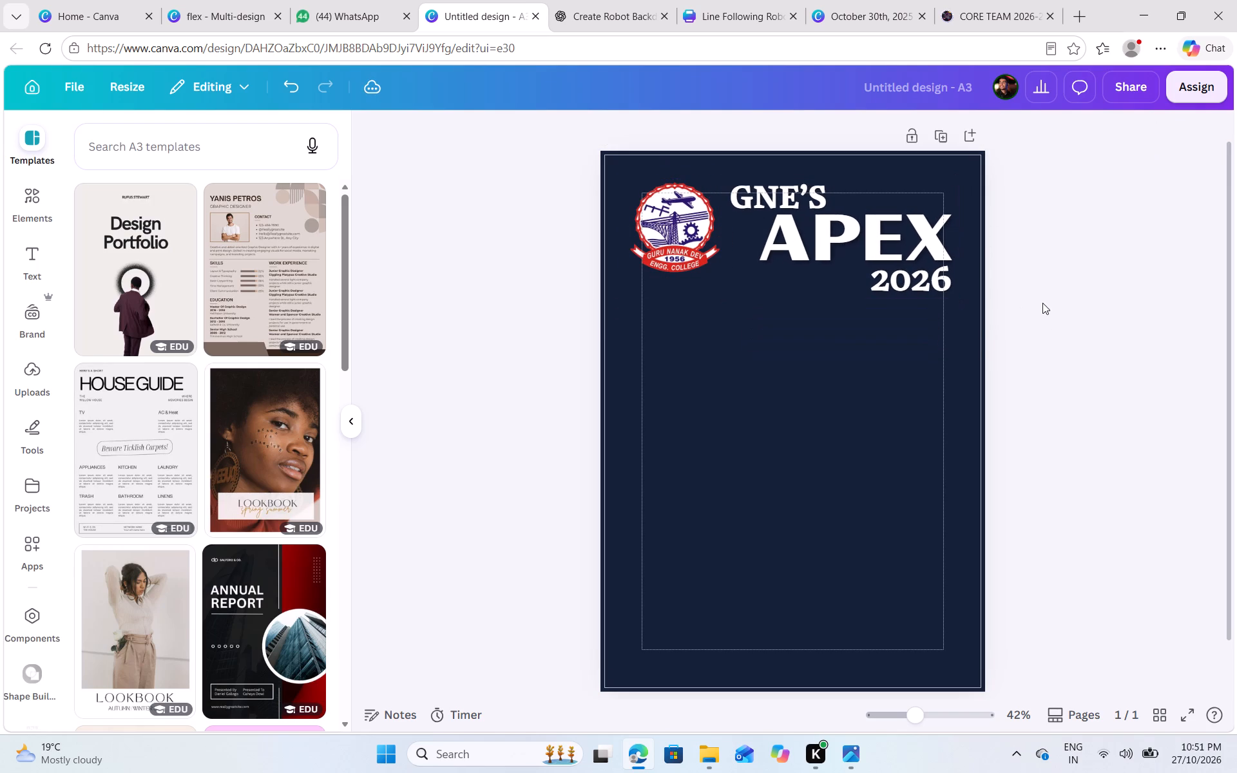
{"action": "left_click", "coordinate": [871, 253]}
{"action": "key", "text": "Right"}
{"action": "key", "text": "Right"}
{"action": "key", "text": "Right"}
{"action": "key", "text": "Right"}
{"action": "key", "text": "Right"}
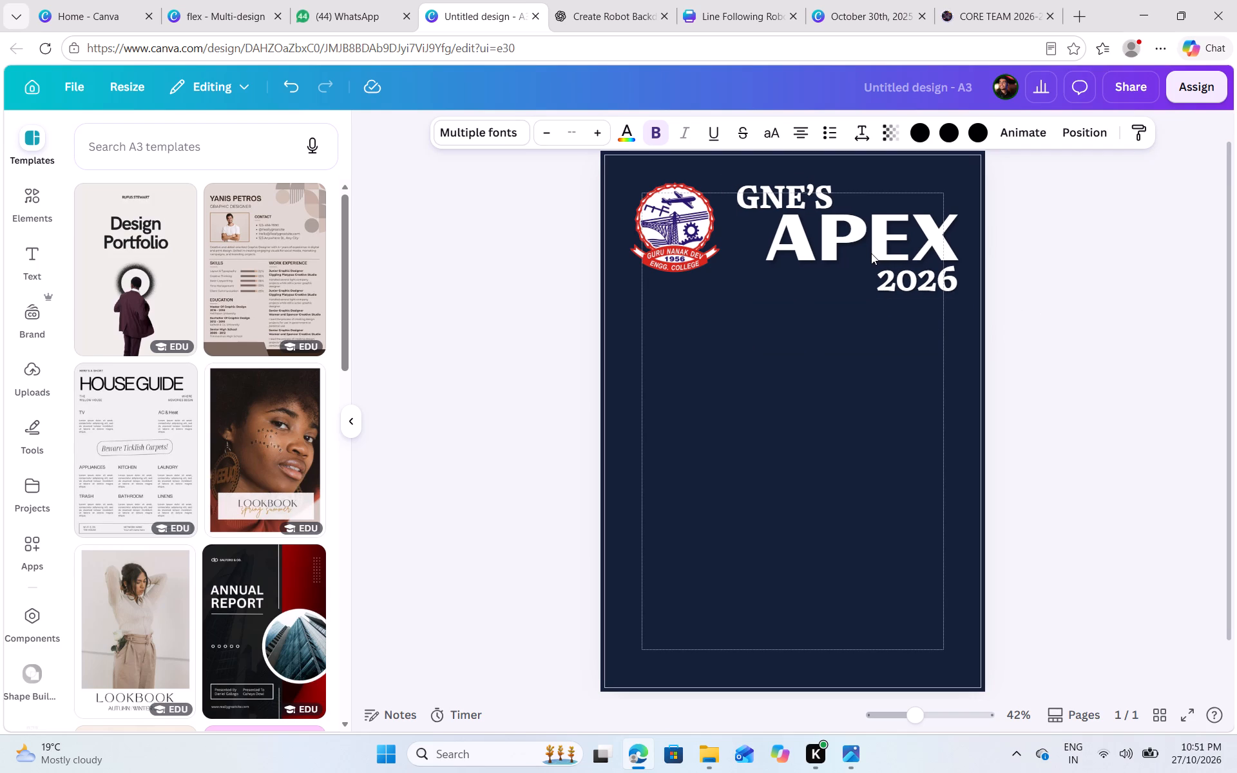
Nudge the college logo left and slightly down, away from the title group.
{"action": "left_click", "coordinate": [681, 246]}
{"action": "key", "text": "Left"}
{"action": "key", "text": "Left"}
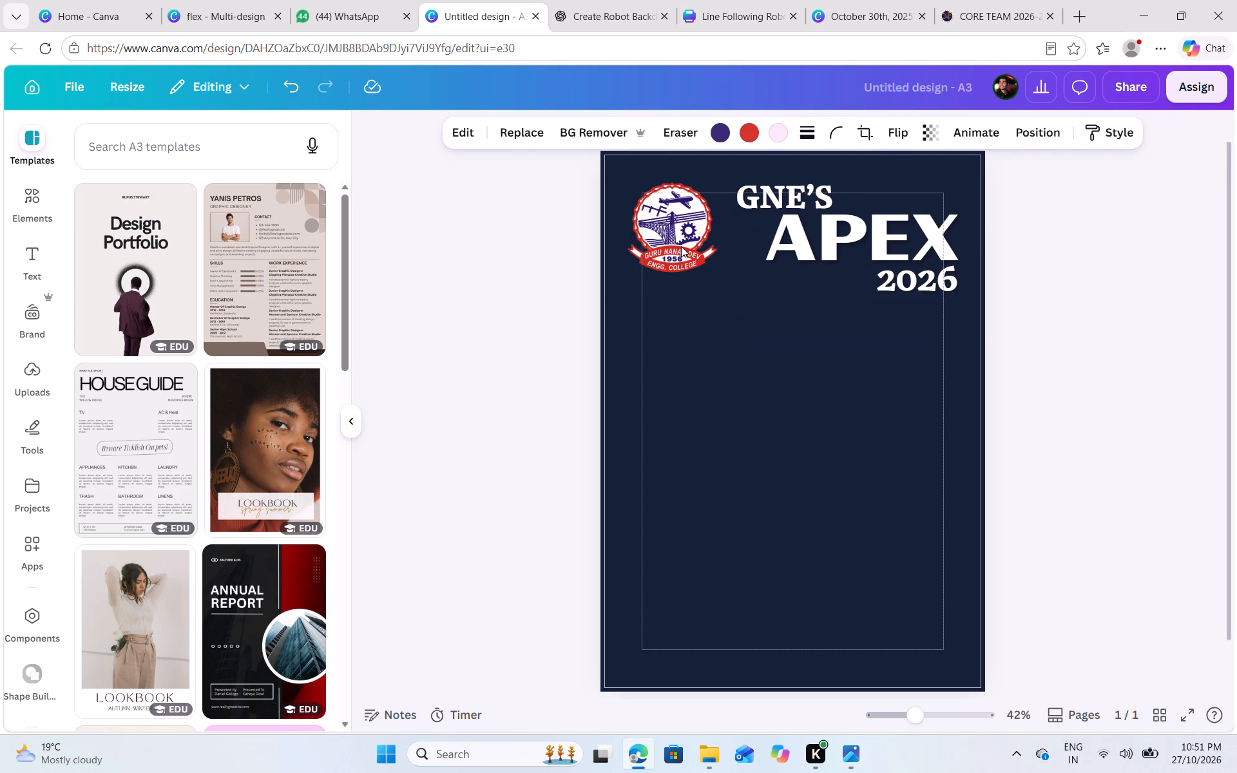
{"action": "key", "text": "Left"}
{"action": "key", "text": "Left"}
{"action": "key", "text": "Left"}
{"action": "key", "text": "Down"}
{"action": "key", "text": "Down"}
{"action": "key", "text": "Down"}
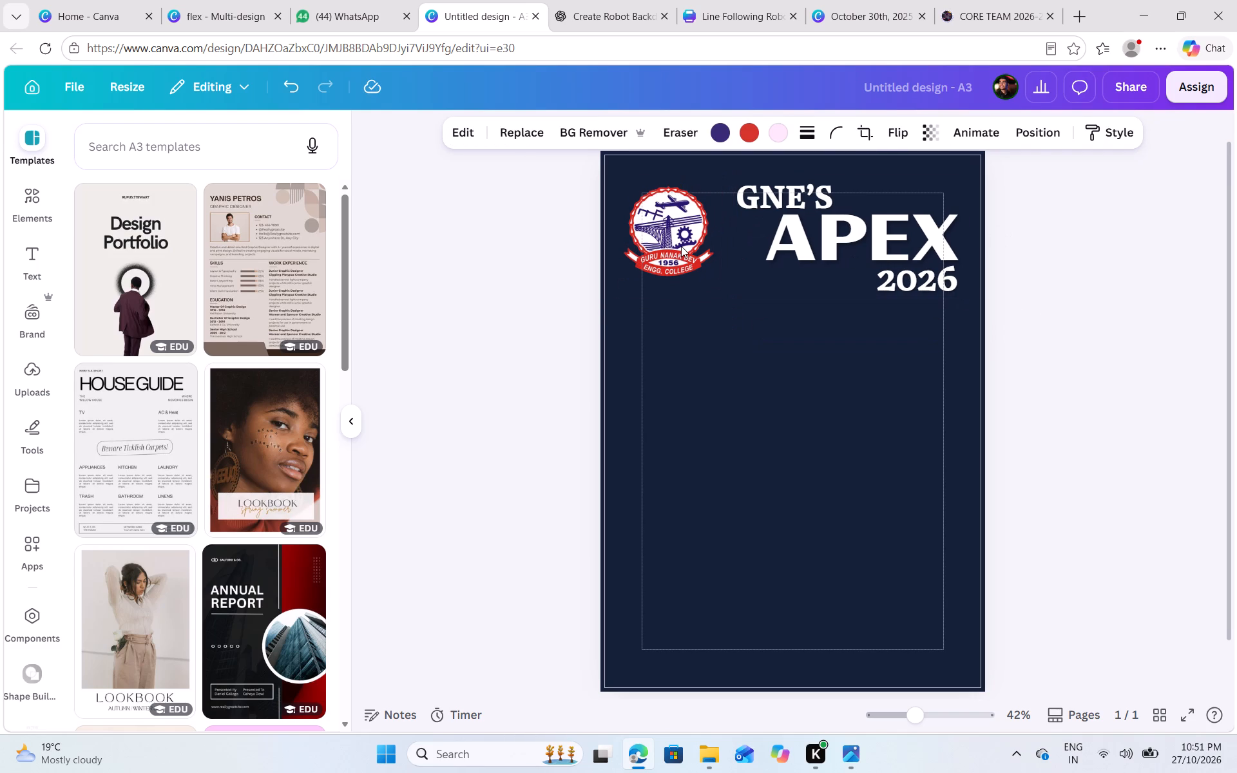
Nudge the college logo slightly further down and left, then deselect it.
{"action": "key", "text": "Down"}
{"action": "key", "text": "Left"}
{"action": "key", "text": "Left"}
{"action": "key", "text": "Down"}
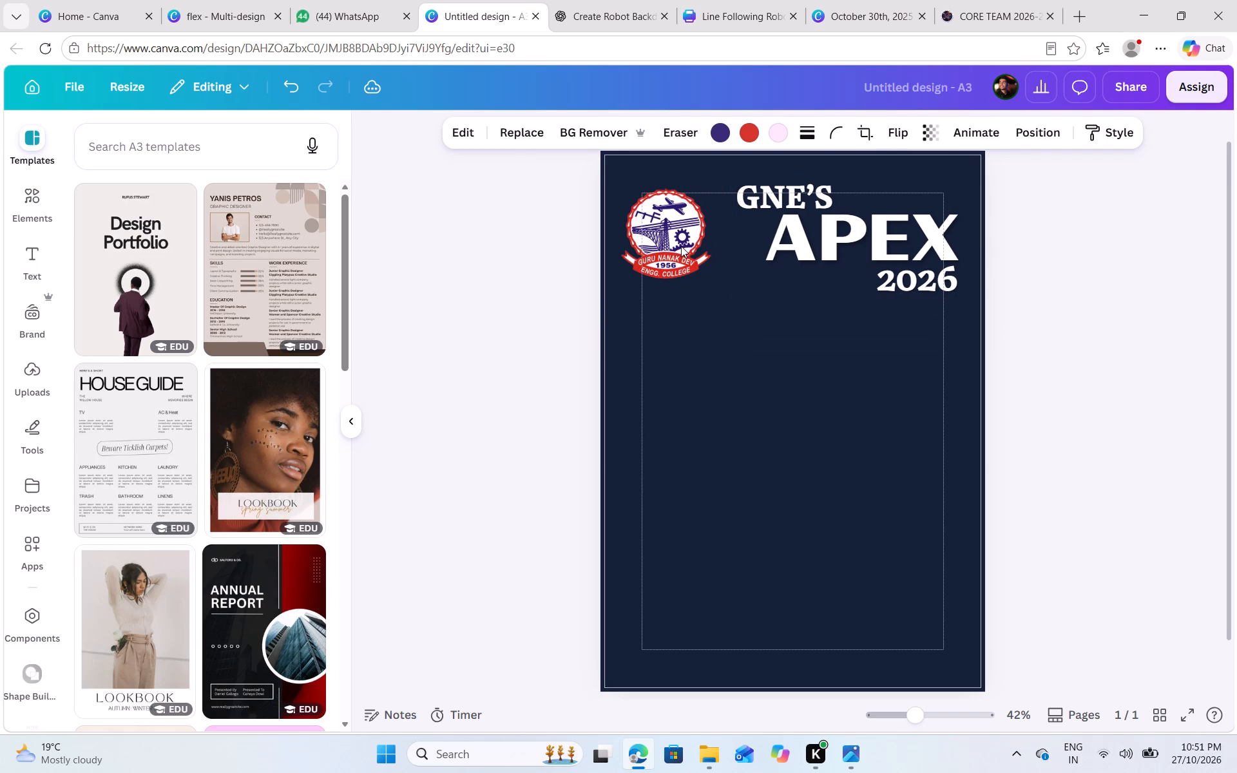
{"action": "left_click", "coordinate": [1010, 292]}
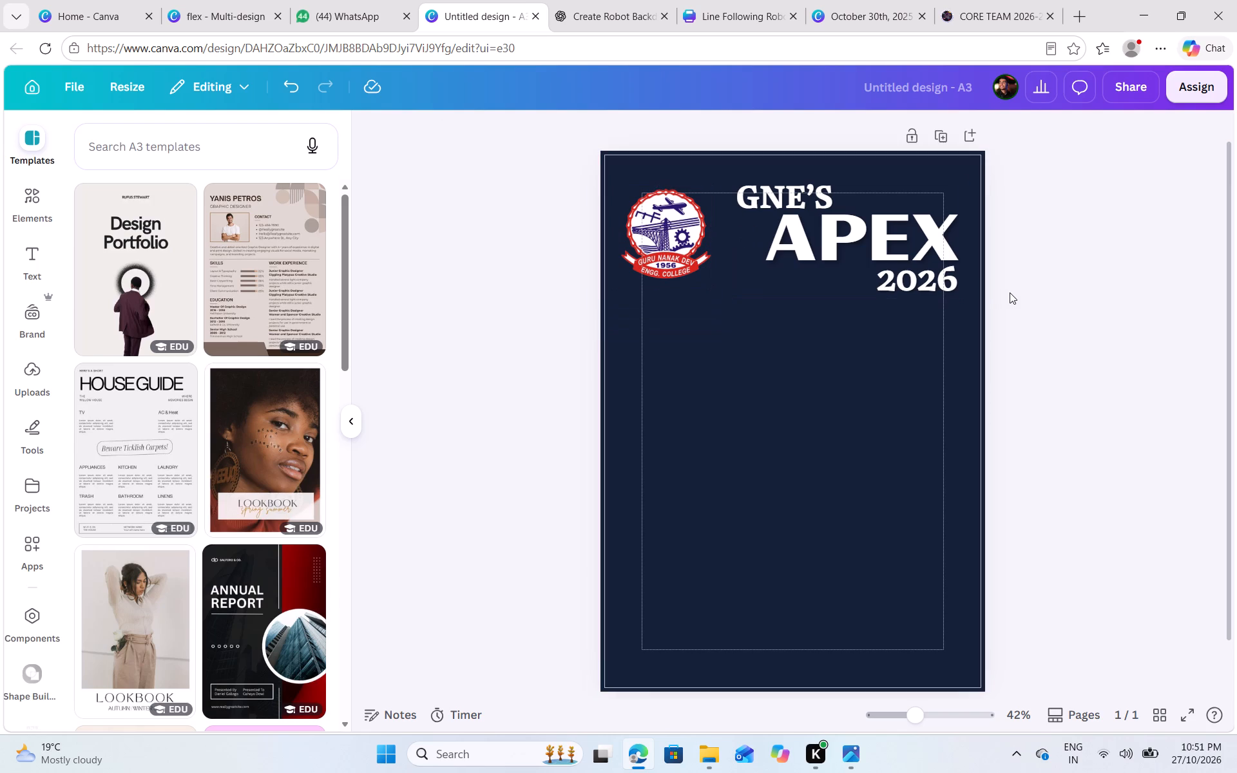
Present the A3 design in full screen to check the header layout.
{"action": "left_click", "coordinate": [1145, 82]}
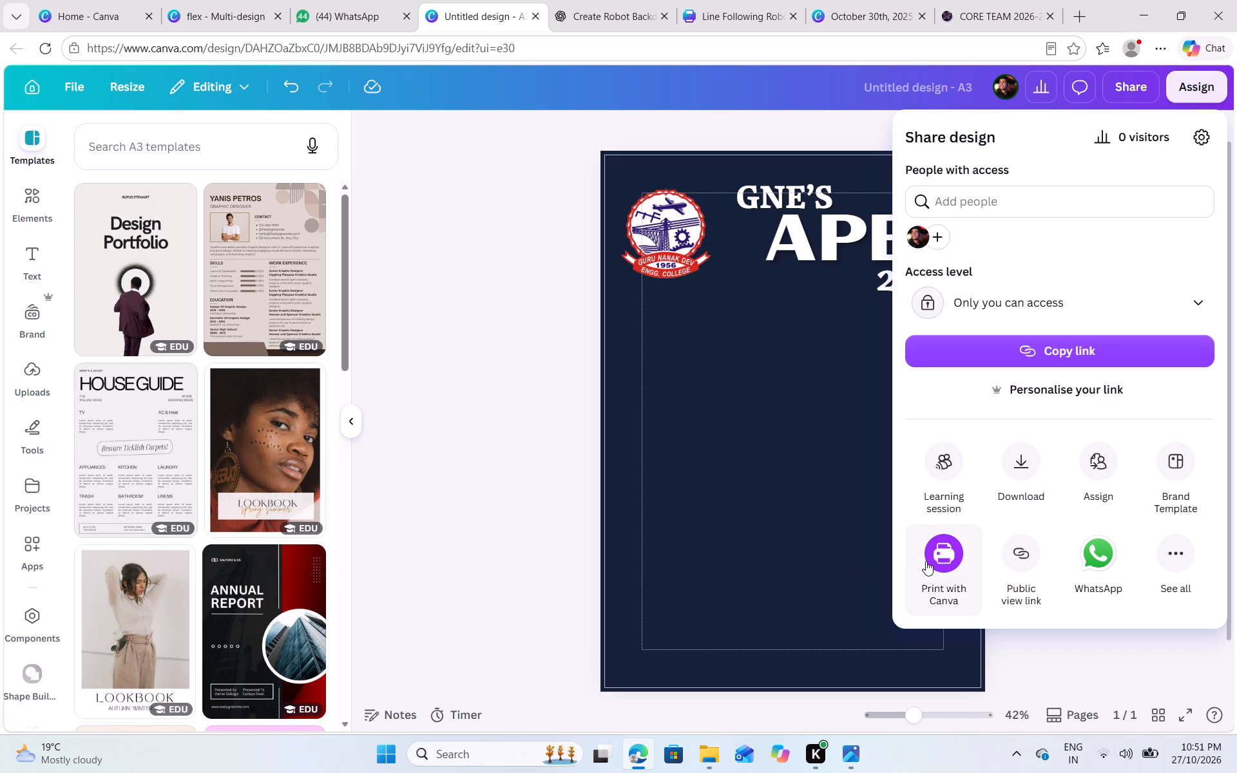
{"action": "left_click", "coordinate": [1185, 556]}
{"action": "left_click", "coordinate": [1028, 364]}
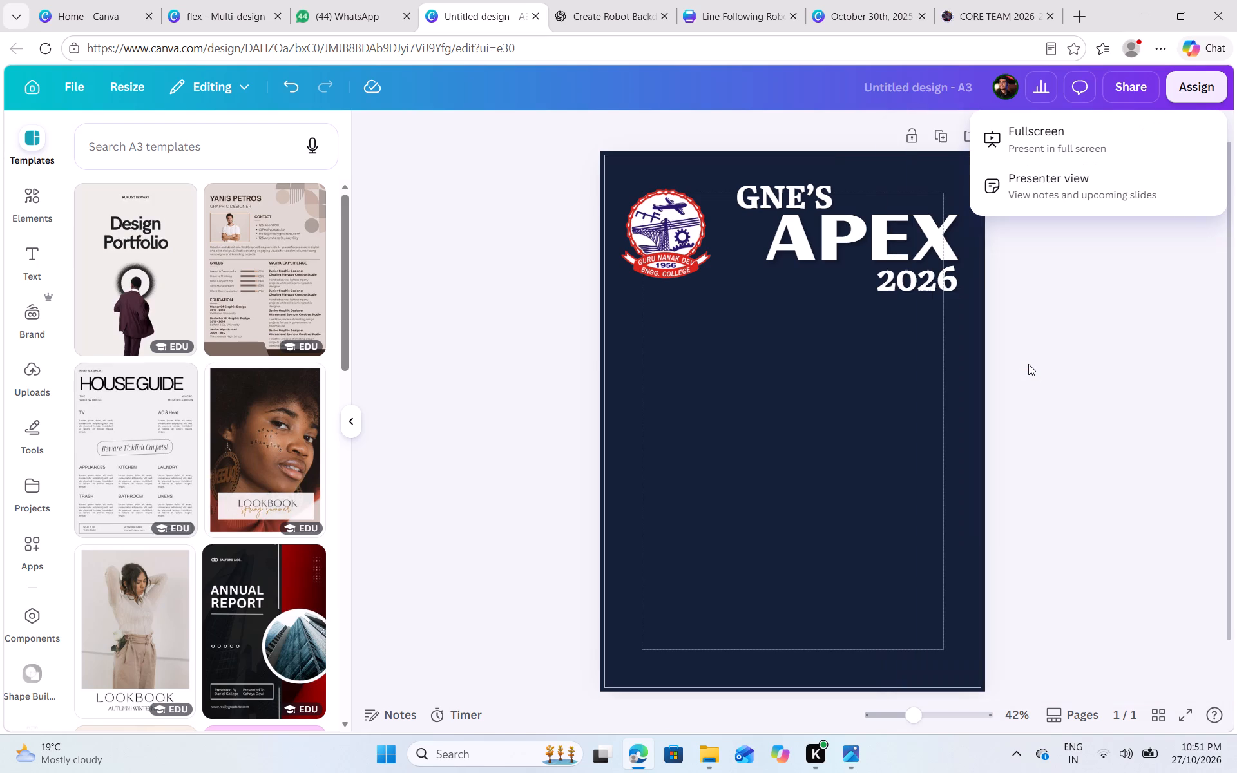
{"action": "left_click", "coordinate": [1033, 151]}
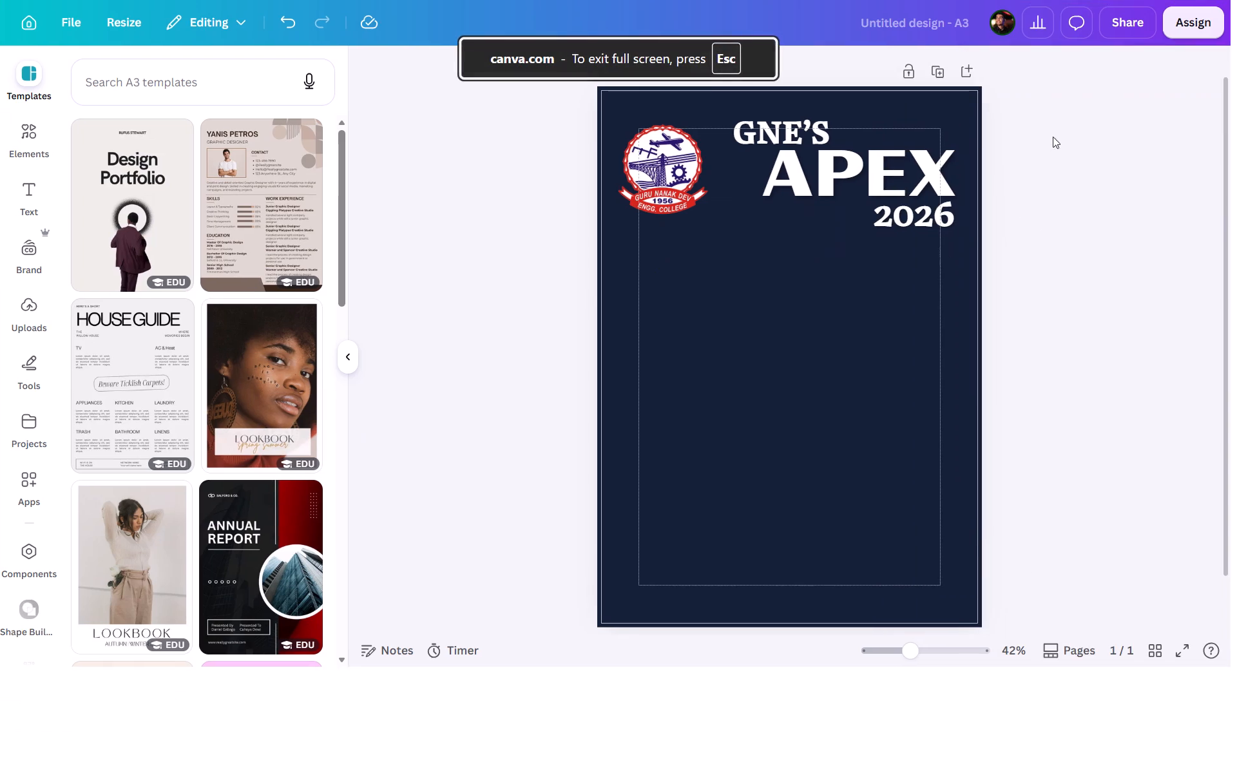
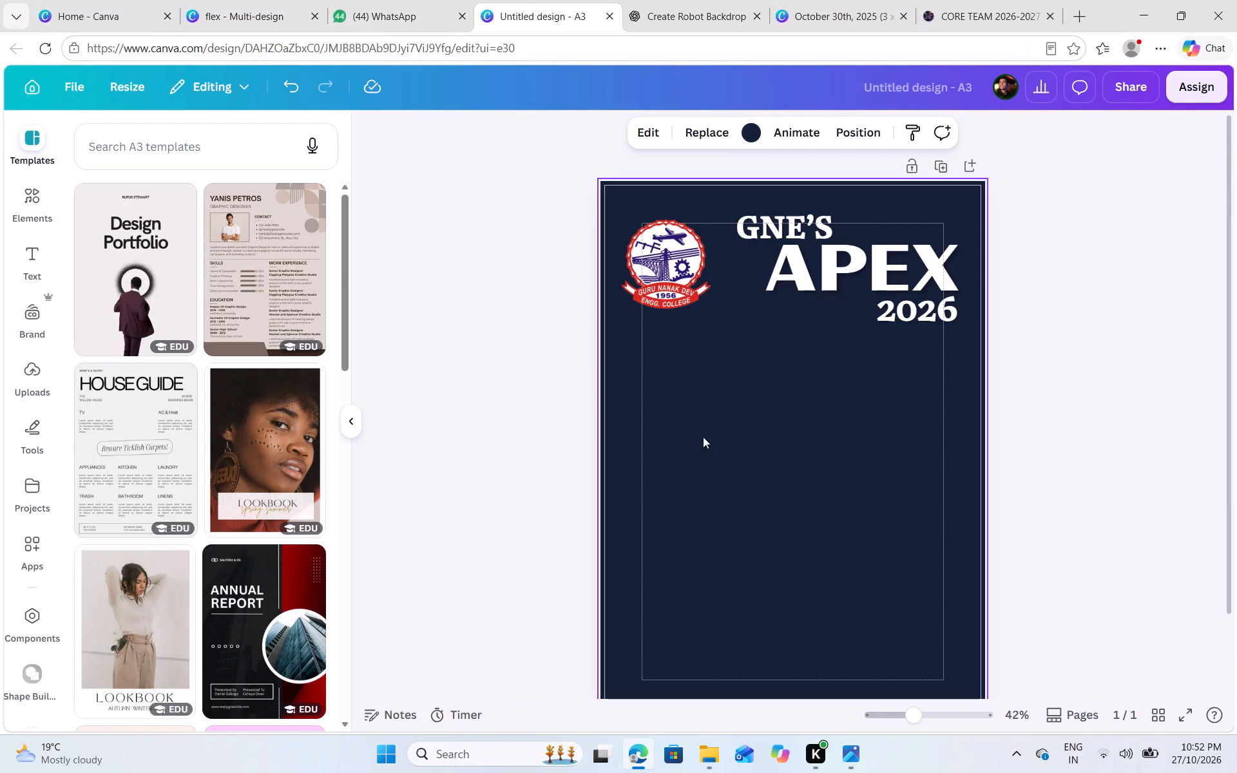
Paste the copied competition subtitle onto the poster, place it below the header, and replace its text with "STALL NO".
{"action": "key", "text": "ctrl+v"}
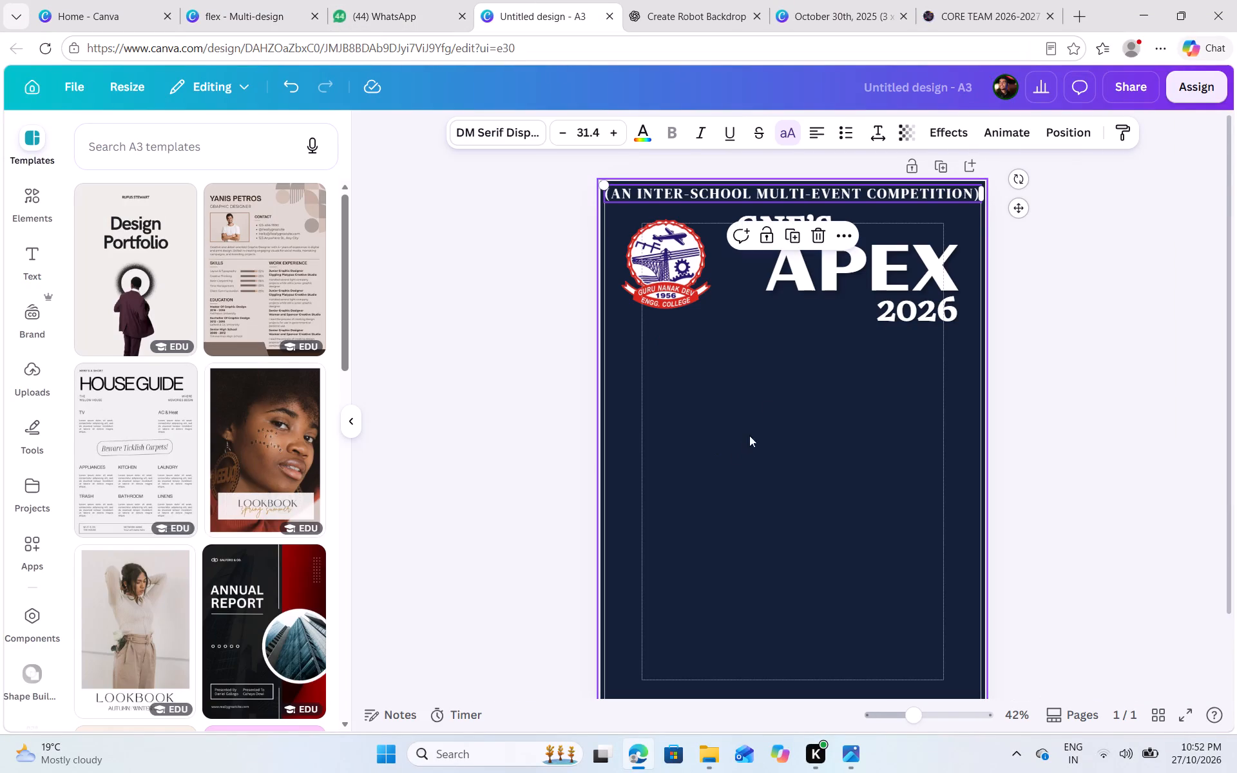
{"action": "left_click_drag", "start_coordinate": [789, 196], "coordinate": [795, 350]}
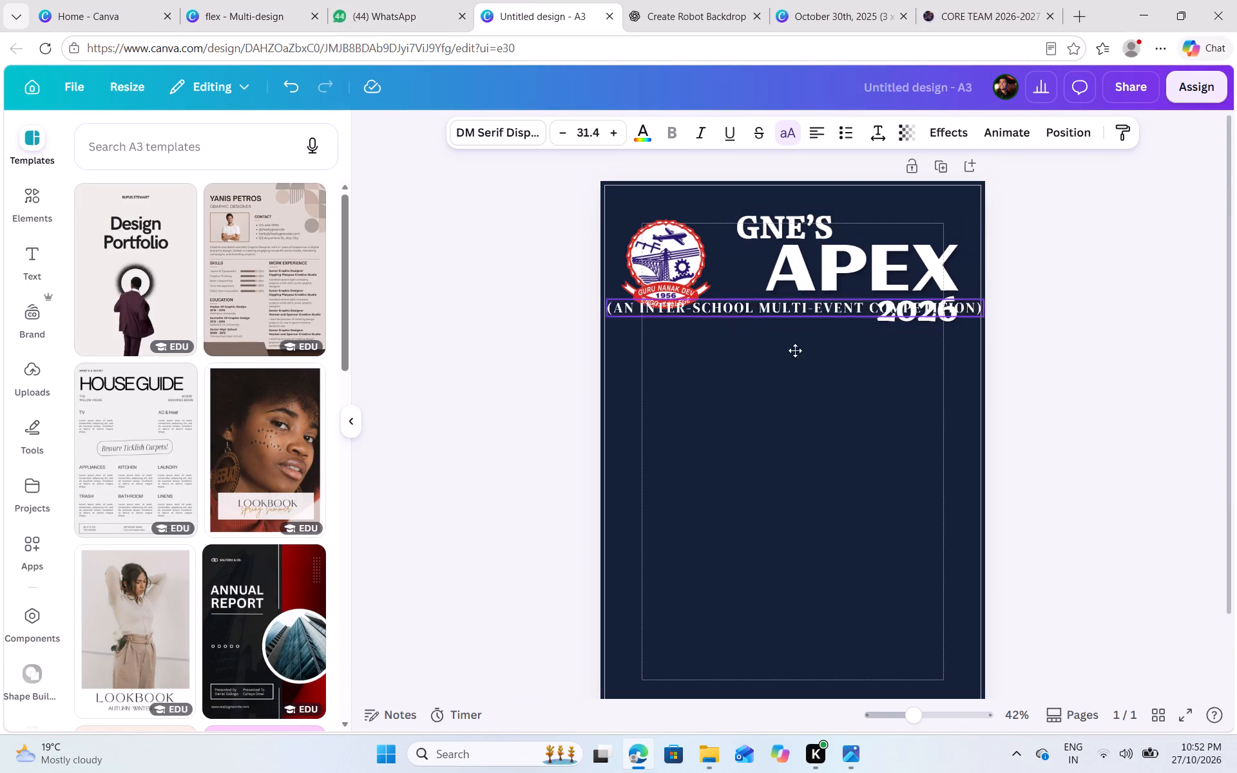
{"action": "left_click_drag", "start_coordinate": [795, 350], "coordinate": [792, 411]}
{"action": "double_click", "coordinate": [789, 409]}
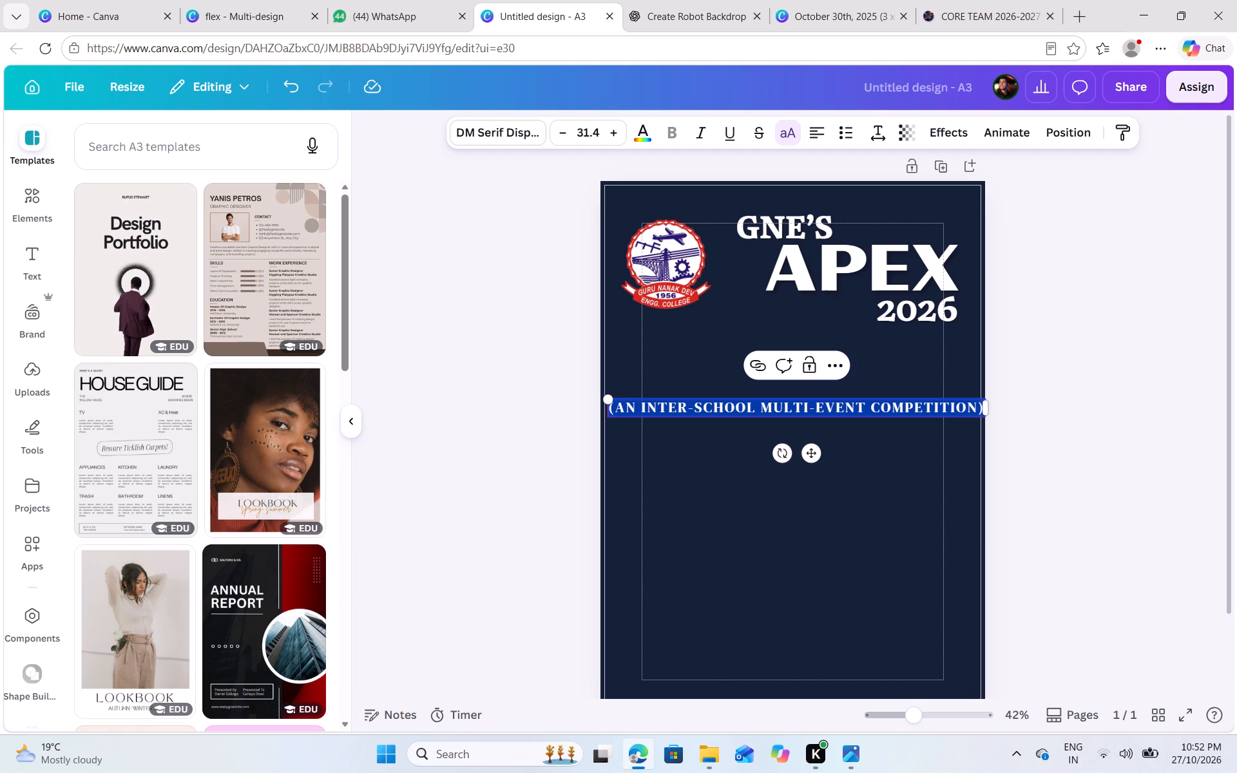
{"action": "type", "text": "STA"}
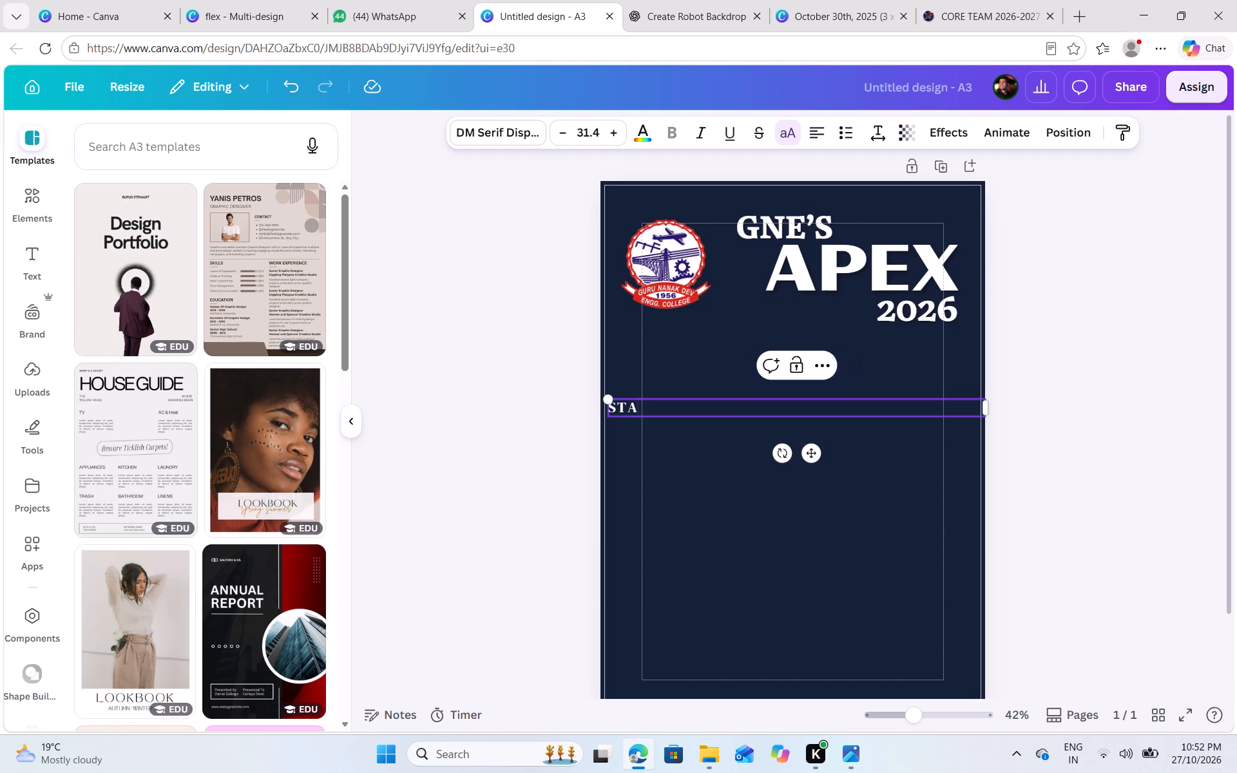
{"action": "type", "text": "LL NO"}
Look through the recent designs on the home page and the pages of the flex design for reusable material.
{"action": "left_click", "coordinate": [276, 0]}
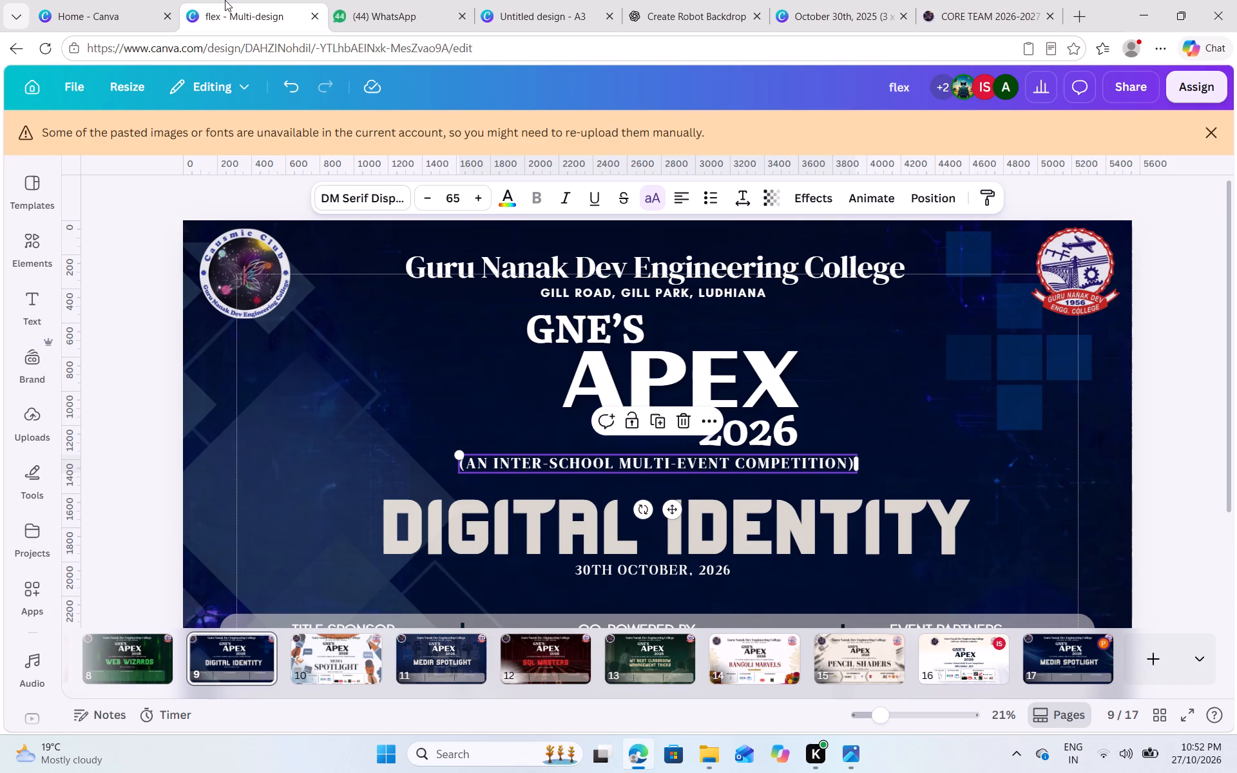
{"action": "left_click", "coordinate": [51, 0]}
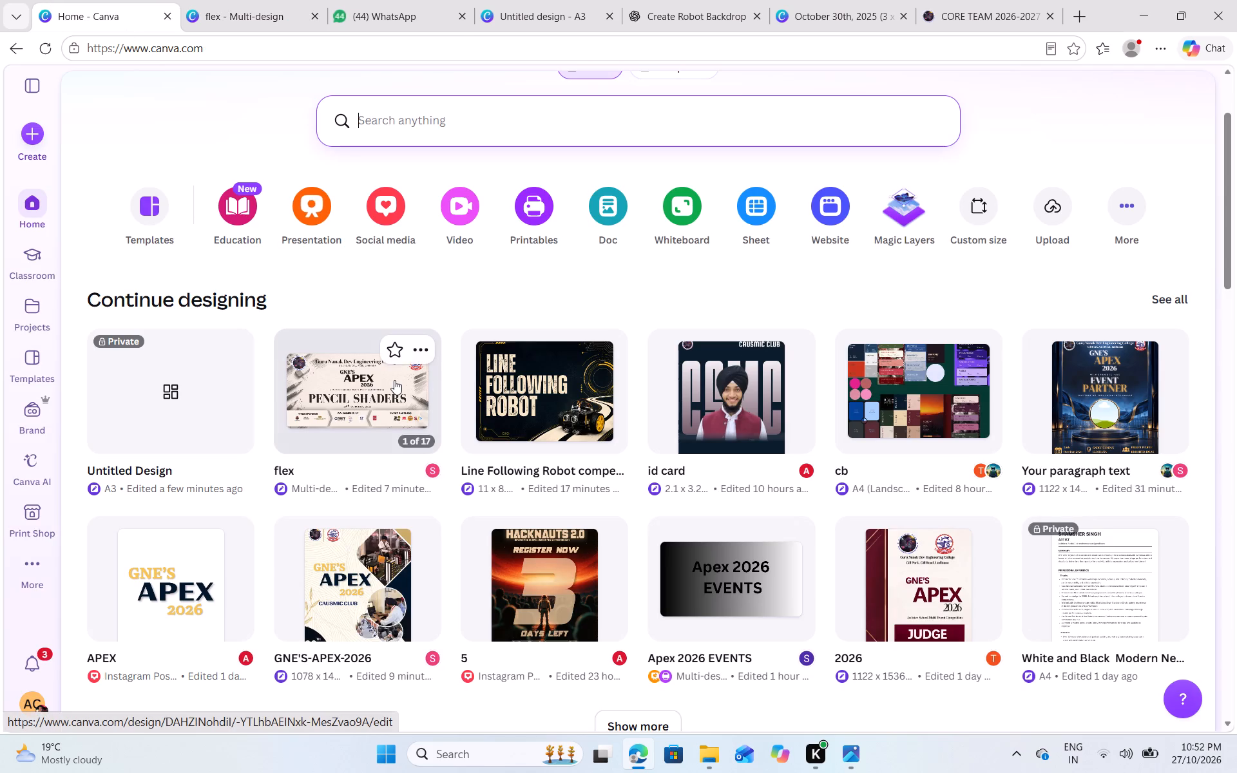
{"action": "scroll", "coordinate": [394, 380], "scroll_direction": "down", "scroll_amount": 1}
{"action": "left_click", "coordinate": [642, 678]}
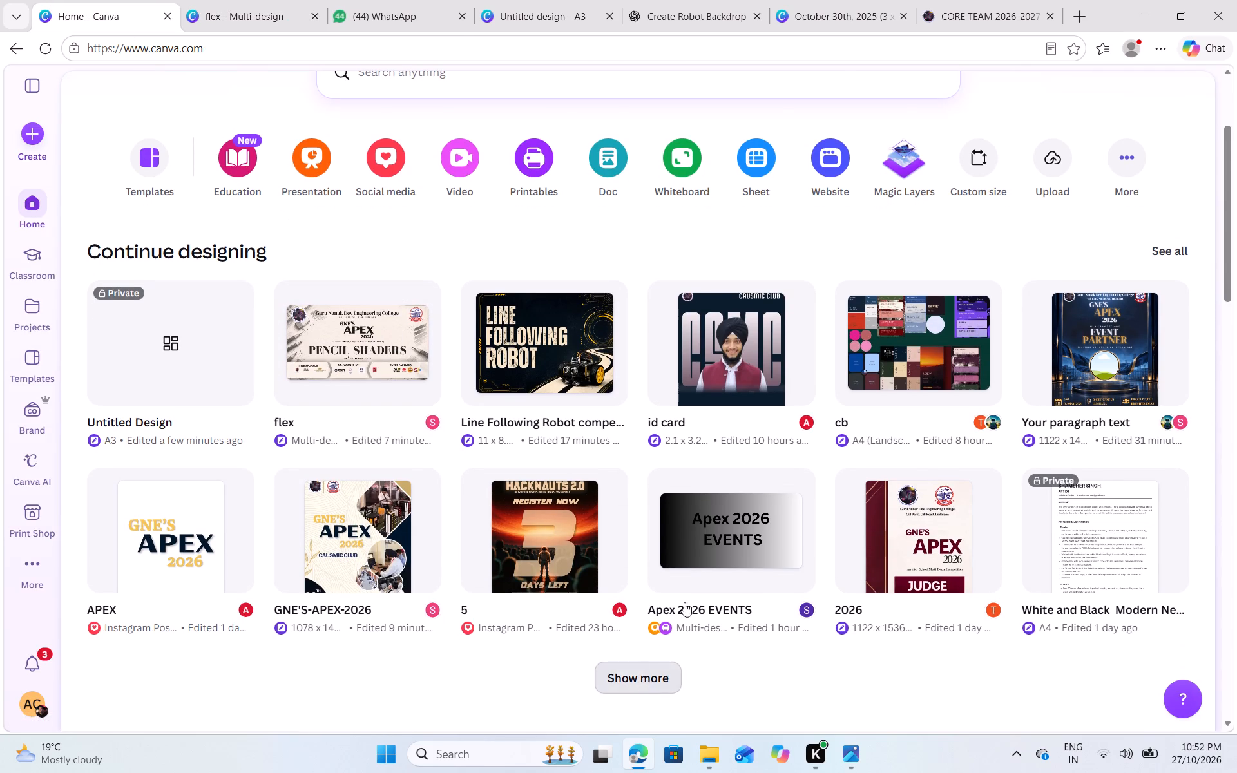
{"action": "scroll", "coordinate": [684, 602], "scroll_direction": "down", "scroll_amount": 3}
{"action": "scroll", "coordinate": [684, 602], "scroll_direction": "up", "scroll_amount": 1}
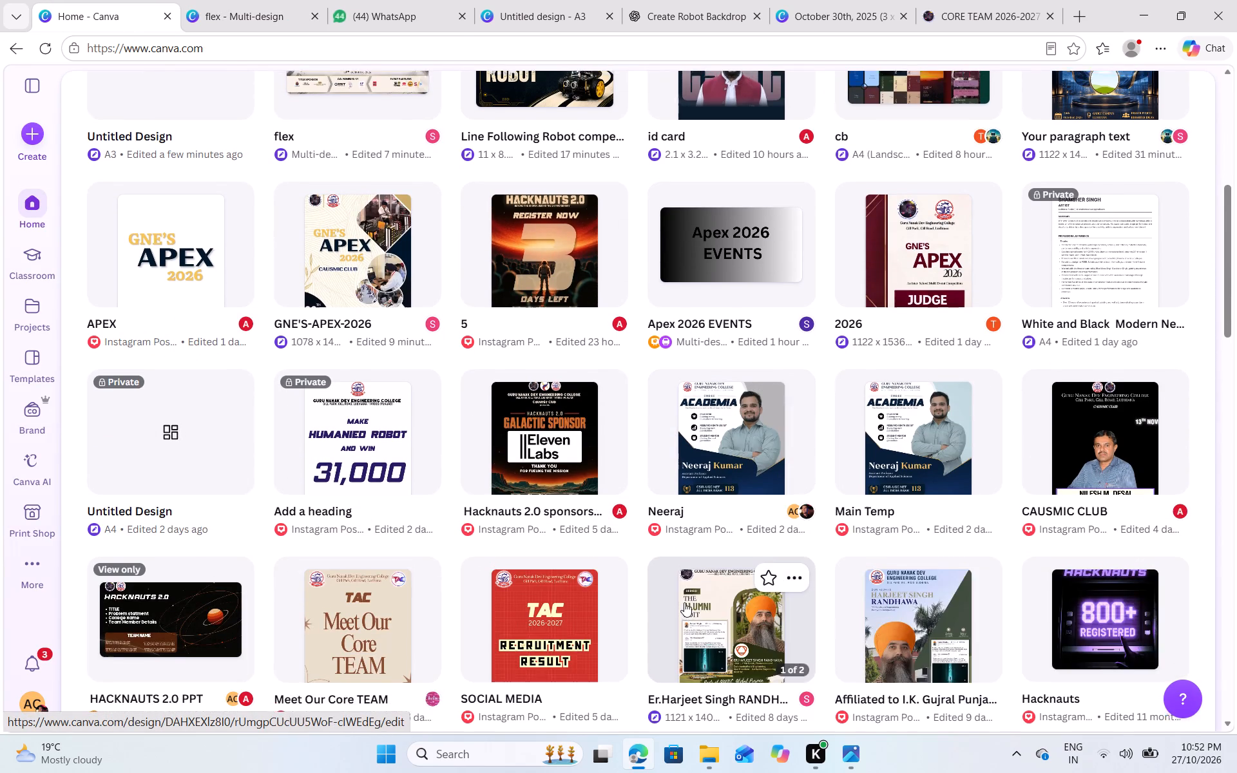
{"action": "scroll", "coordinate": [684, 602], "scroll_direction": "up", "scroll_amount": 3}
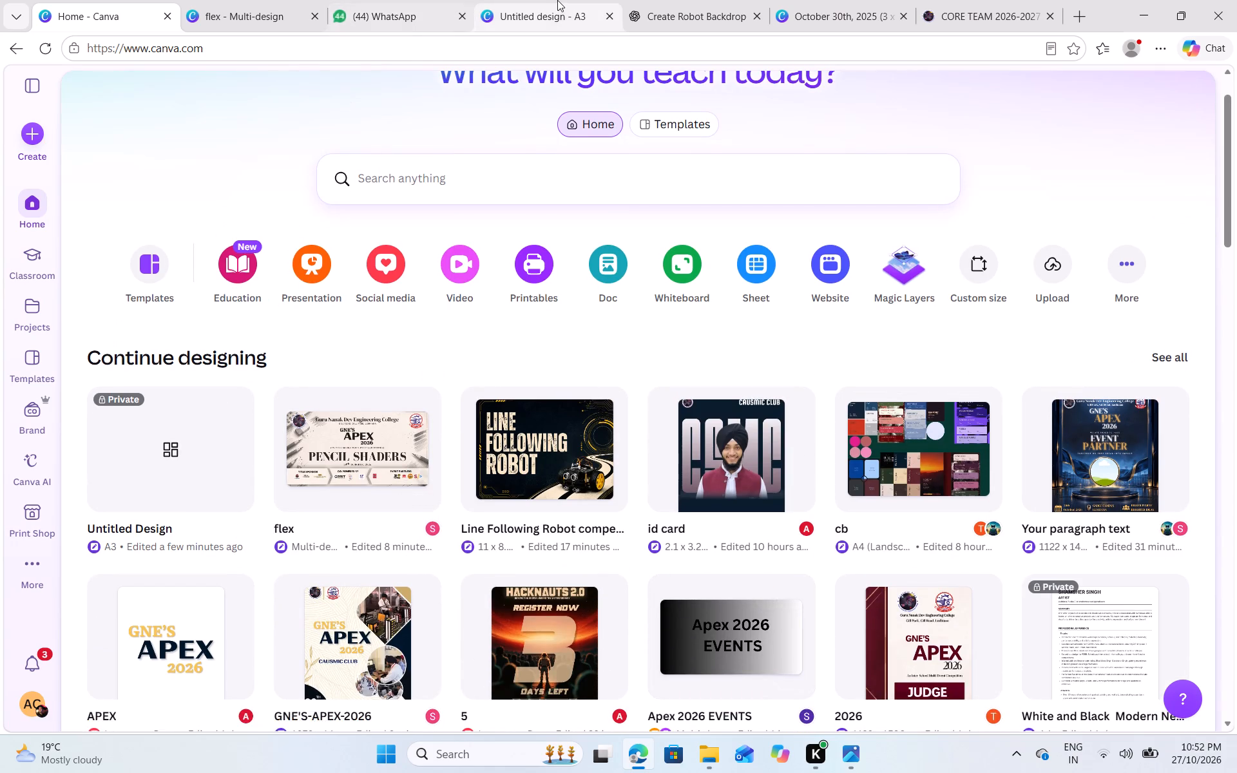
{"action": "left_click", "coordinate": [555, 2]}
{"action": "left_click", "coordinate": [288, 1]}
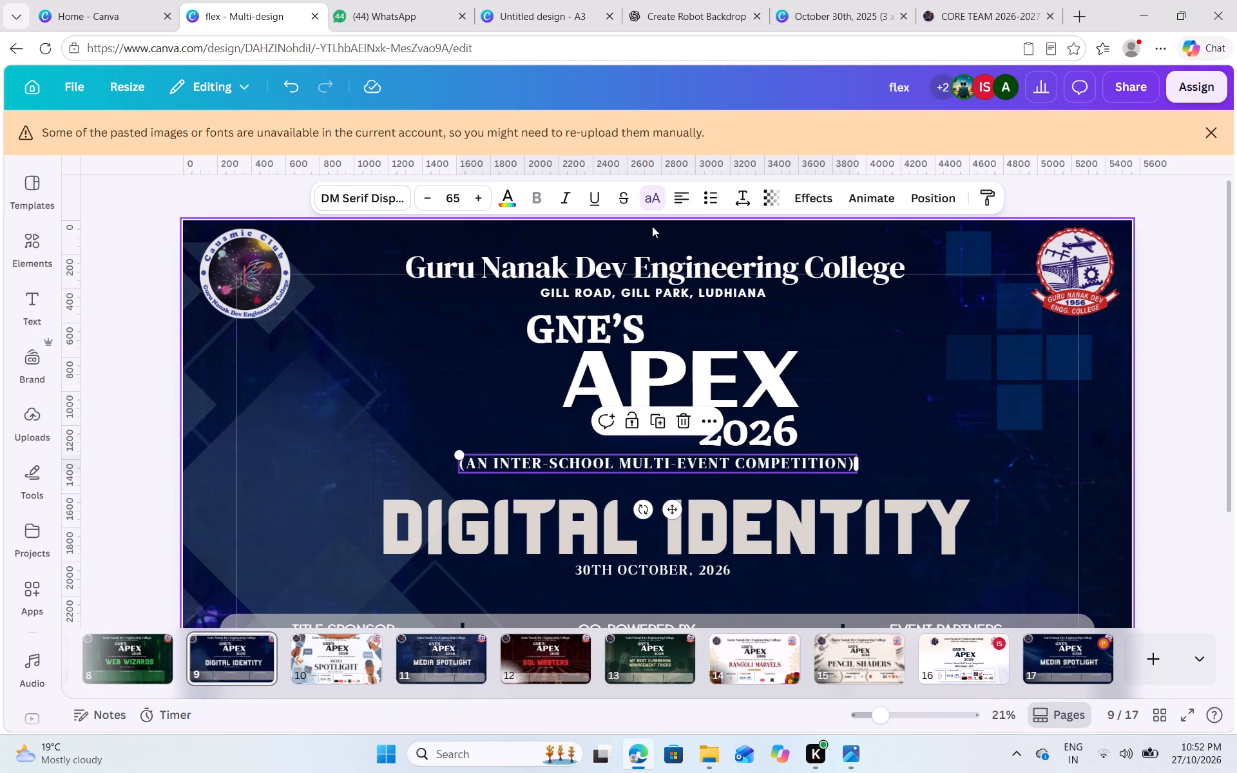
{"action": "scroll", "coordinate": [652, 226], "scroll_direction": "right", "scroll_amount": 1}
{"action": "scroll", "coordinate": [318, 656], "scroll_direction": "right", "scroll_amount": 8}
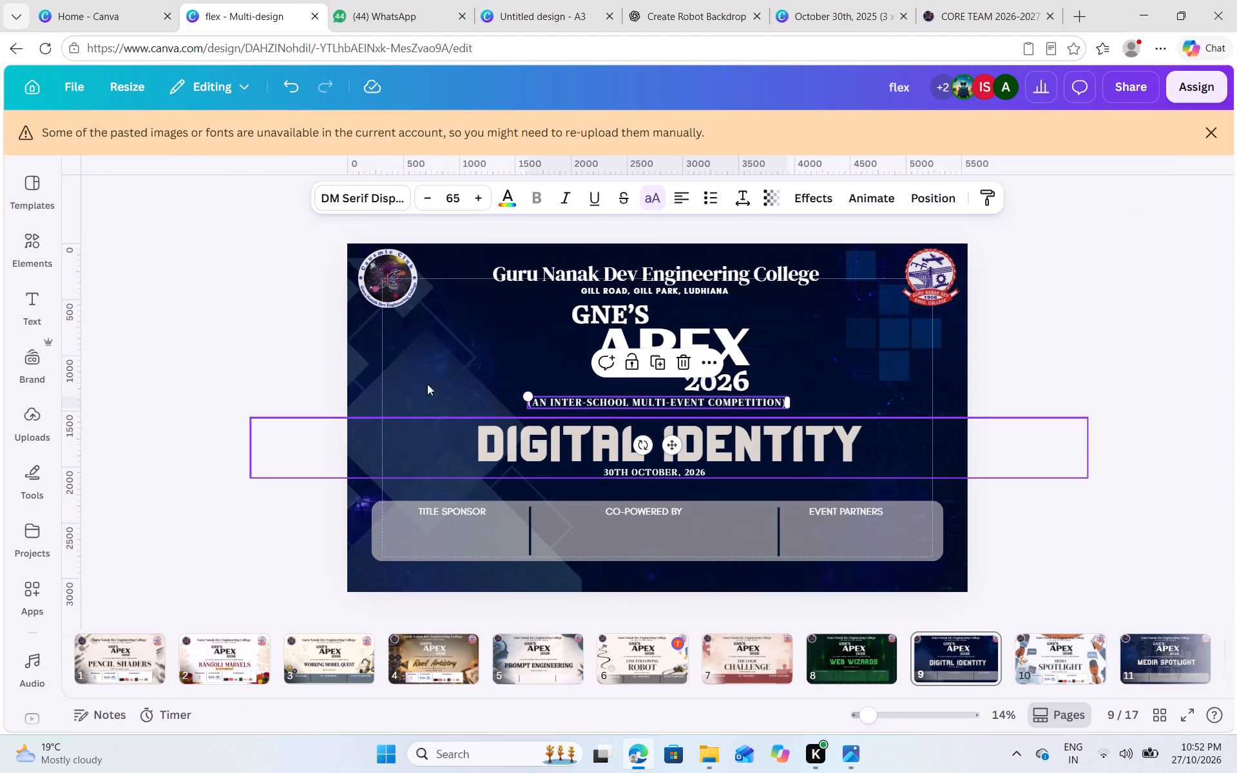
{"action": "left_click", "coordinate": [112, 0]}
{"action": "scroll", "coordinate": [459, 401], "scroll_direction": "down", "scroll_amount": 1}
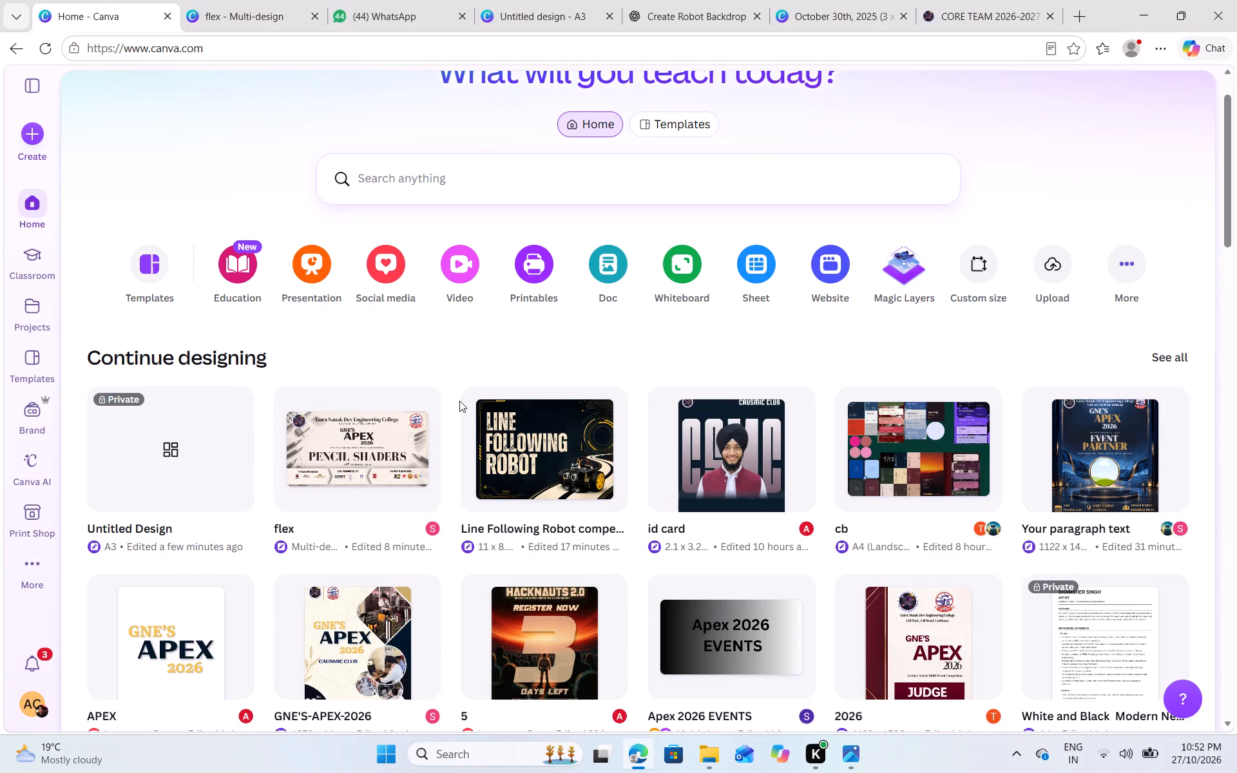
{"action": "scroll", "coordinate": [459, 401], "scroll_direction": "down", "scroll_amount": 4}
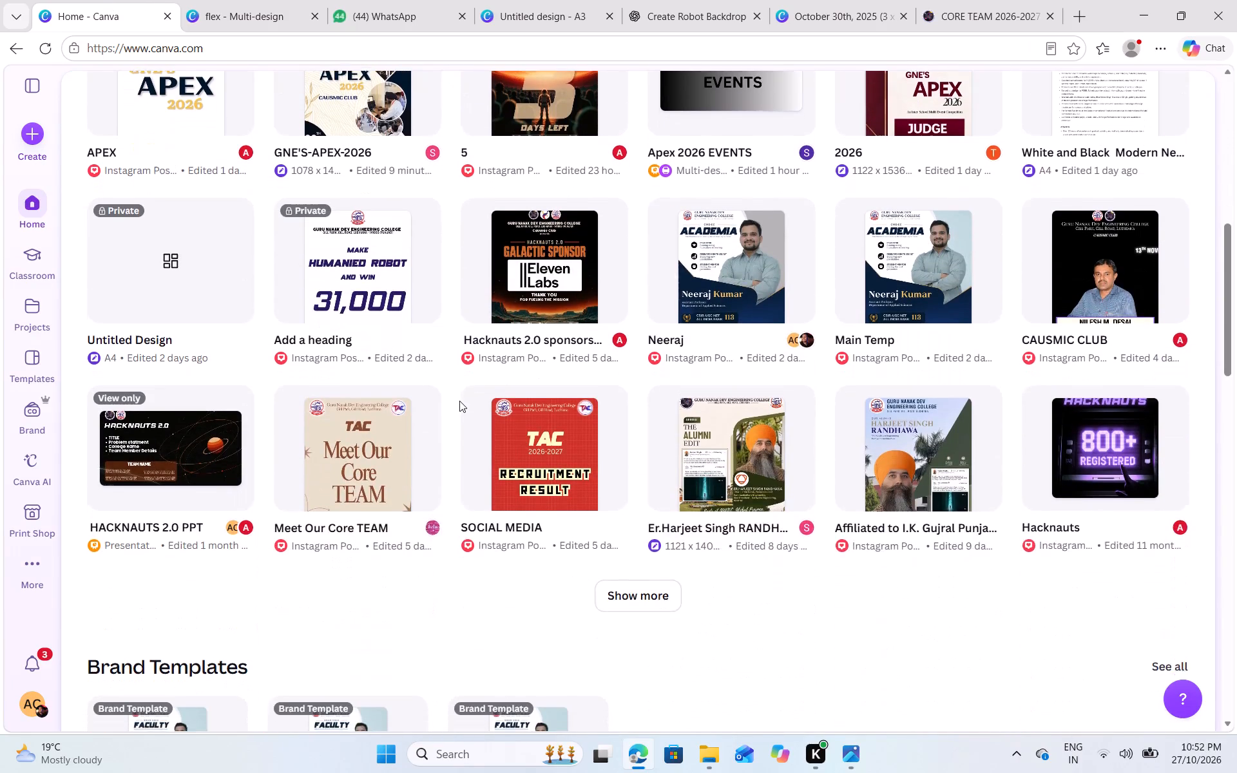
{"action": "scroll", "coordinate": [459, 401], "scroll_direction": "down", "scroll_amount": 1}
Switch the home page to the second account in the list of signed-in accounts.
{"action": "left_click", "coordinate": [37, 711]}
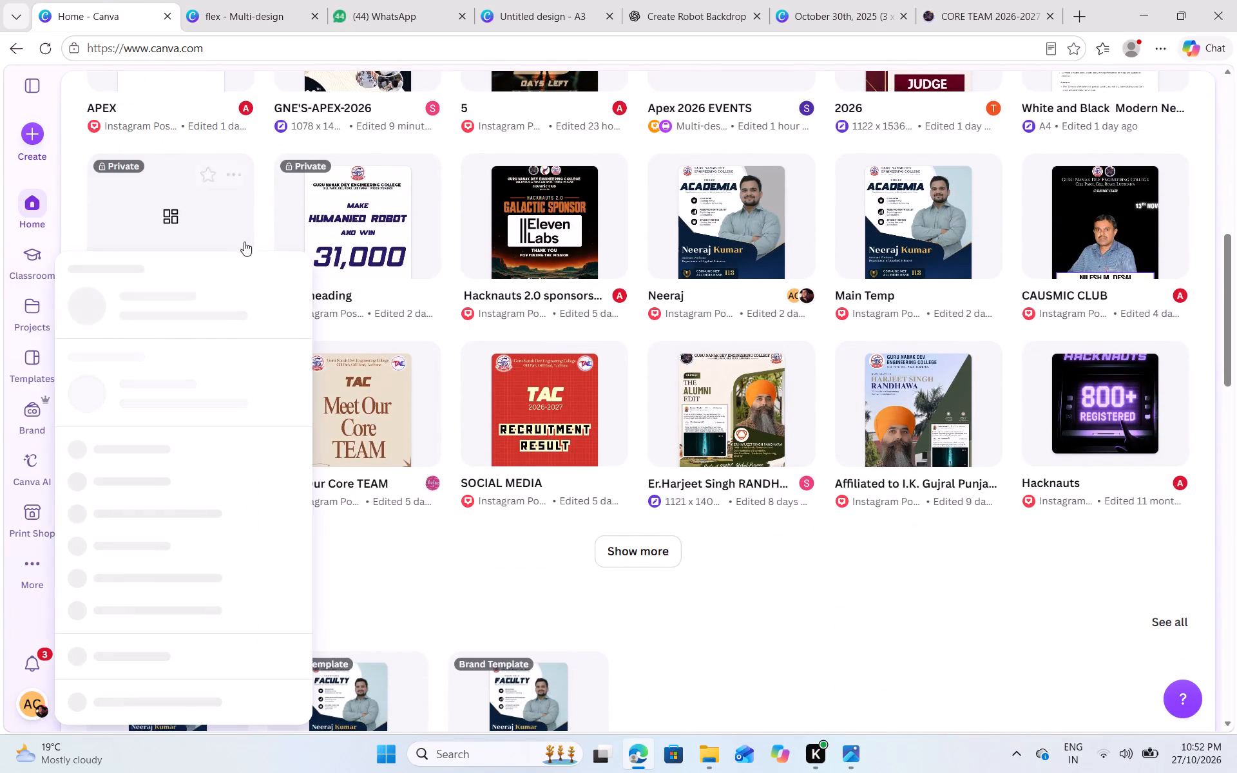
{"action": "left_click", "coordinate": [247, 321]}
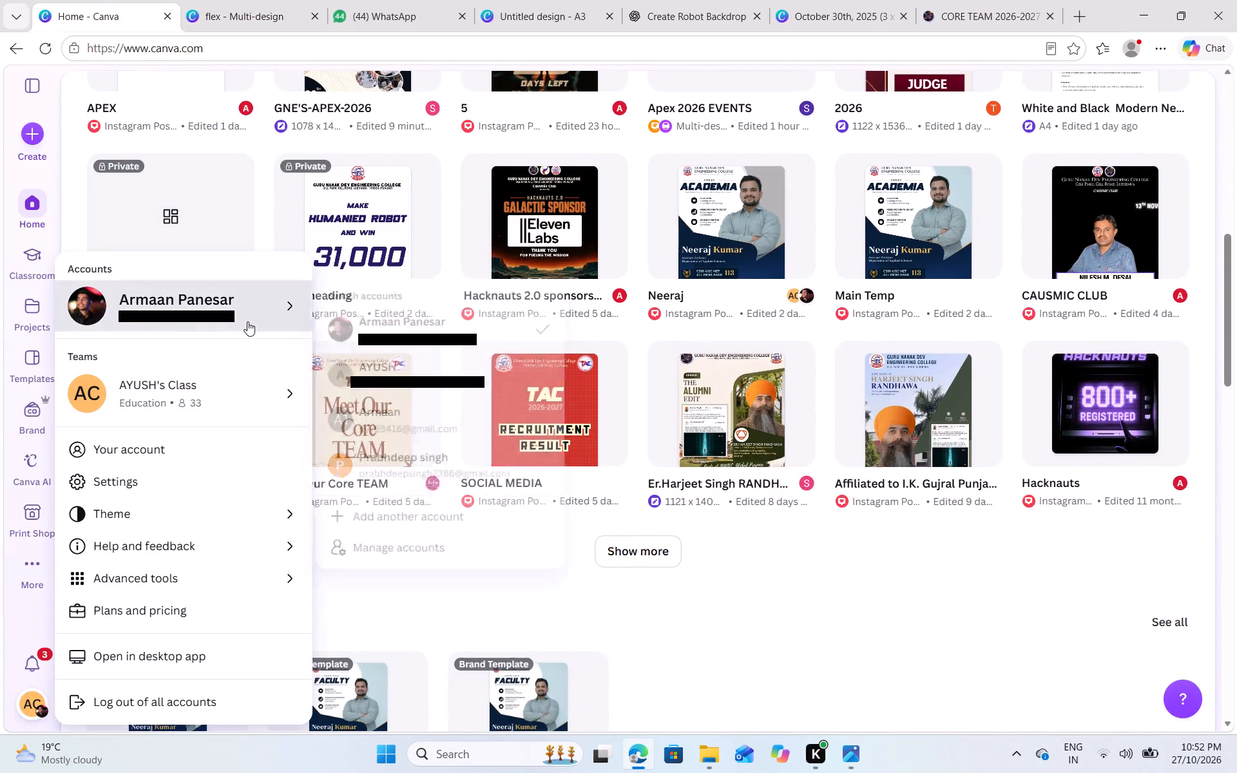
{"action": "left_click", "coordinate": [444, 385]}
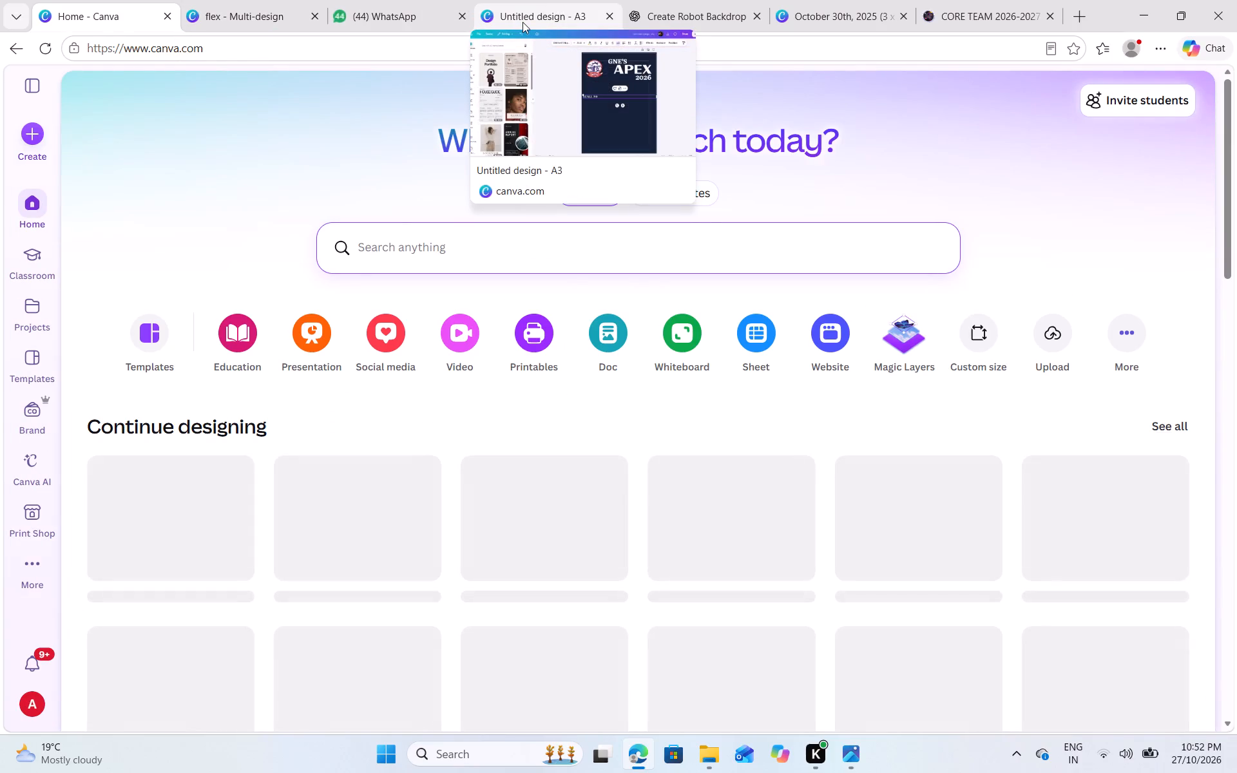
Set the untitled A3 design's access to "Anyone with the link" and copy its sharing link.
{"action": "left_click", "coordinate": [532, 13]}
{"action": "left_click", "coordinate": [1136, 86]}
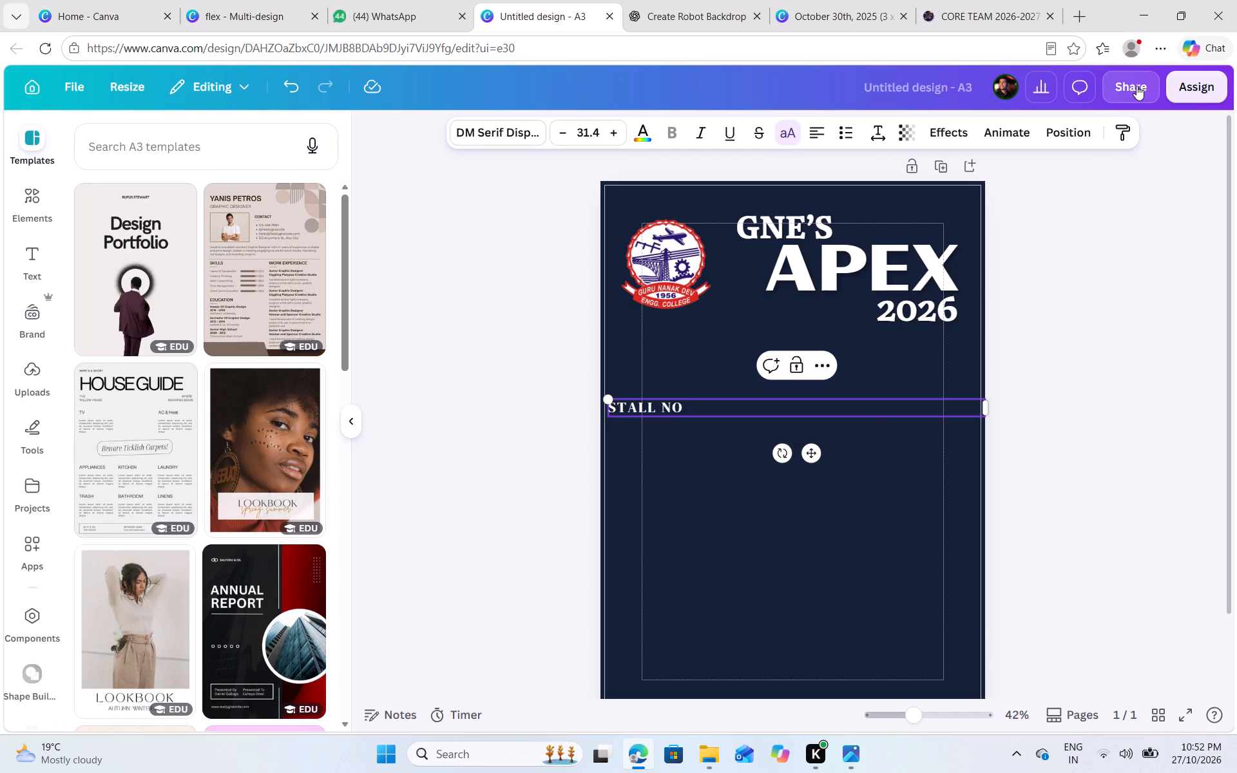
{"action": "left_click", "coordinate": [1176, 298]}
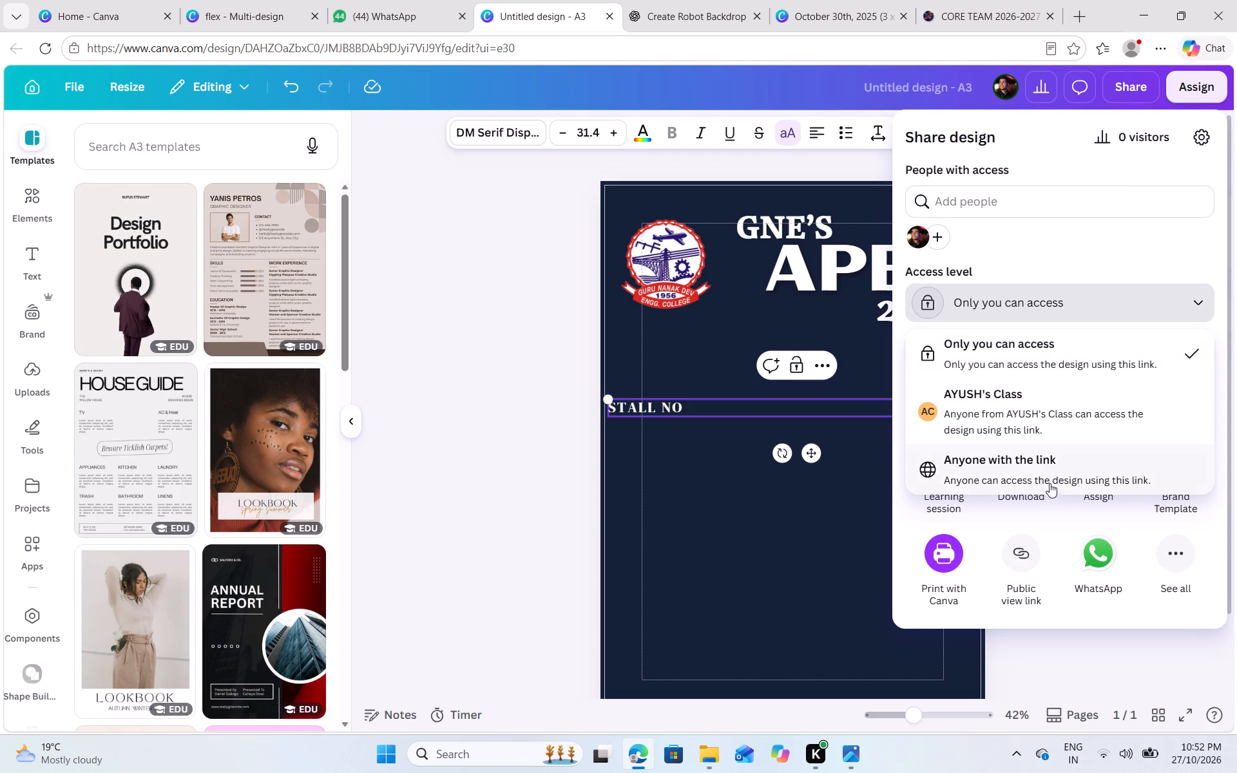
{"action": "left_click", "coordinate": [1050, 472]}
{"action": "left_click", "coordinate": [1119, 348]}
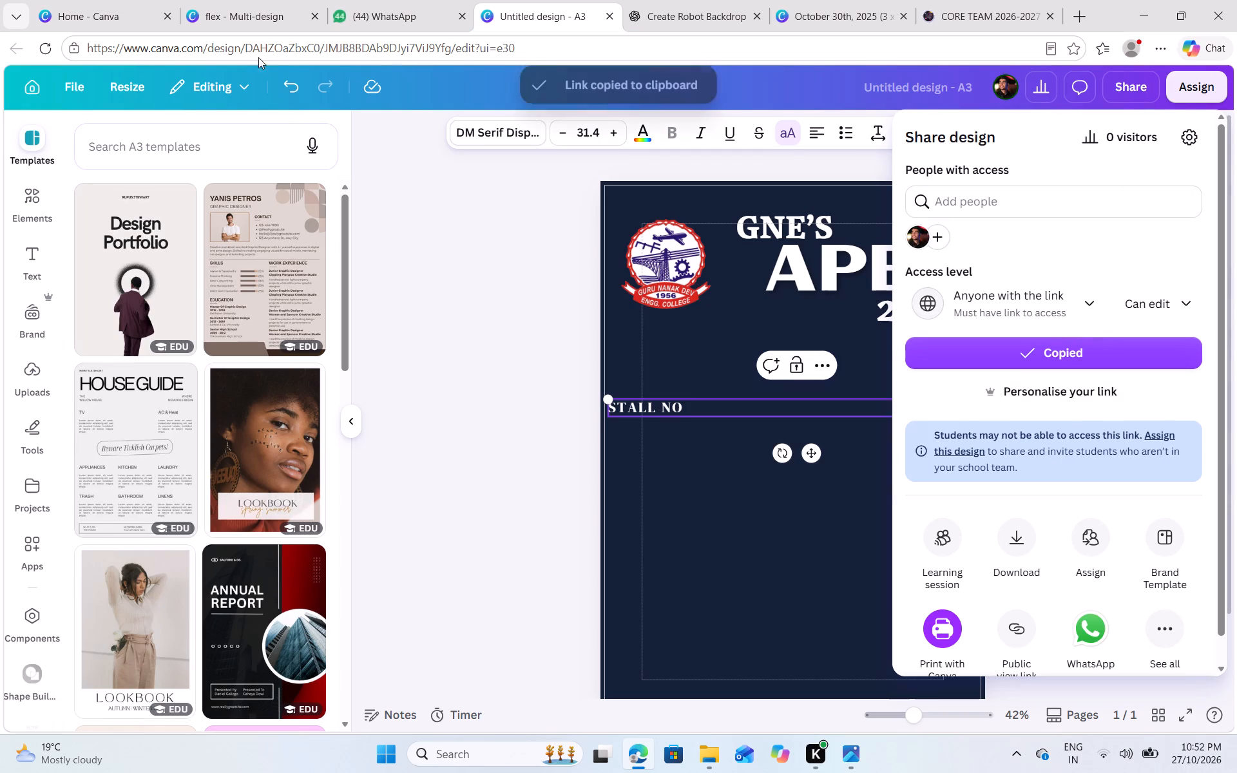
Look through the recent designs on the switched account's home page.
{"action": "left_click", "coordinate": [123, 0]}
{"action": "scroll", "coordinate": [268, 491], "scroll_direction": "down", "scroll_amount": 1}
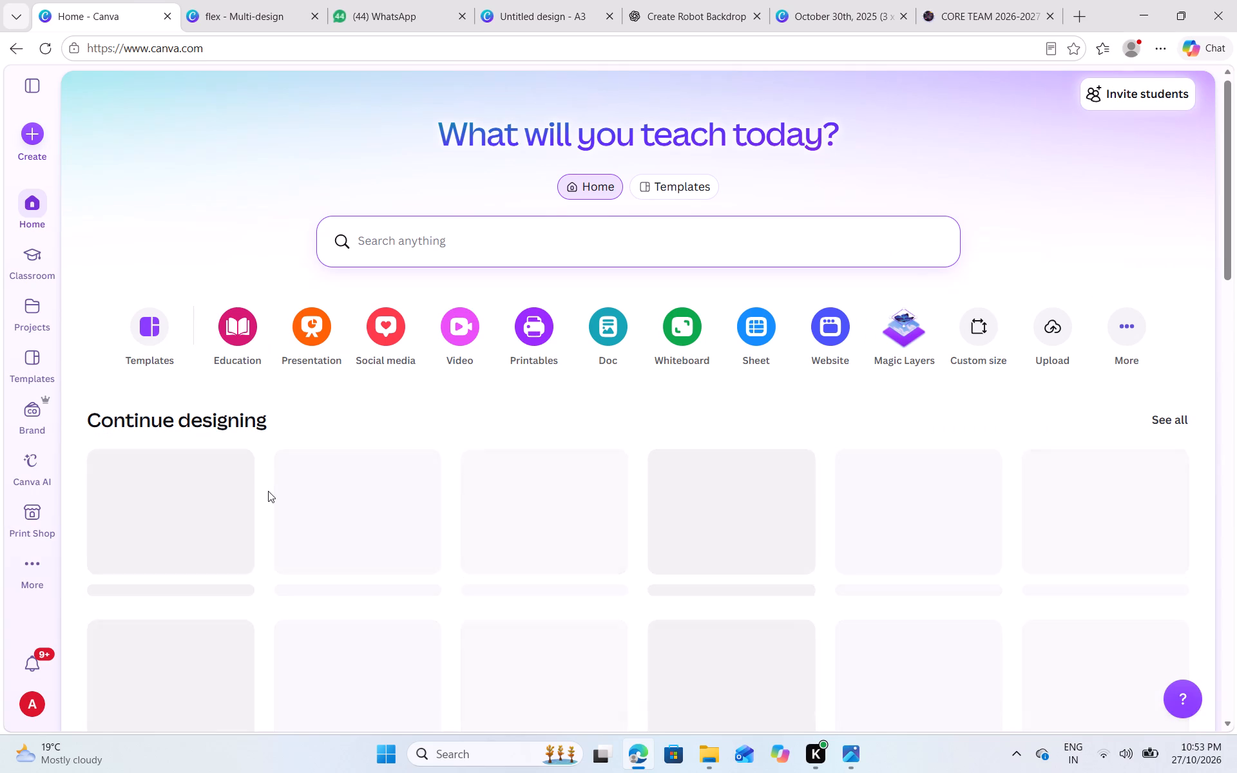
{"action": "scroll", "coordinate": [268, 491], "scroll_direction": "down", "scroll_amount": 1}
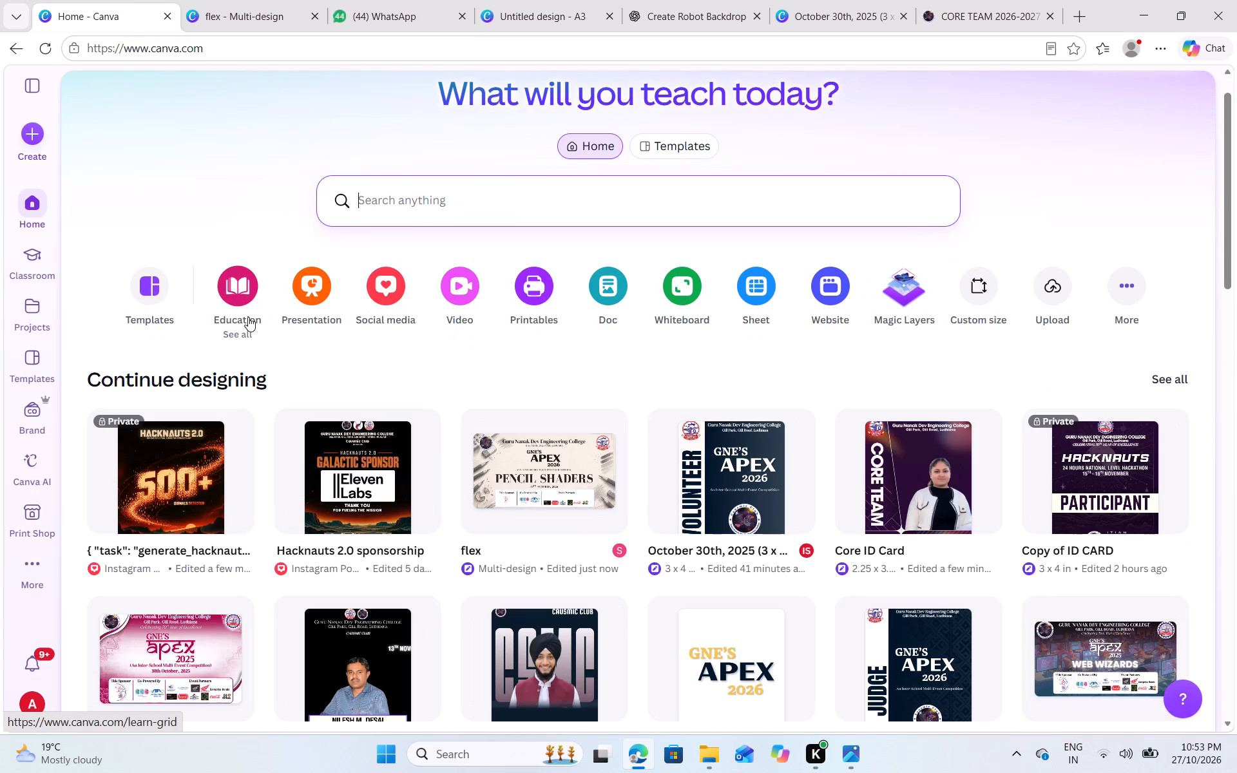
{"action": "scroll", "coordinate": [248, 317], "scroll_direction": "down", "scroll_amount": 2}
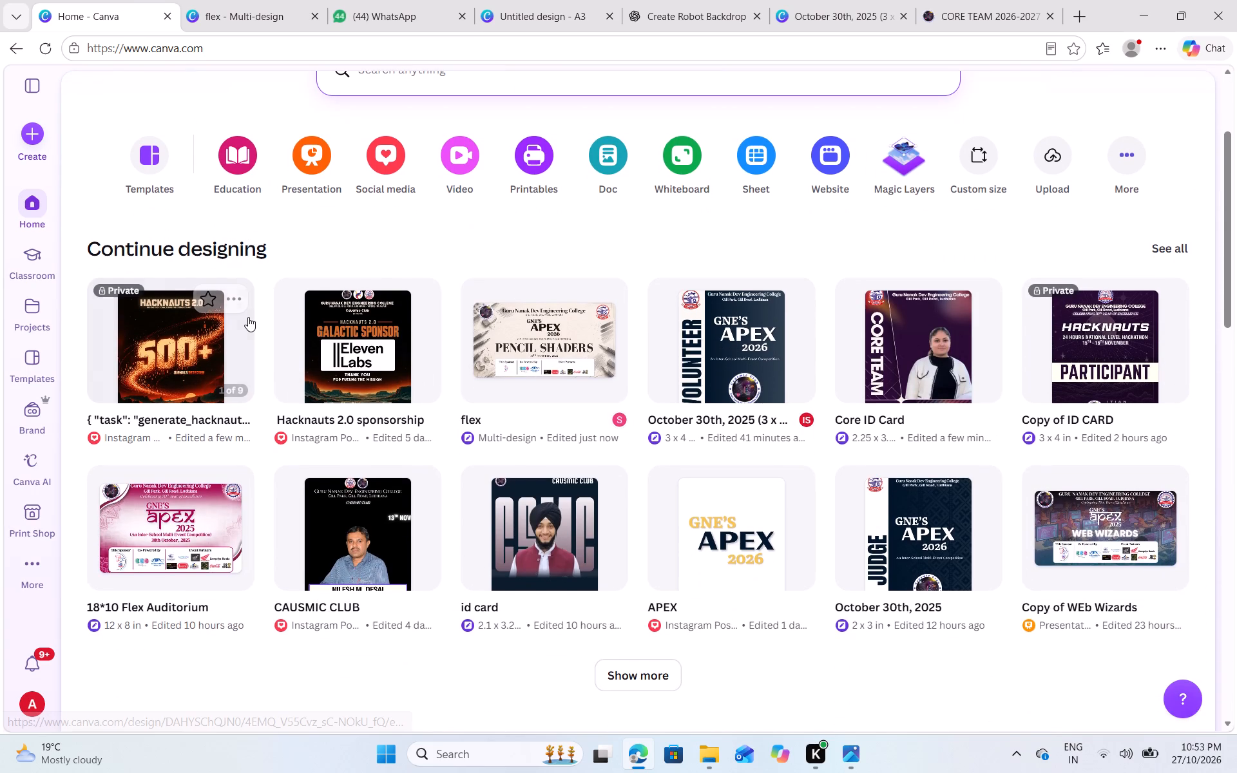
{"action": "scroll", "coordinate": [248, 317], "scroll_direction": "down", "scroll_amount": 1}
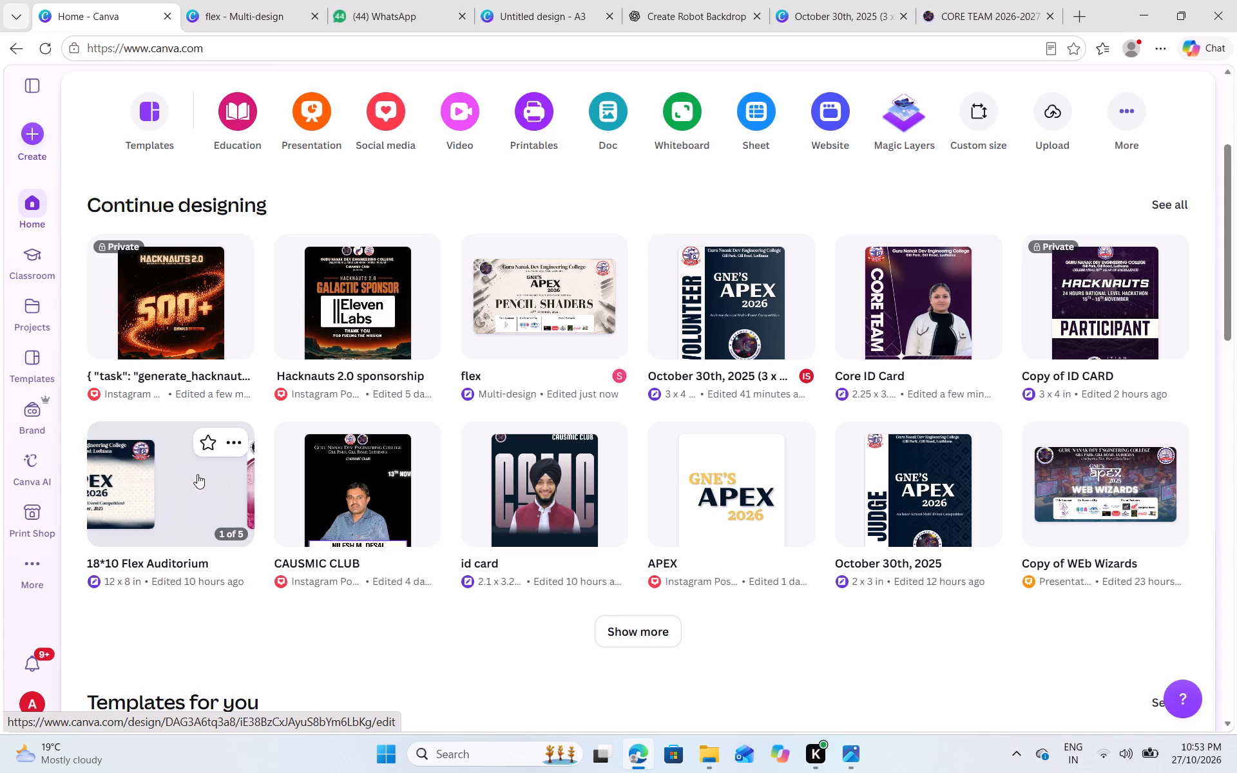